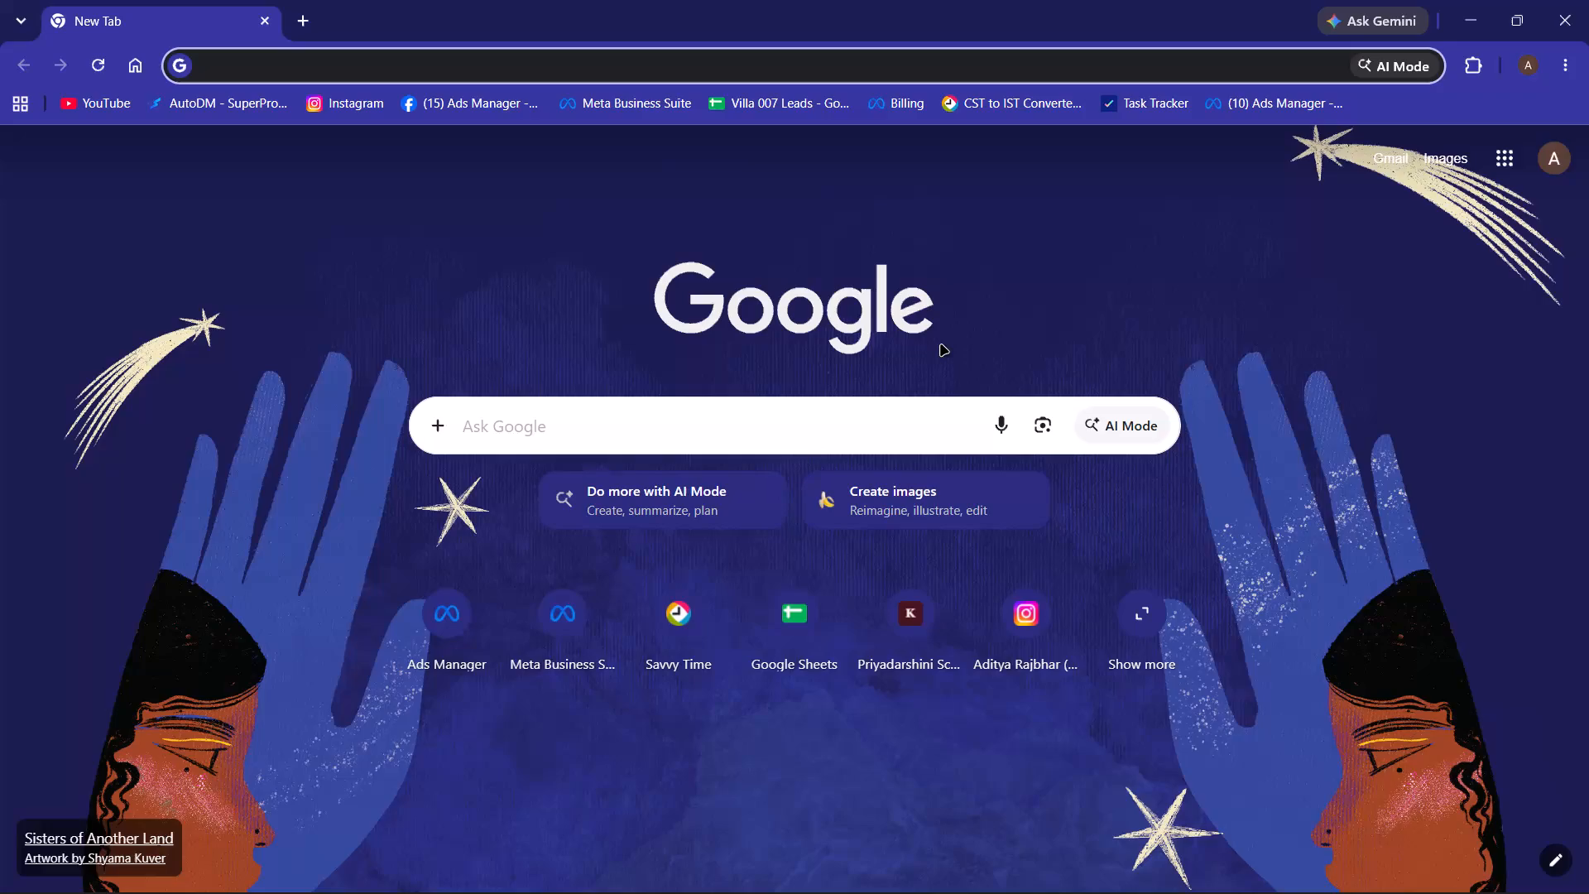
Open the campaigns page of Meta Ads Manager using the saved "(10) Ads Manager" bookmark.
left_click(616, 111)
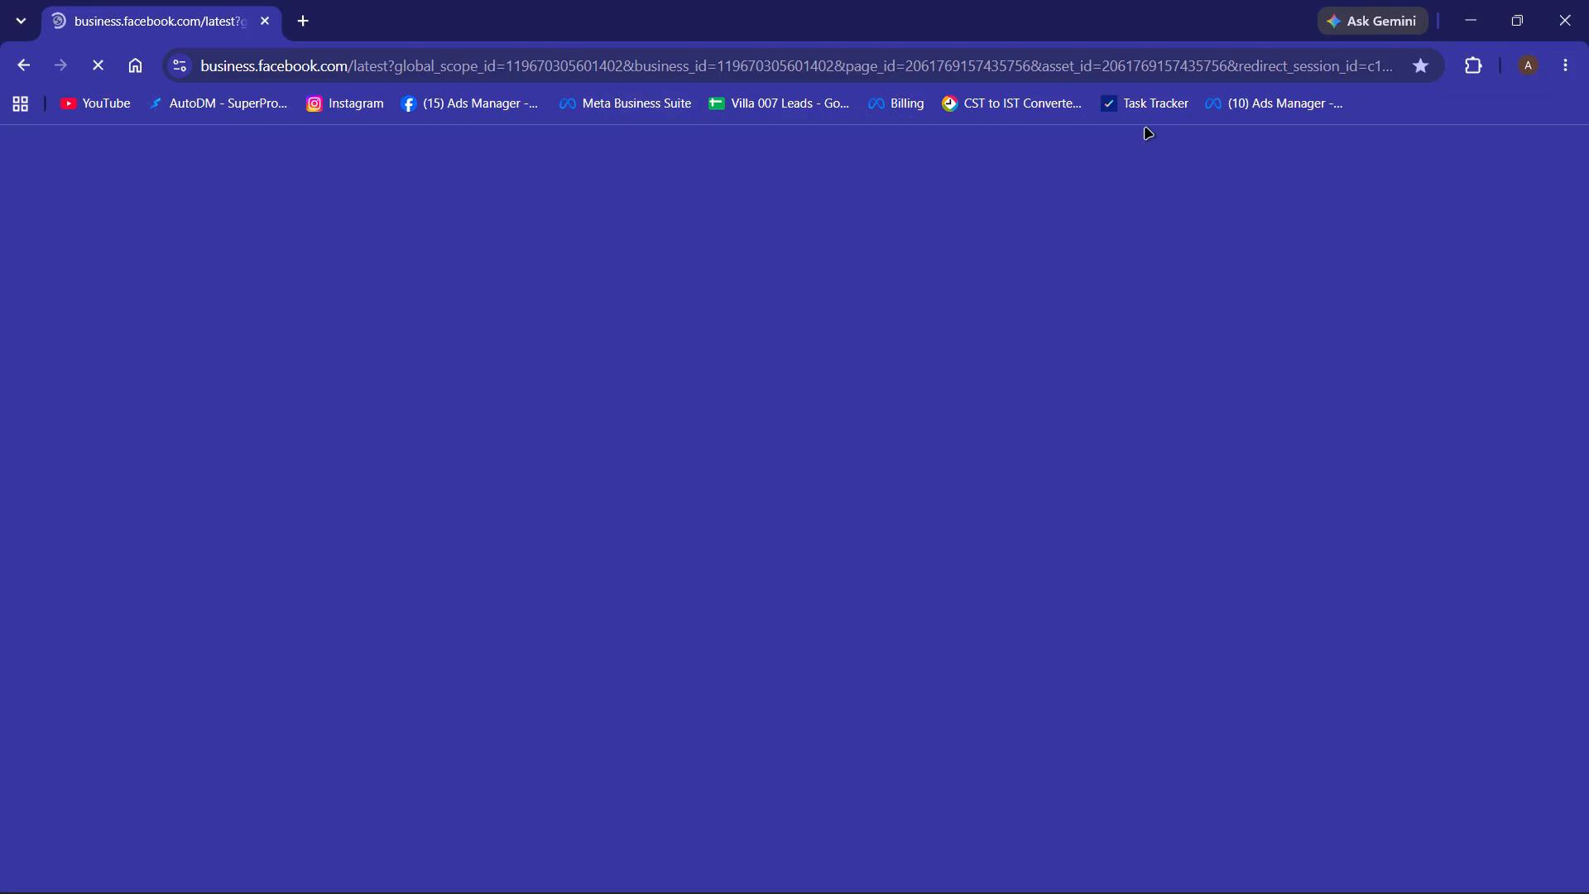
left_click(1251, 105)
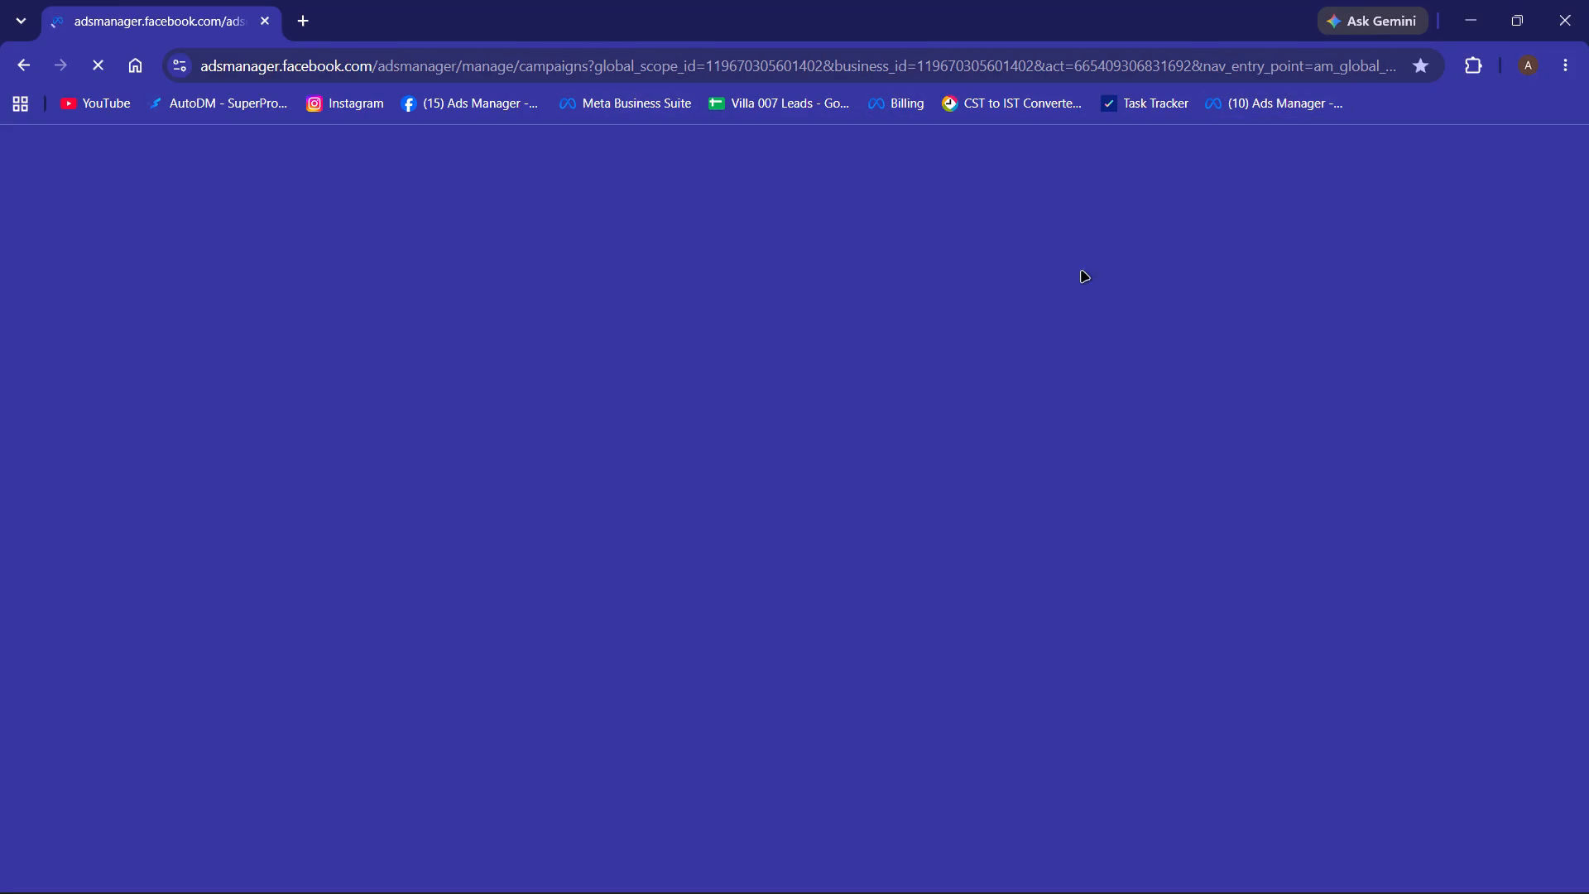
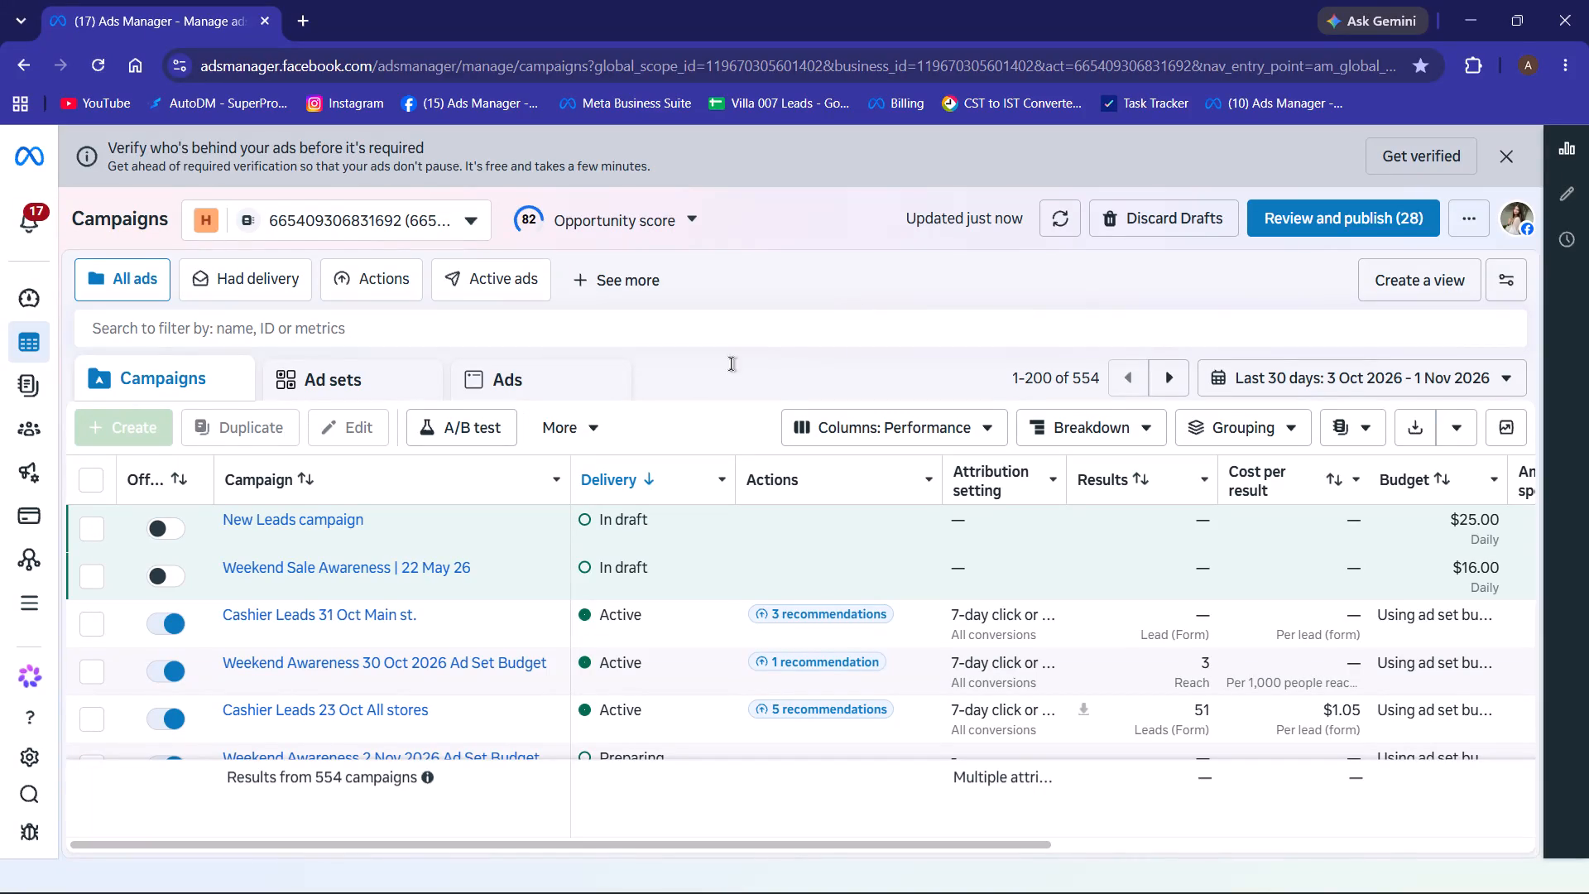
Search the ad accounts for "bree" and switch to the breezeedairyfarm account under Breezee Dairy Farm.
left_click(462, 214)
scroll(296, 368, "down", 5)
scroll(296, 368, "up", 10)
scroll(300, 364, "down", 16)
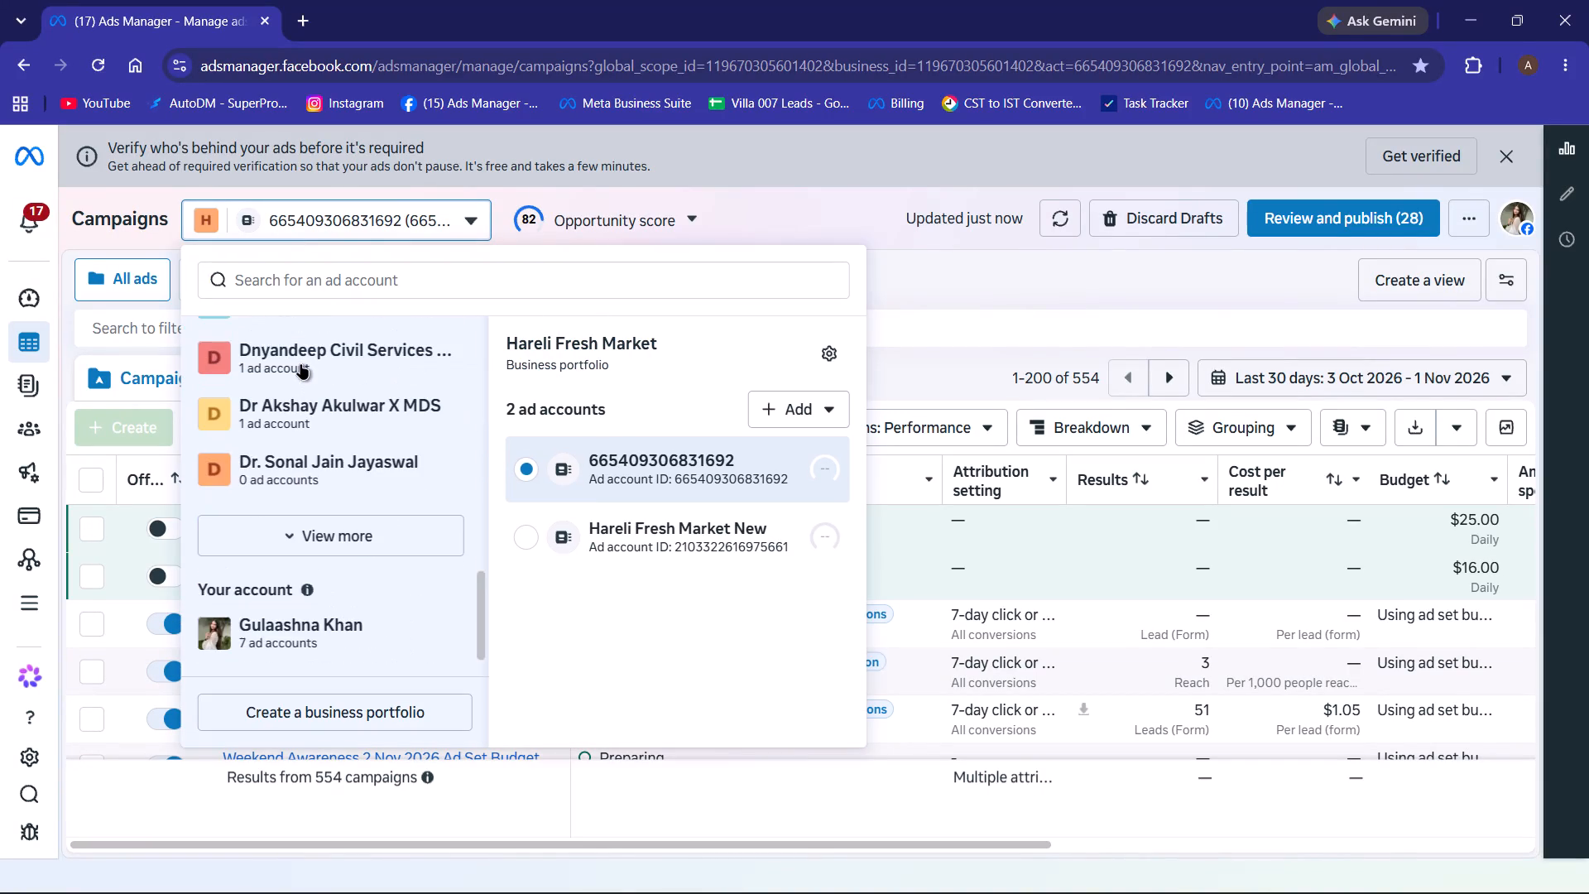
scroll(300, 364, "down", 3)
scroll(300, 364, "up", 20)
scroll(300, 364, "up", 5)
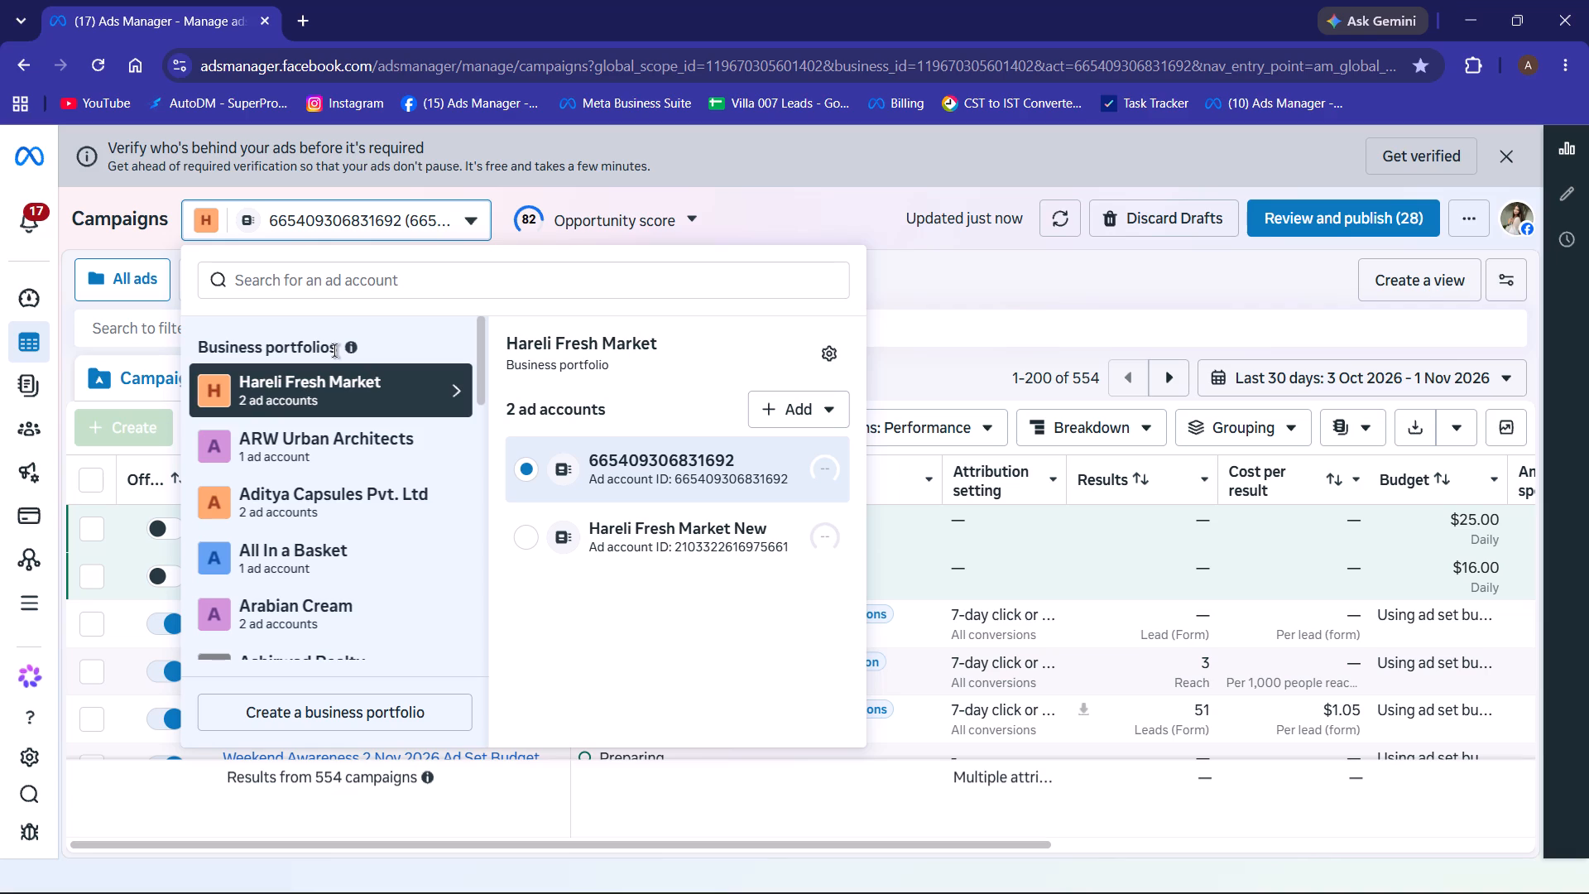
left_click(343, 287)
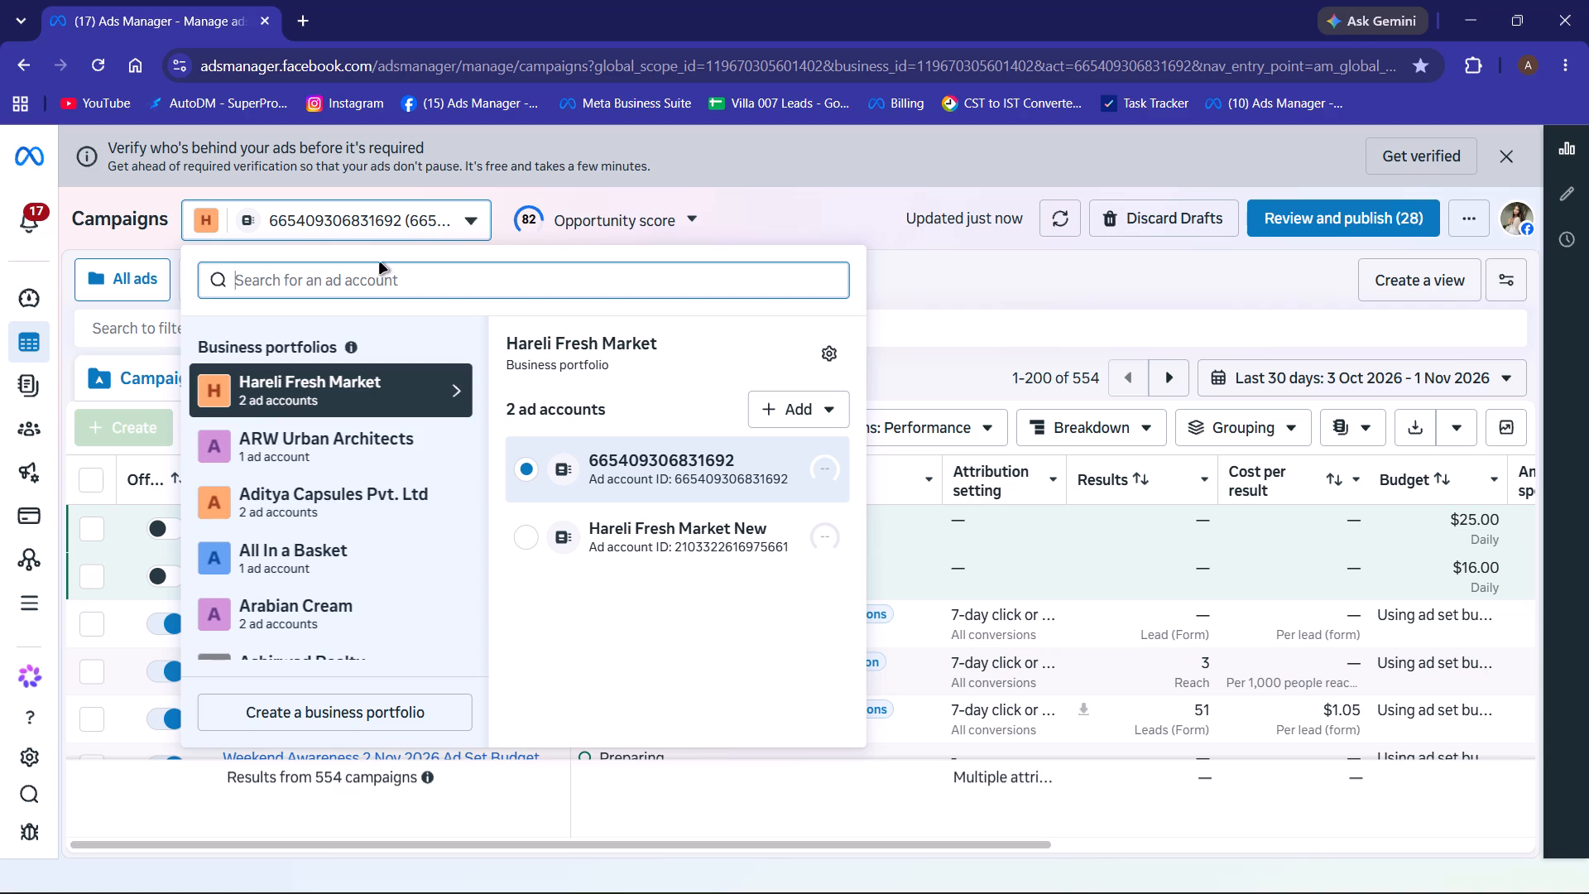
scroll(419, 384, "down", 2)
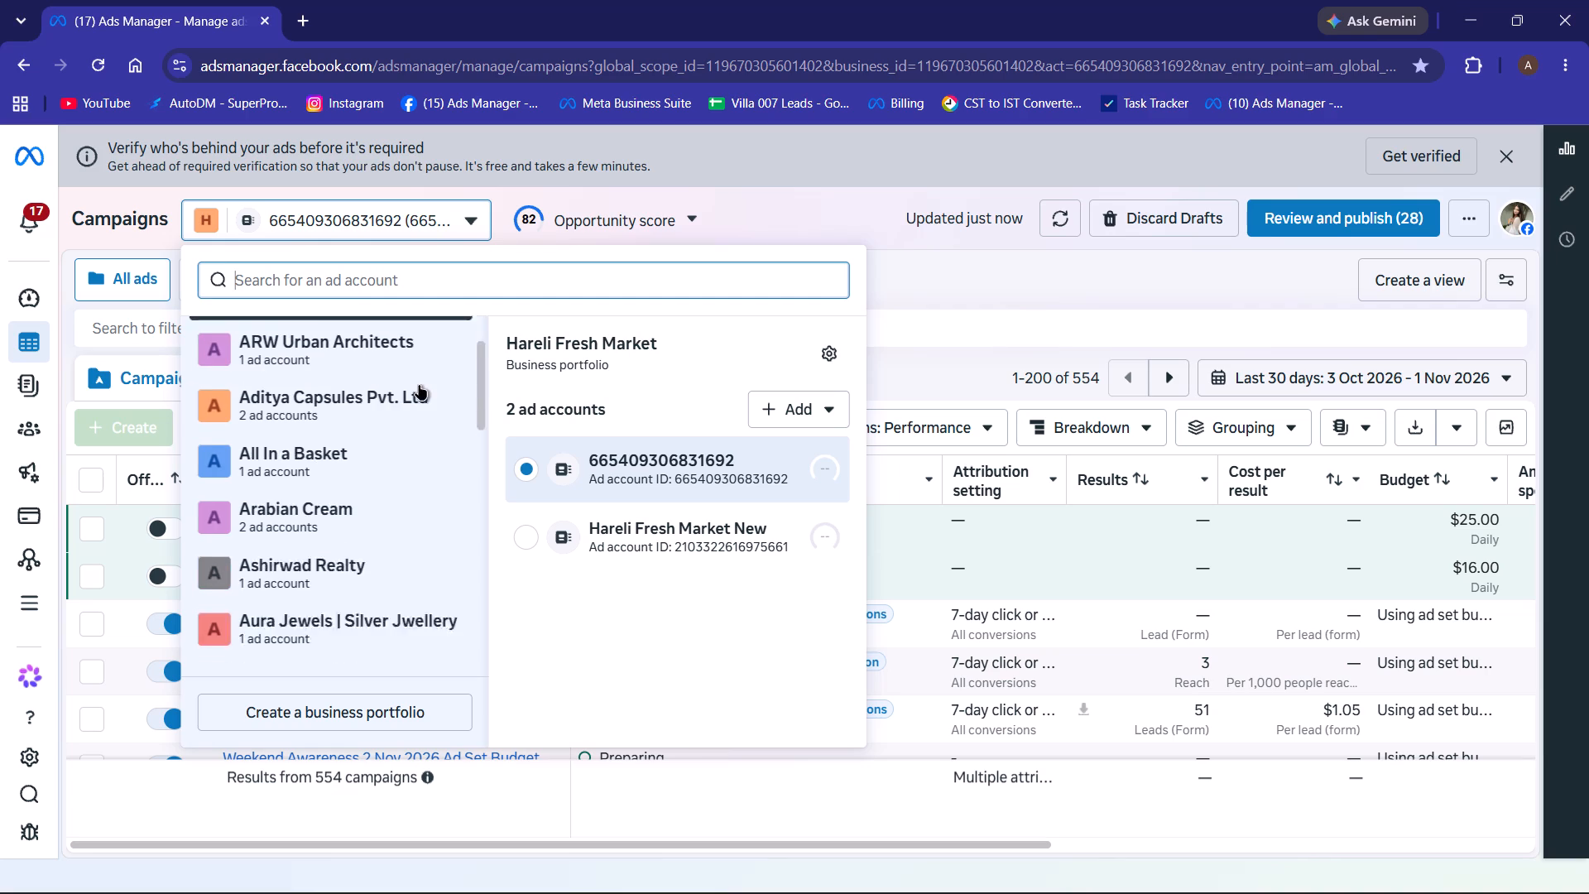
scroll(419, 385, "down", 3)
scroll(419, 385, "up", 10)
left_click(451, 286)
type("bree")
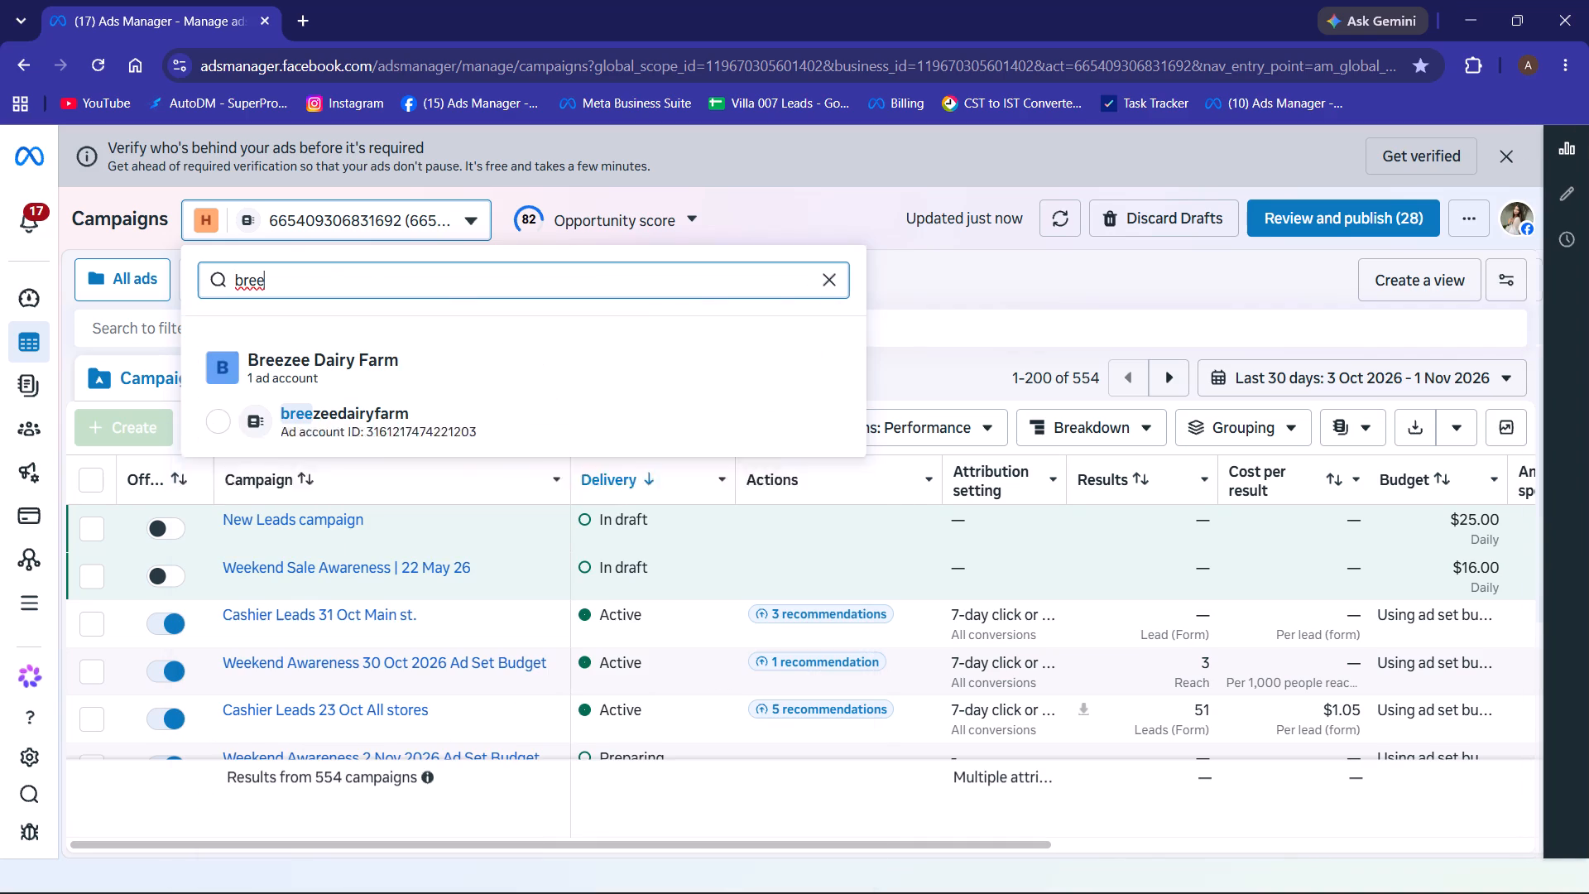
left_click(413, 442)
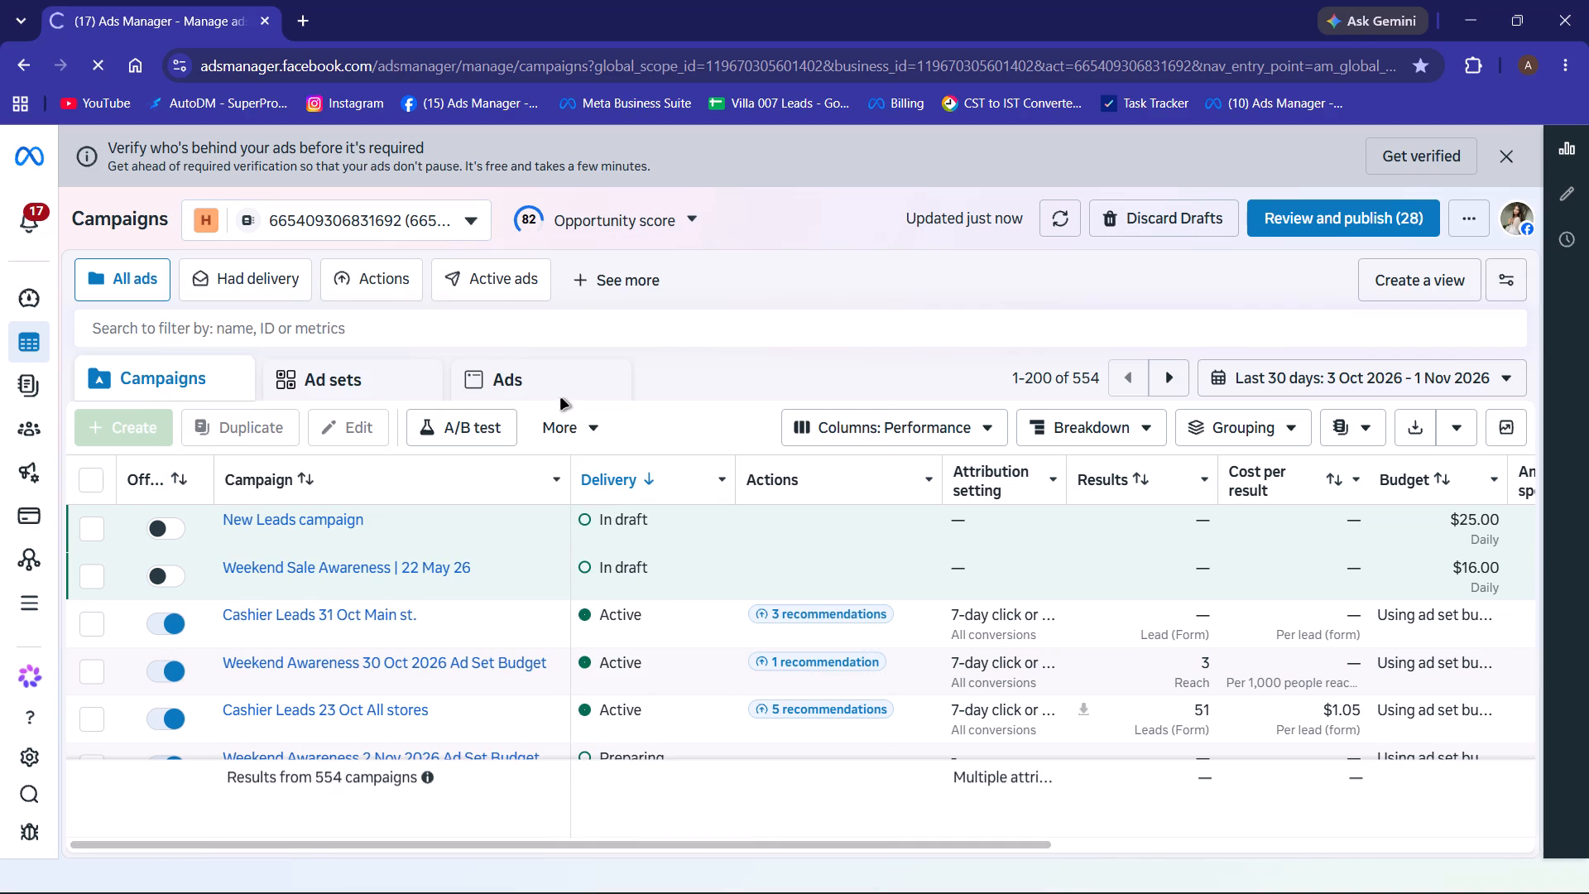
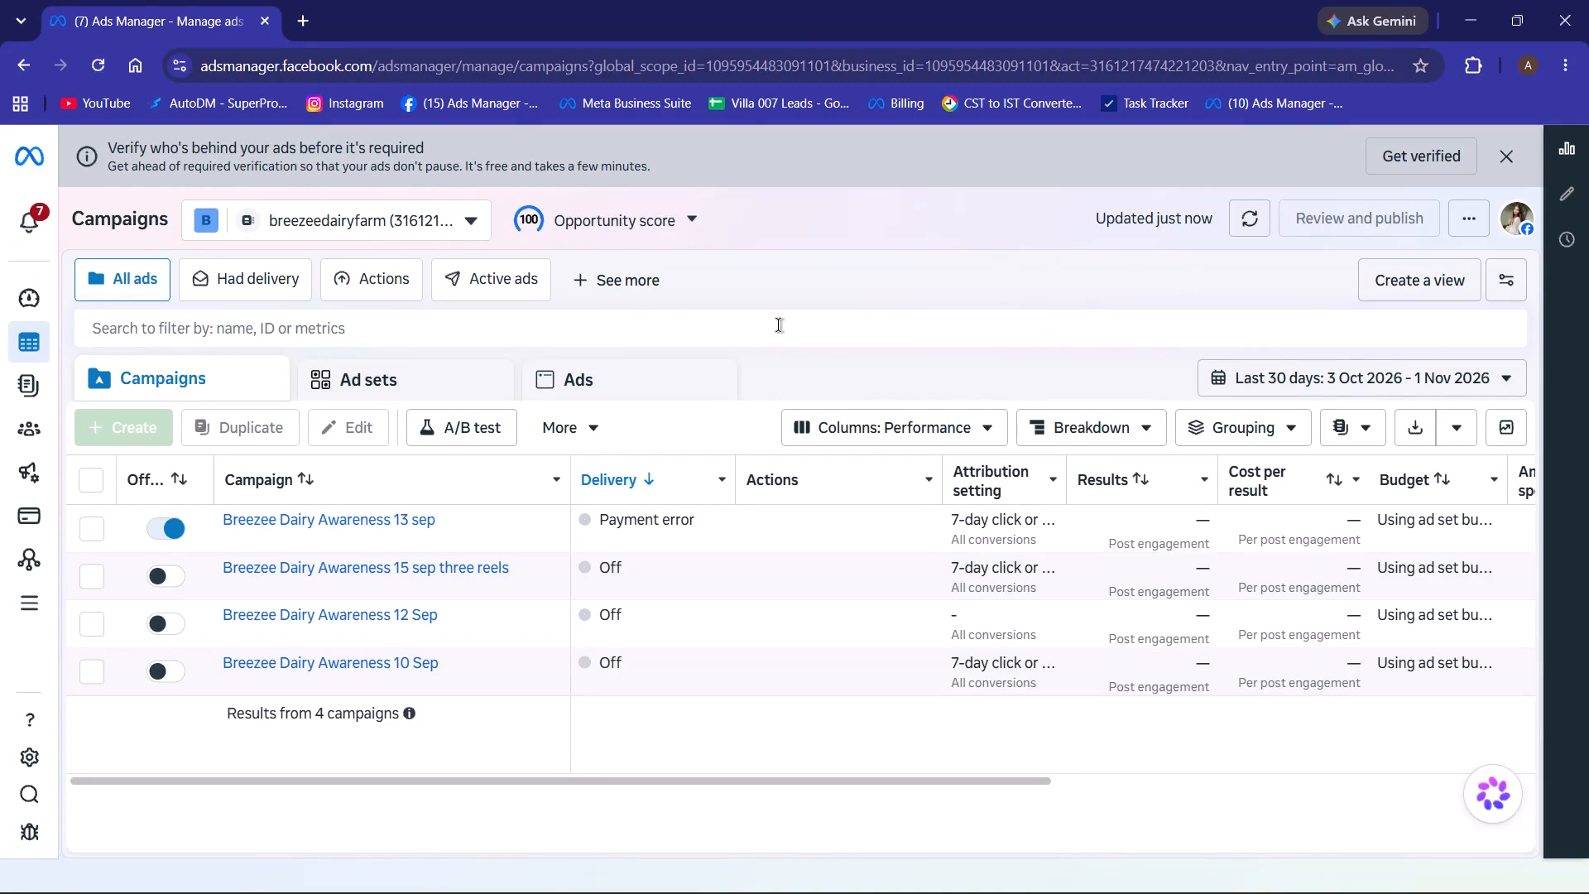
Dismiss the ad verification banner and open the billing and payments section for the breezeedairyfarm account.
left_click(1511, 154)
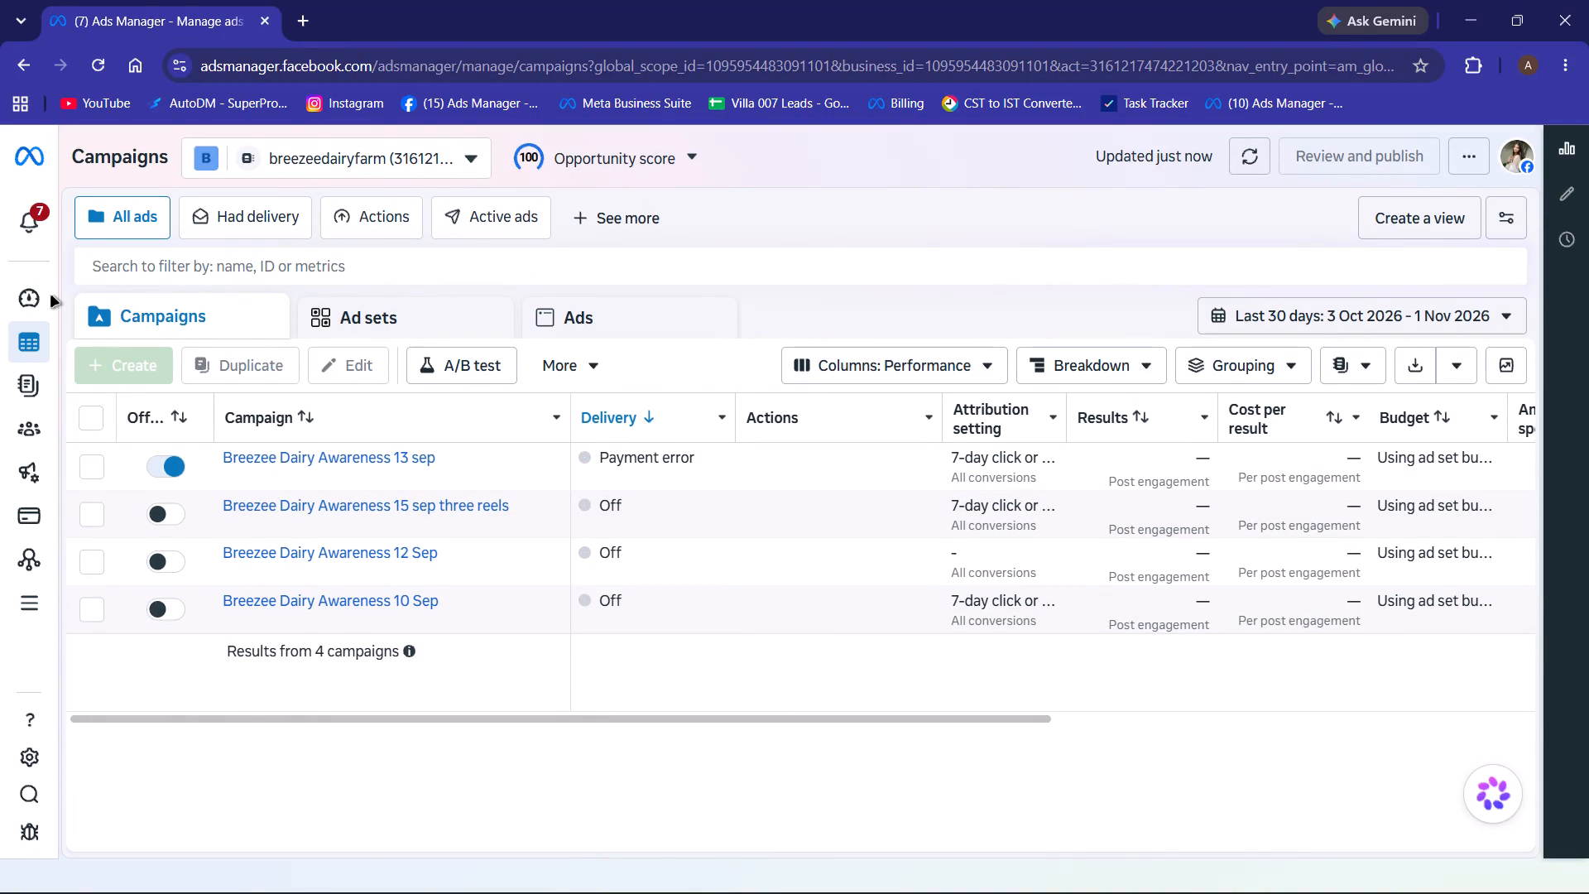
left_click(84, 512)
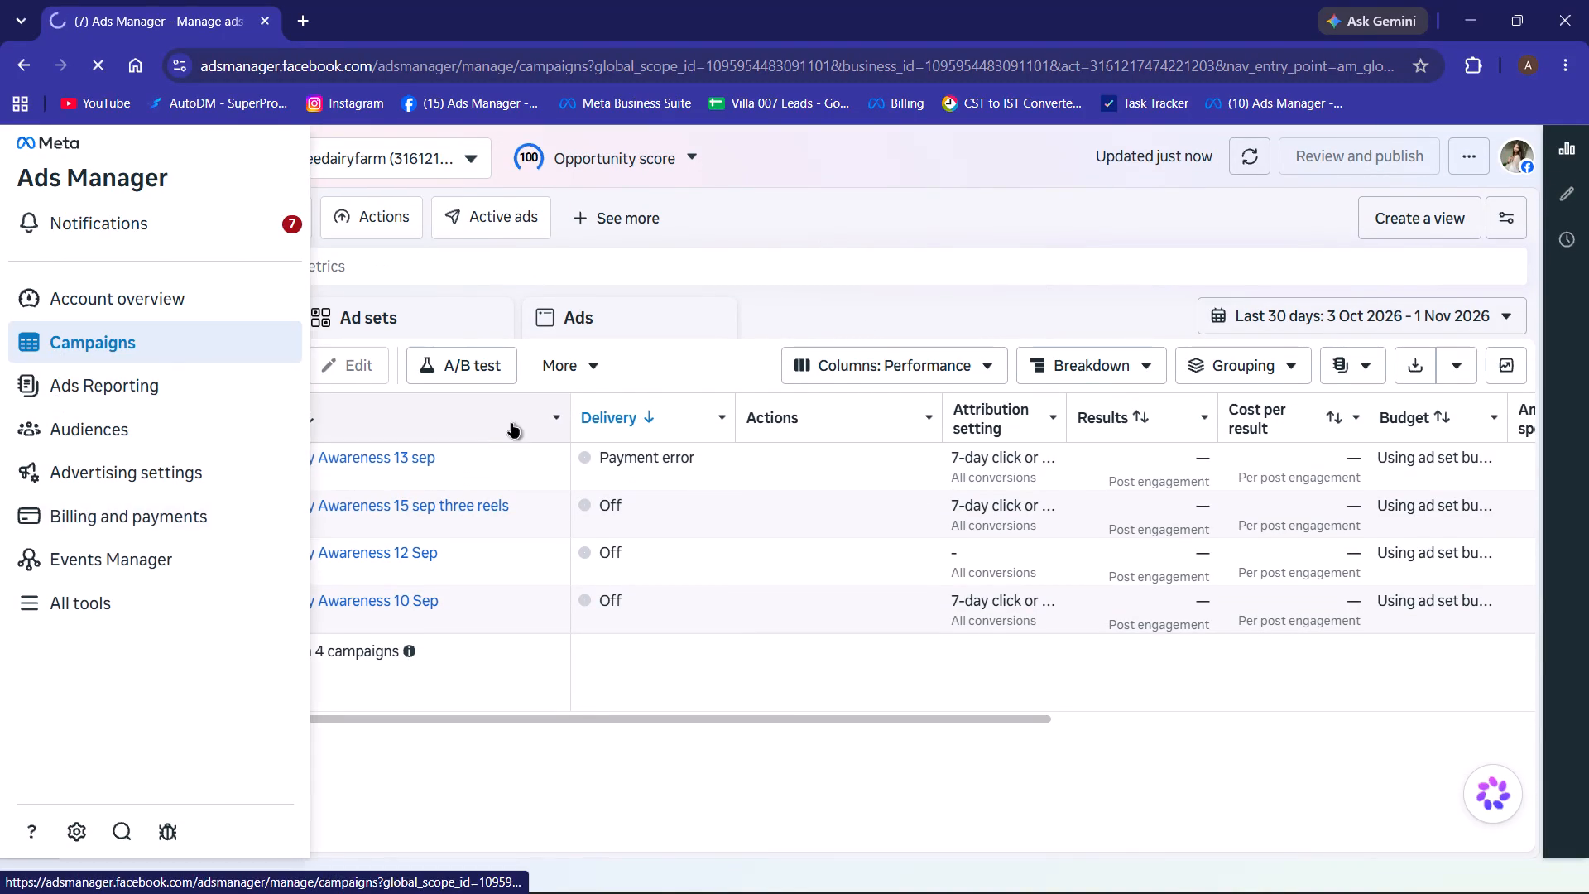
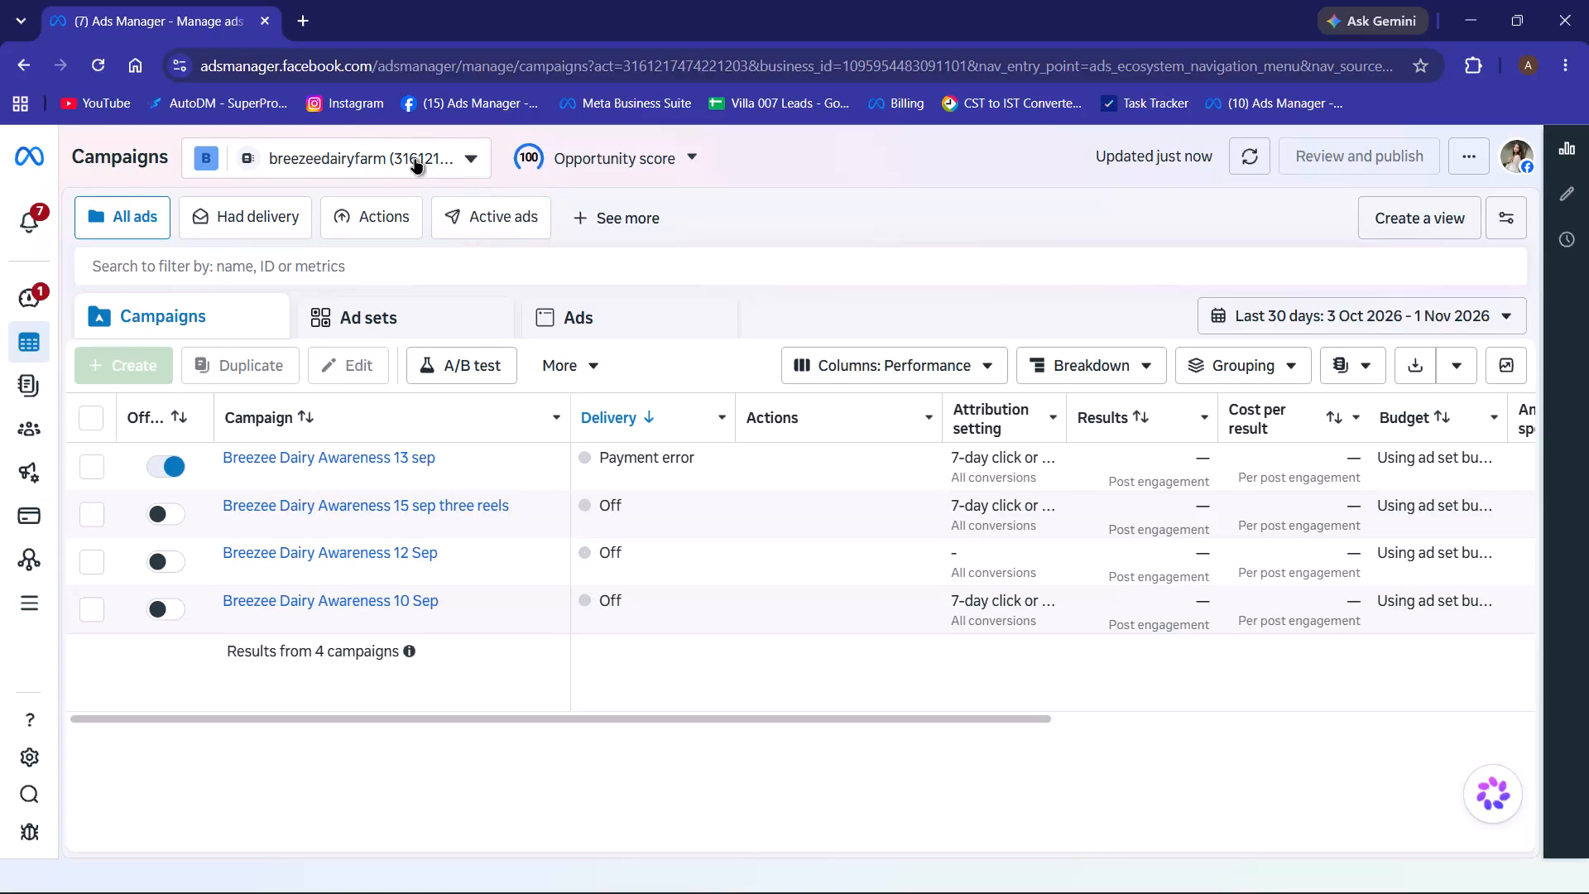
Open the billing and payments section for the breezeedairyfarm ad account.
left_click(28, 518)
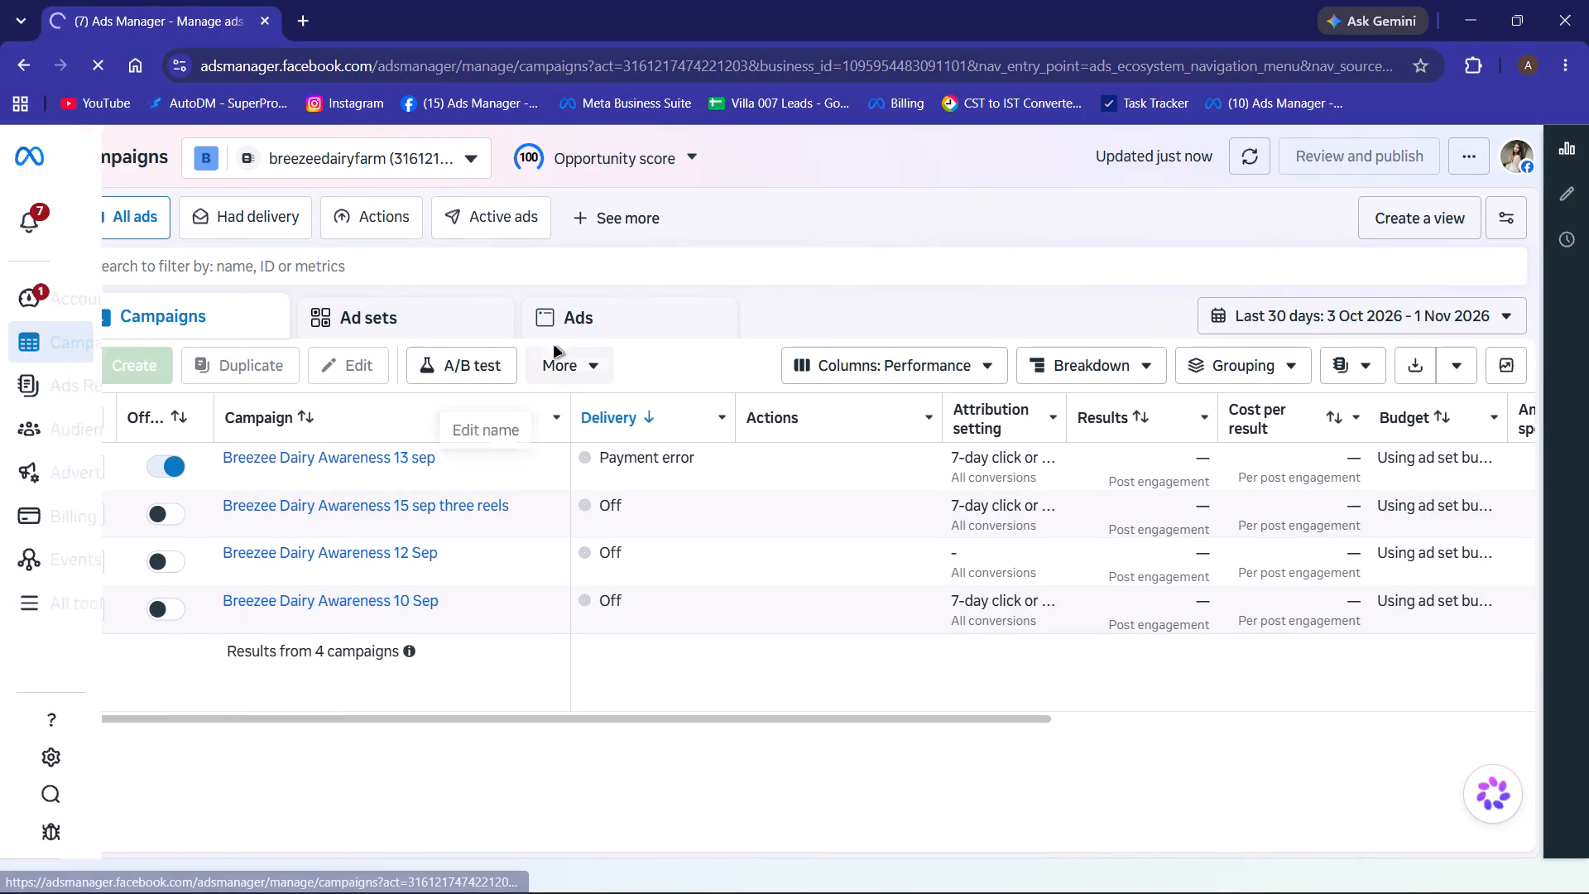
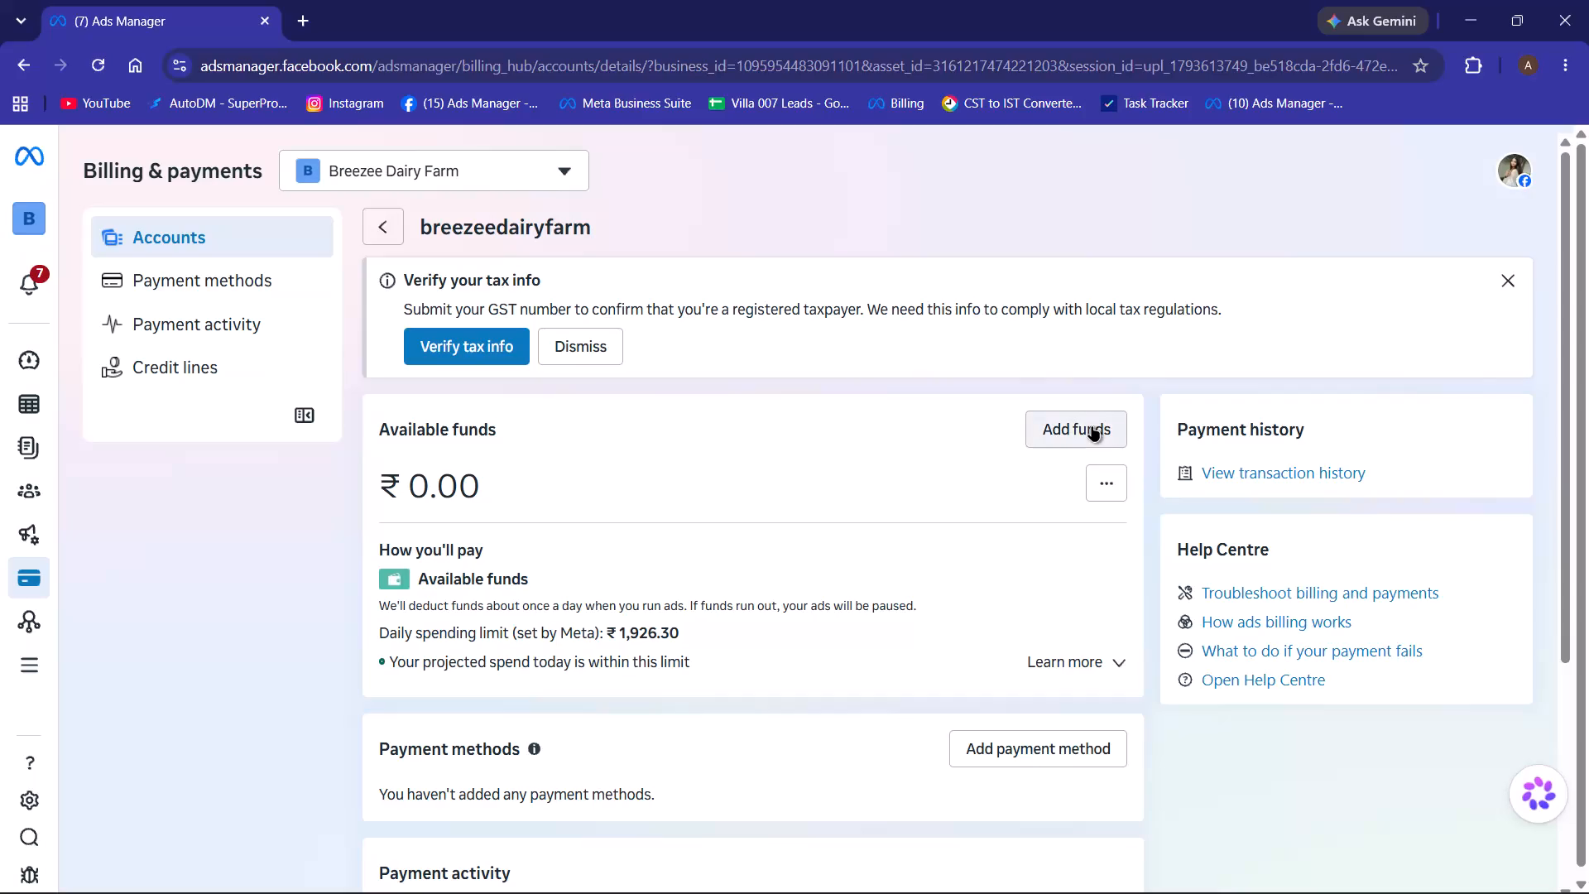
Request adding ₹2,500 to the ad account's available funds with UPI as the payment method, proceeding to the payment QR code.
left_click(1092, 426)
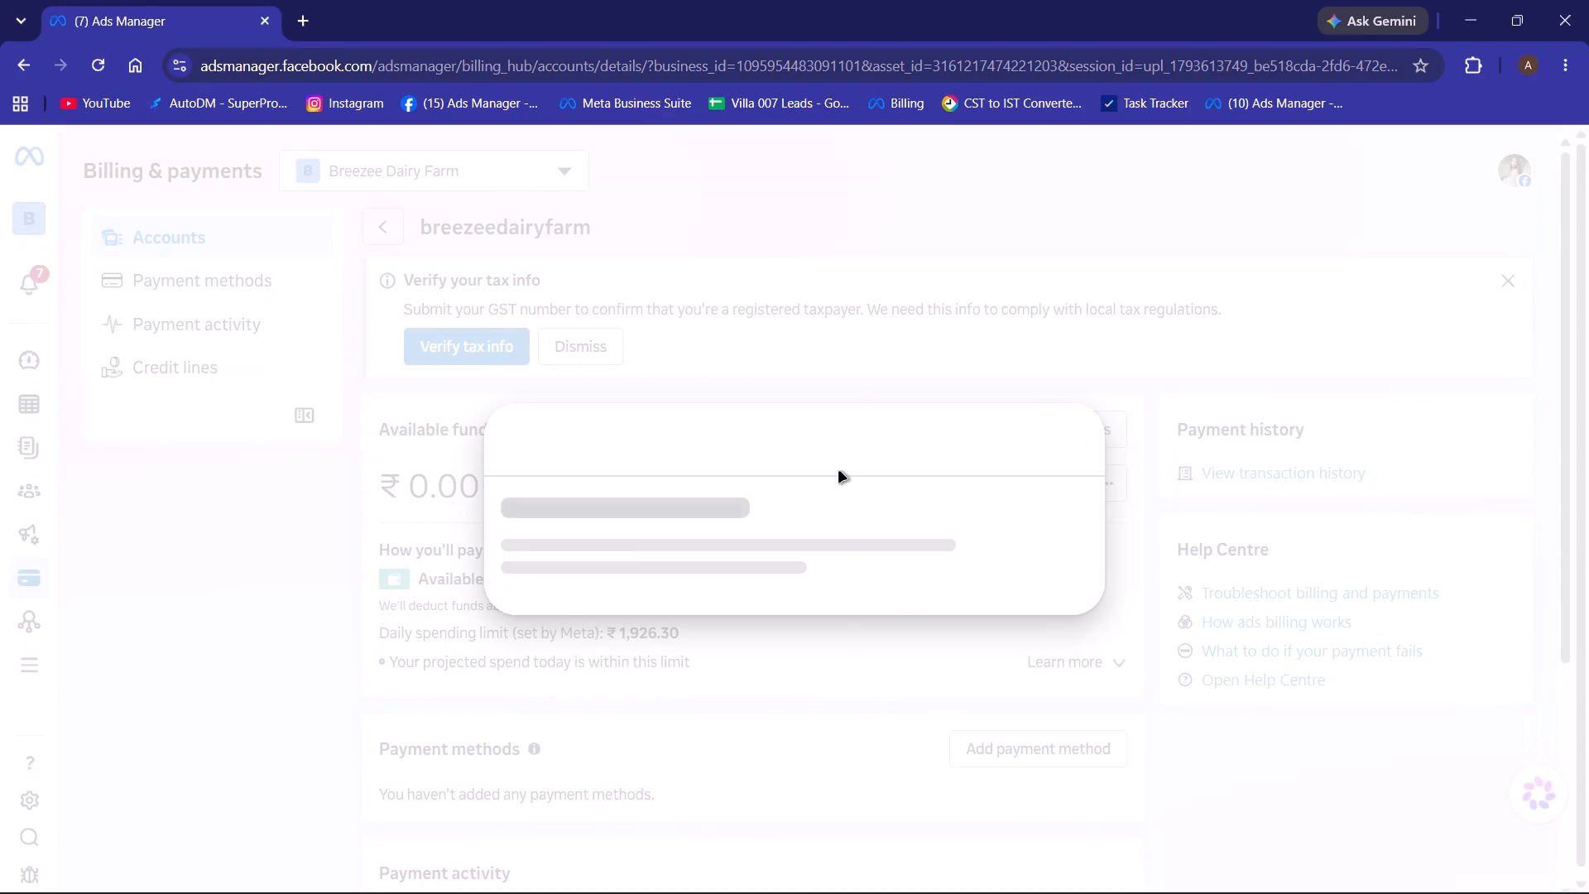
double_click(738, 461)
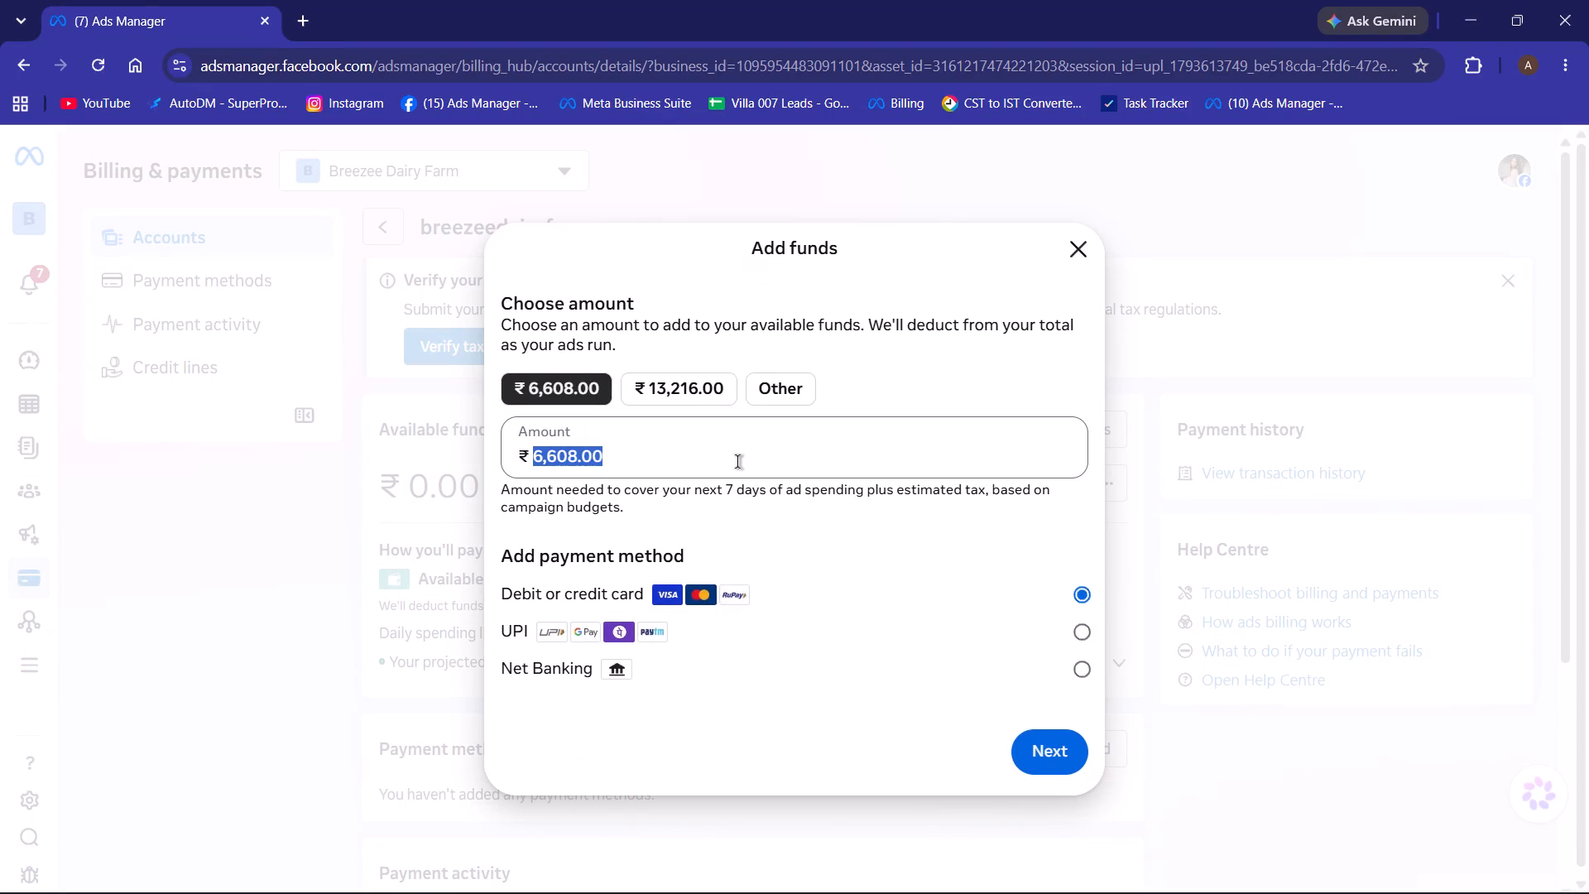
type("20")
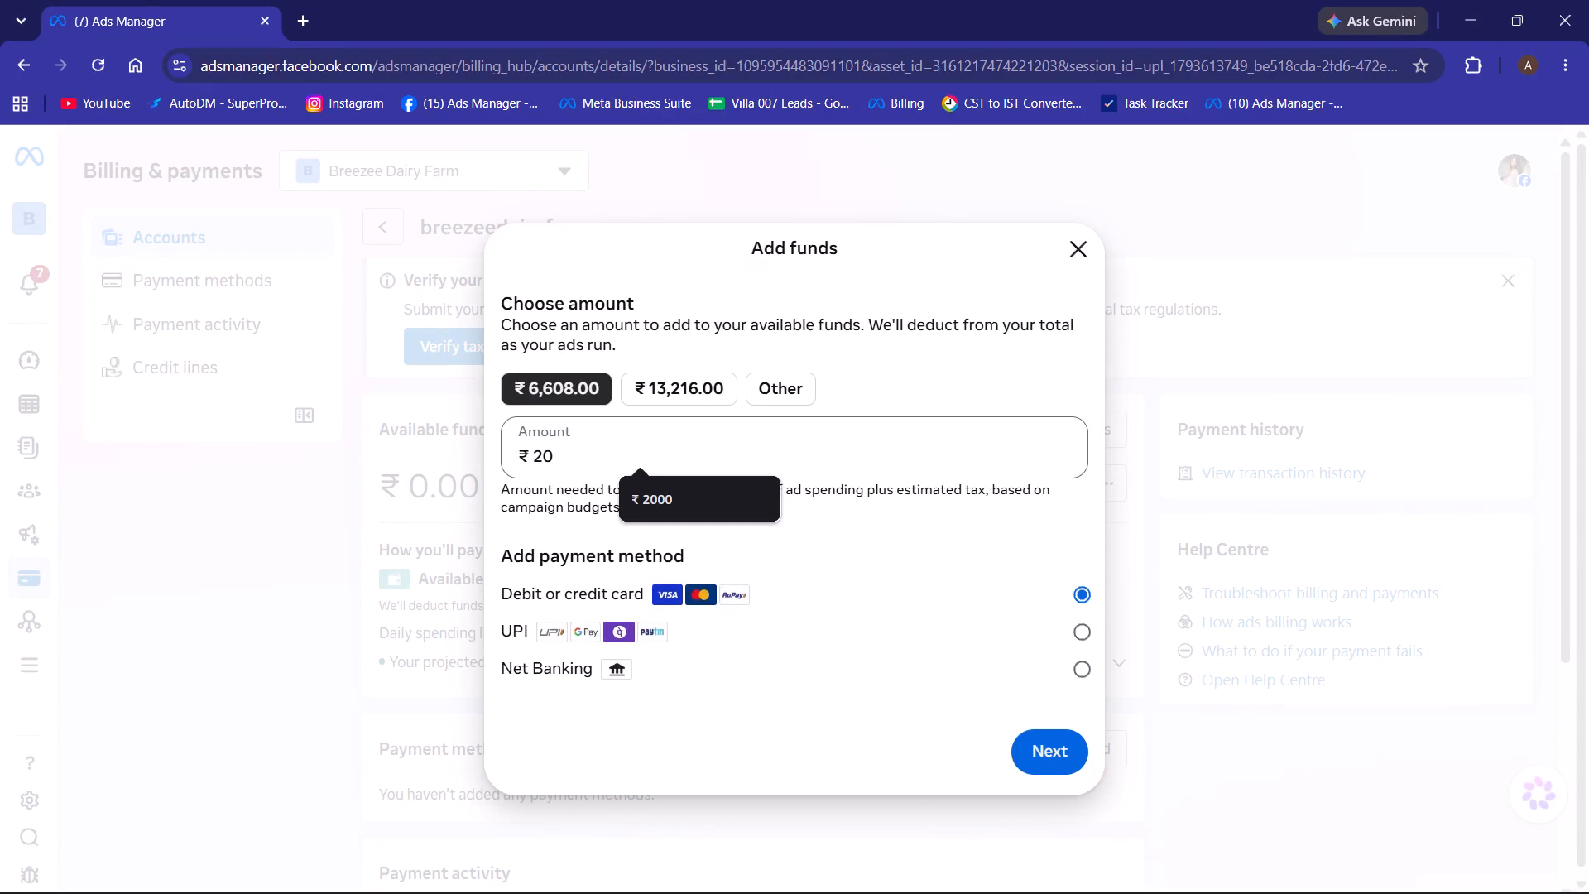
key("BackSpace")
type("500")
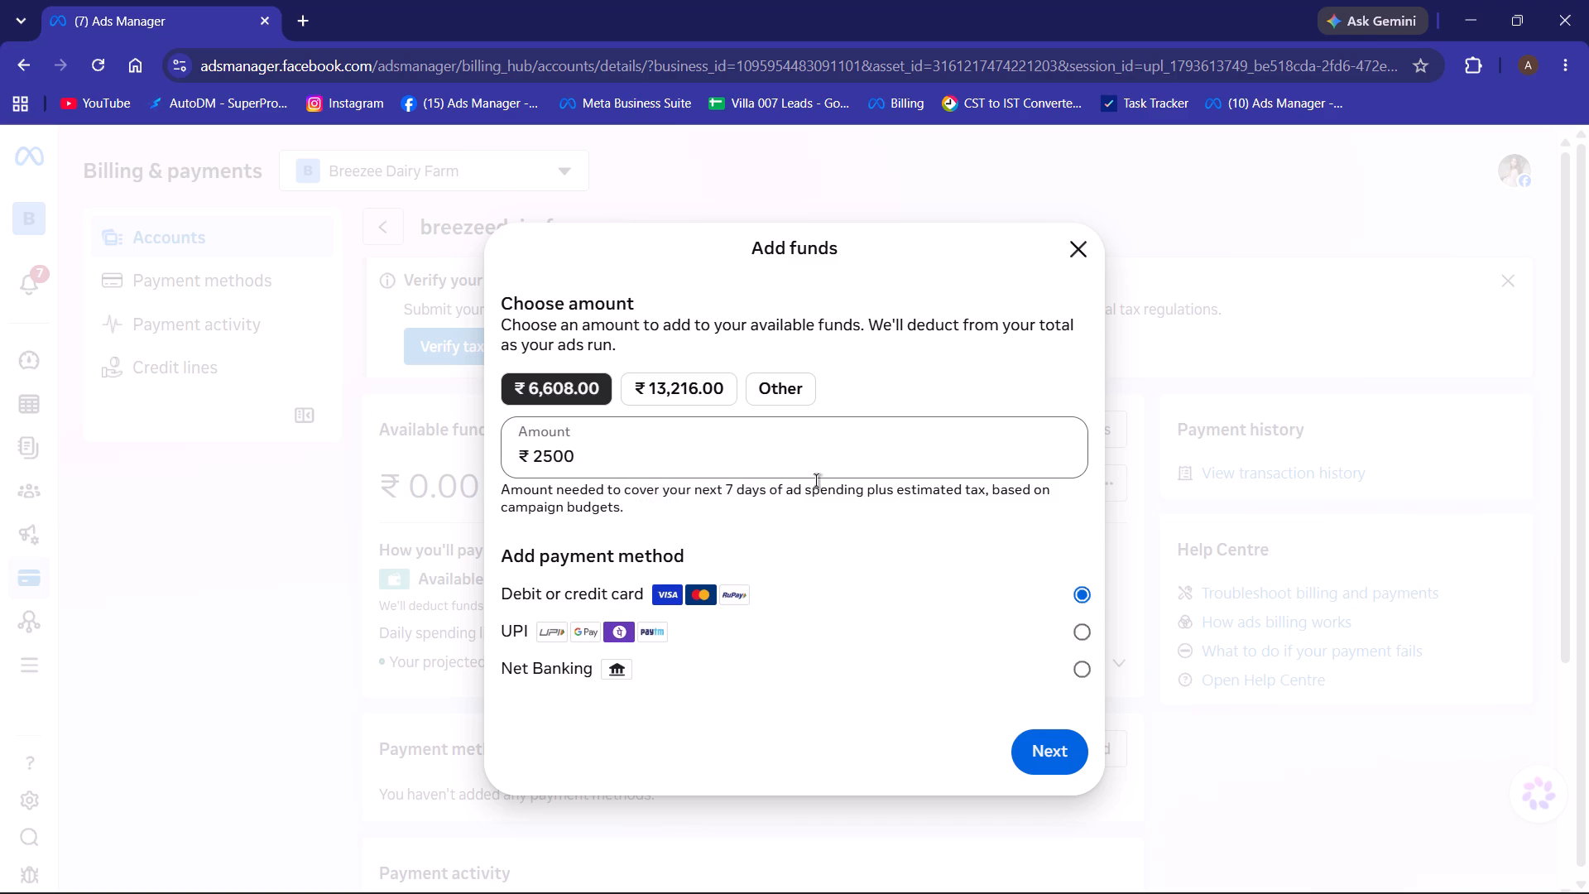
left_click(1078, 627)
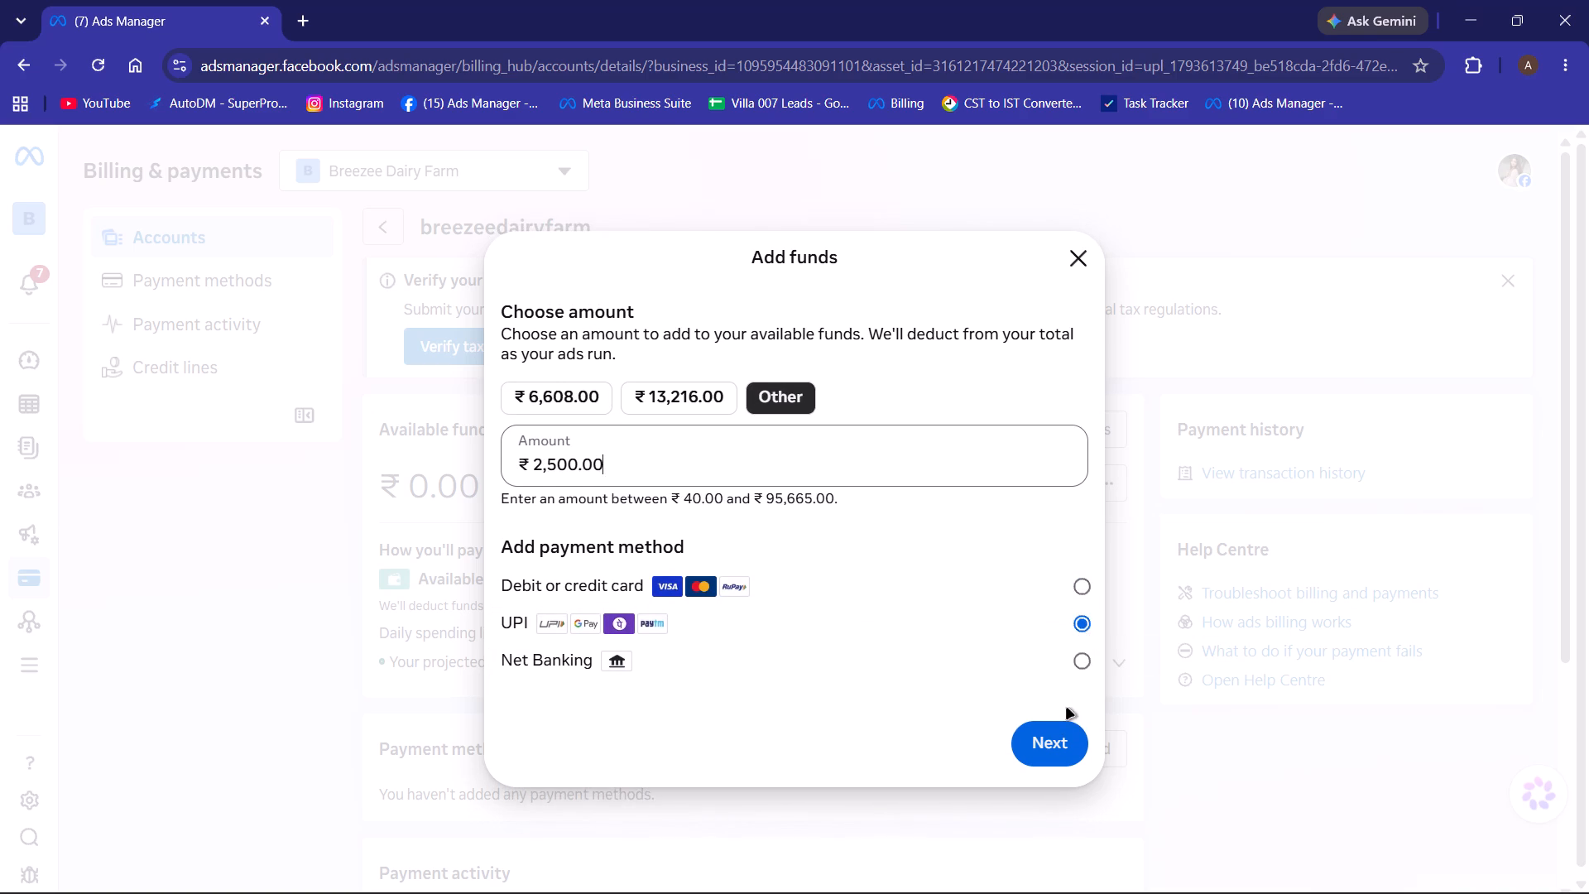
left_click(1062, 741)
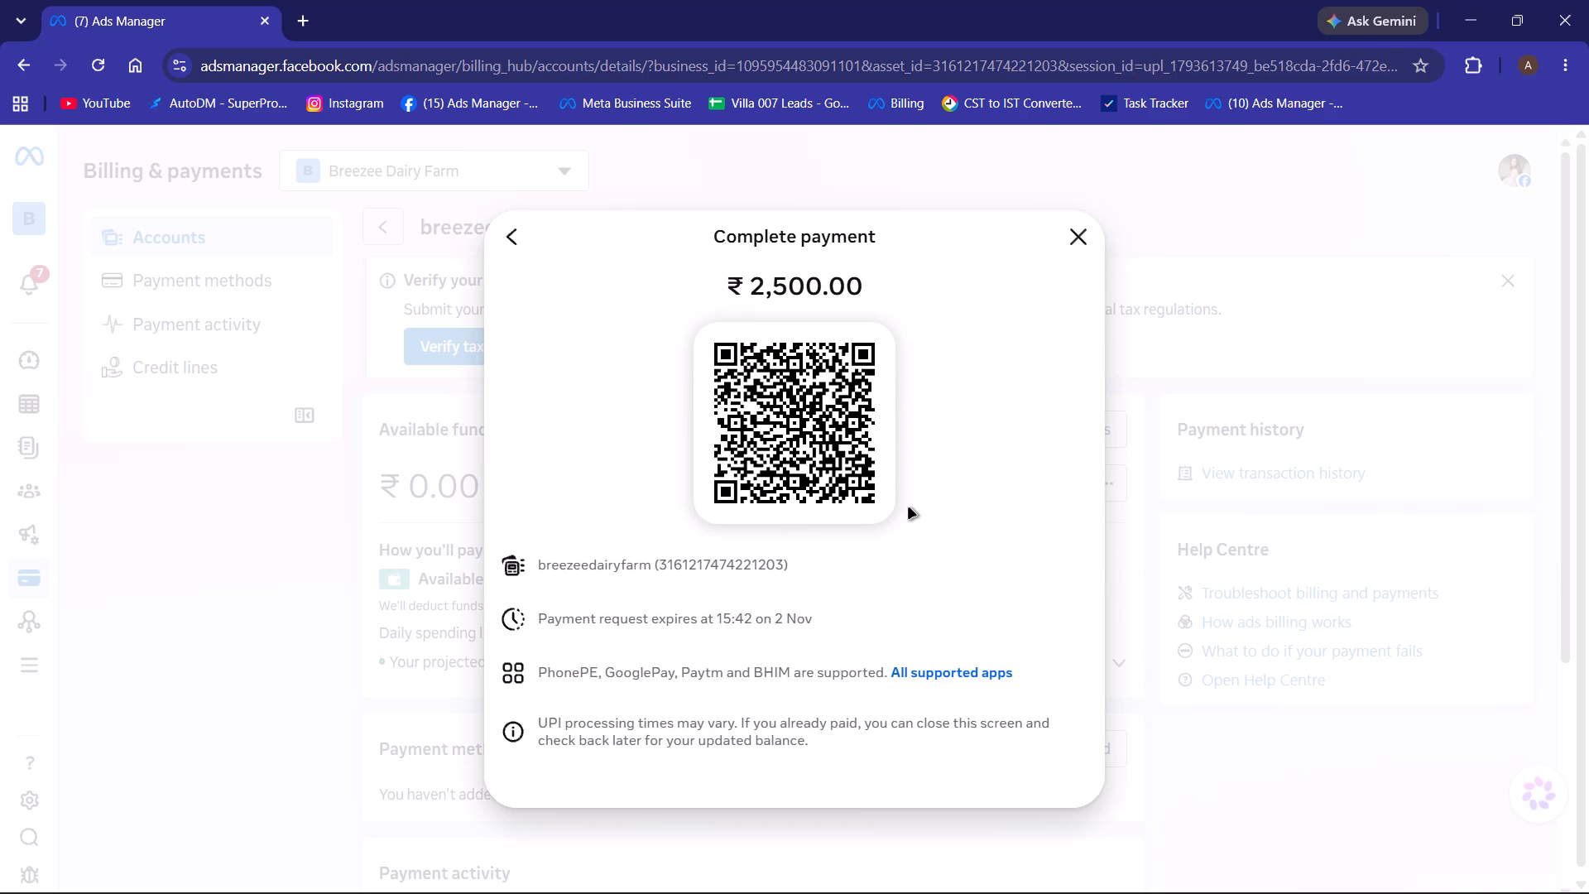
Capture the Complete payment dialog with its QR code using Snipping Tool and copy the snip to the clipboard.
scroll(920, 653, "down", 6)
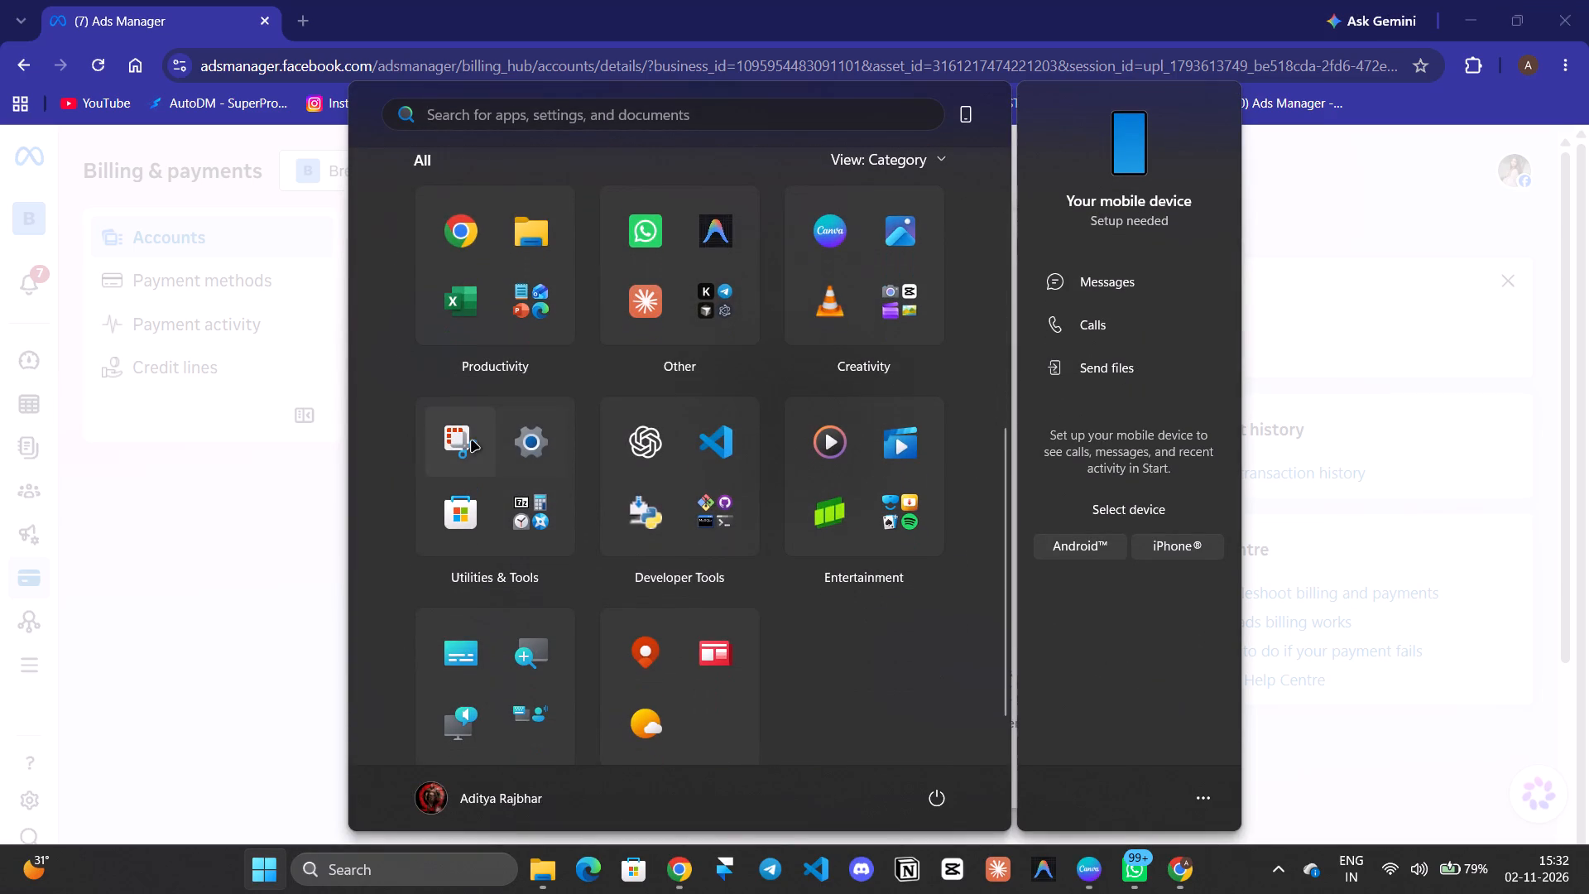
left_click(472, 441)
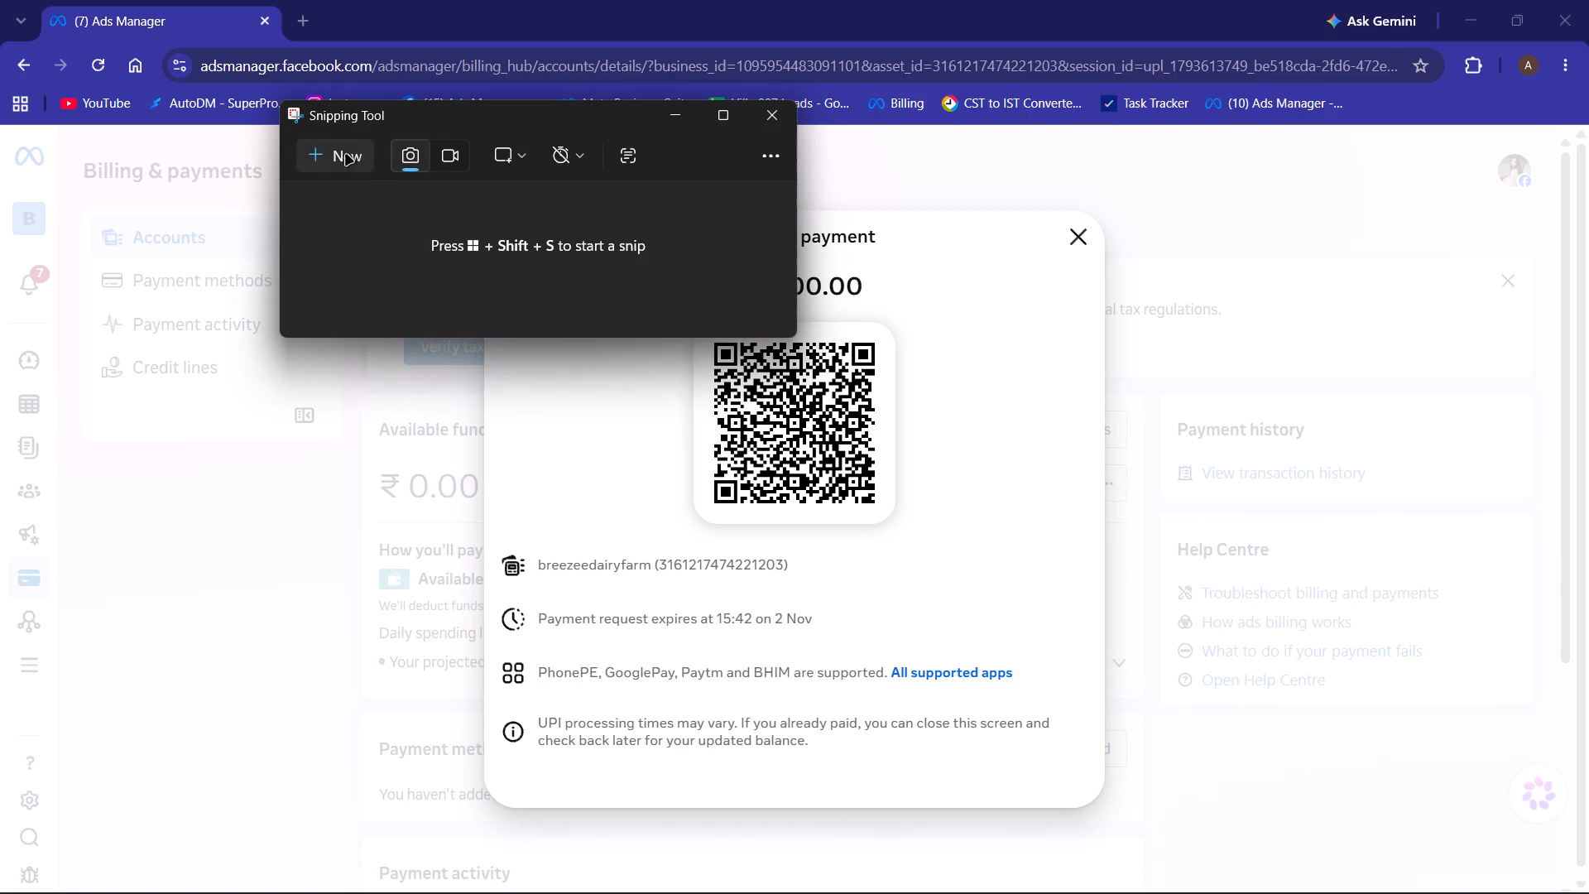
left_click(346, 155)
left_click_drag(450, 193, 1161, 830)
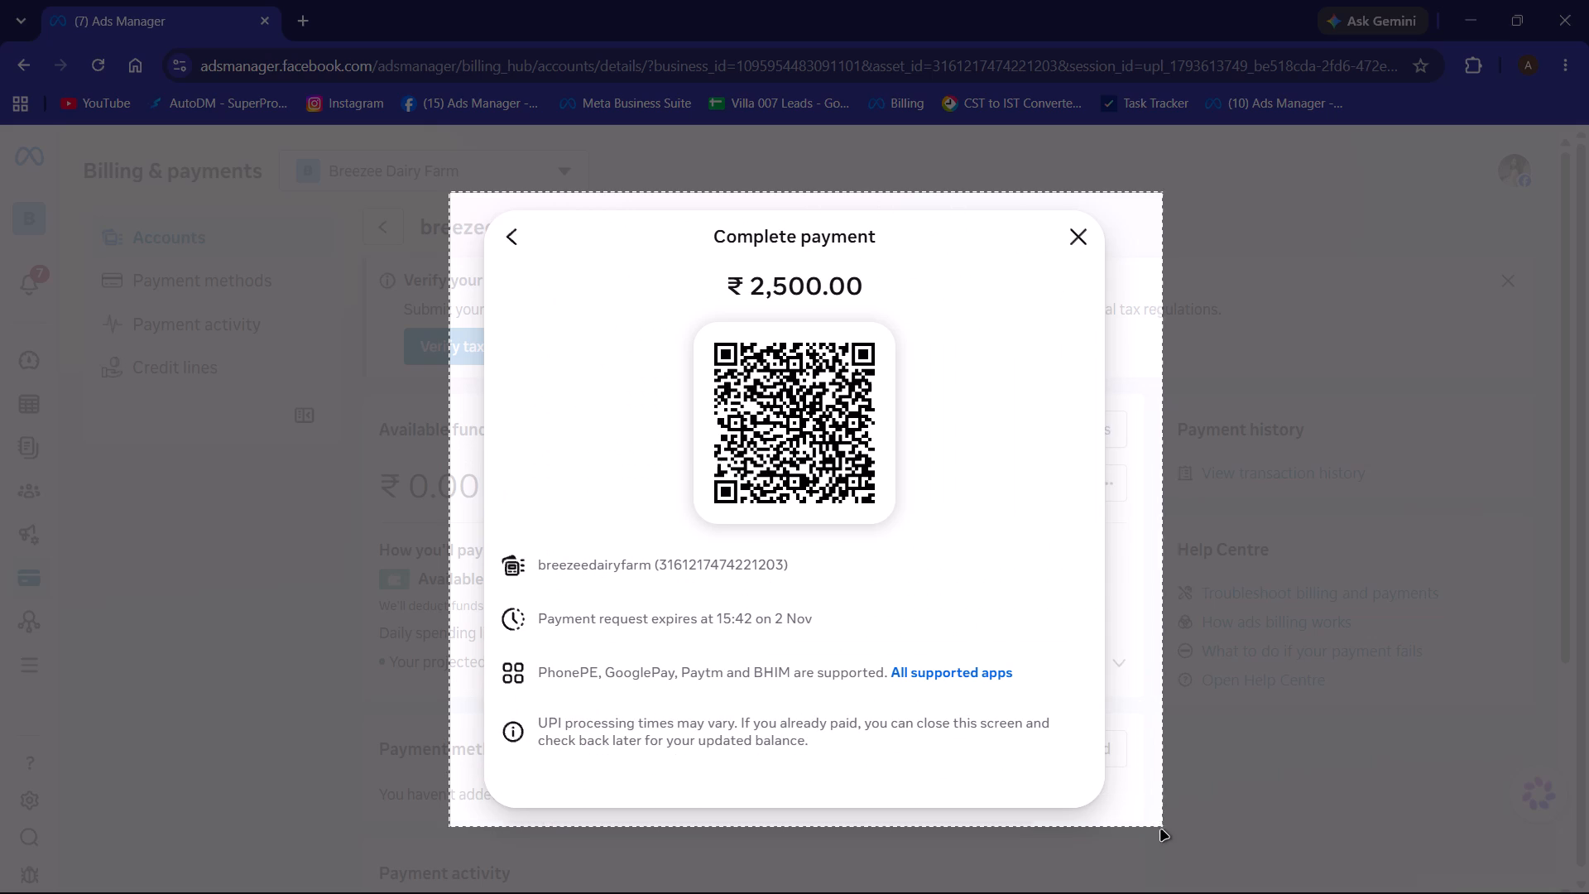
left_click_drag(1161, 830, 1157, 838)
right_click(684, 392)
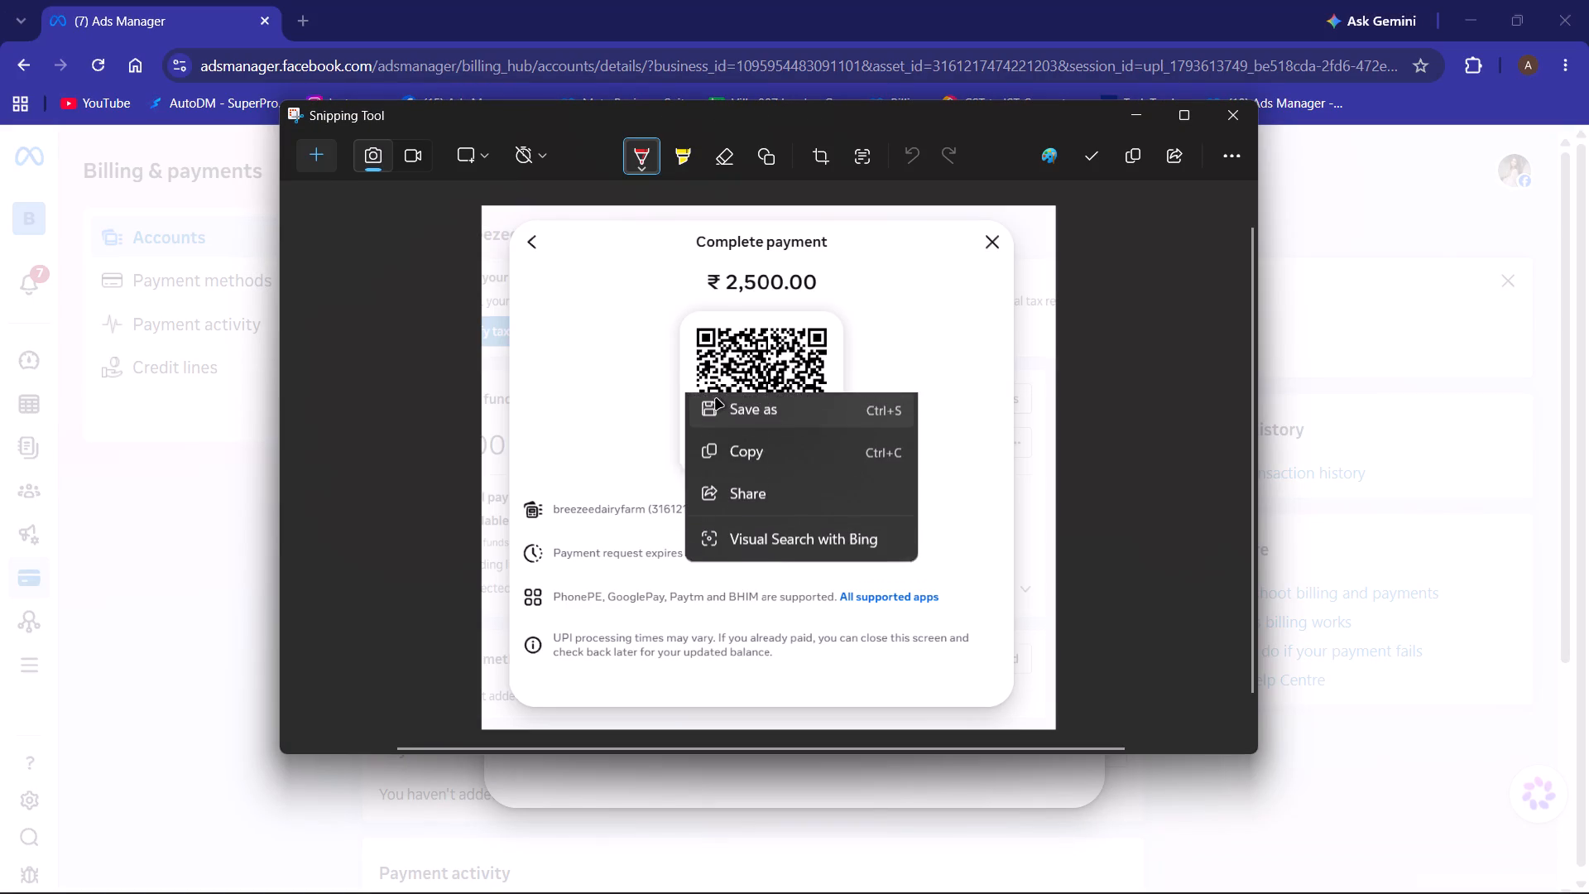
left_click(807, 455)
left_click(1355, 439)
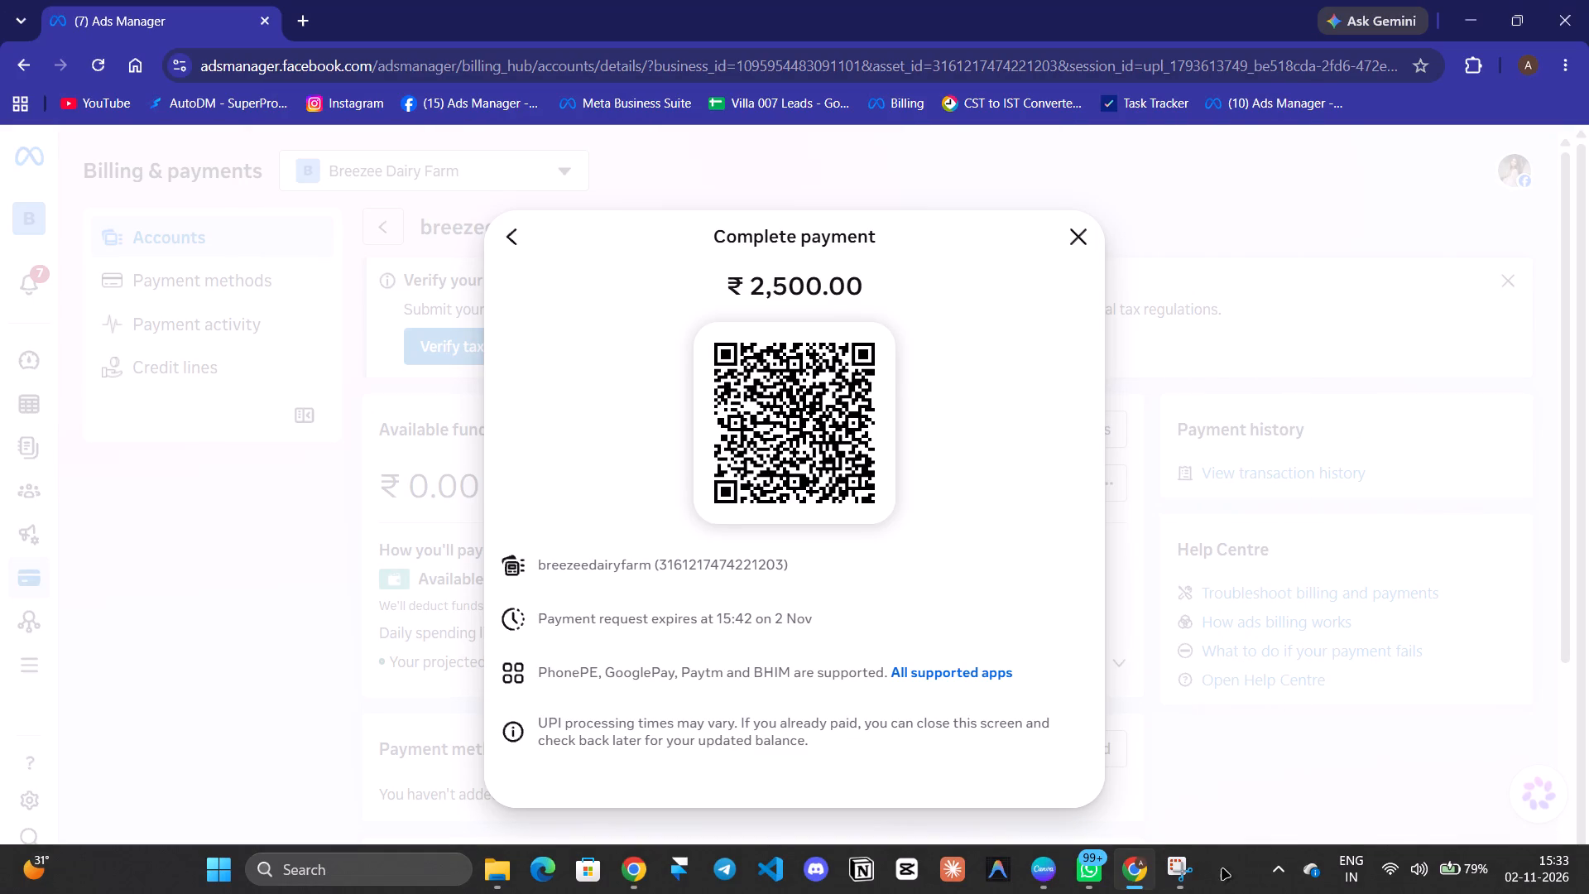
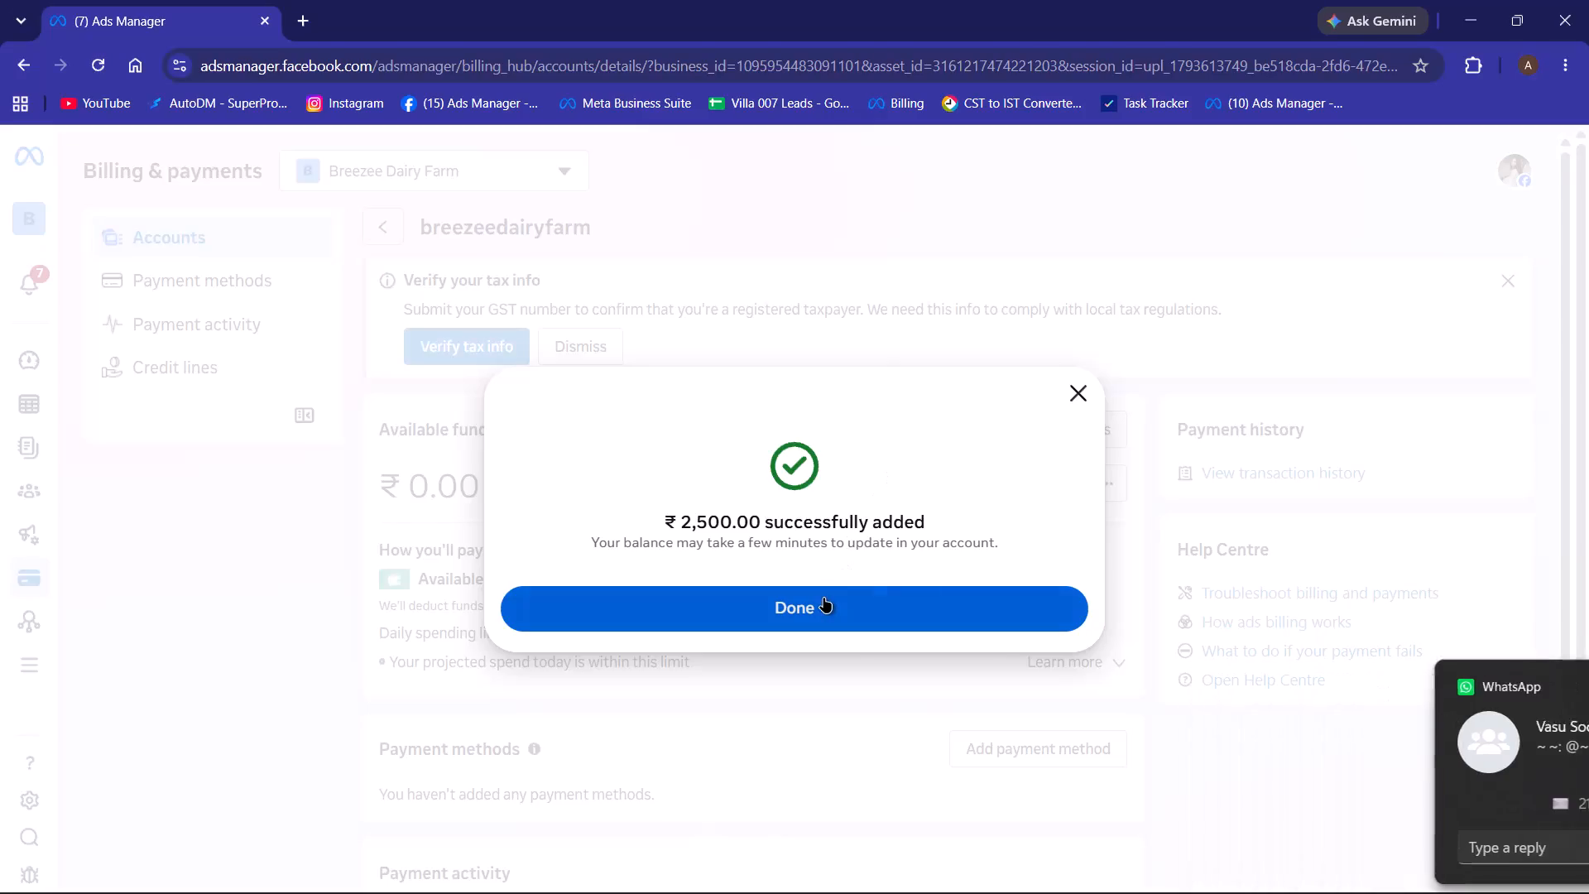
Finish the ₹2,500 add-funds flow and return to the breezeedairyfarm account's billing details.
left_click(823, 598)
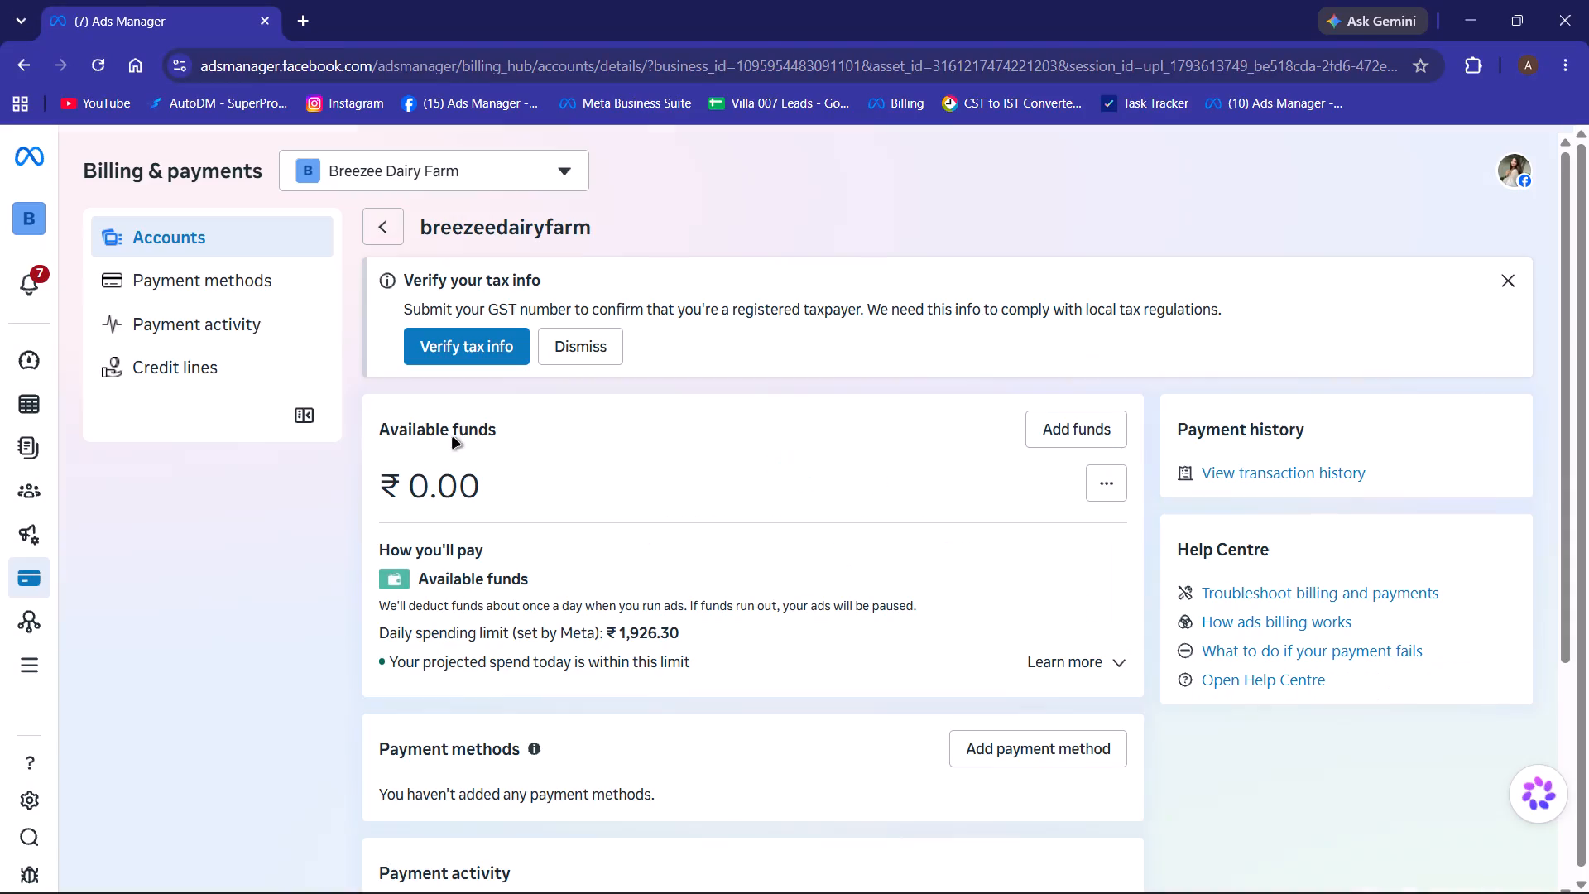
Review the Payment methods and Payment activity pages for the breezeedairyfarm ad account, ending on the transactions list in Payment activity.
left_click(253, 275)
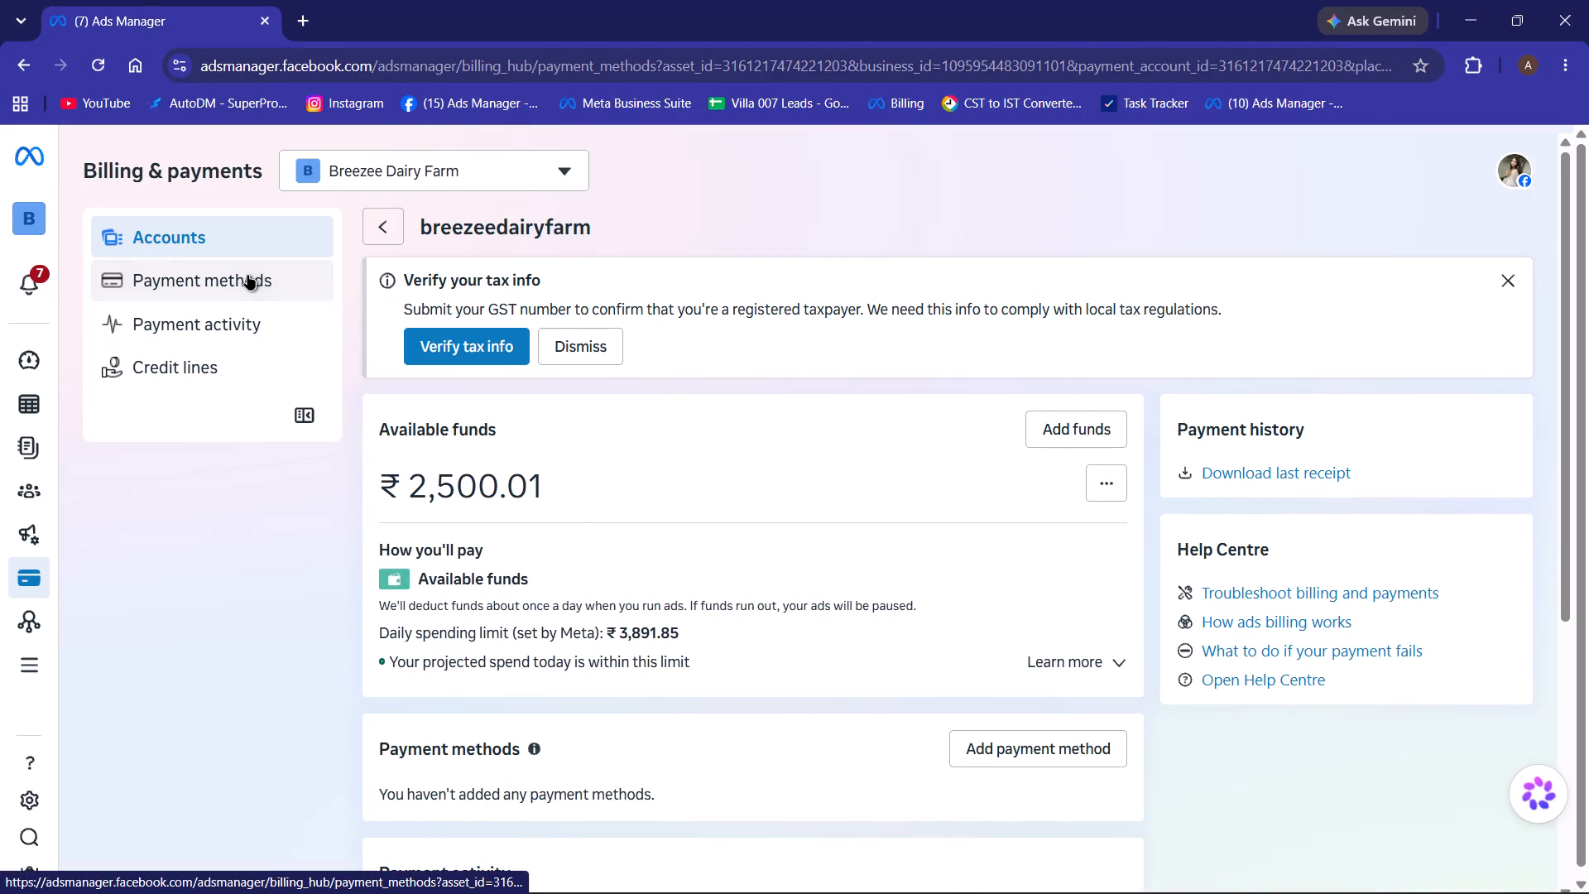
left_click(229, 310)
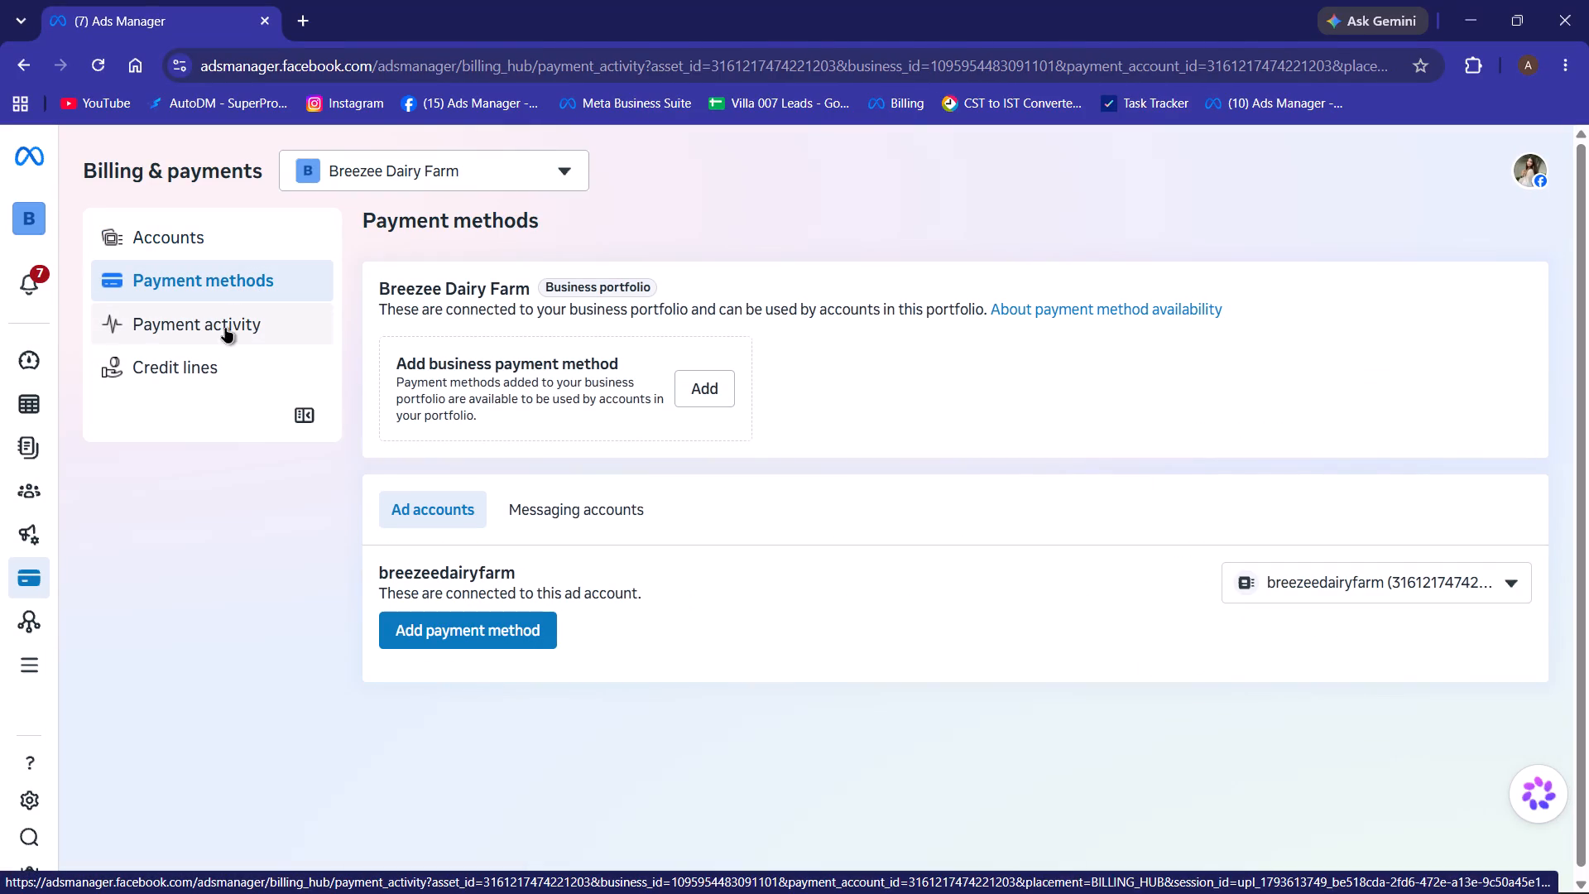
left_click(238, 288)
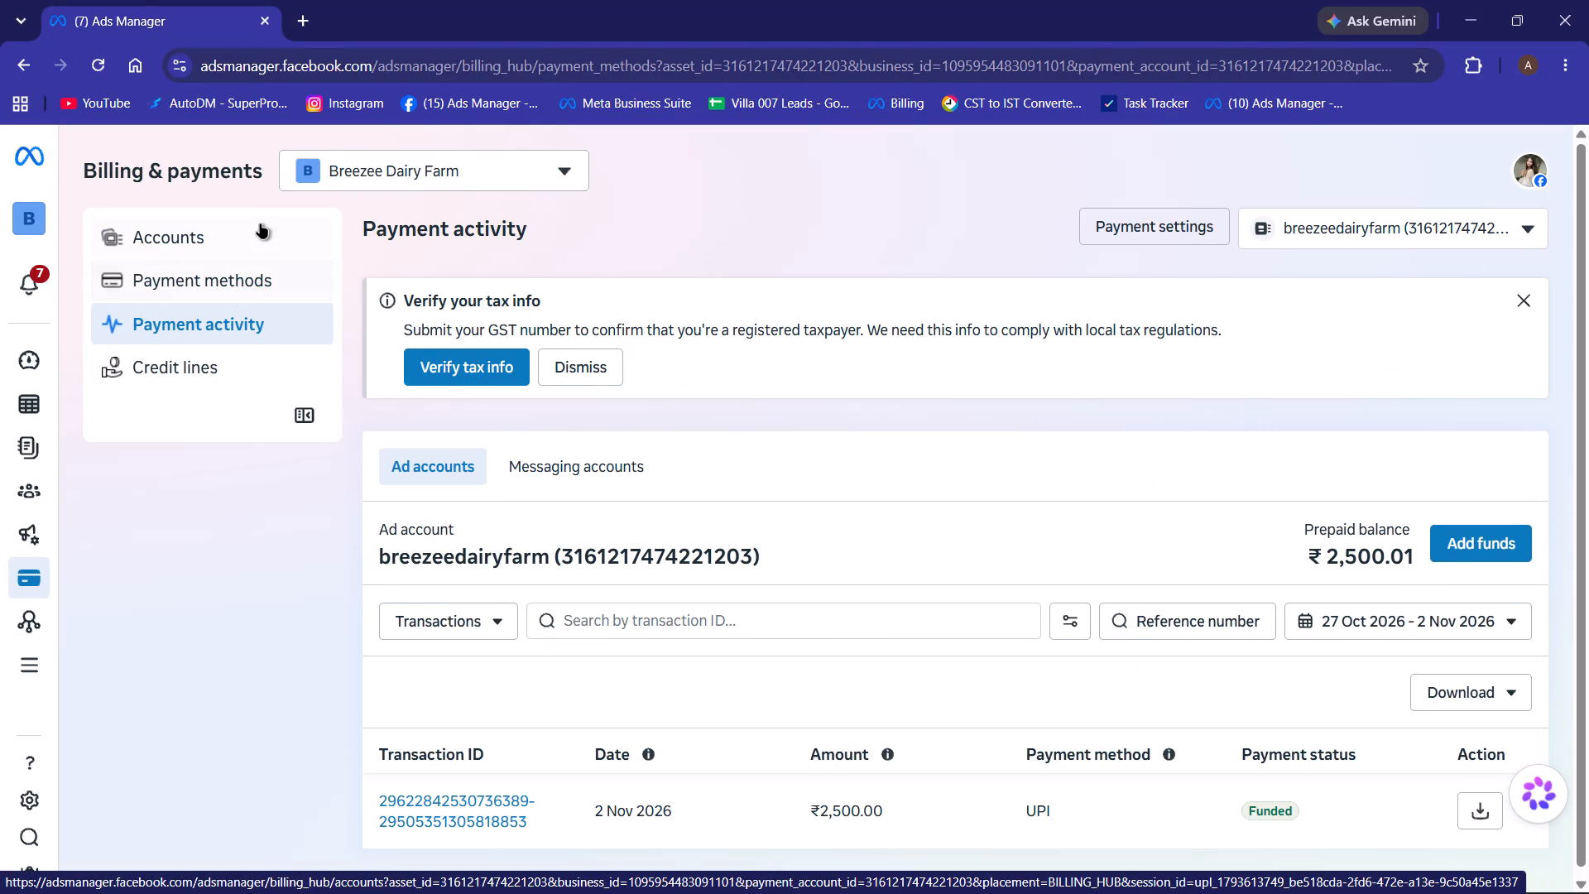
left_click(262, 263)
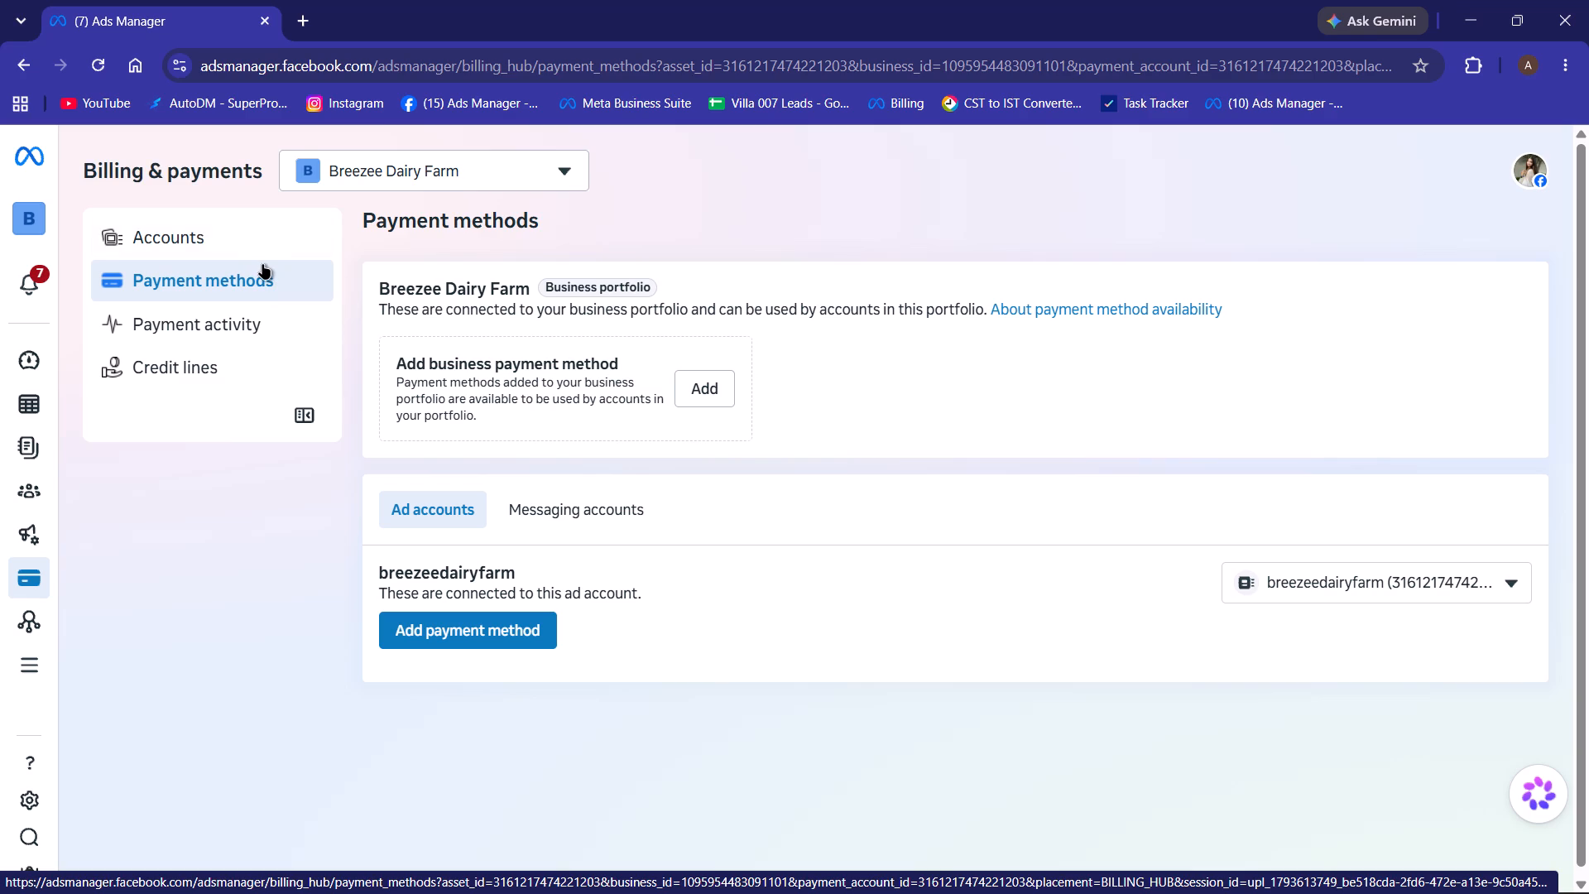
left_click(266, 317)
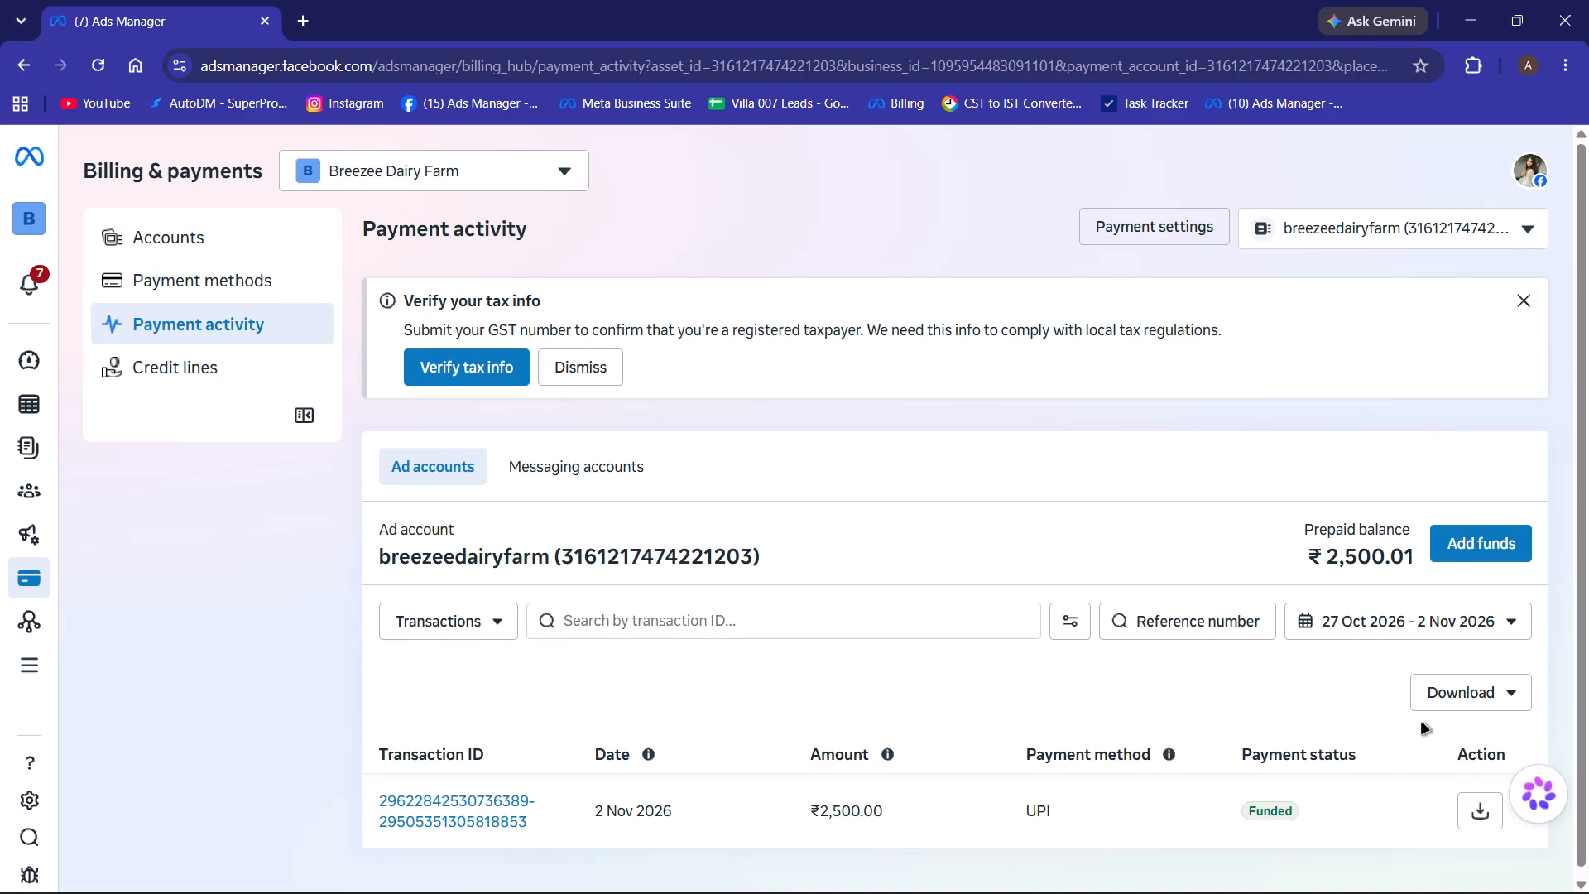
scroll(1423, 723, "down", 4)
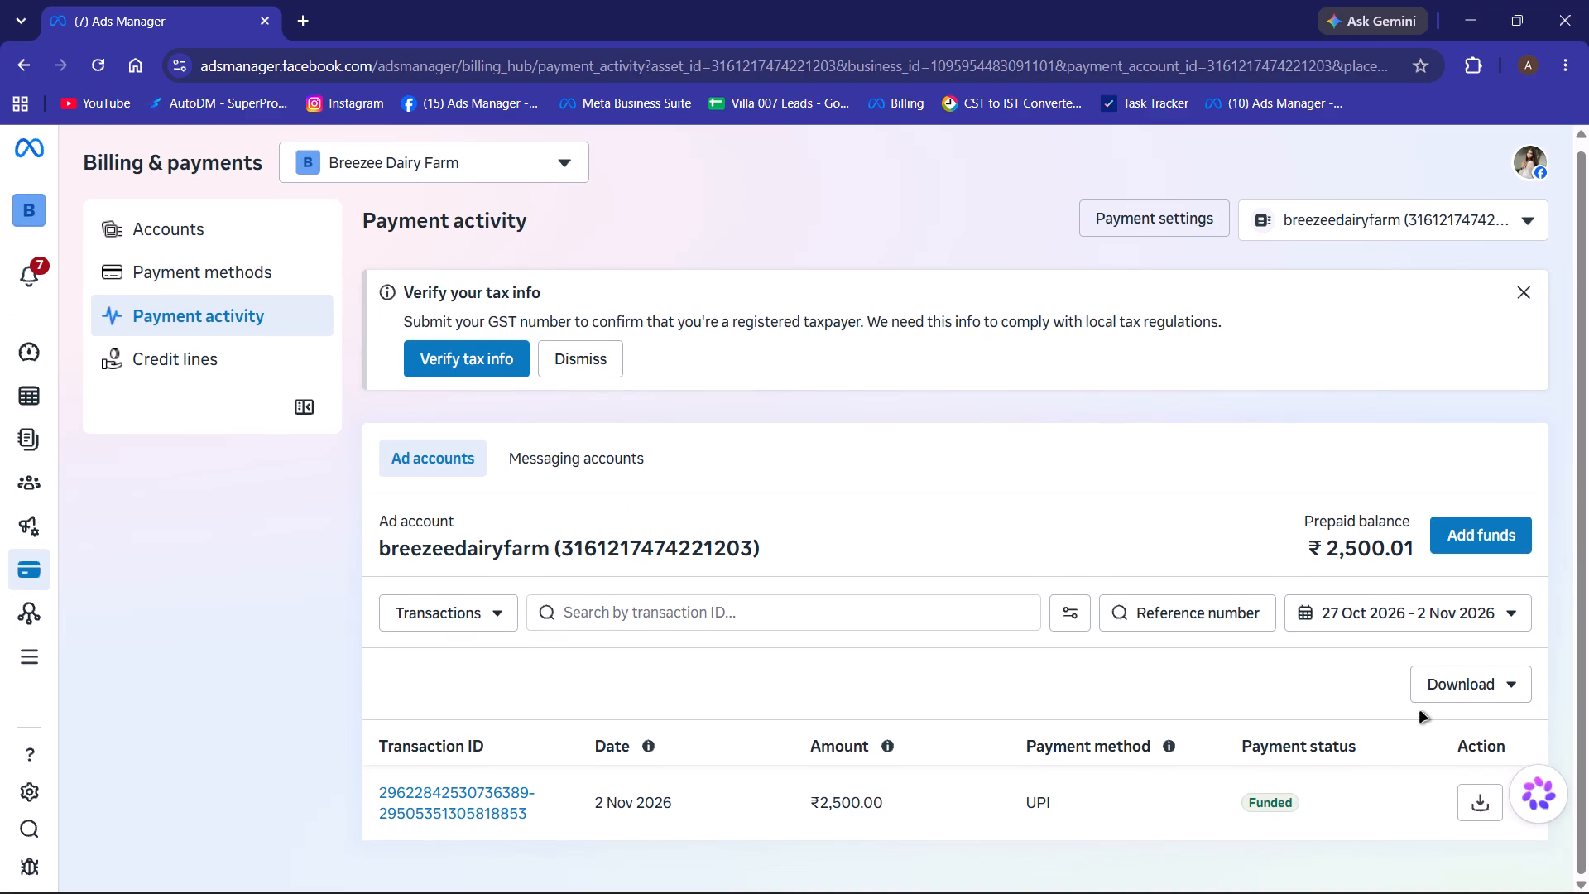
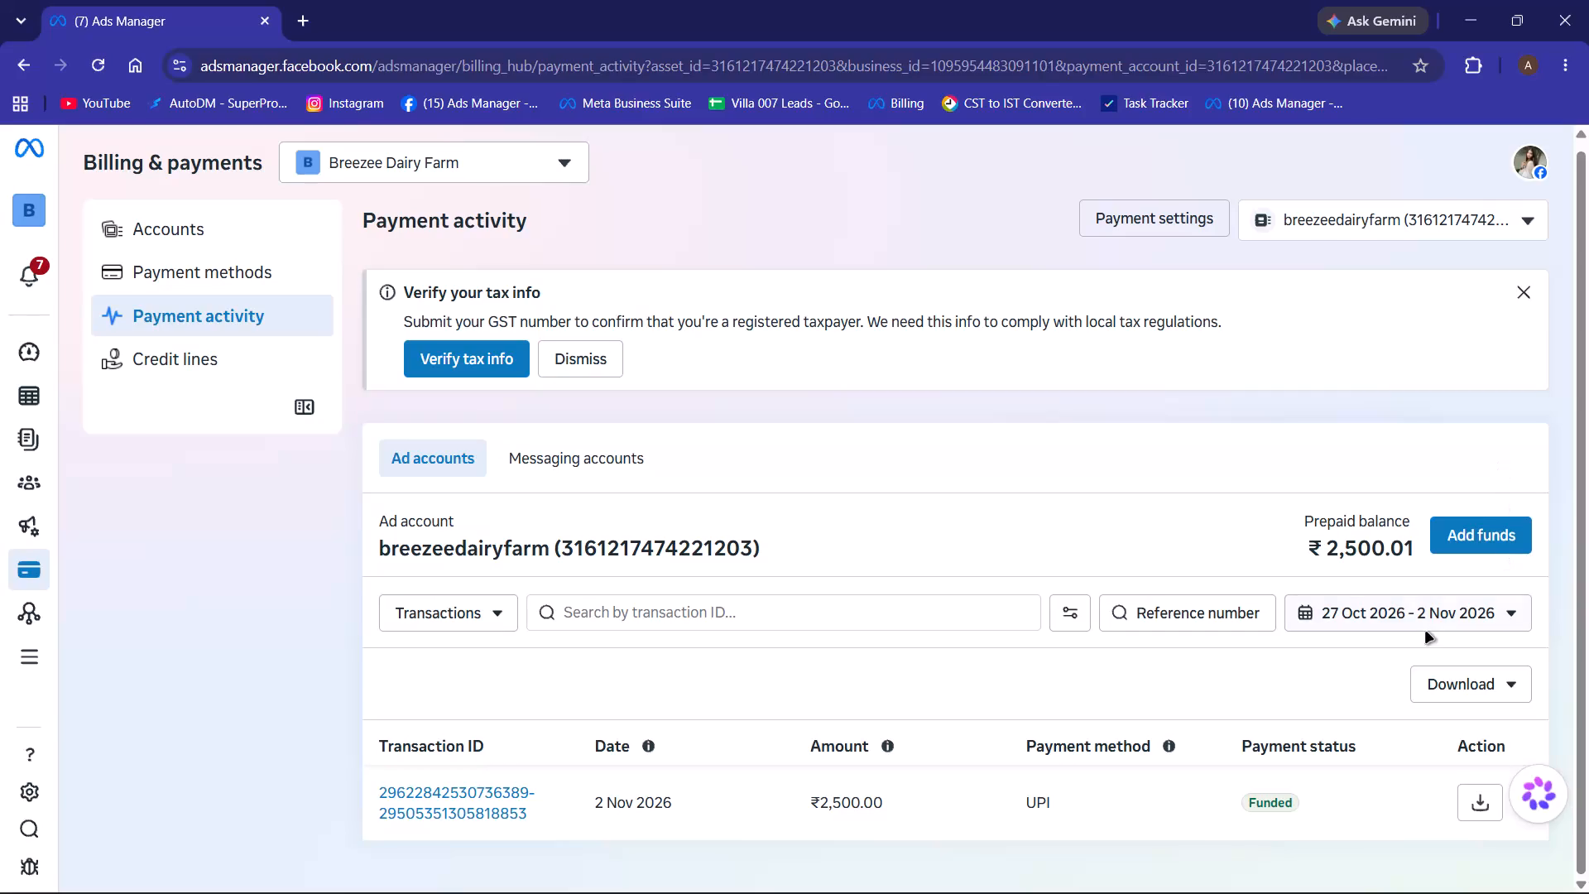
Go to the breezeedairyfarm Campaigns list and turn off the Breezee Dairy Awareness 13 sep campaign.
scroll(1088, 565, "down", 8)
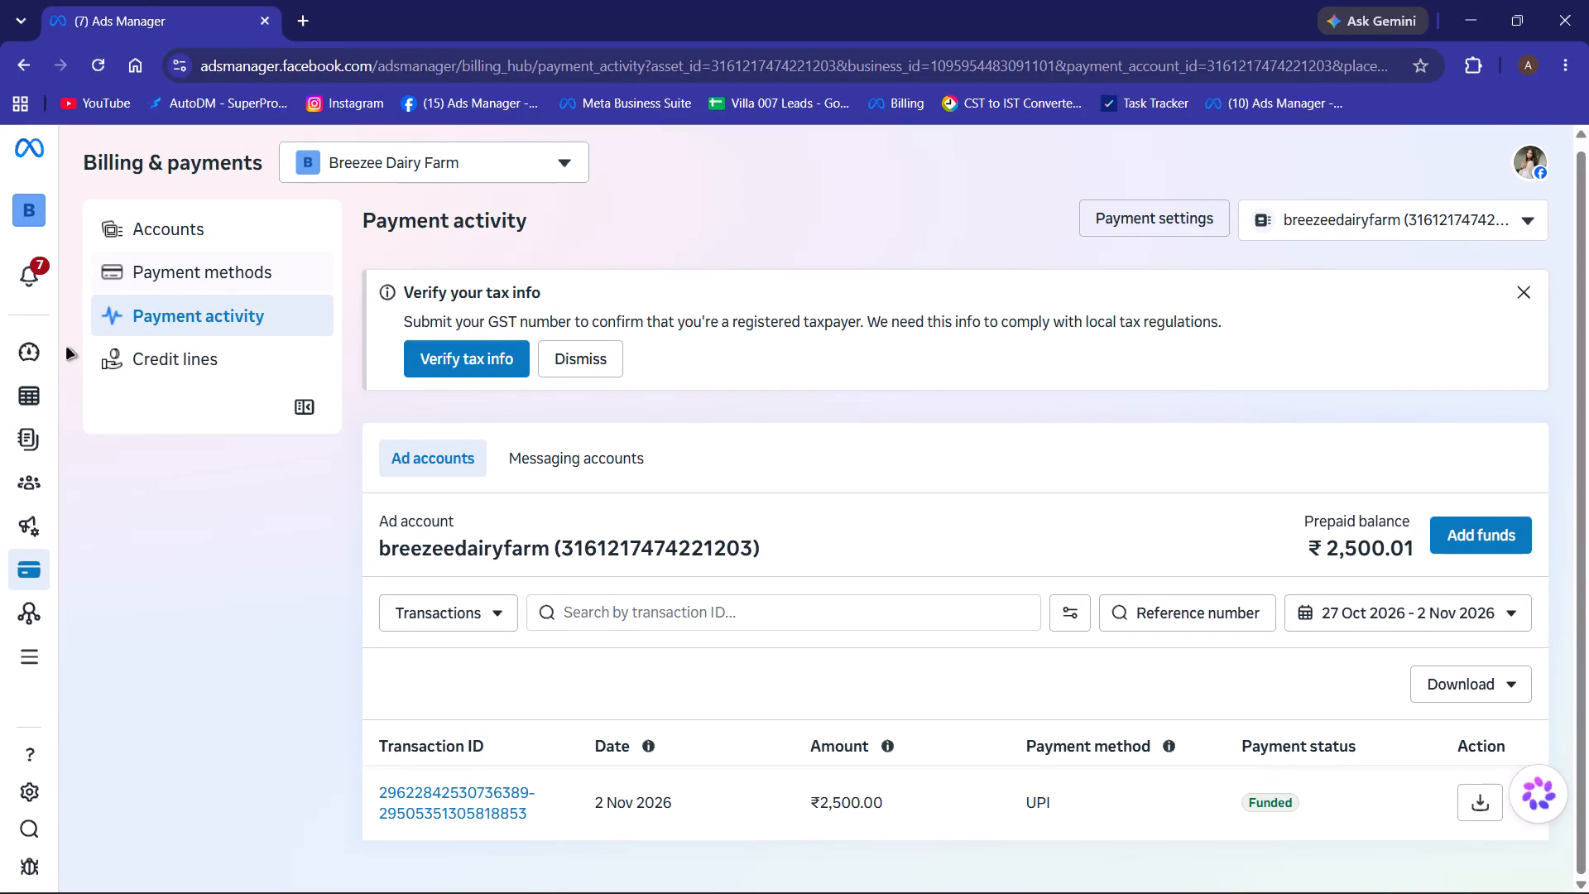
left_click(31, 378)
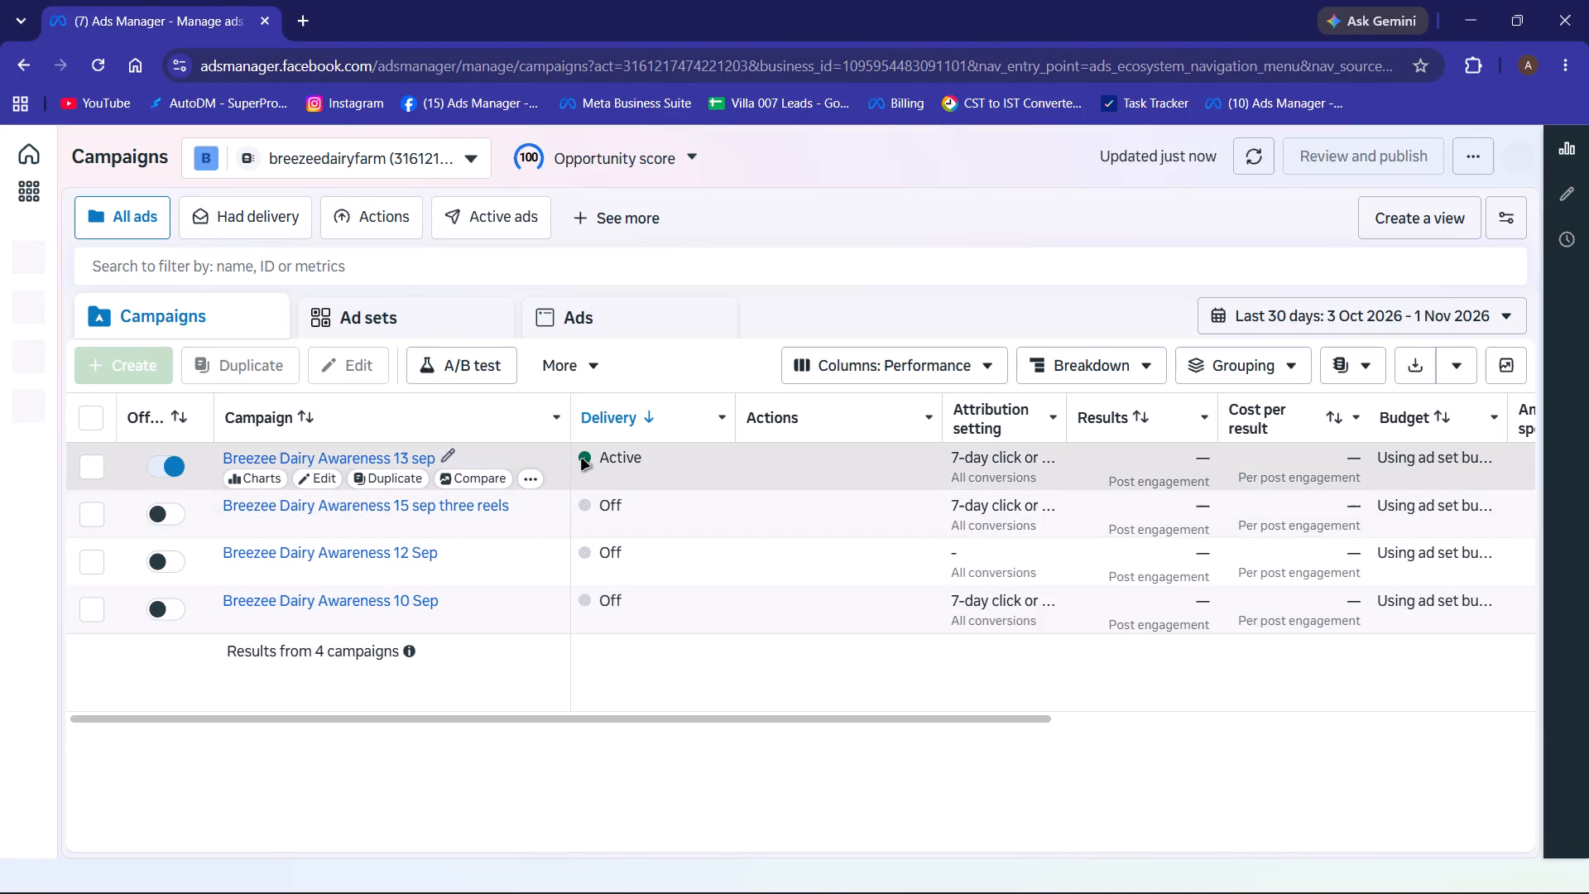
left_click(171, 473)
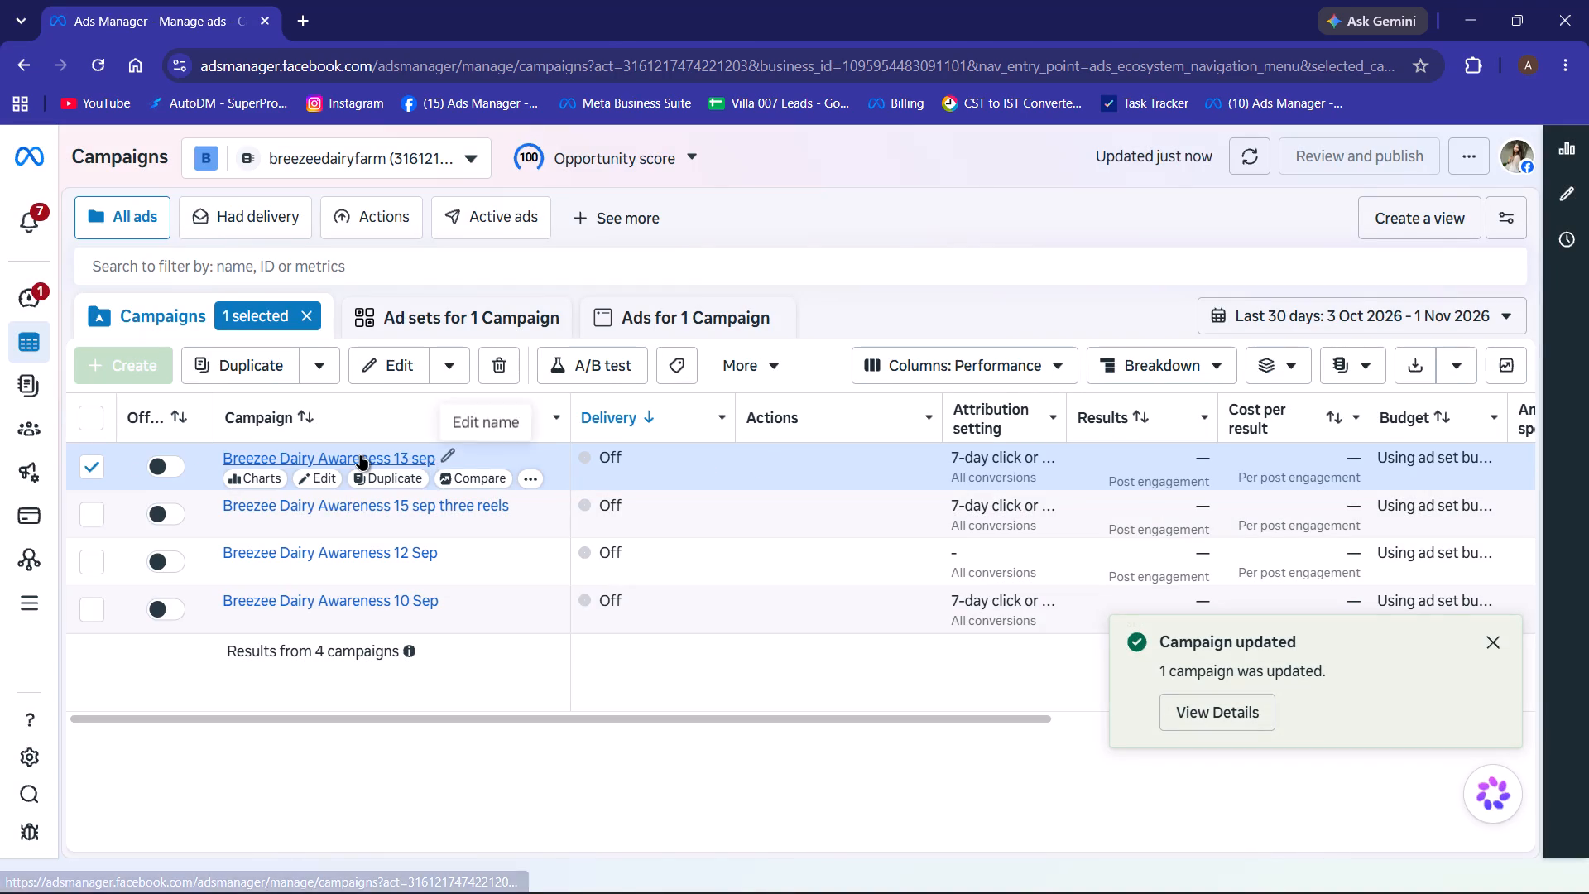
Within the Breezee Dairy Awareness 13 sep campaign, switch off the ganesh chaturthi ad set and its ganesh chaturthi reel ad.
left_click(360, 455)
left_click(175, 469)
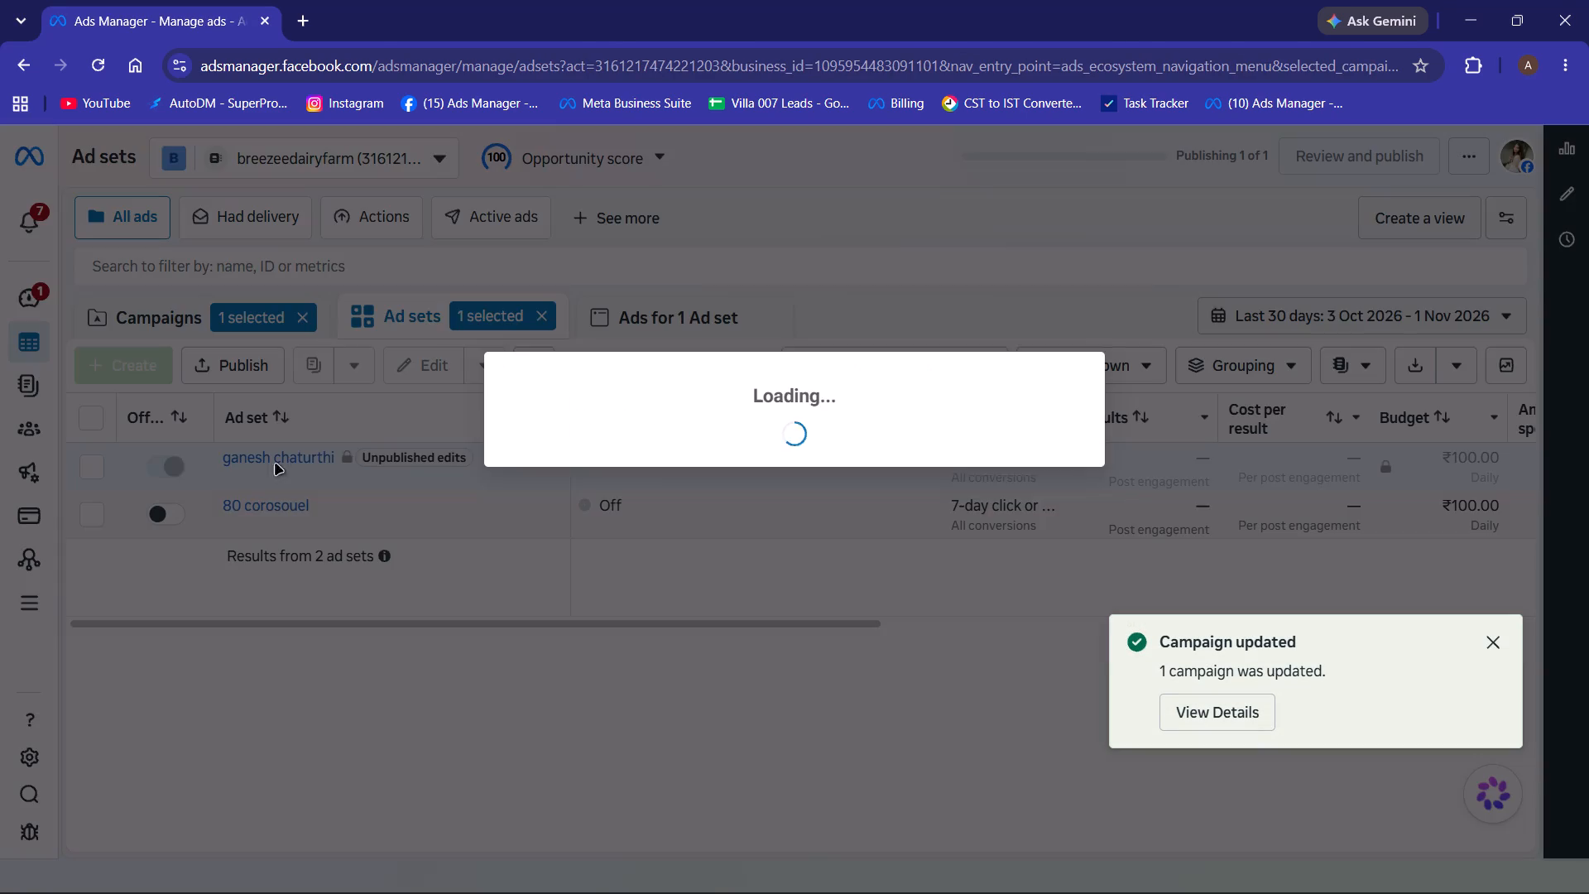
left_click(319, 460)
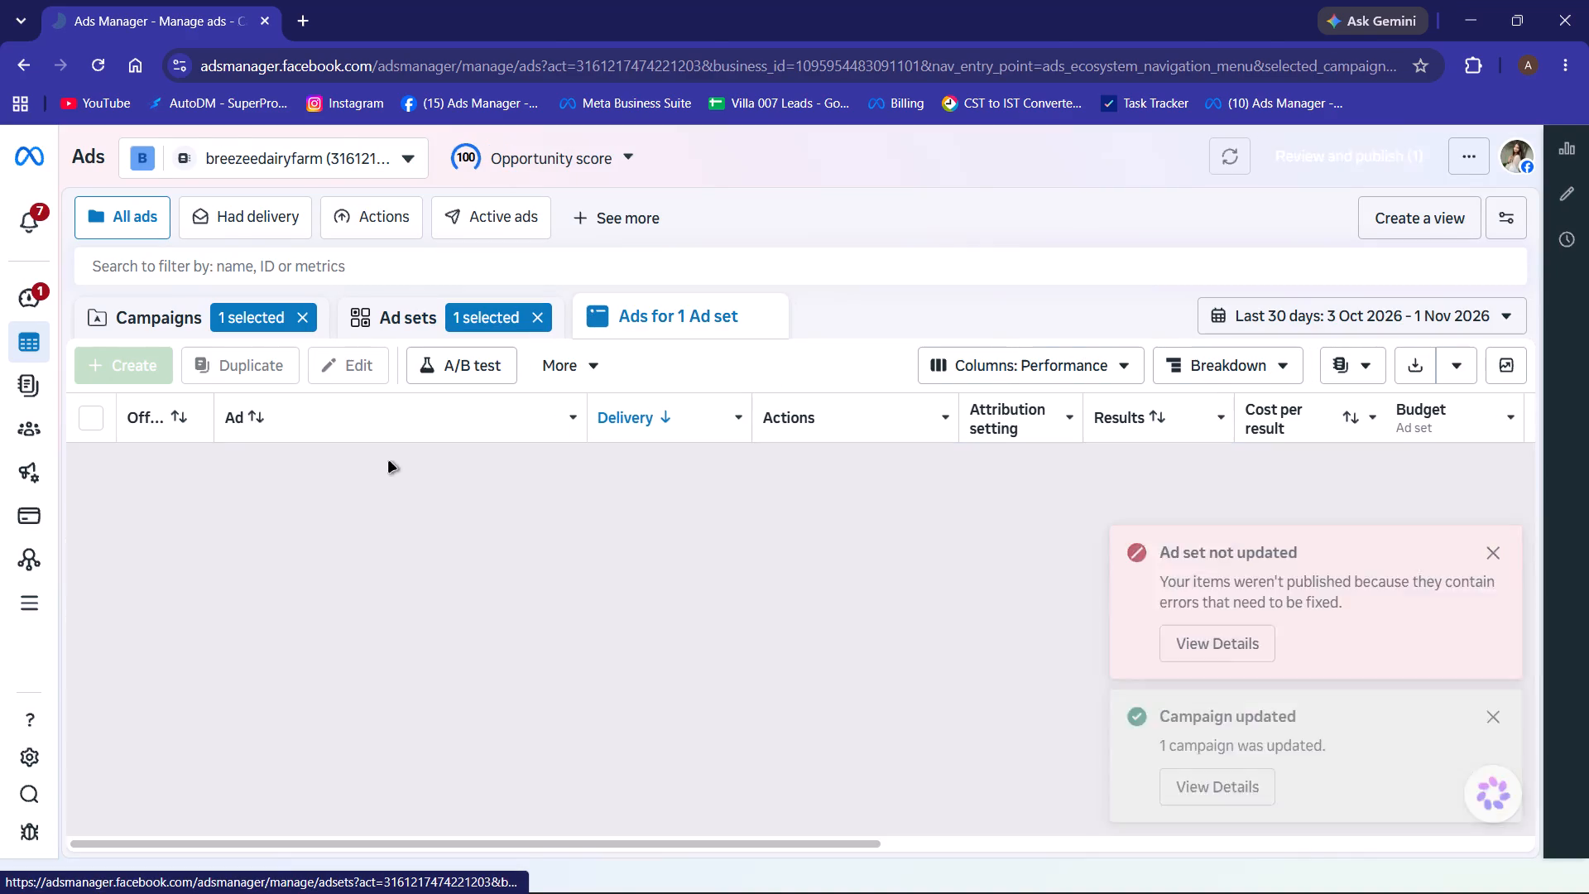
left_click(172, 483)
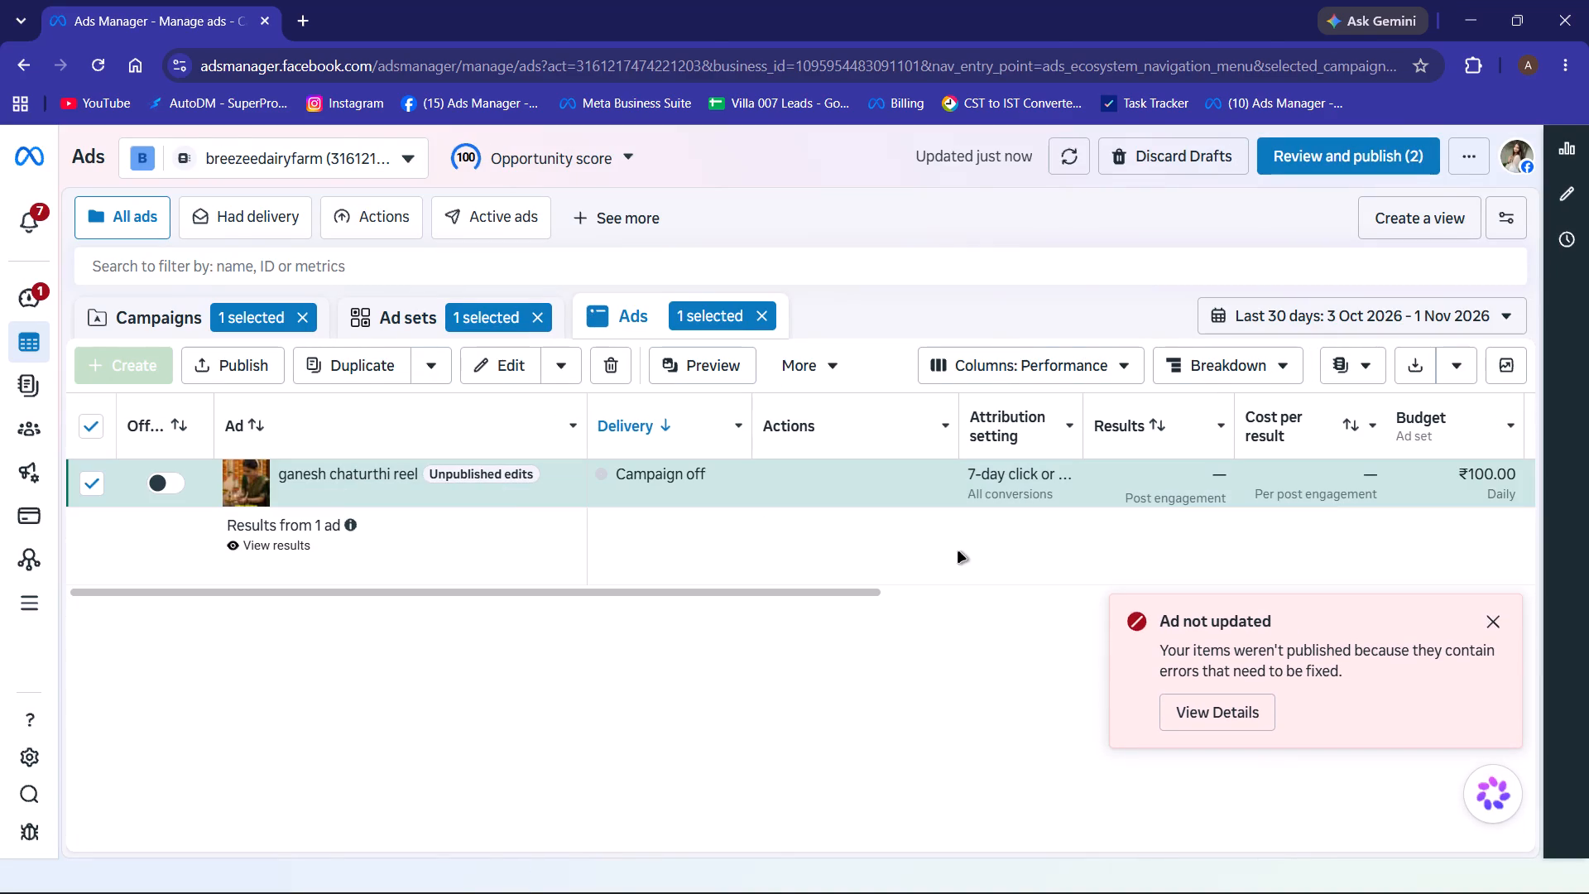
Review the draft changes awaiting publication for the ad set and ad, and close the review without publishing.
left_click(1389, 167)
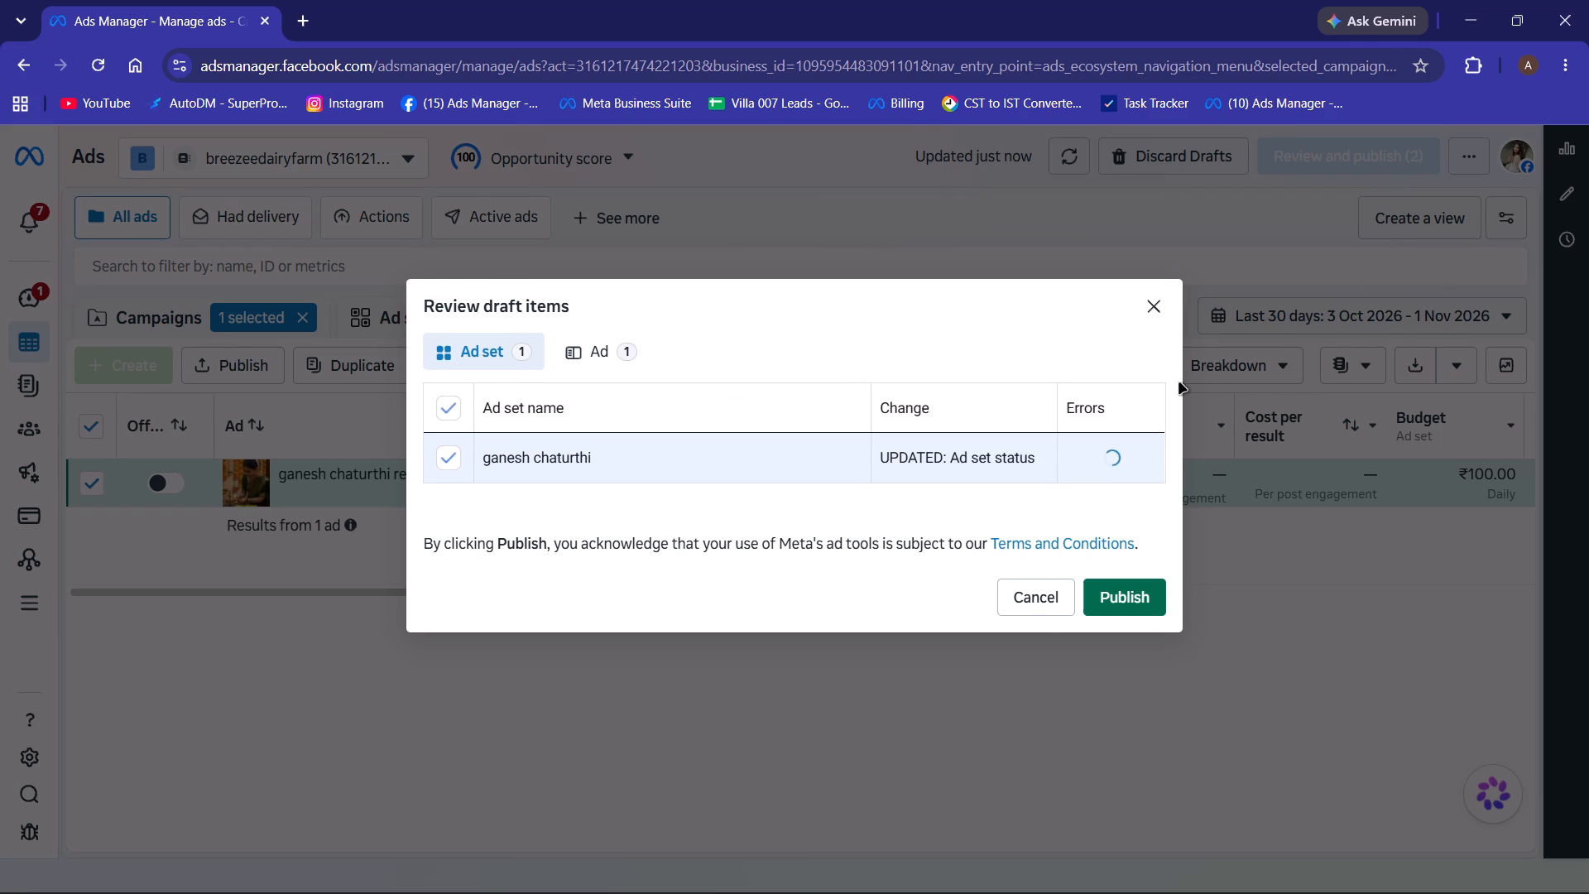
left_click(1161, 266)
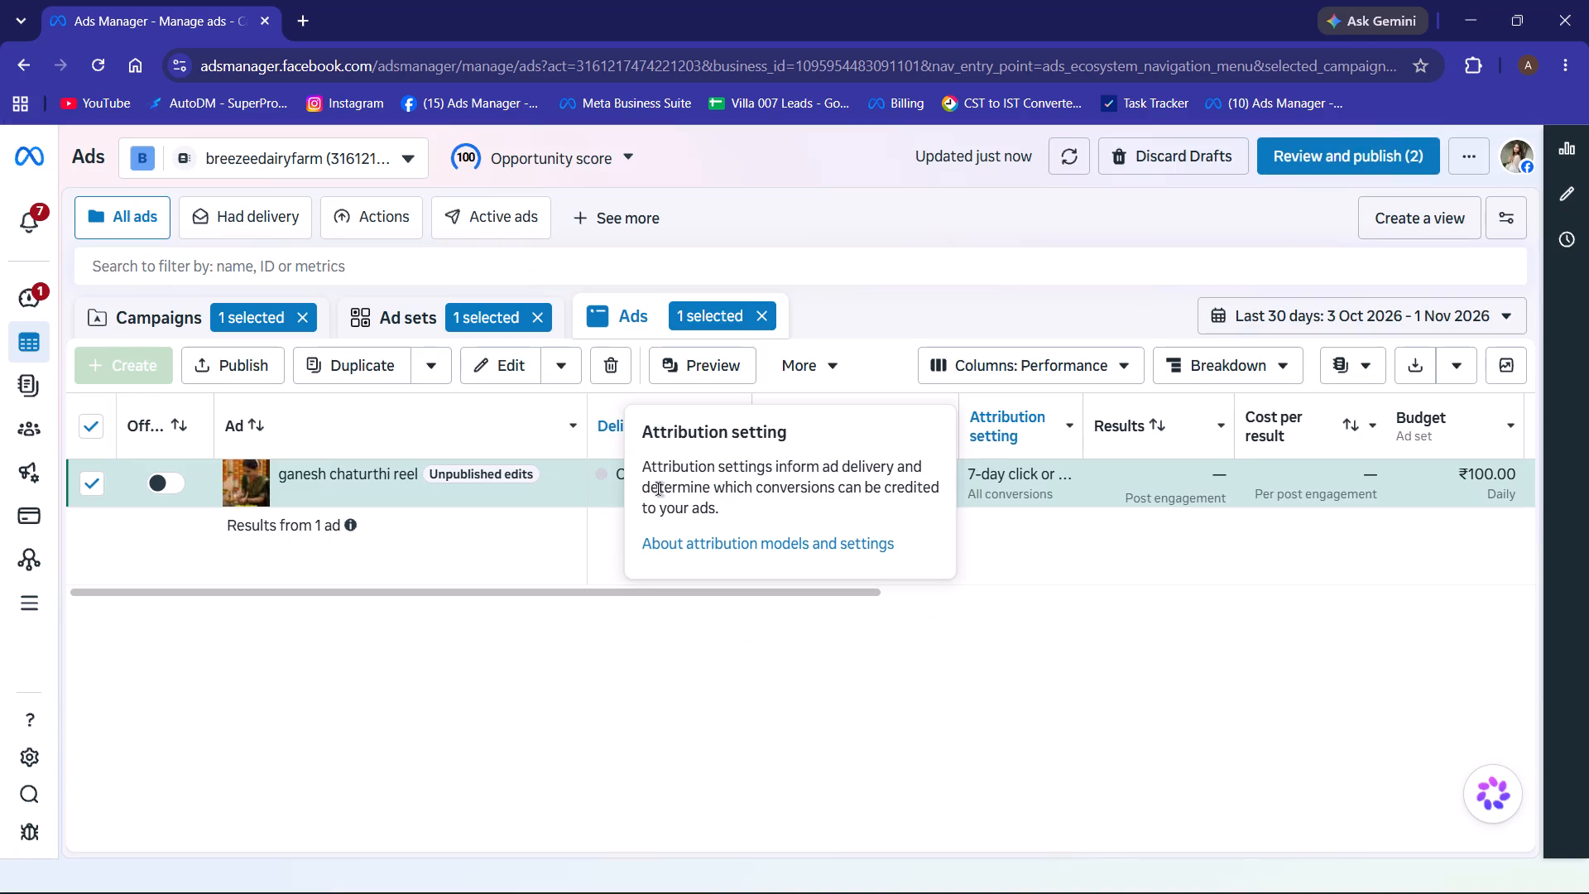
Clear the selected campaign, ad set and ad so that all three lists are unfiltered.
left_click(394, 315)
left_click(539, 315)
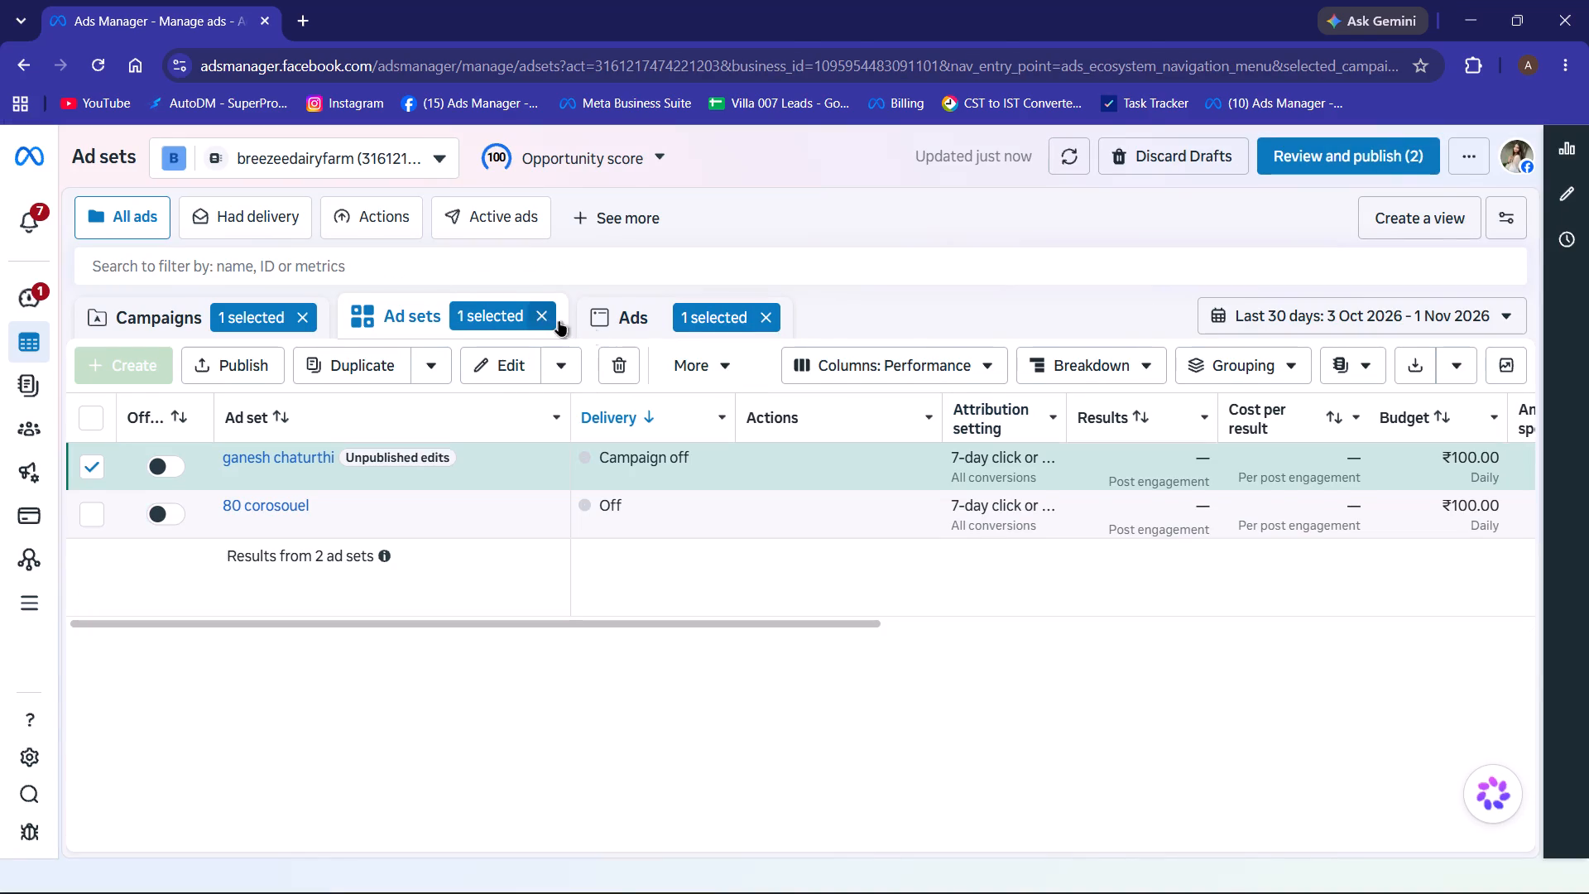
left_click(765, 316)
left_click(295, 305)
left_click(242, 313)
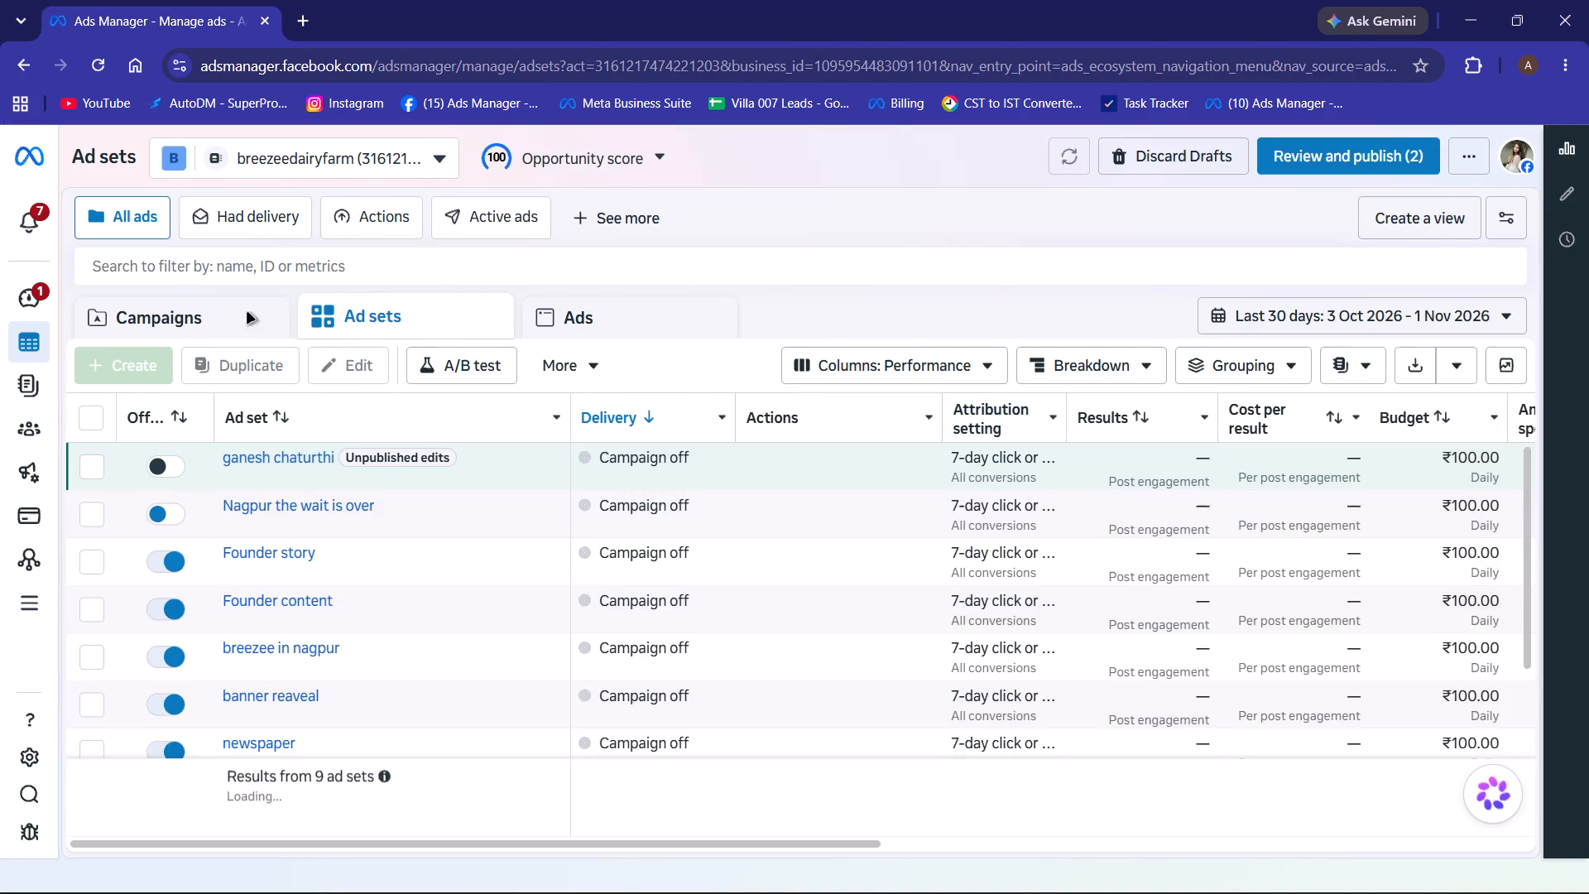
Look through the unfiltered Campaigns, Ad sets and Ads lists of the breezeedairyfarm account, ending on Campaigns.
left_click(373, 310)
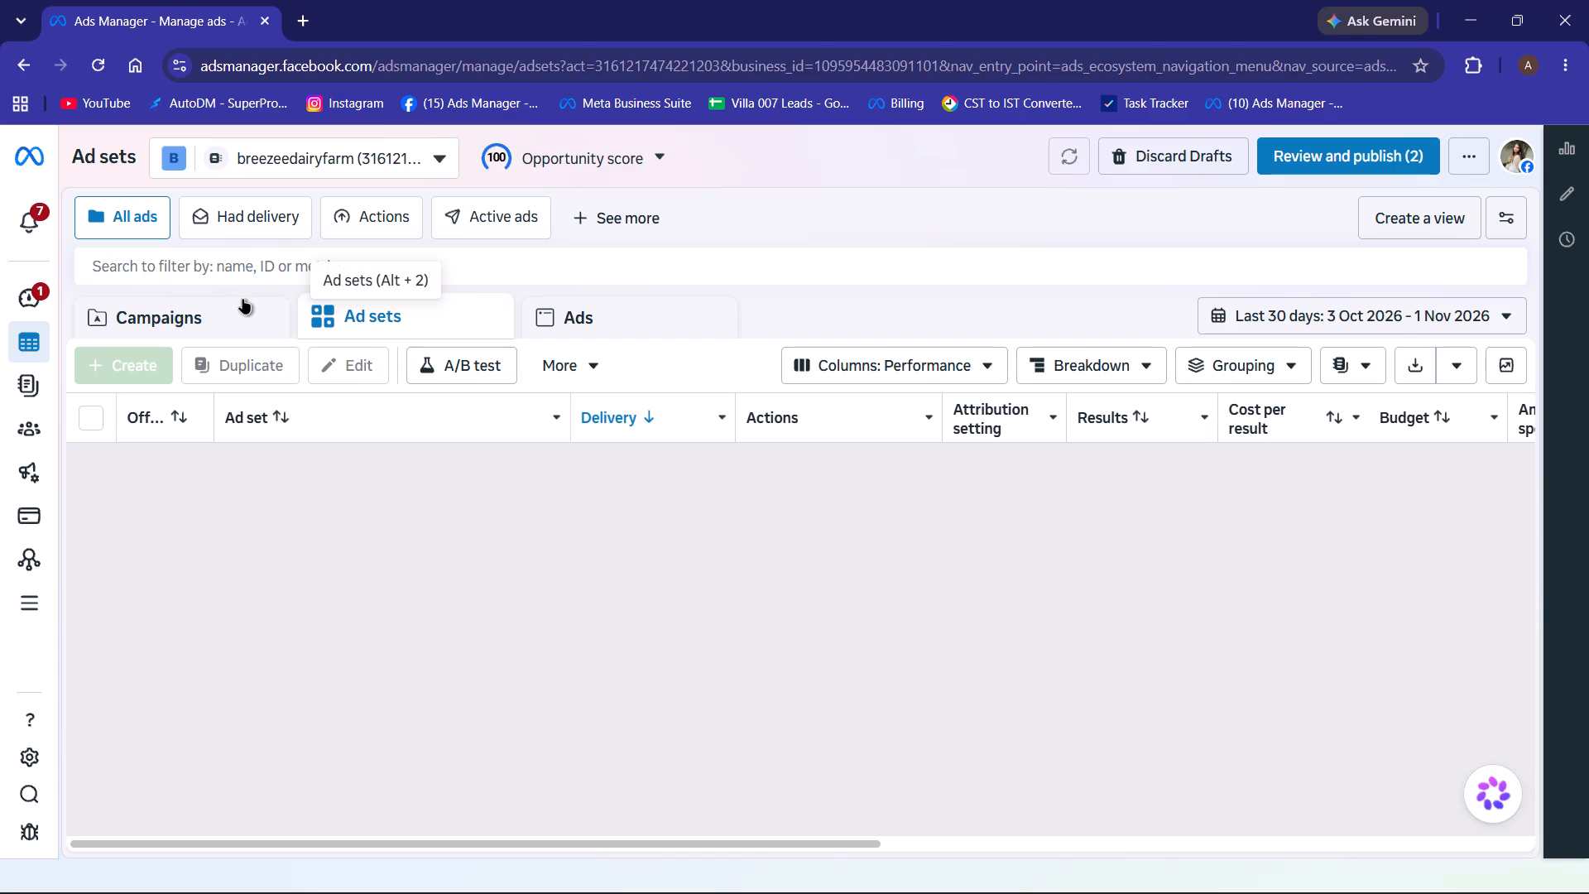
left_click(235, 298)
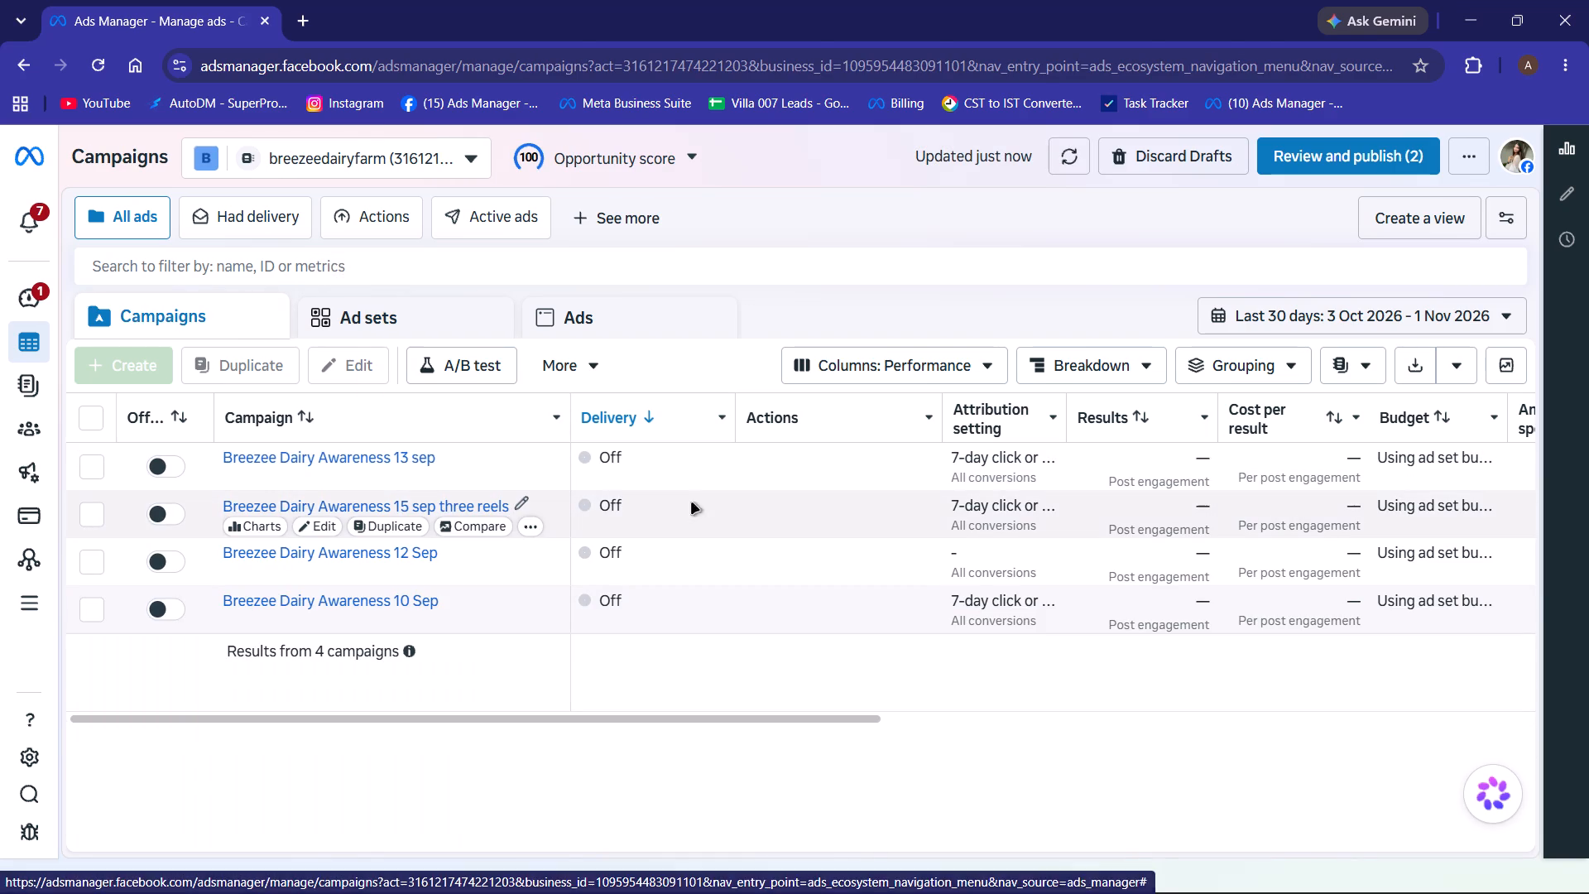
scroll(738, 504, "up", 4)
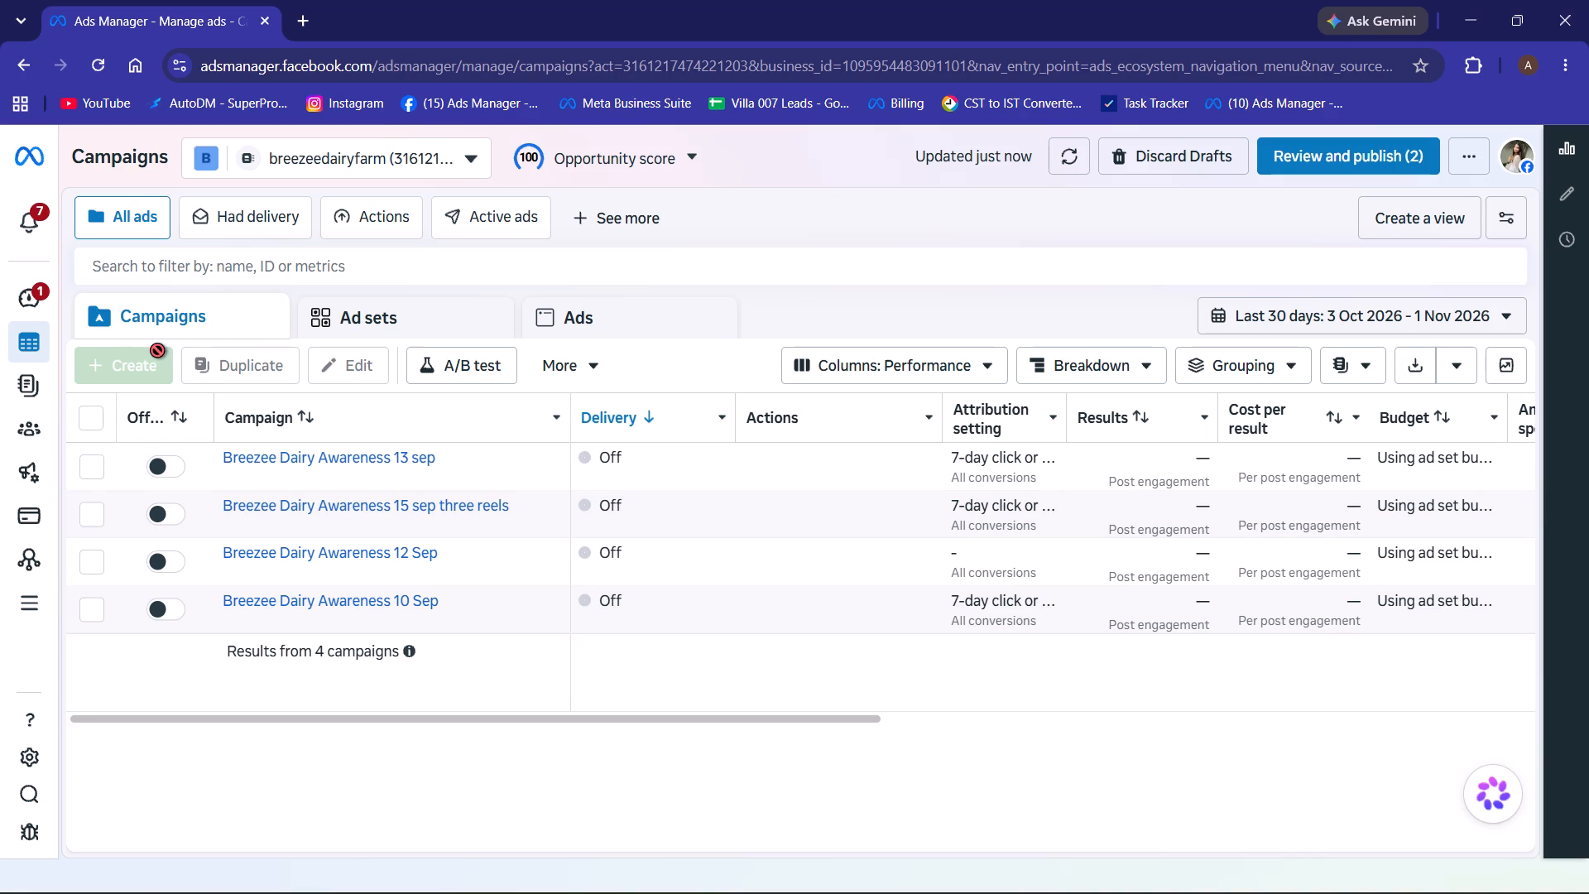
left_click(410, 311)
left_click(545, 306)
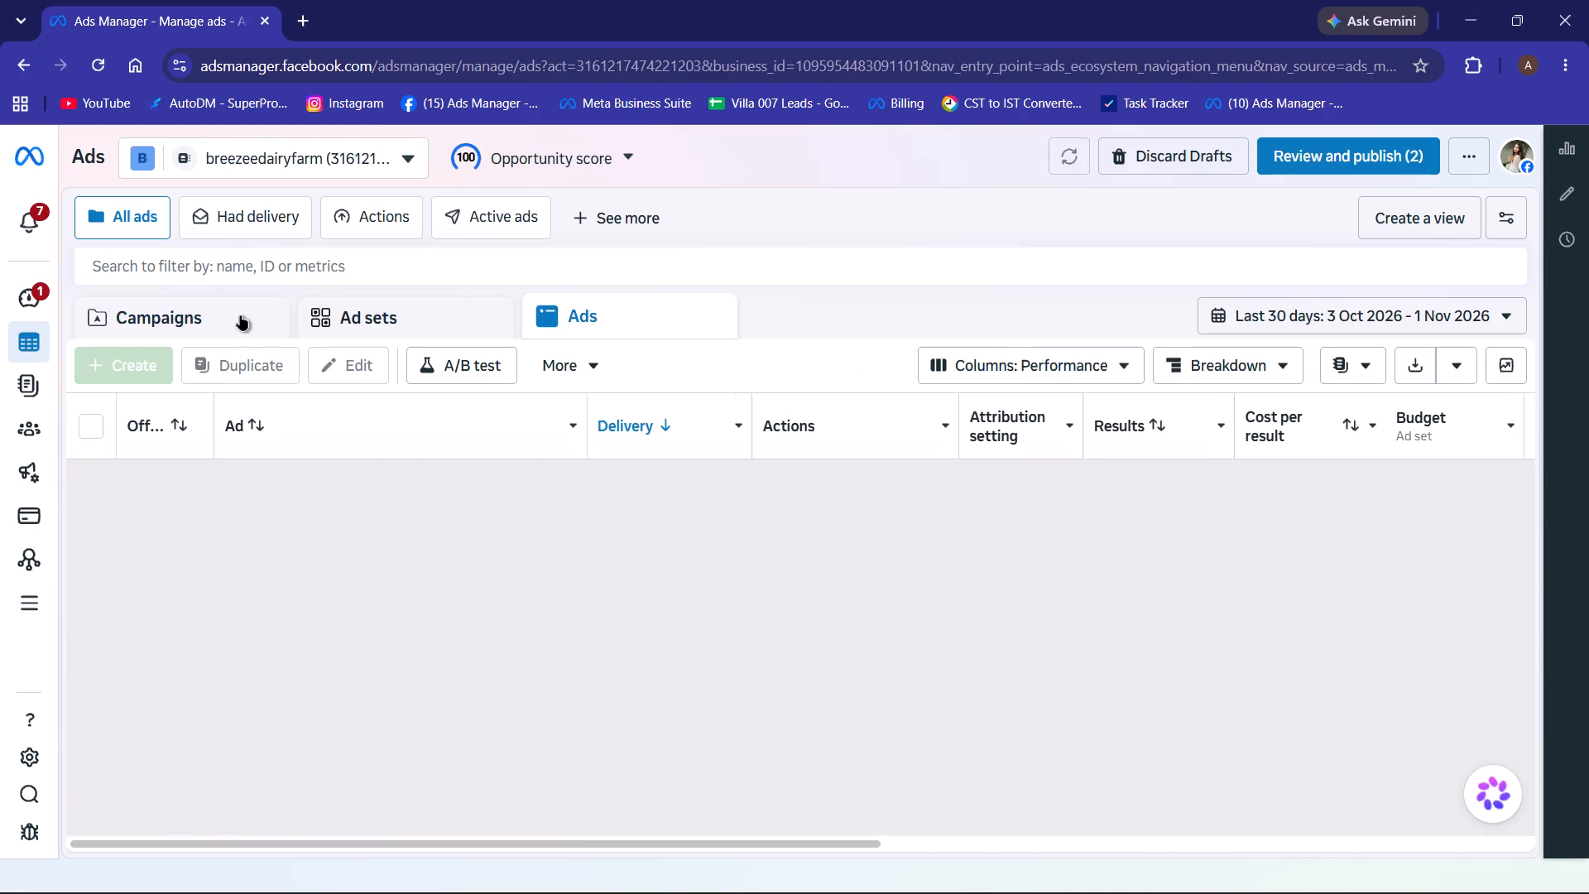
left_click(218, 312)
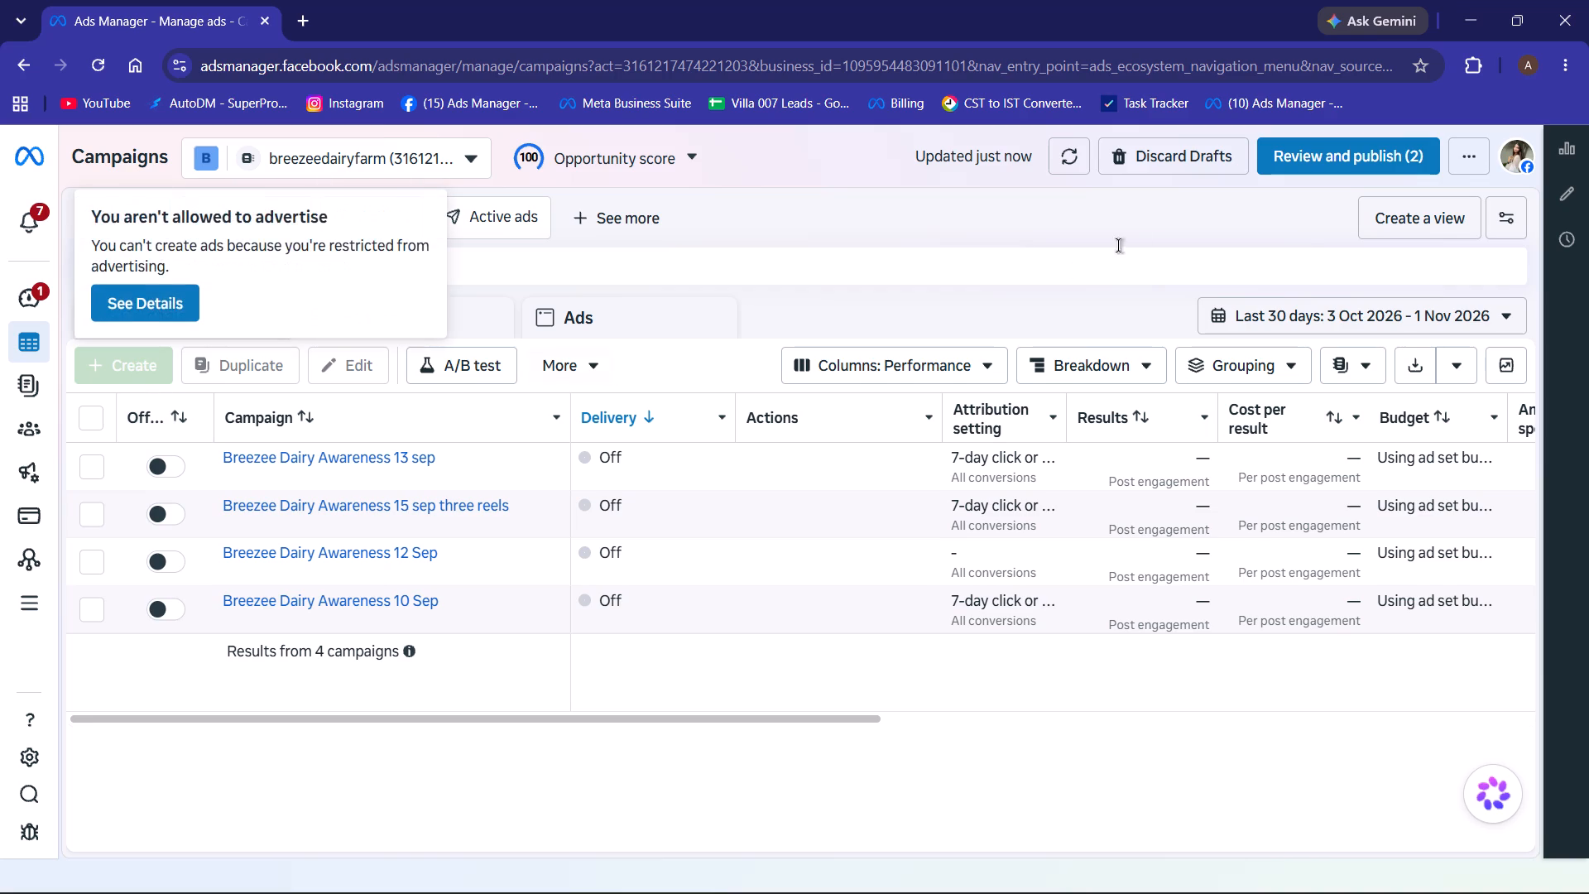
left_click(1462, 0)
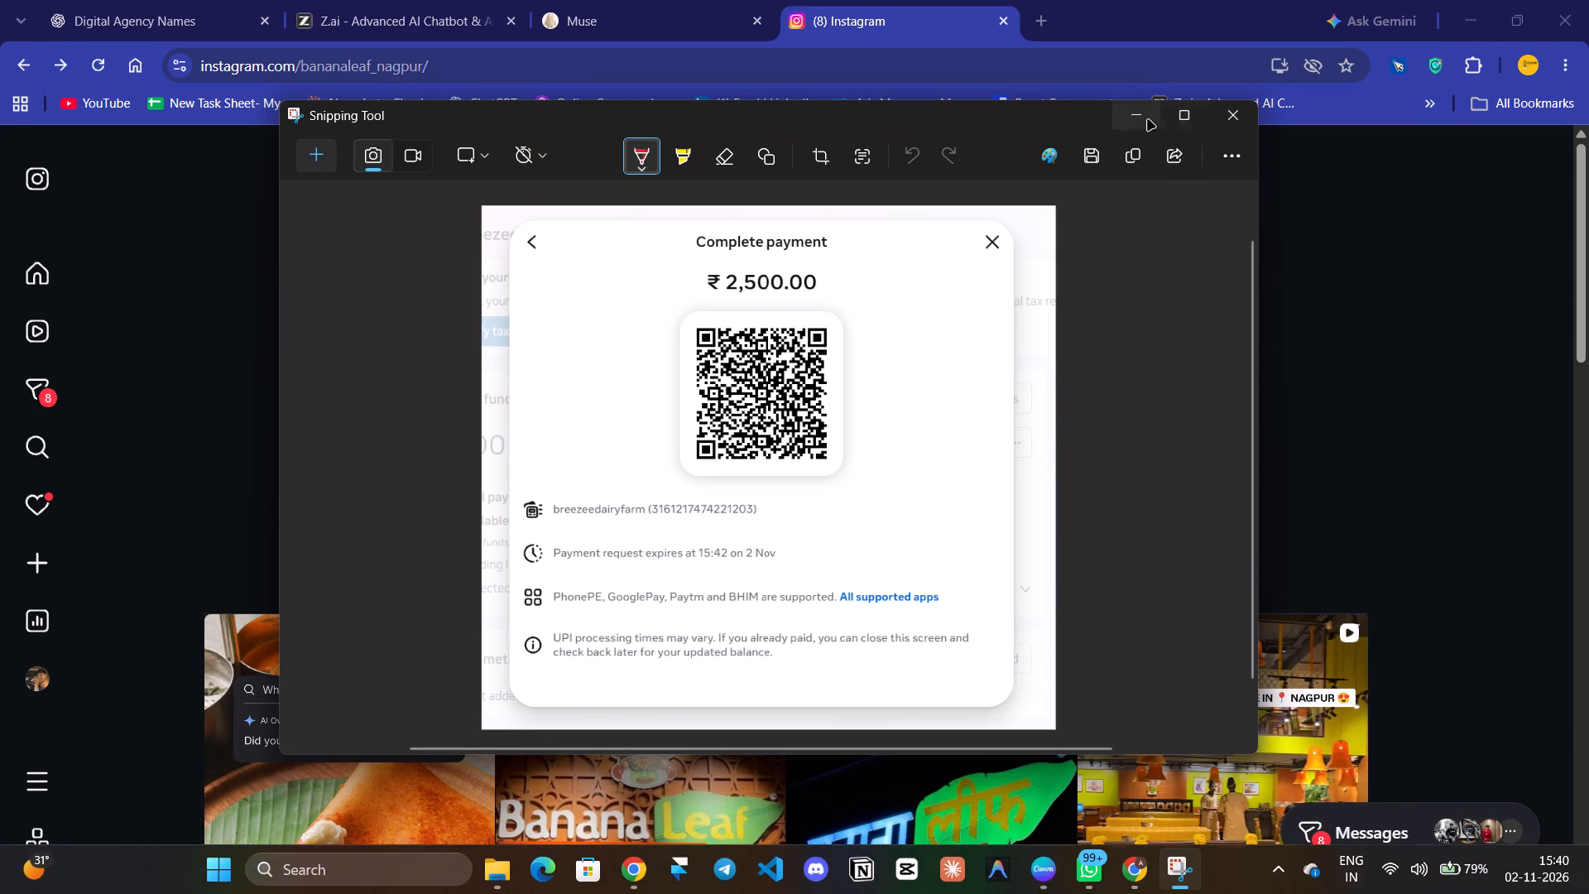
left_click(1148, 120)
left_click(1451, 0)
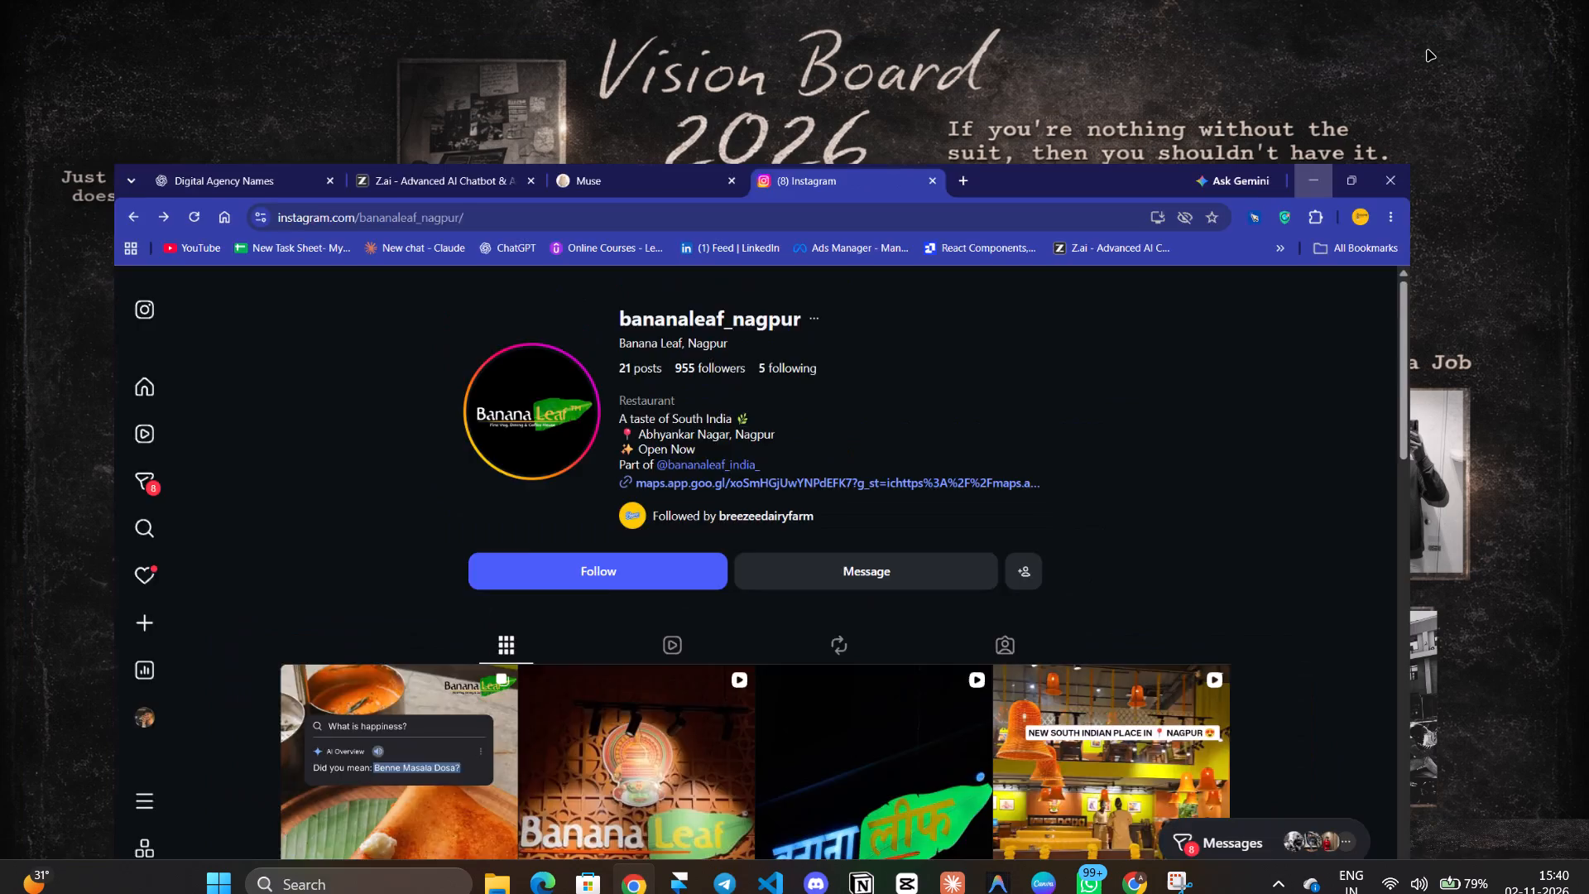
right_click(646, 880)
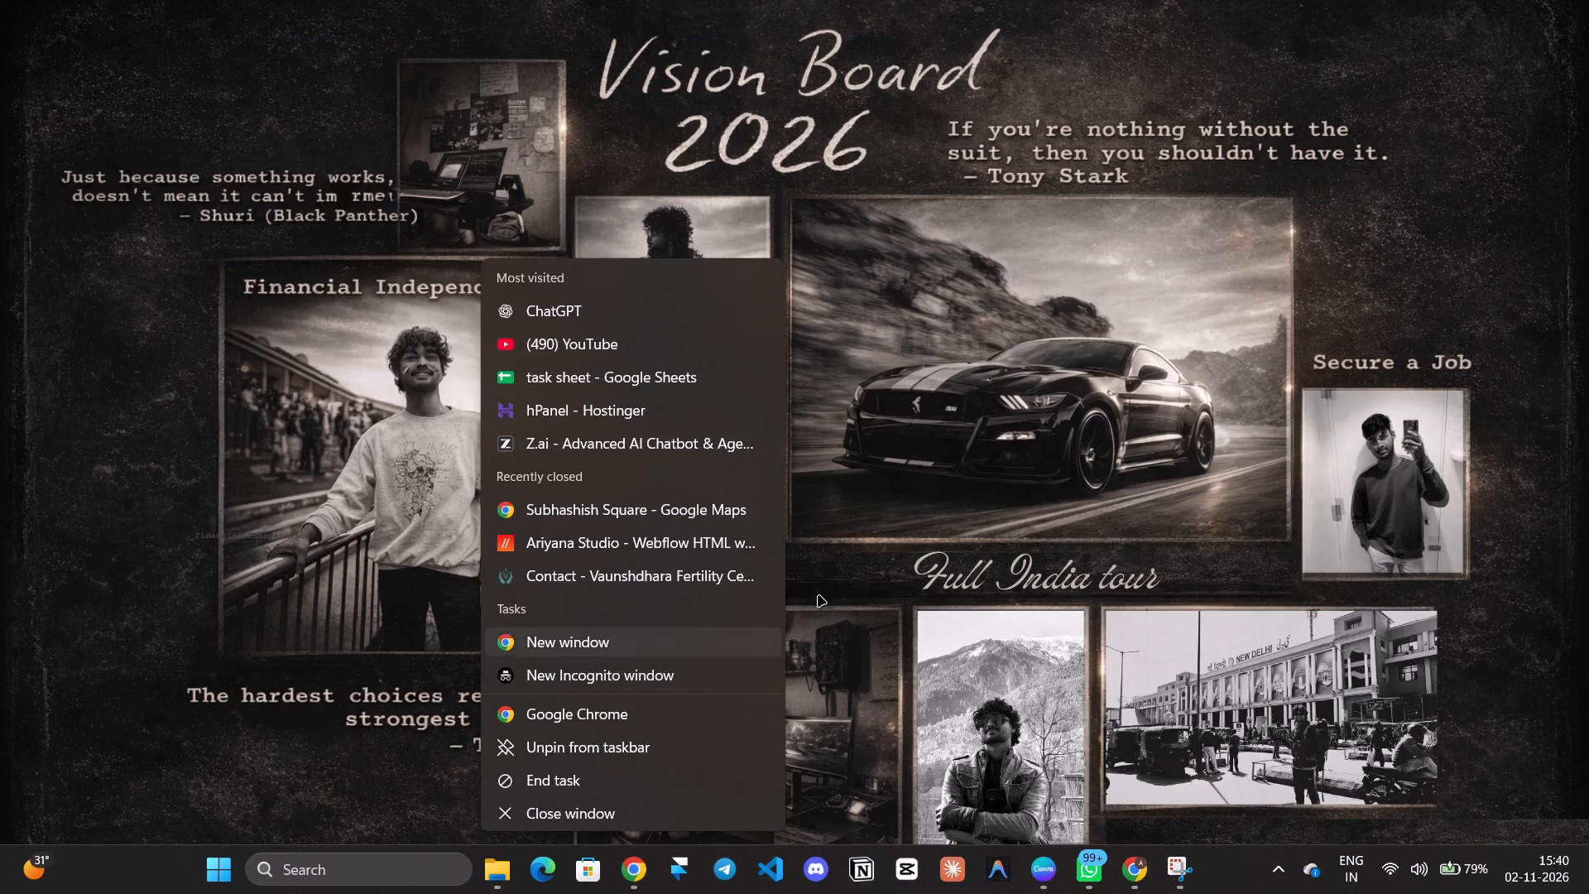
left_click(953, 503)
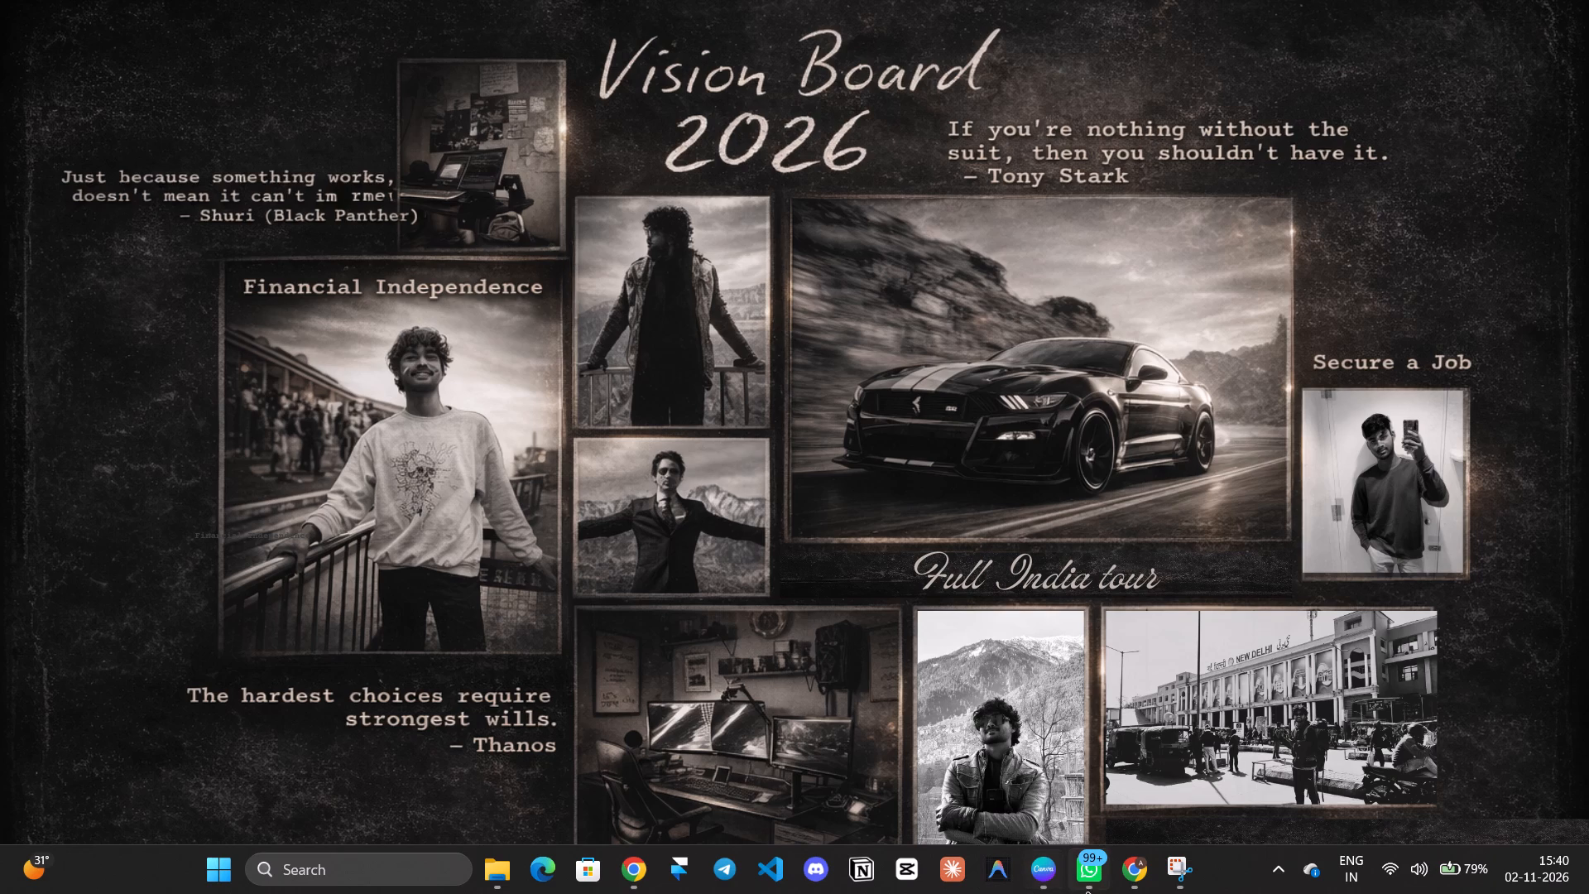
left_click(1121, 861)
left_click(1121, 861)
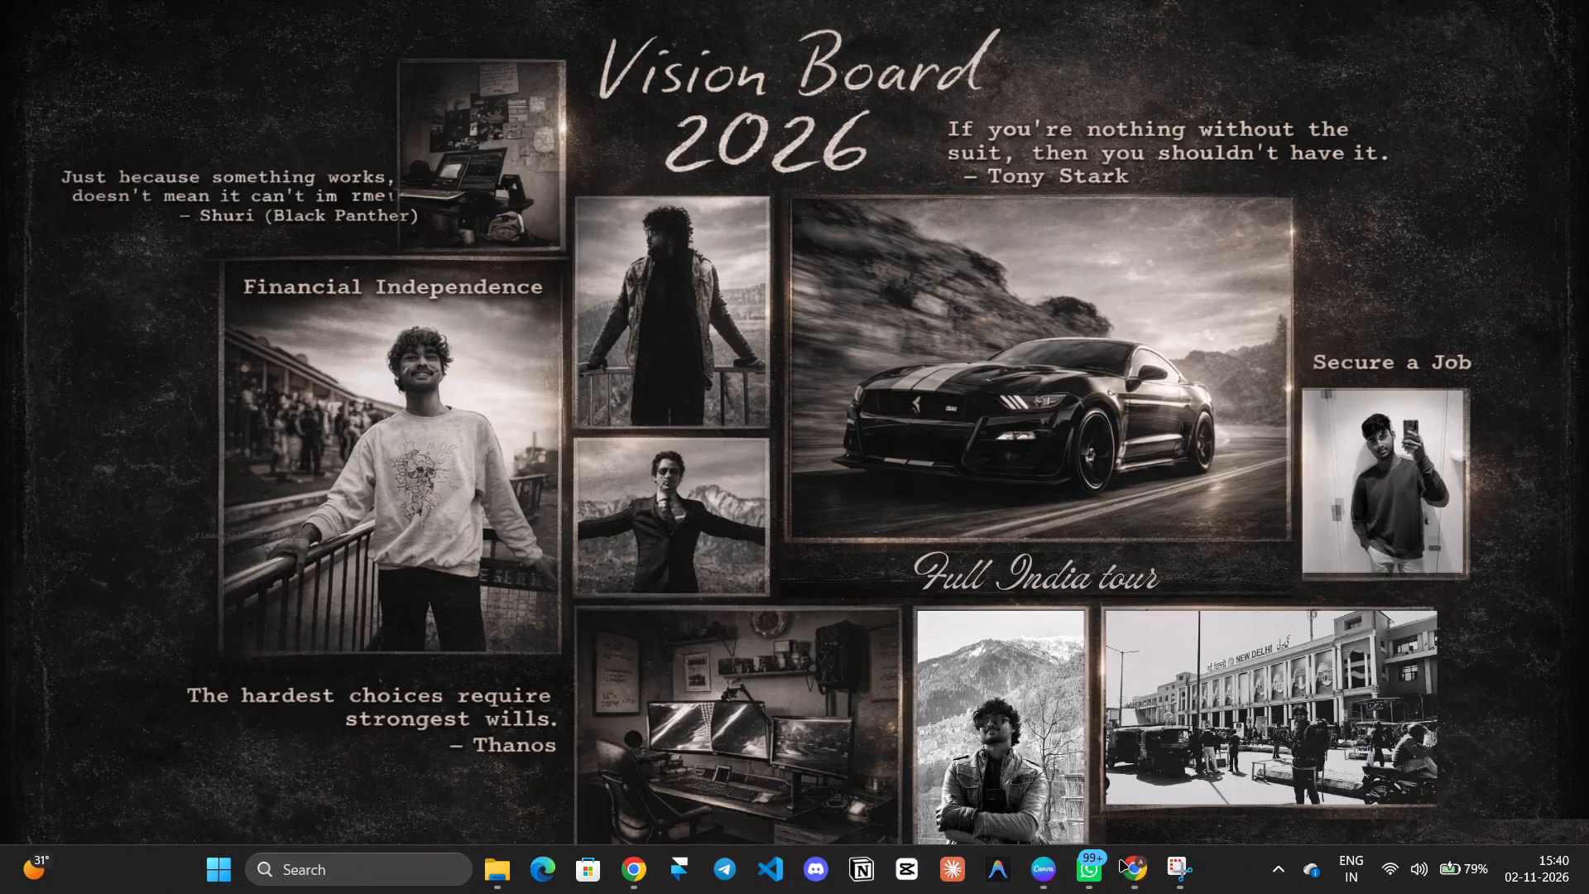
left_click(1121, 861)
Open Facebook in a new tab, check which profiles the account offers for switching, and close the tab.
left_click(291, 17)
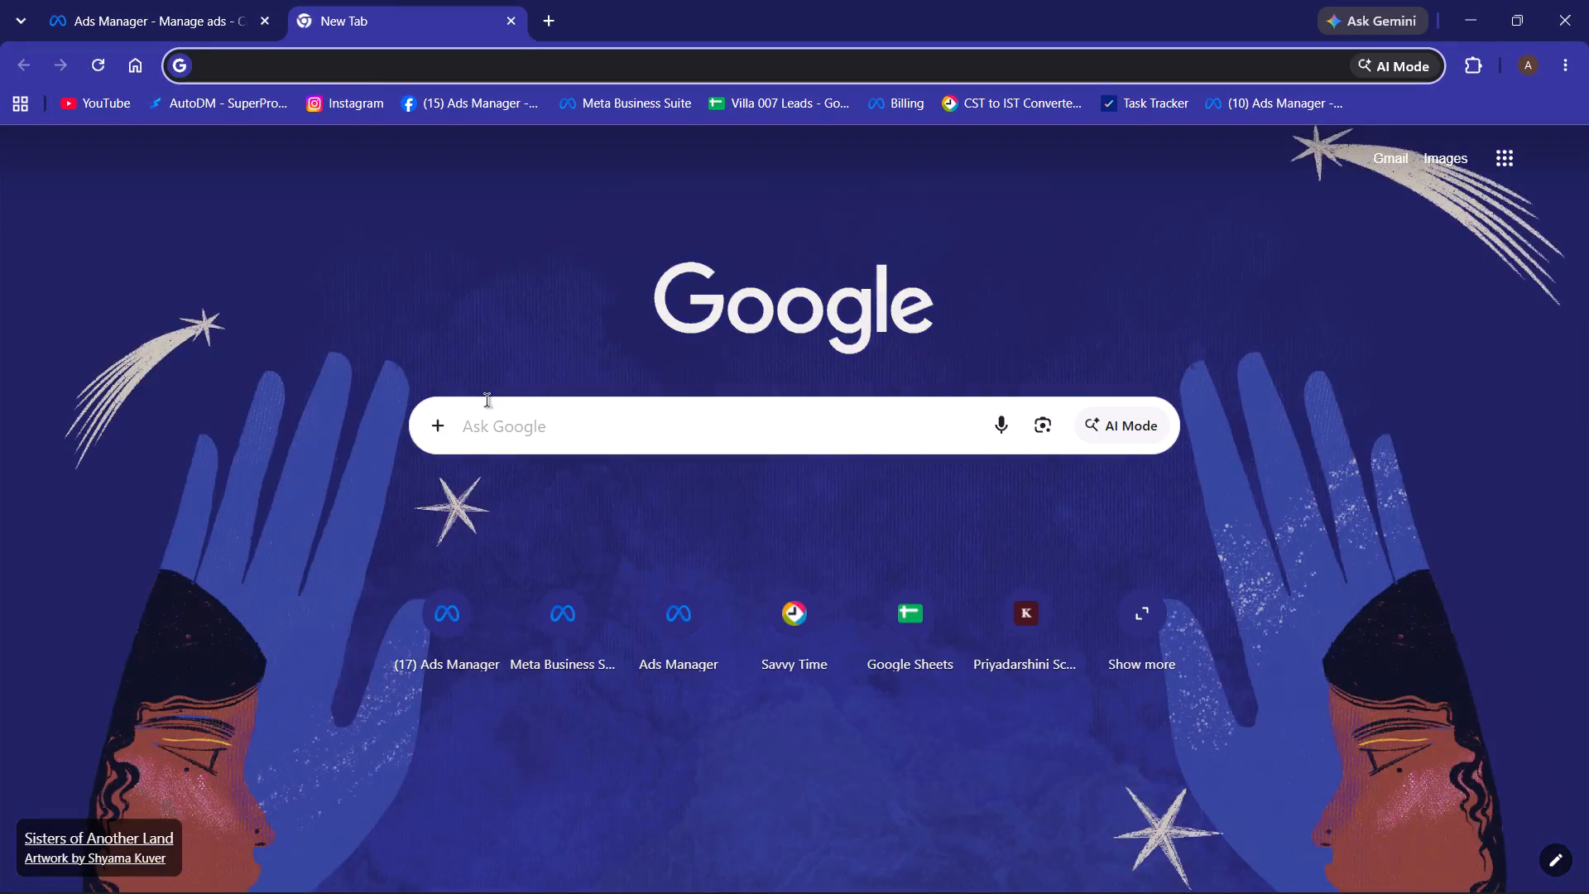
left_click(487, 400)
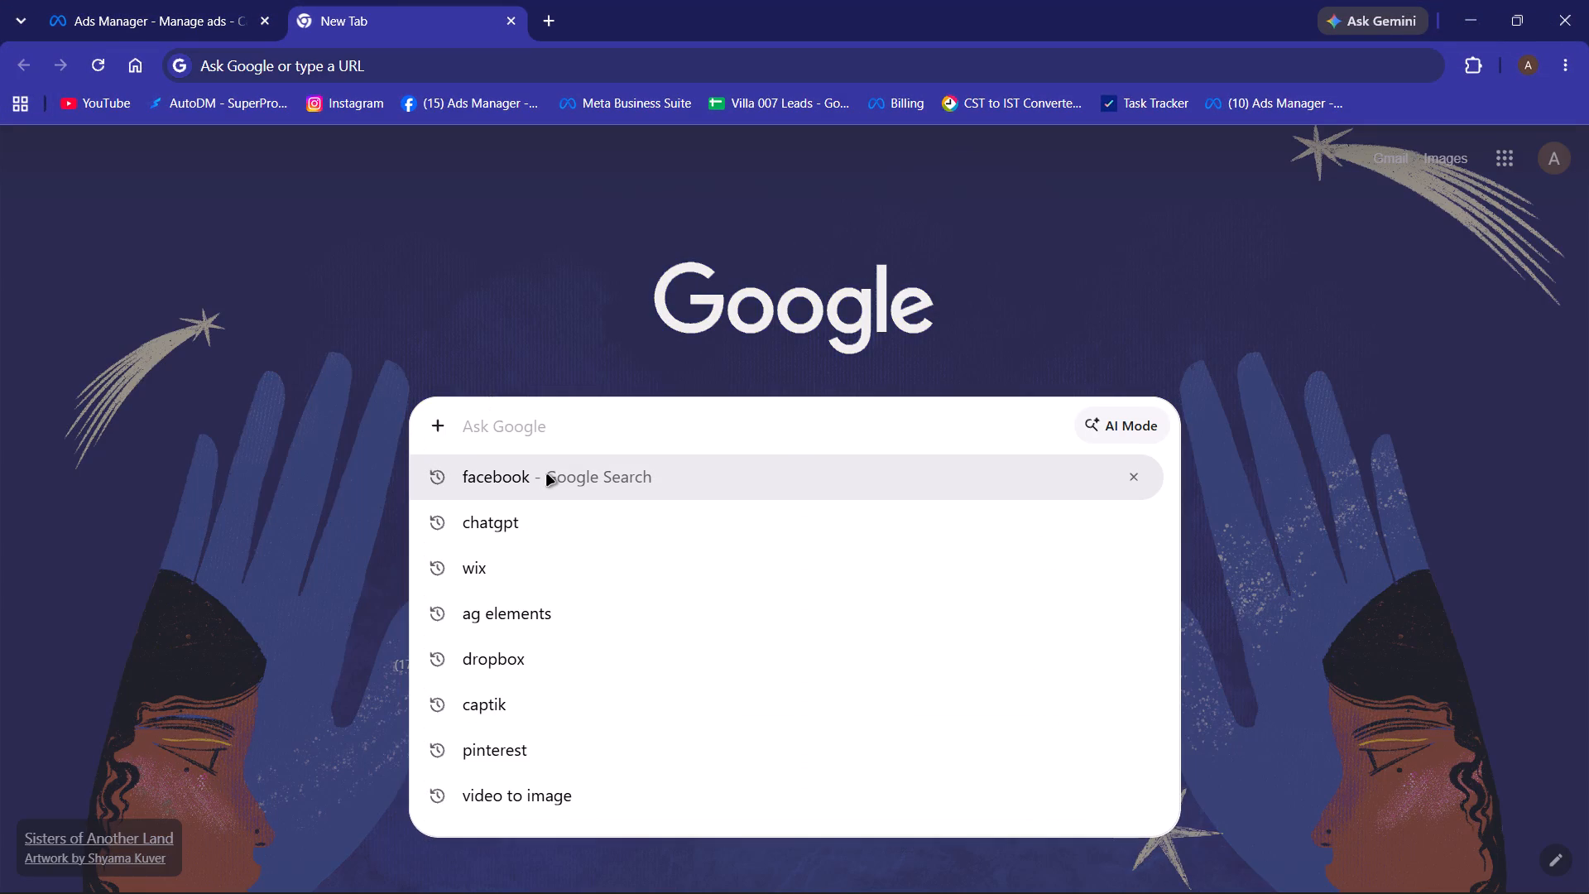
left_click(547, 475)
left_click(380, 350)
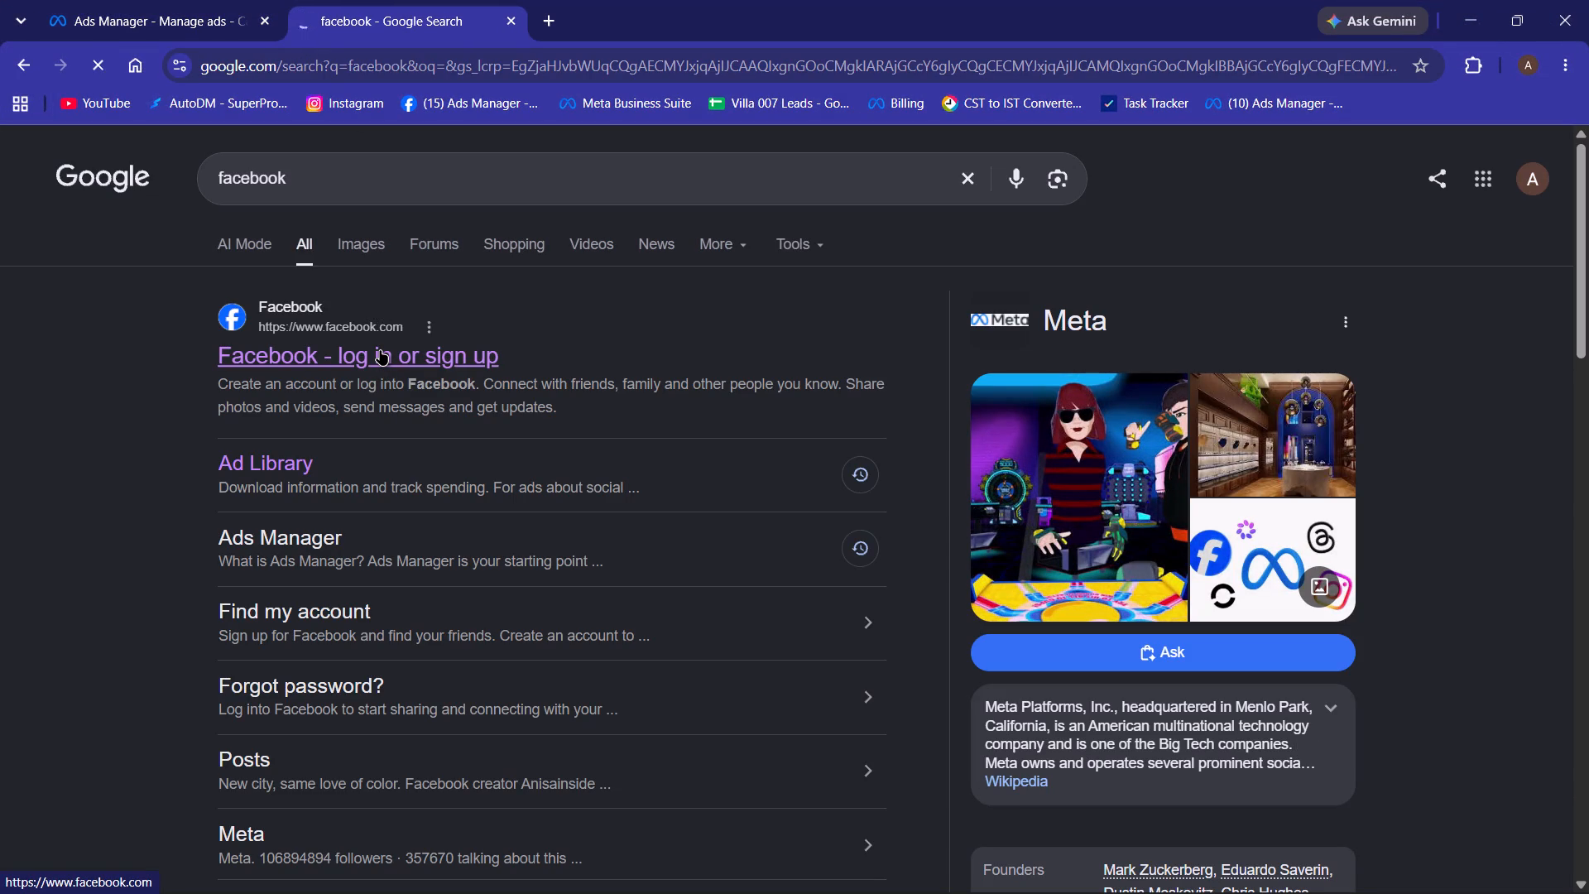
left_click(259, 0)
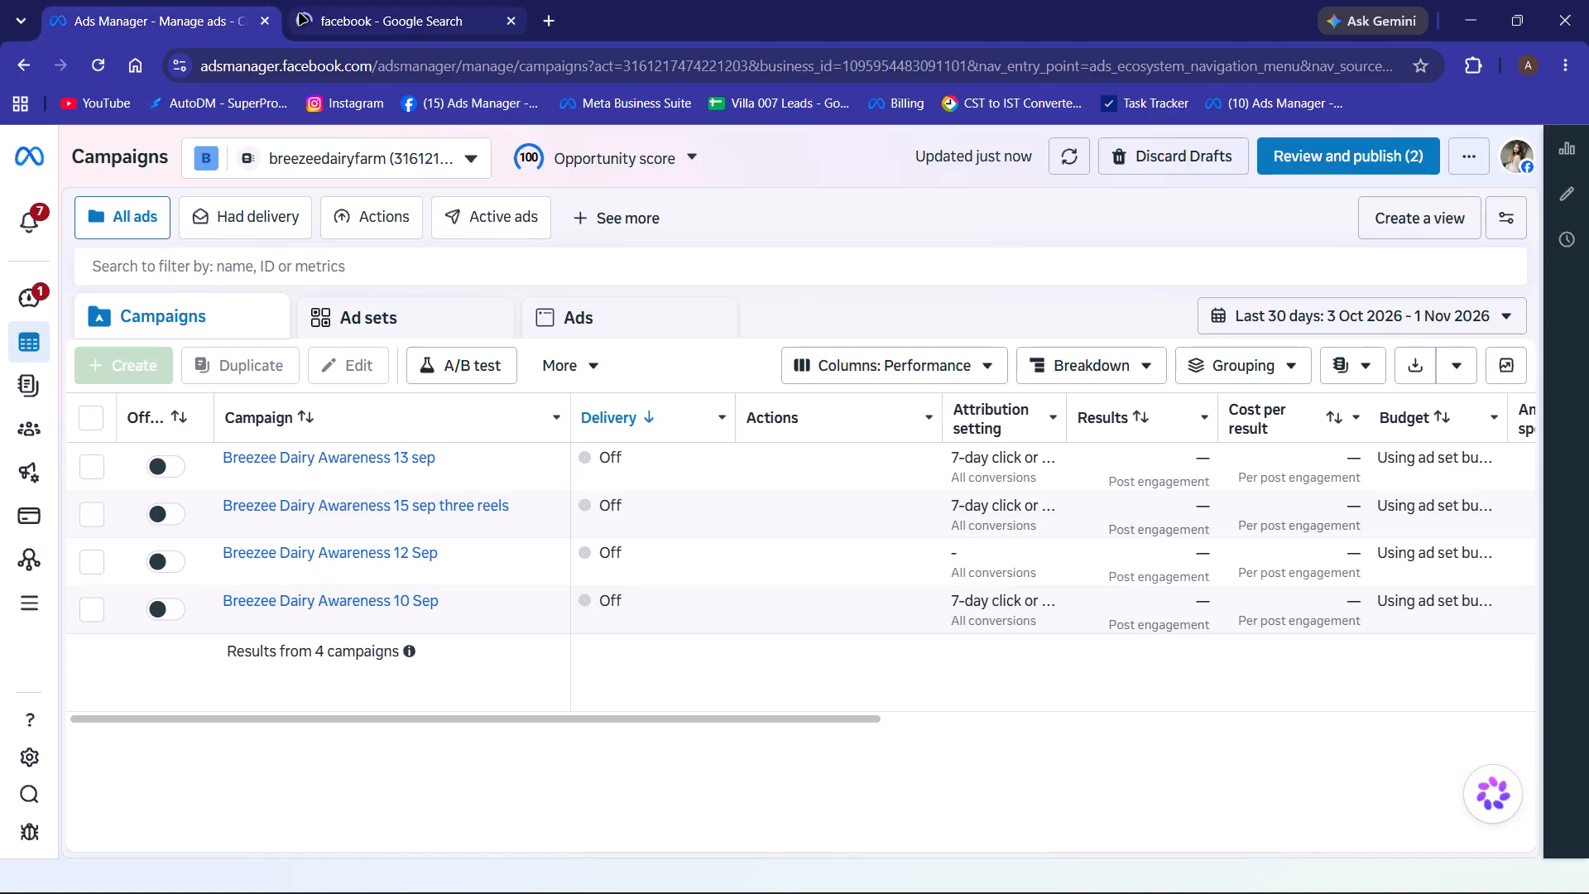
left_click(305, 14)
left_click(237, 17)
left_click(309, 25)
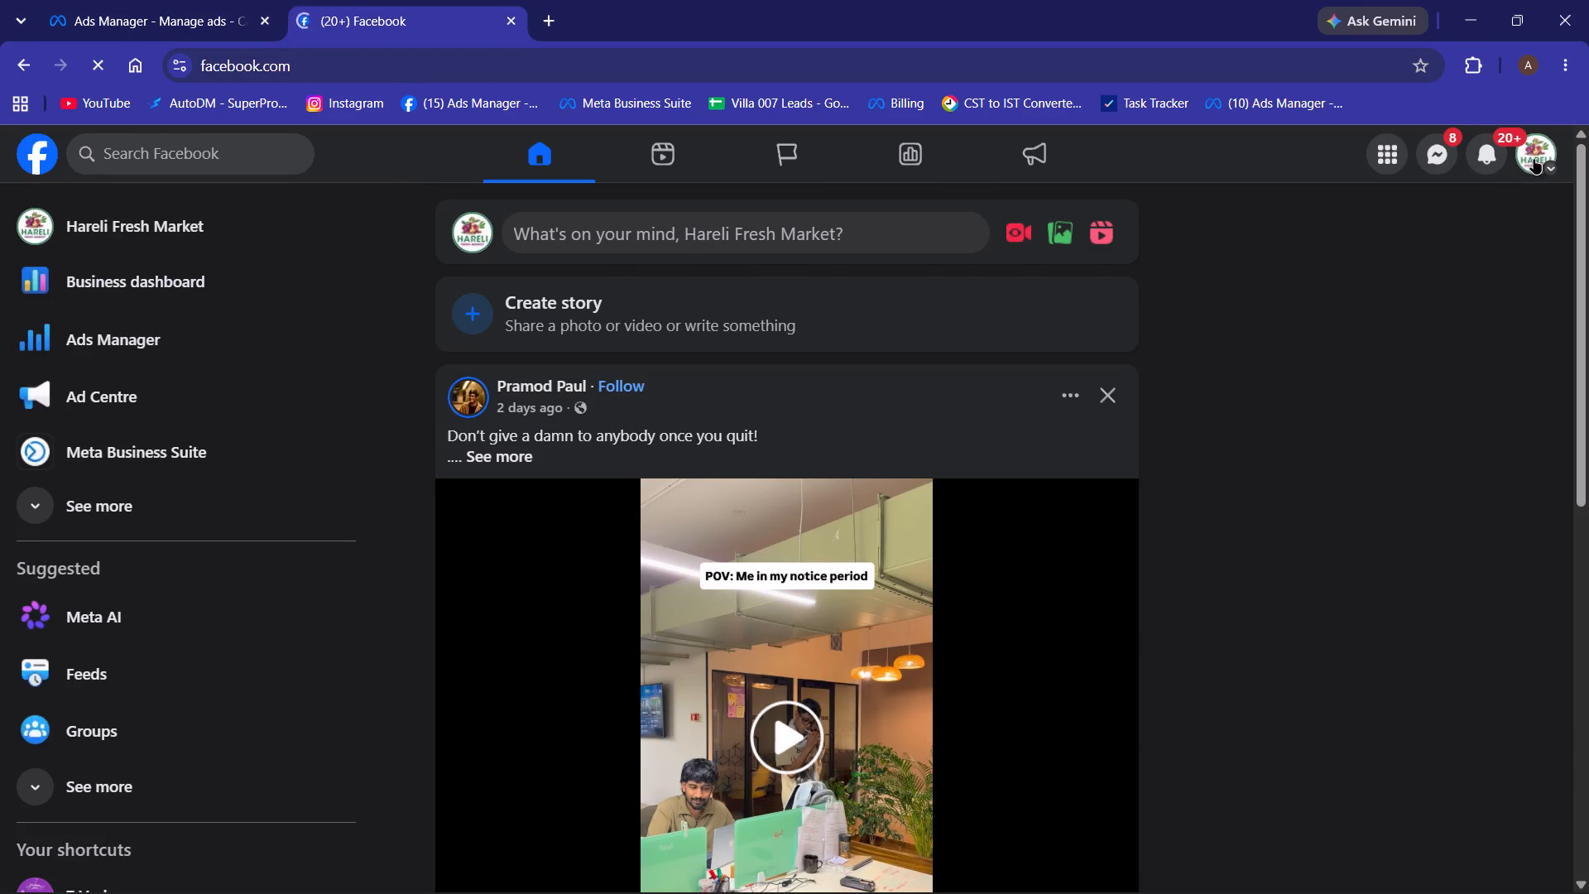
left_click(1534, 159)
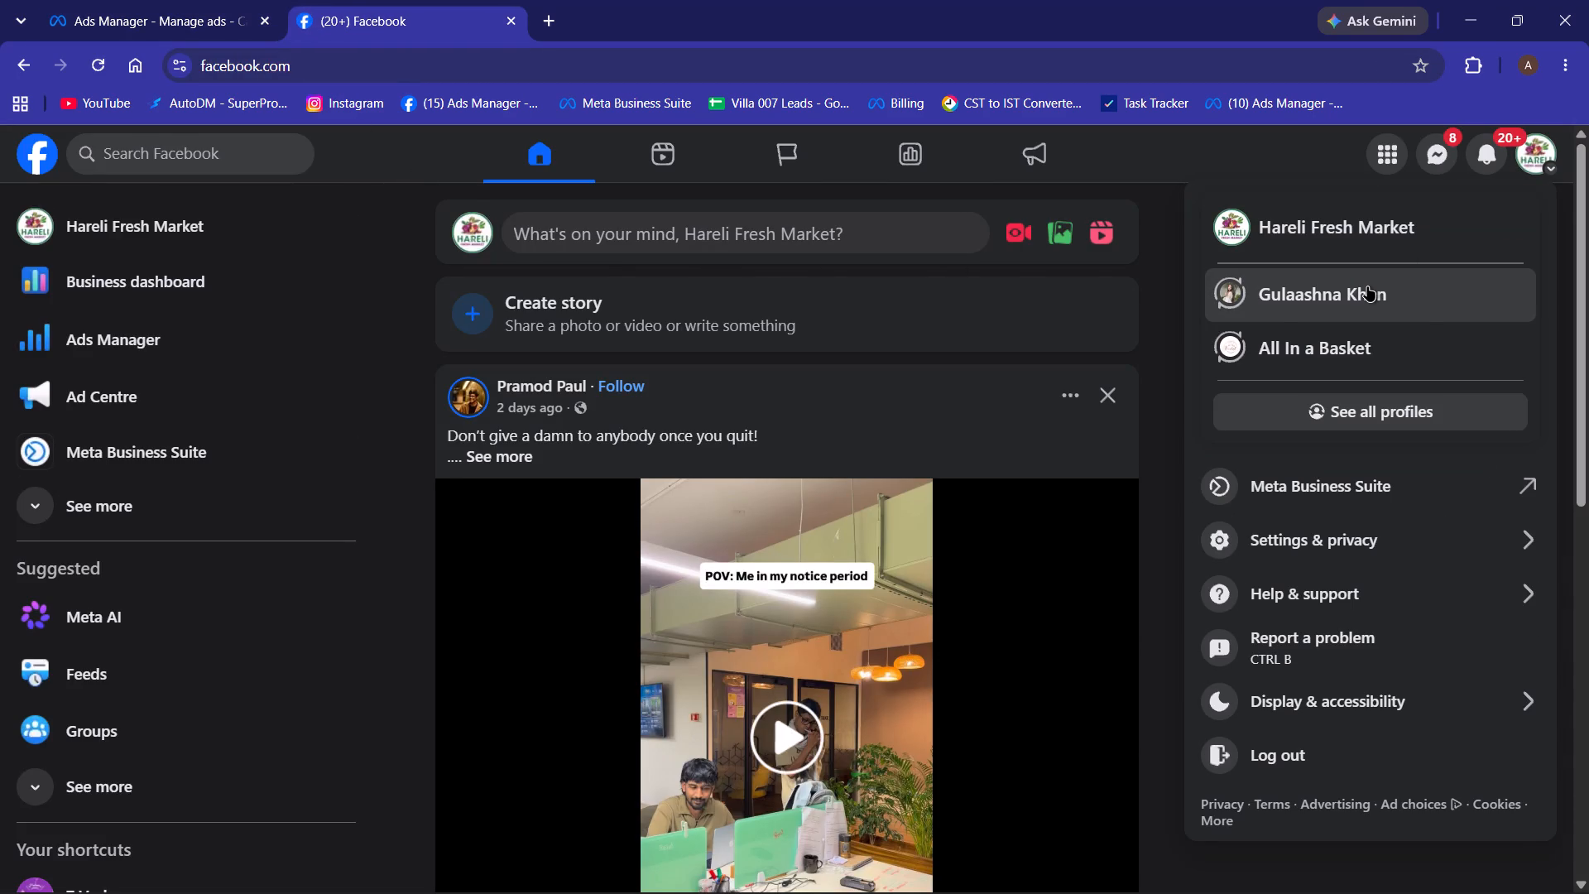
scroll(1422, 307, "down", 4)
scroll(1423, 308, "up", 4)
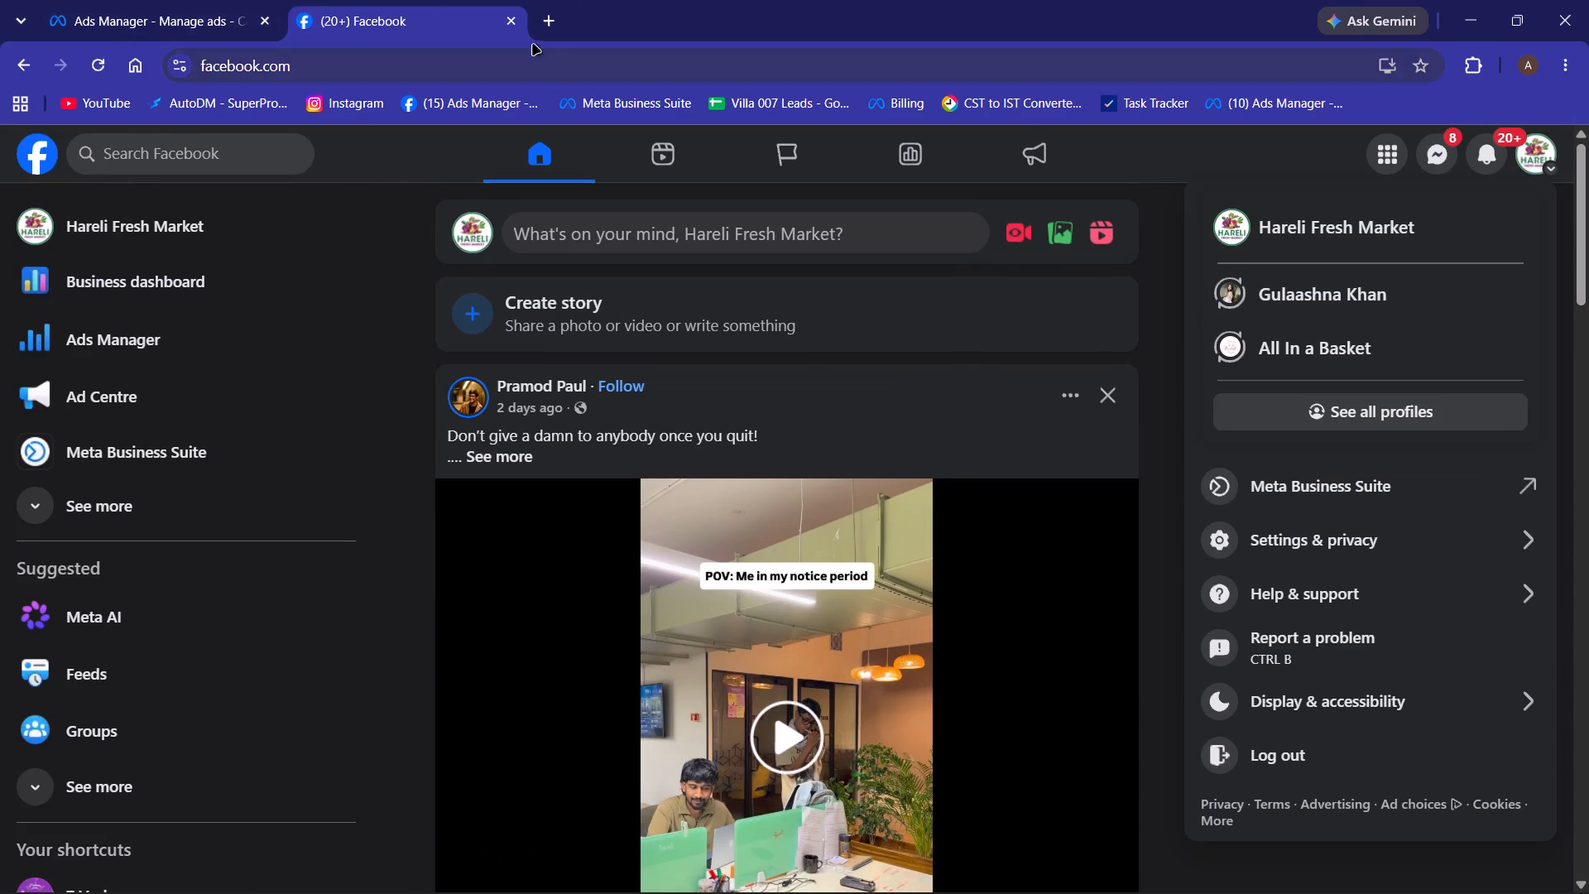
left_click(511, 30)
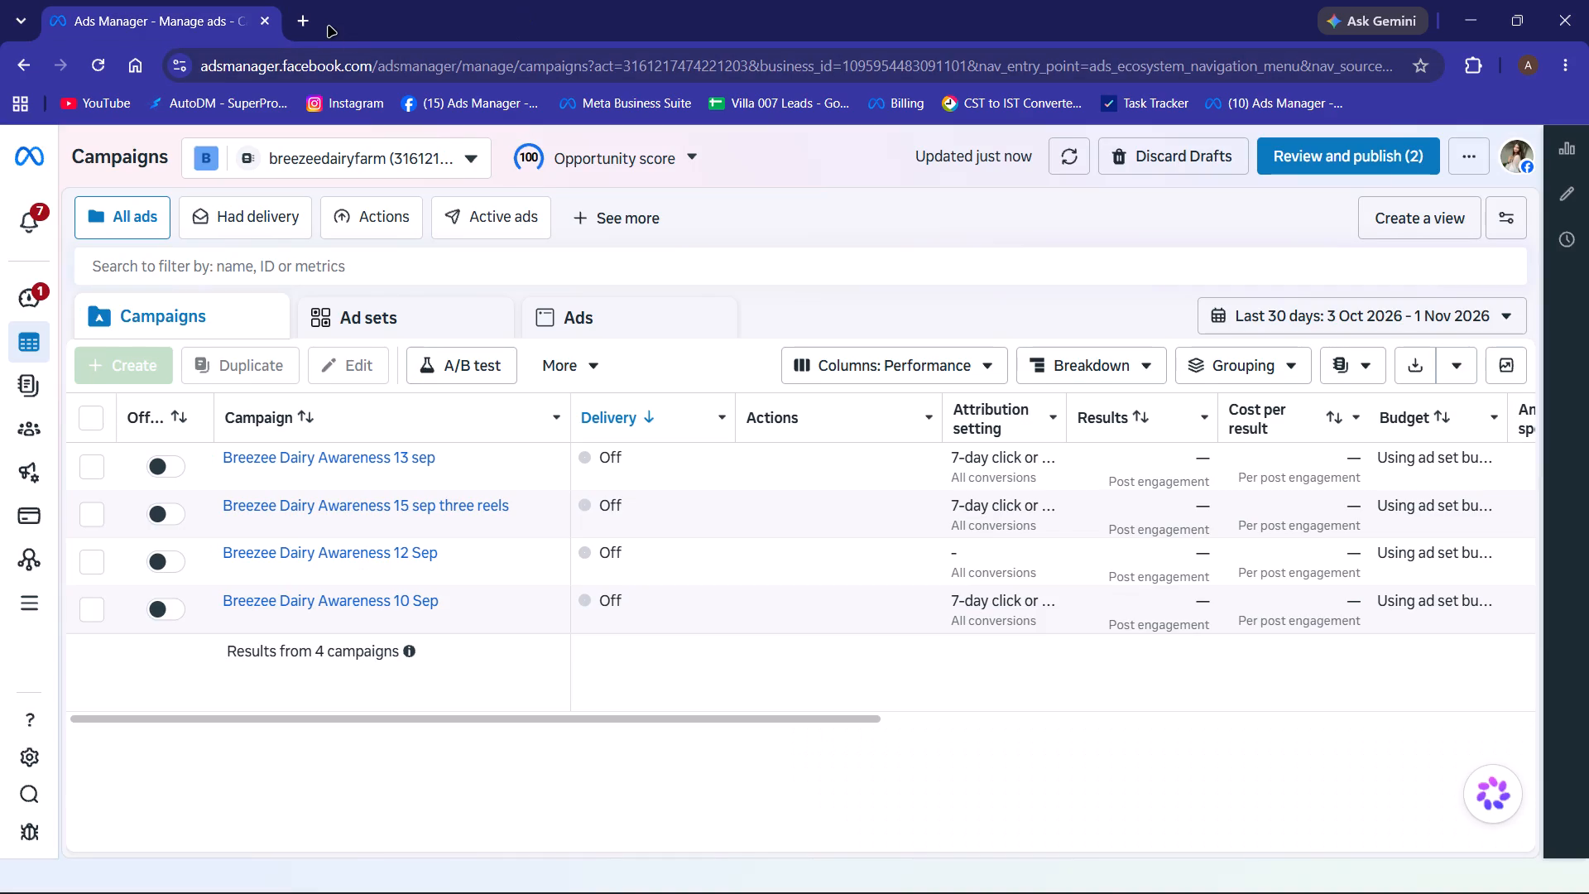
Close the Ads Manager tab and the browser window of this browser profile.
left_click(294, 18)
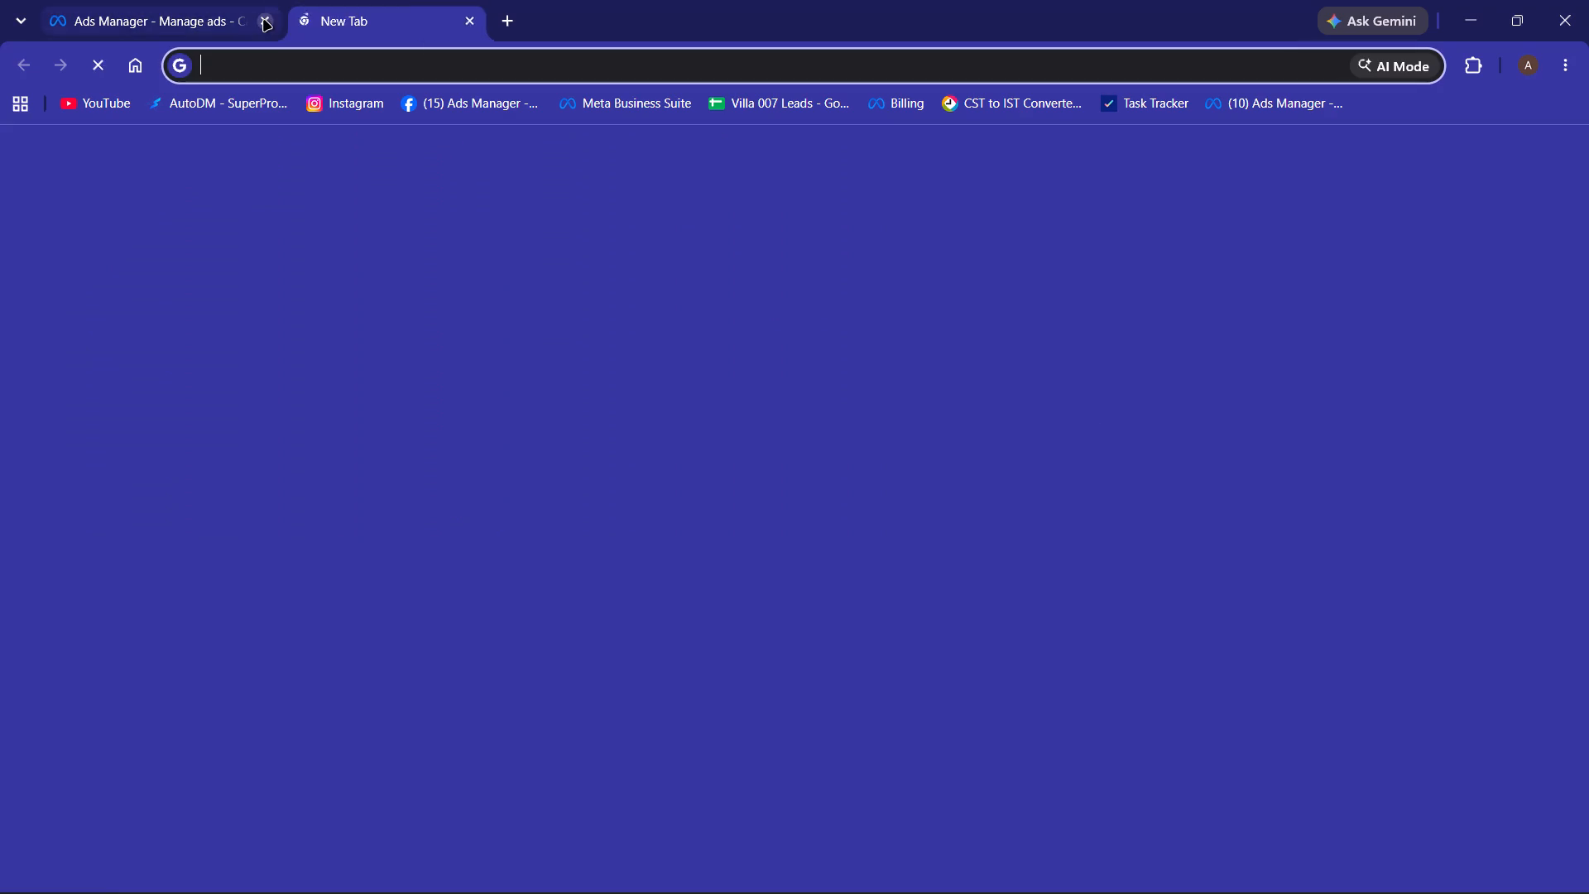
left_click(264, 21)
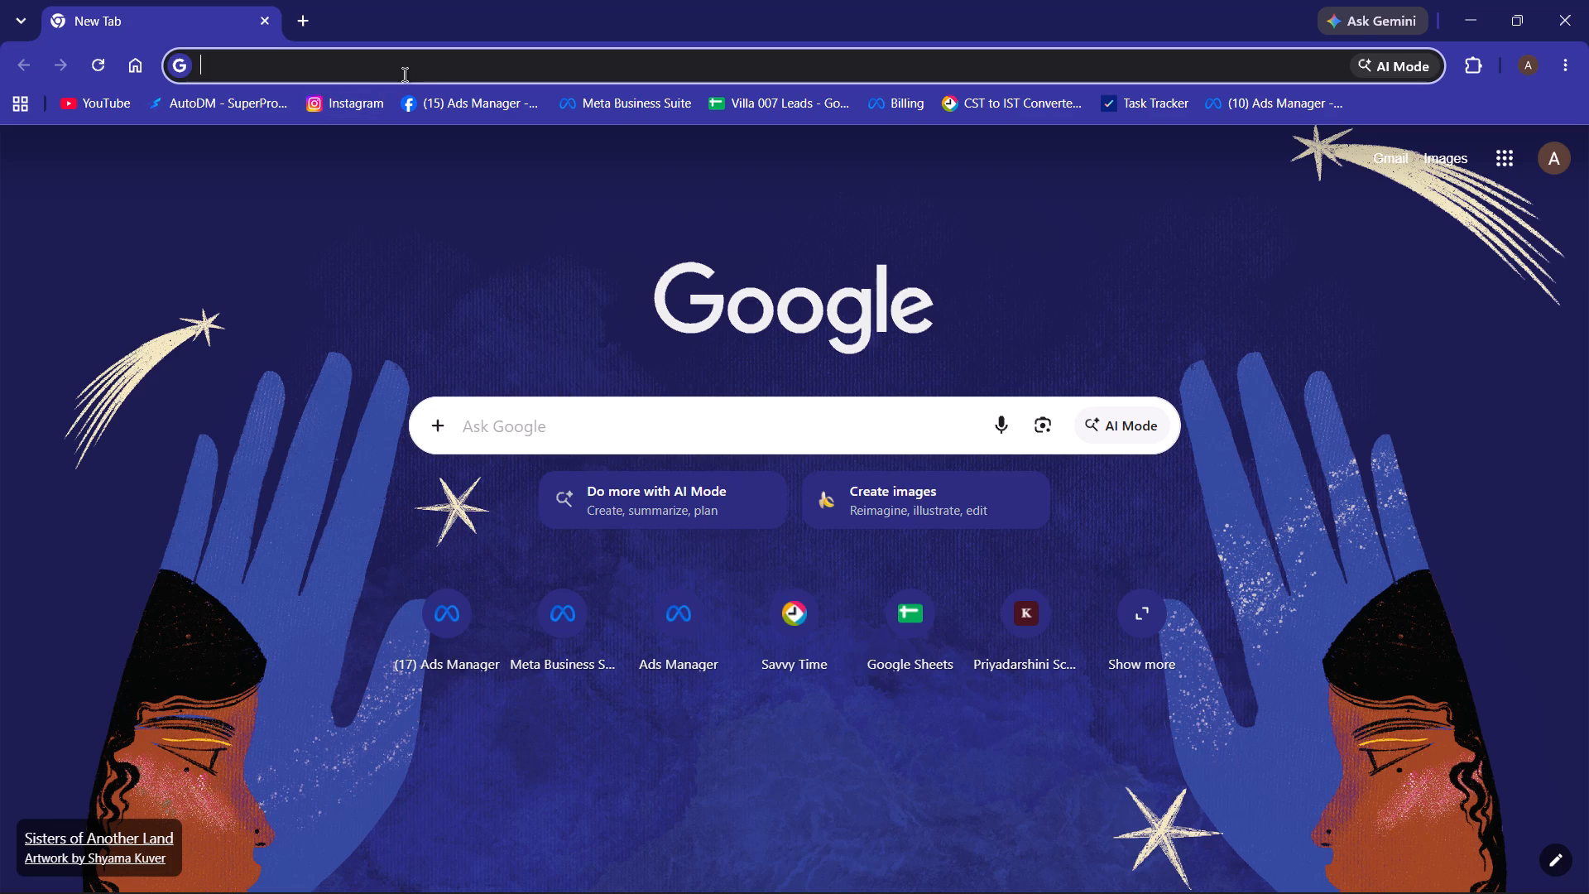
left_click(1588, 0)
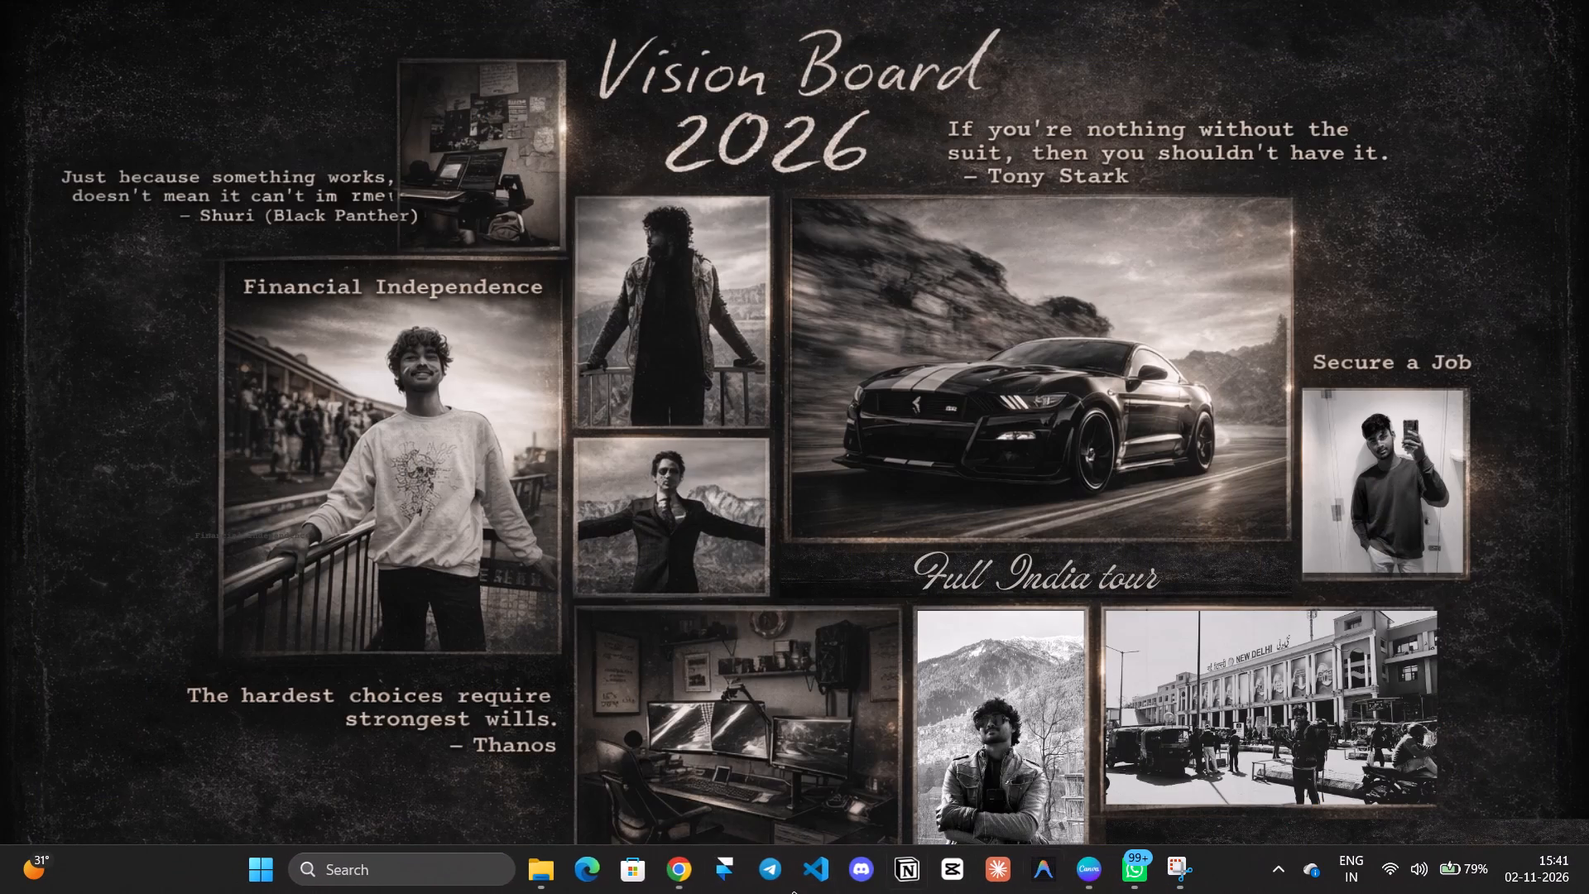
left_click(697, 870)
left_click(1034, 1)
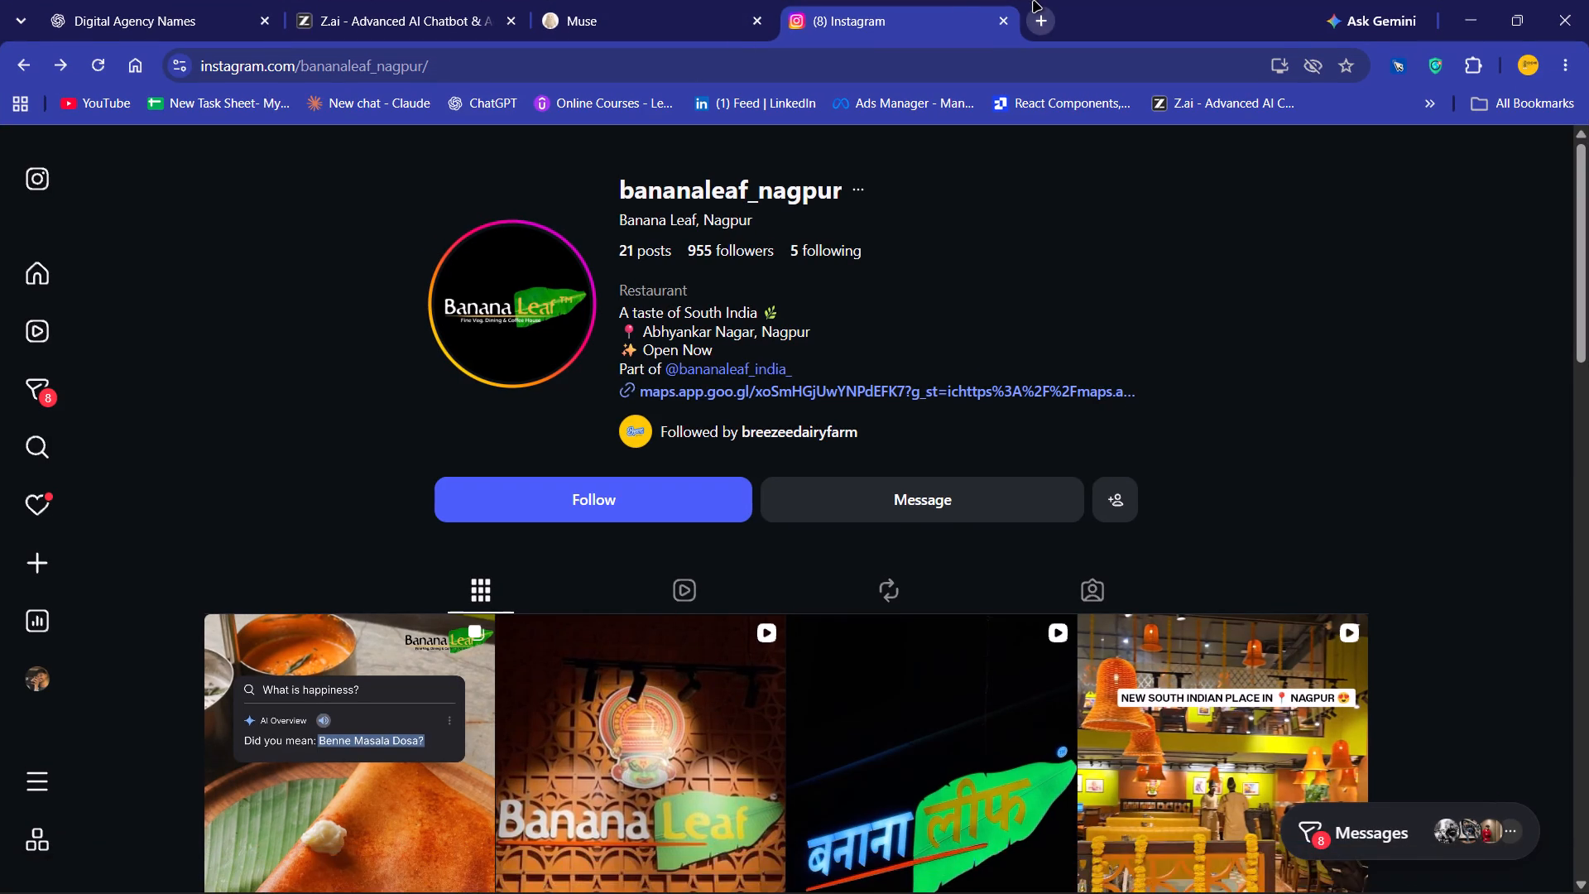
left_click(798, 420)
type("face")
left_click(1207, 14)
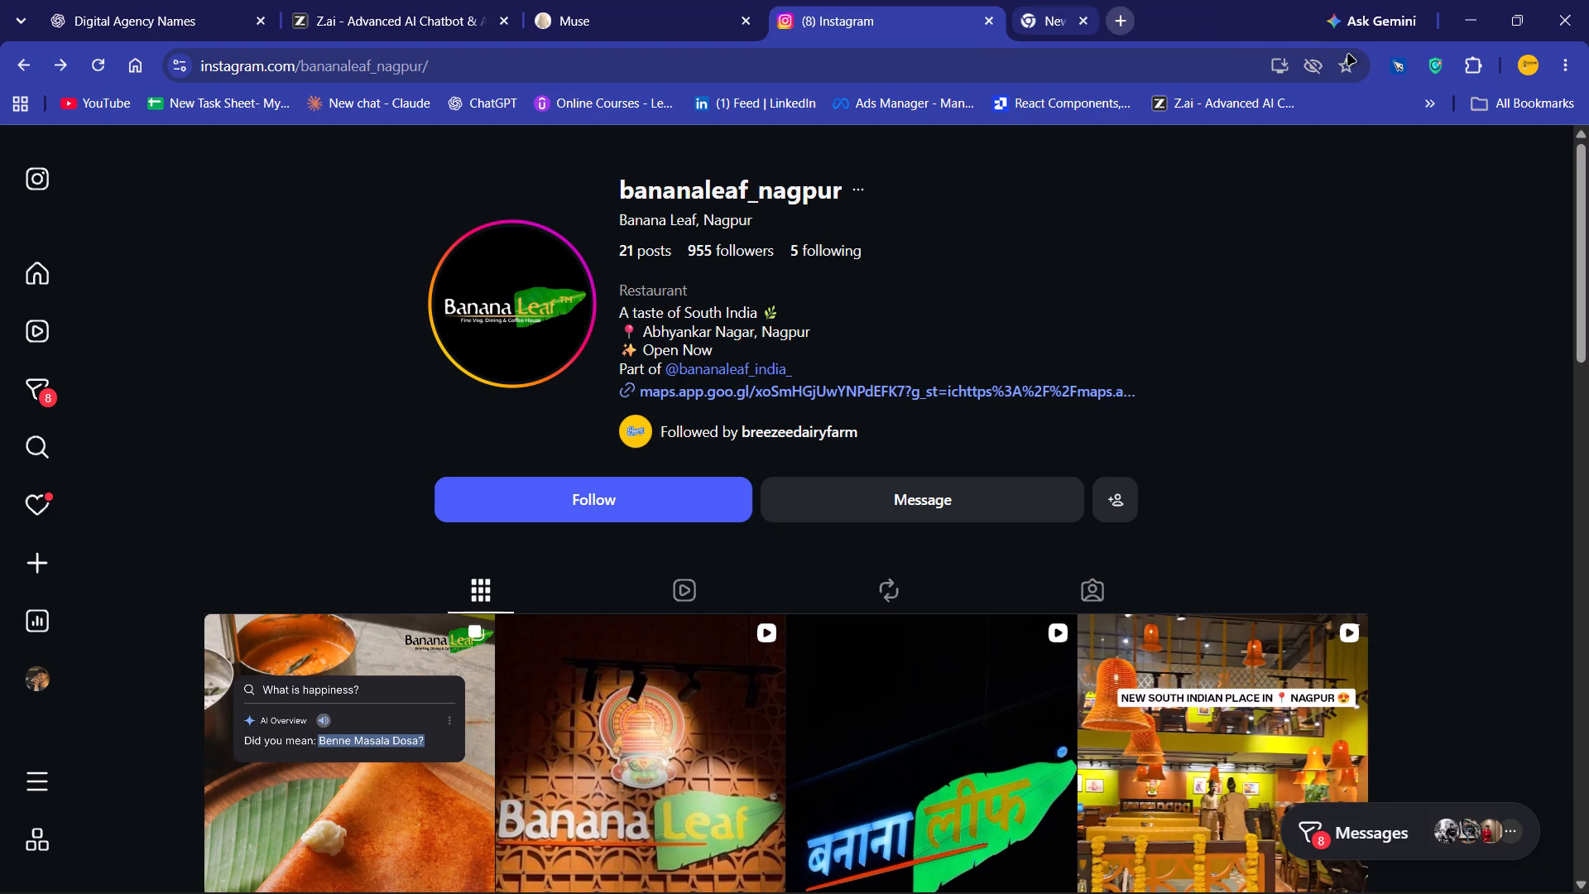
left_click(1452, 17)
Open a new Chrome window with the breezeedairyfarm browser profile.
left_click(672, 870)
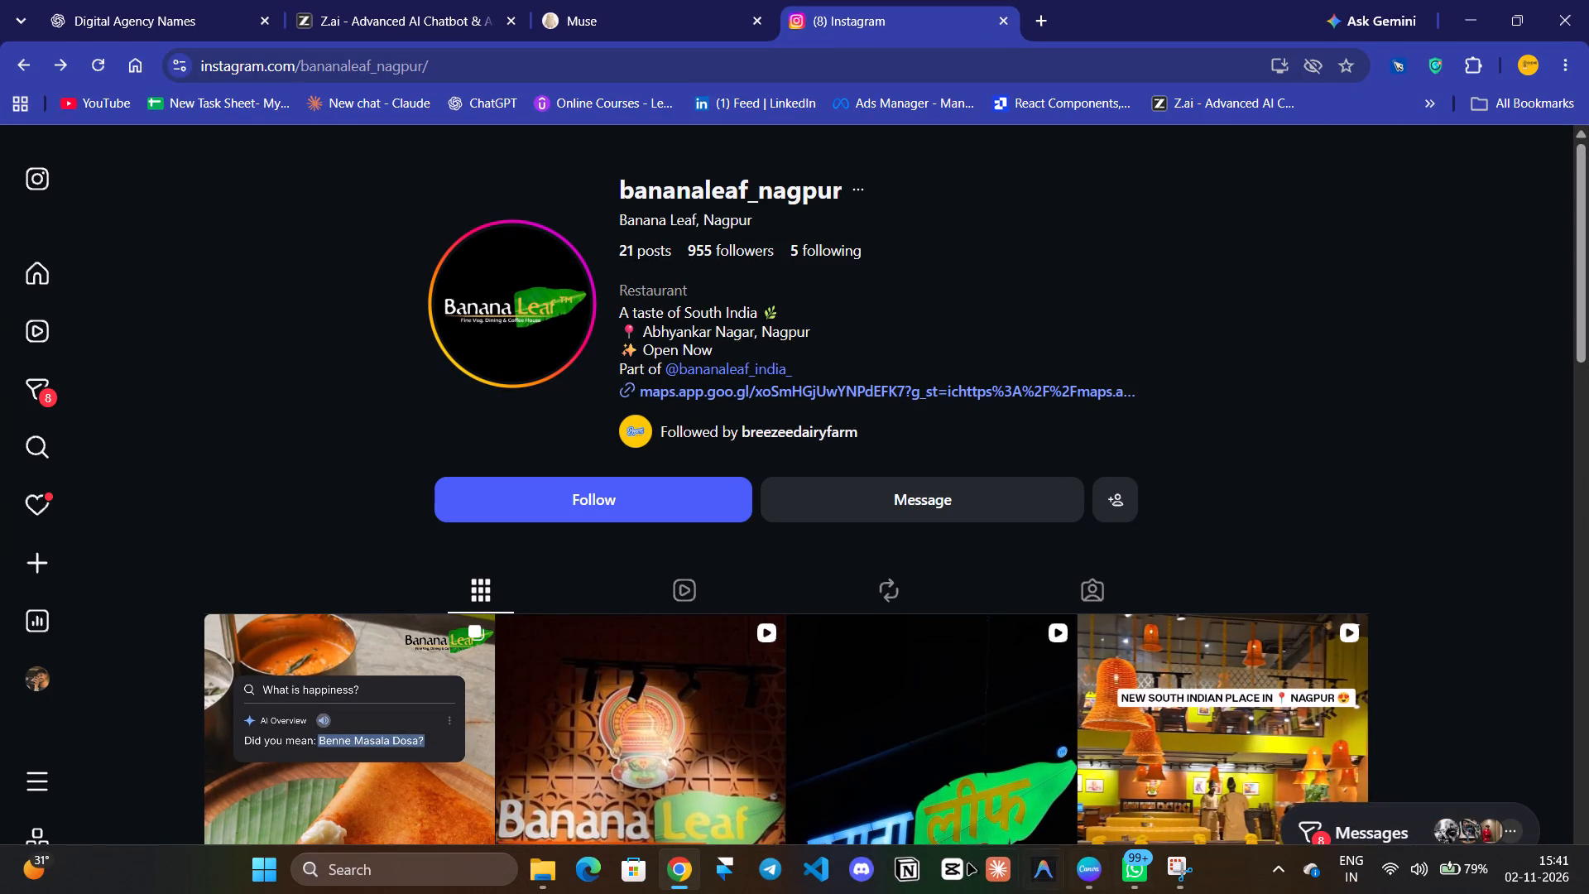
right_click(666, 867)
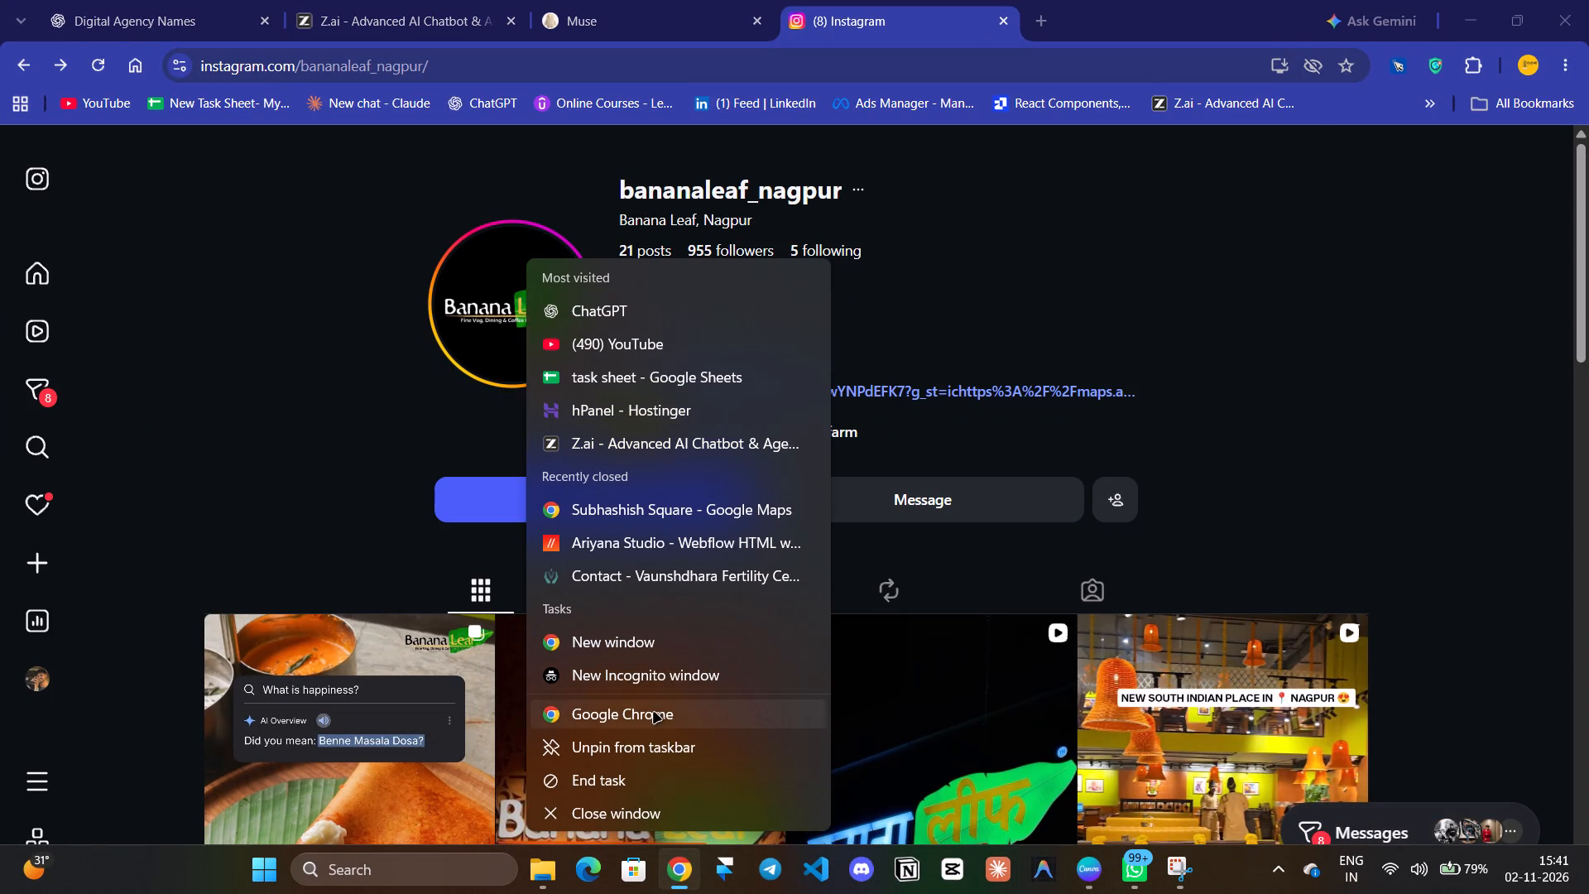
left_click(654, 713)
scroll(740, 552, "down", 1)
left_click(919, 507)
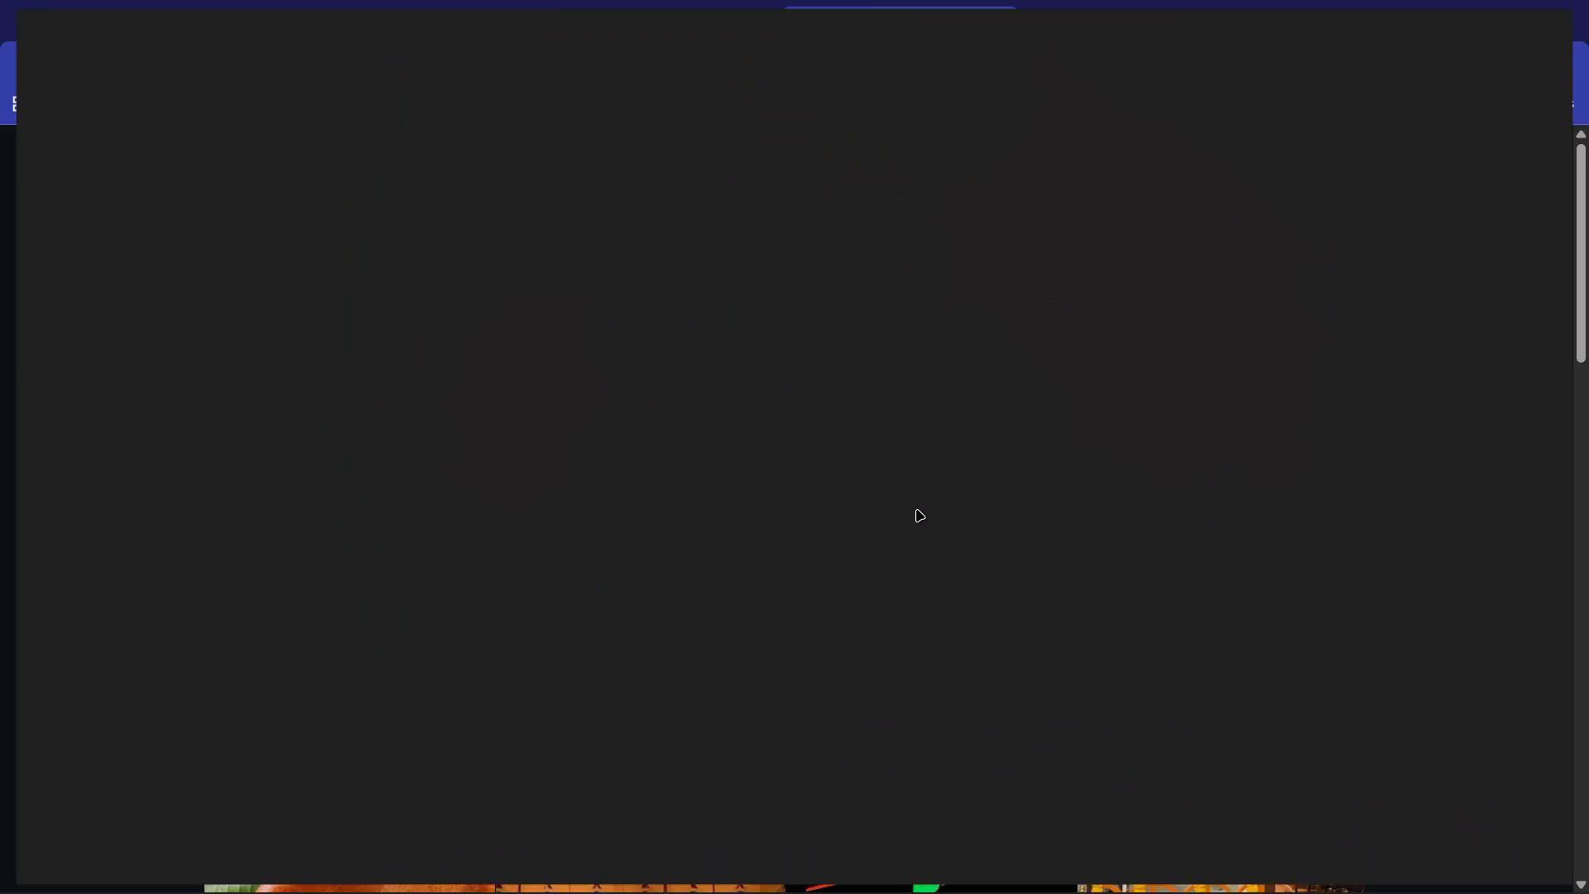
Search Google for facebook and open the Facebook website.
left_click(696, 434)
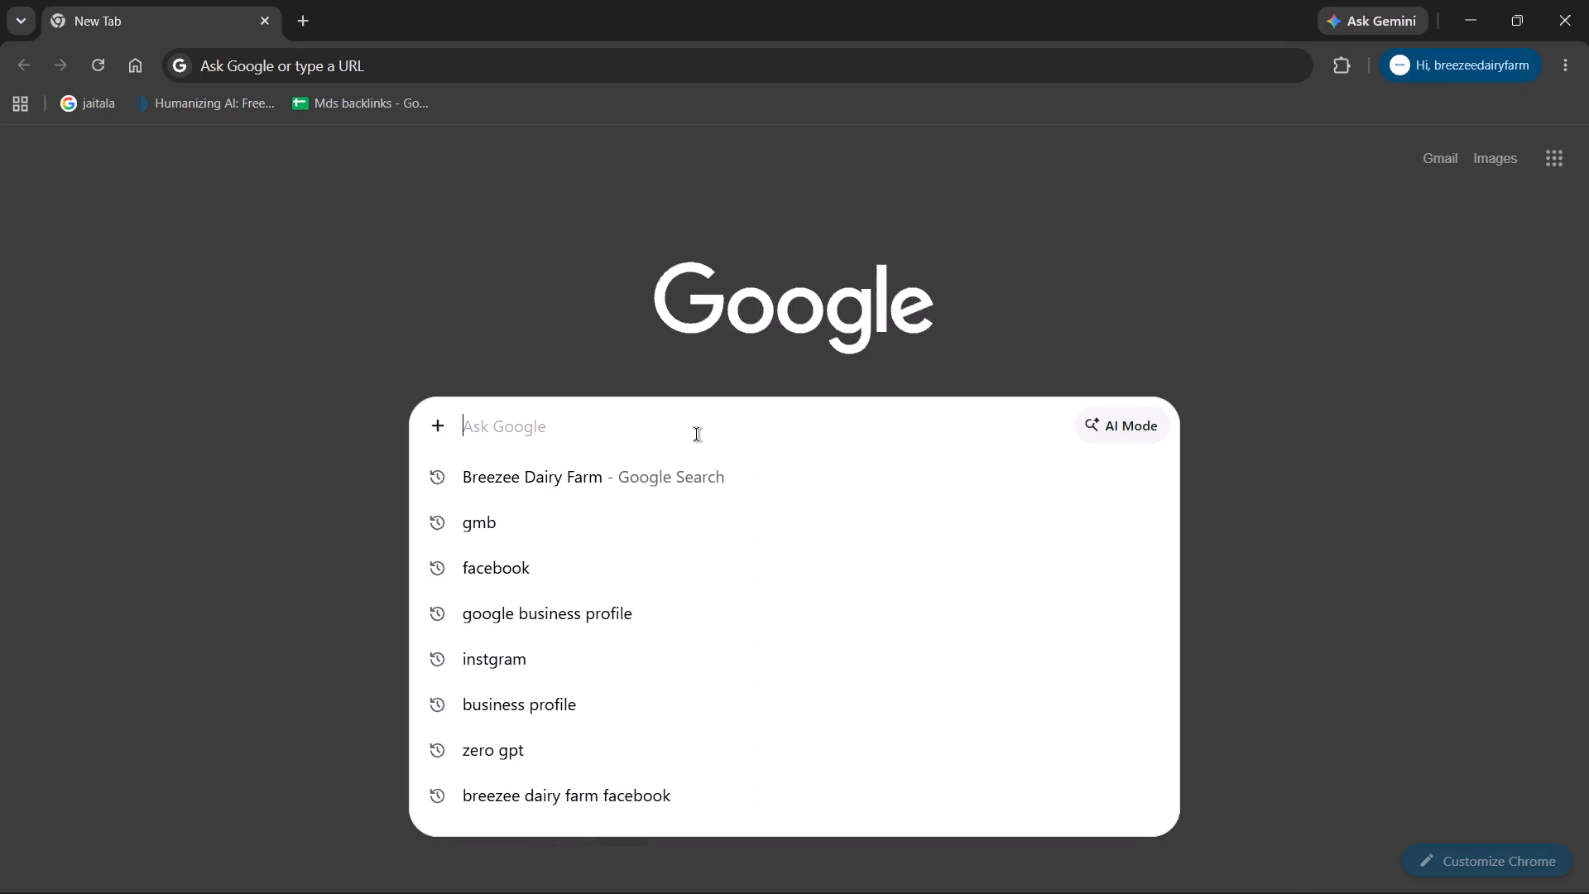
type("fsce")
left_click(633, 536)
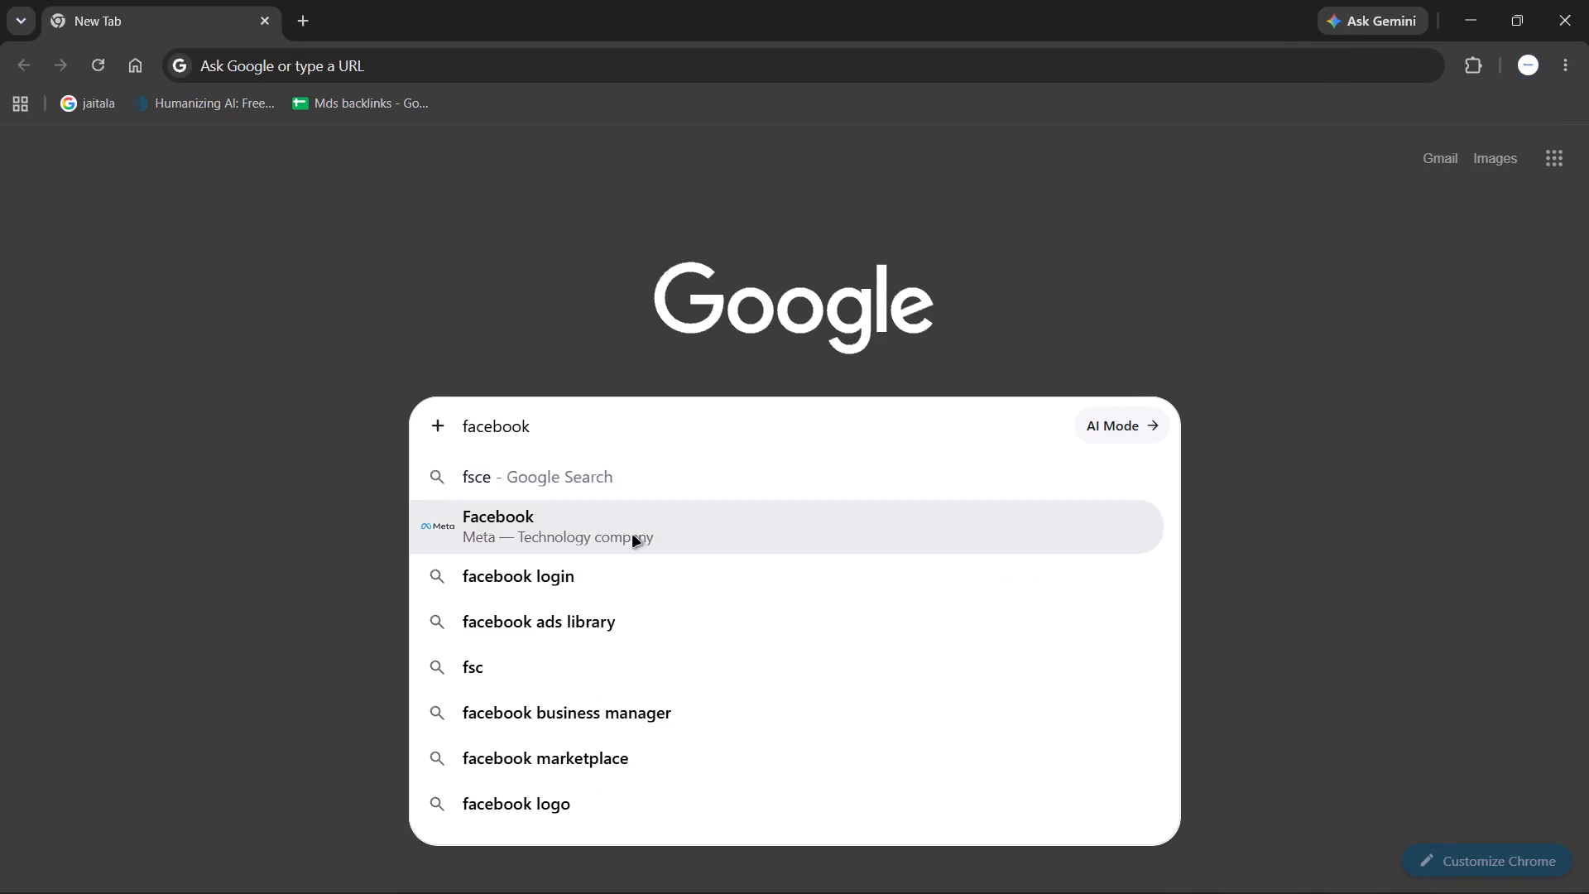
left_click(454, 361)
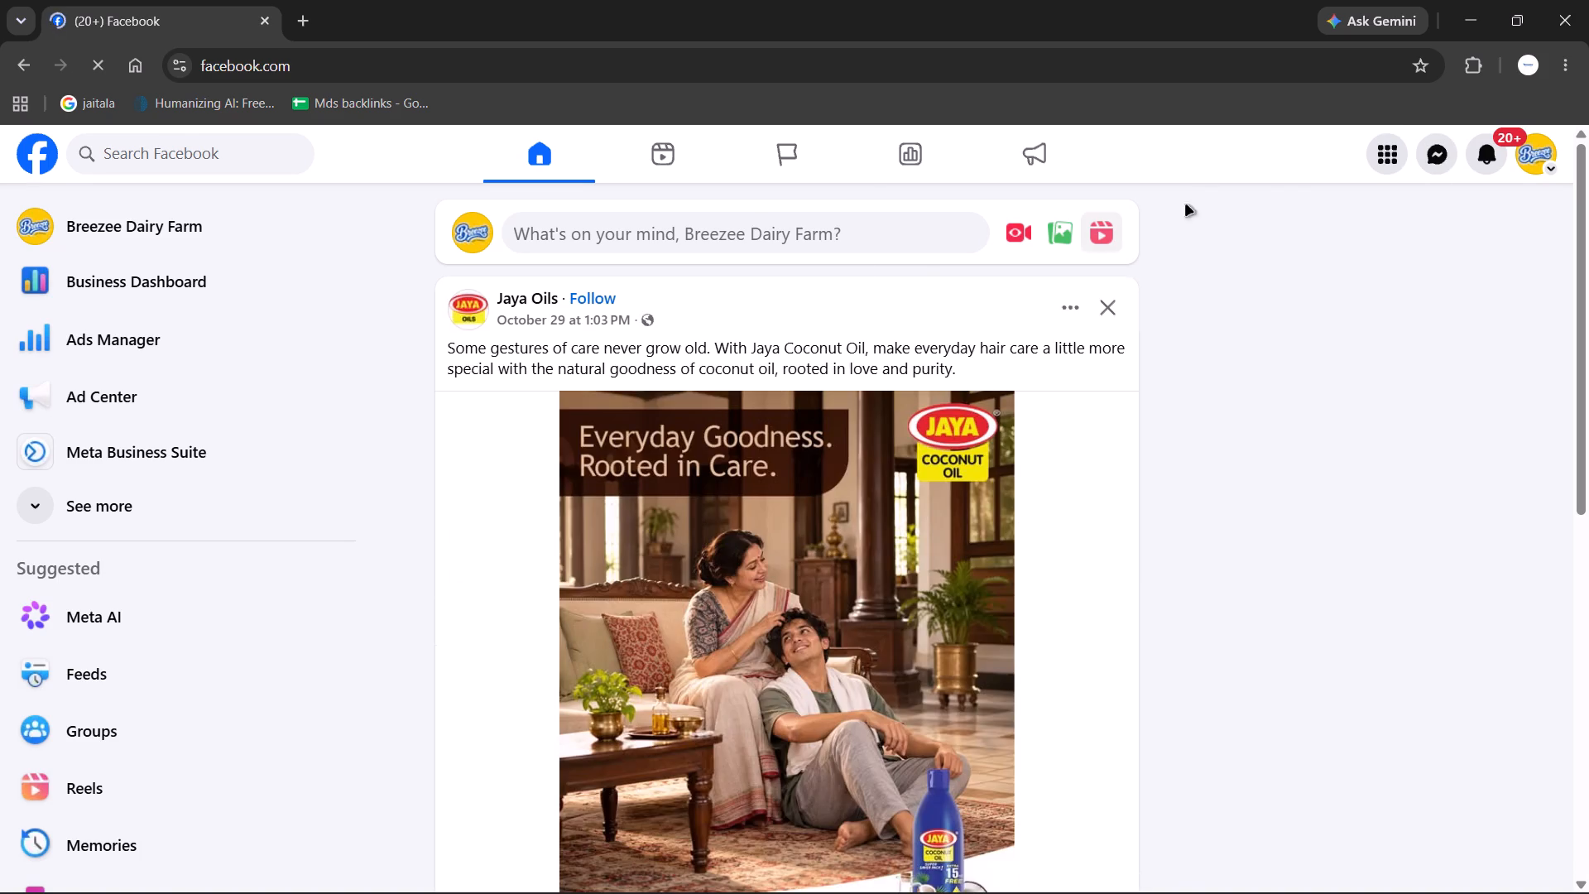
Dismiss Facebook's notification request and open Ads Manager from the Breezee Dairy Farm page's home feed.
left_click(1382, 152)
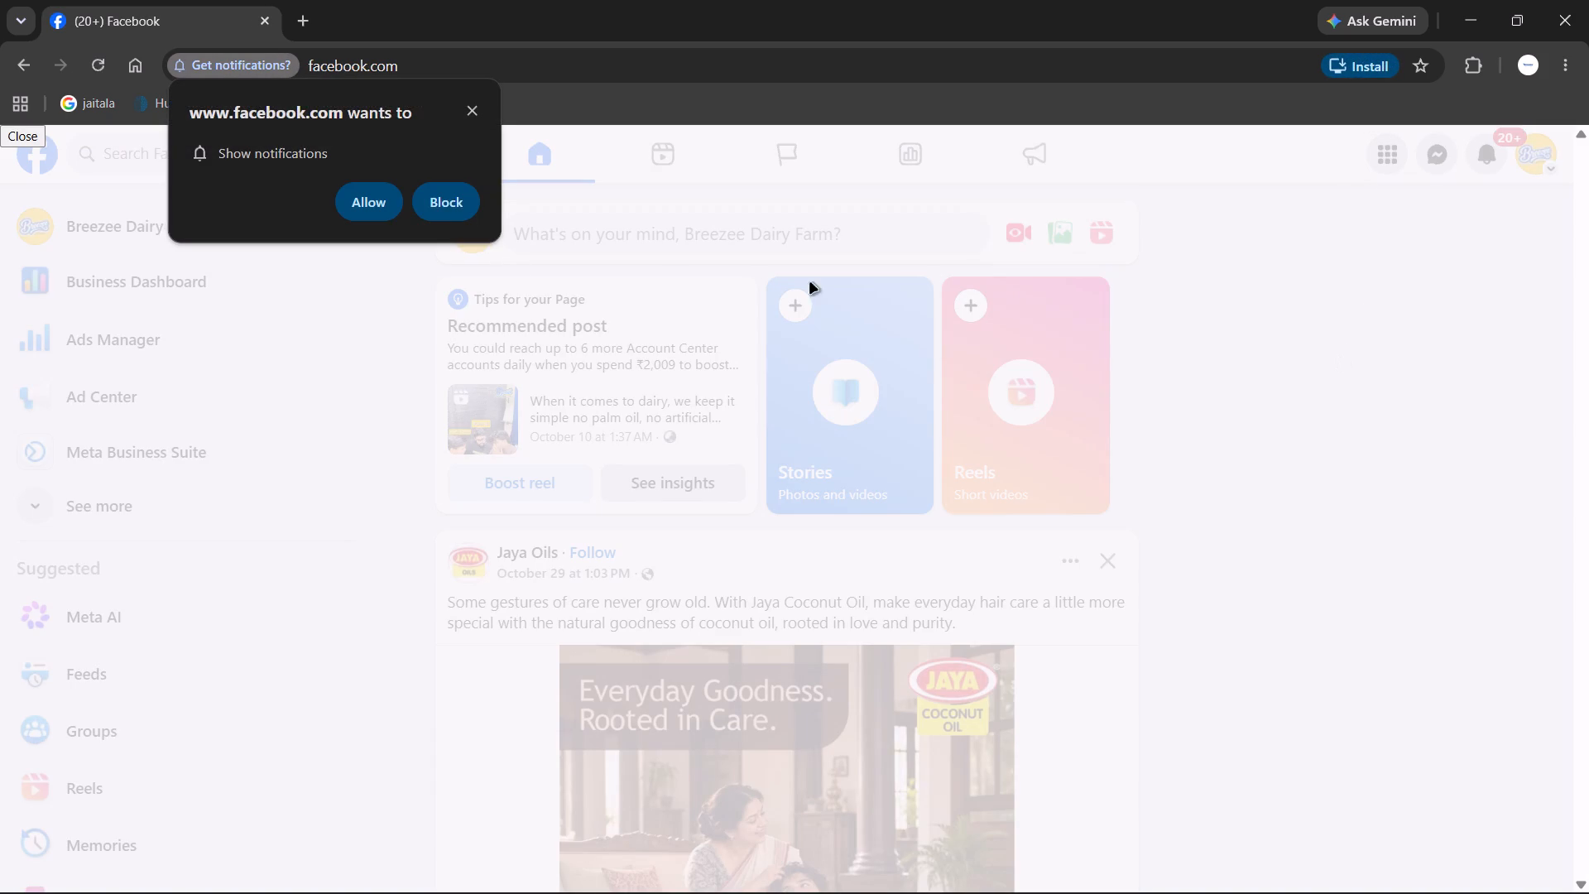
left_click(478, 118)
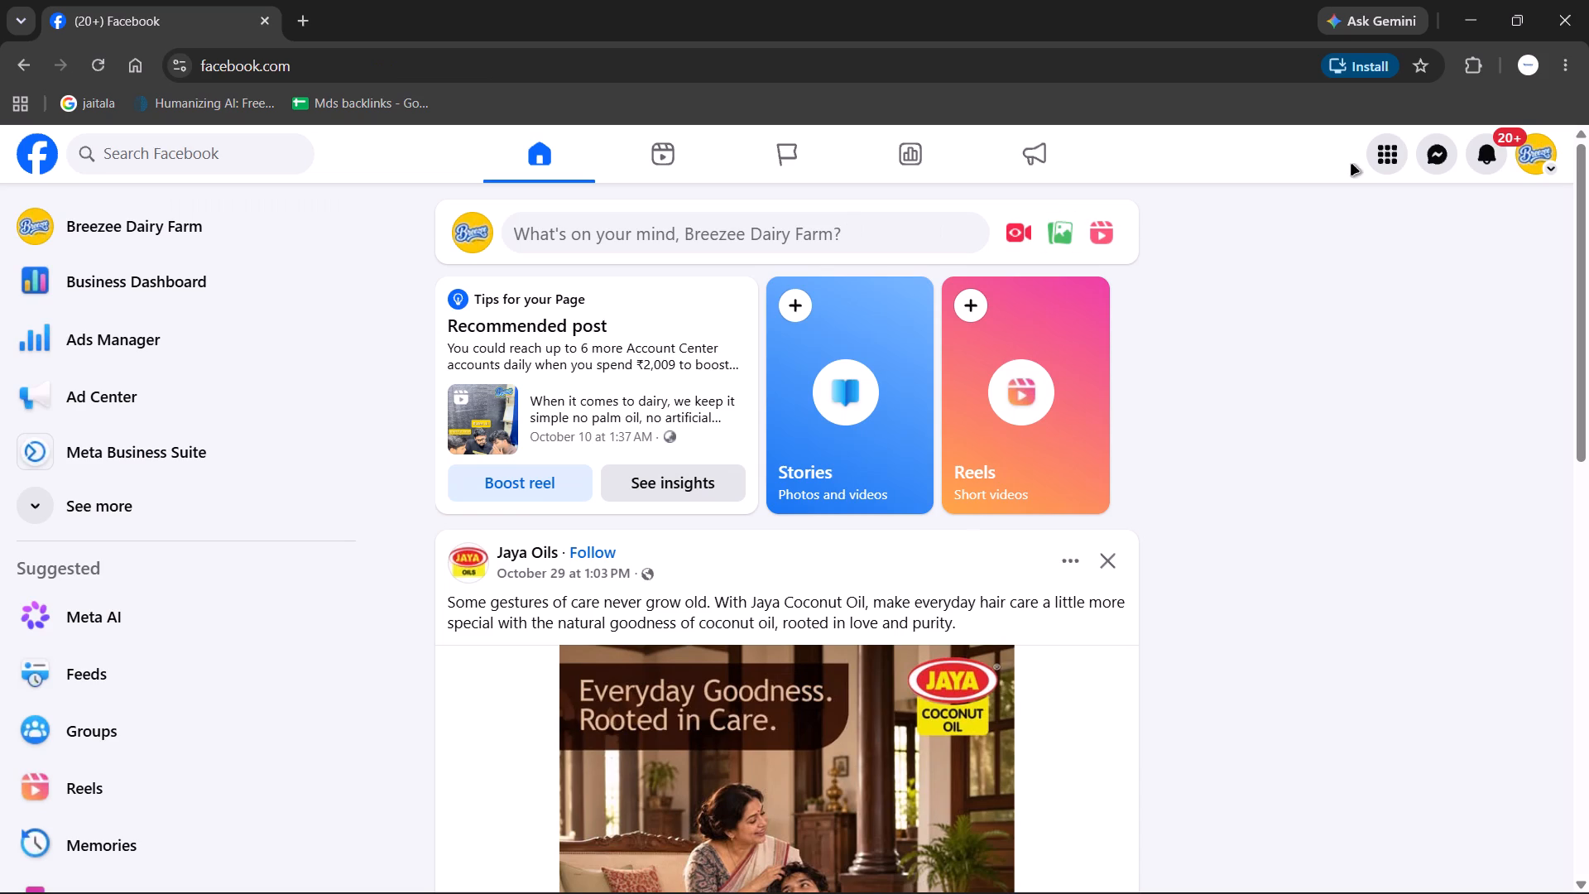
left_click(1395, 152)
left_click(1216, 372)
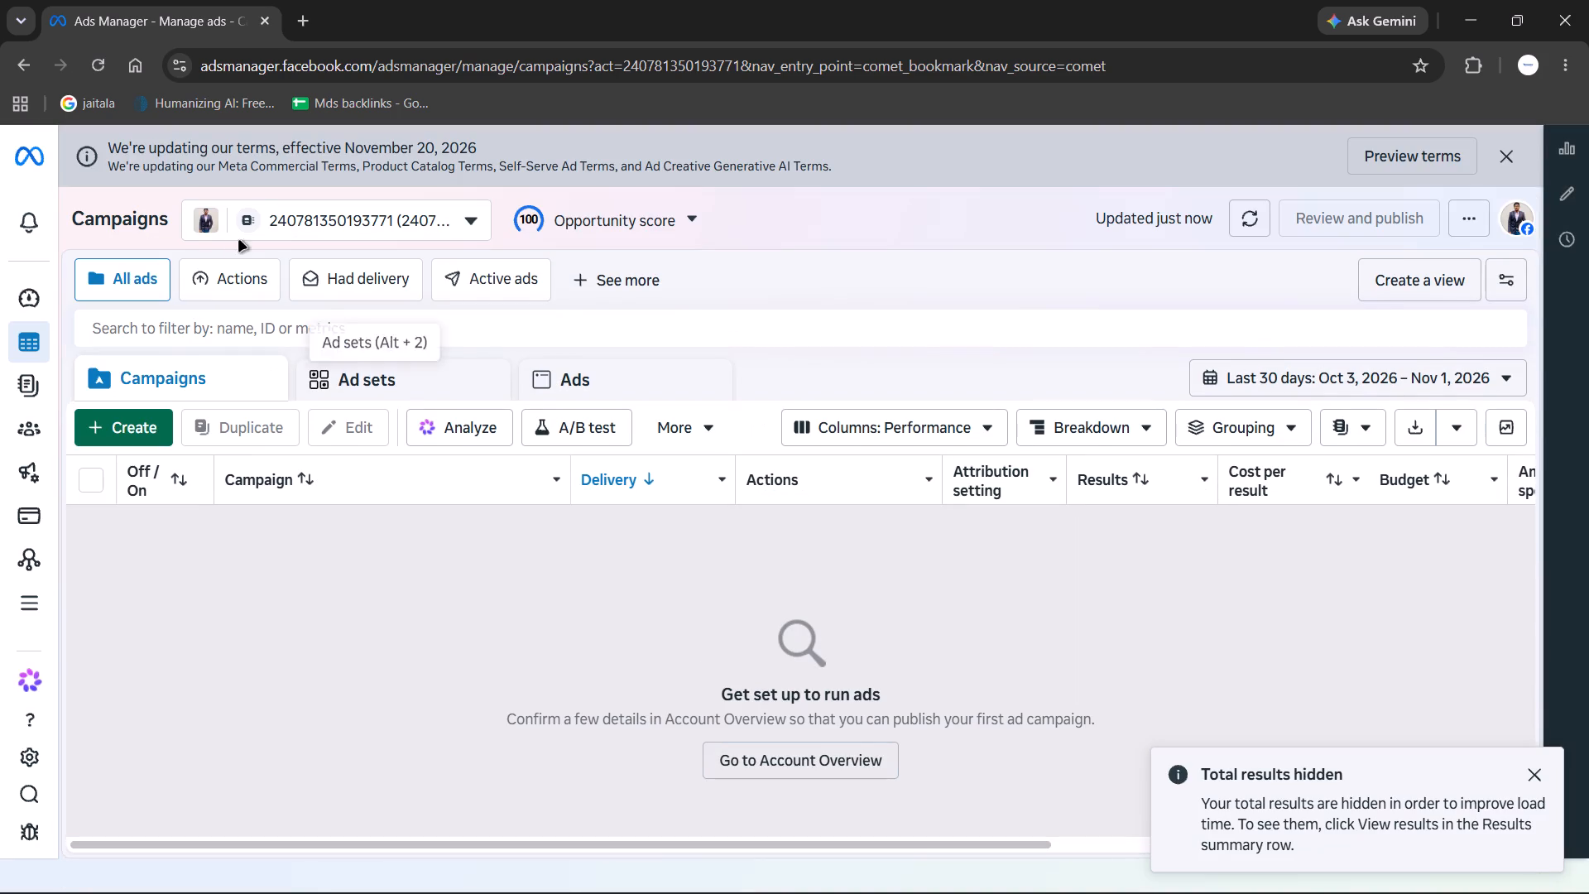
Switch Ads Manager to the breezeedairyfarm ad account in the Breezee Dairy Farm business portfolio.
left_click(468, 221)
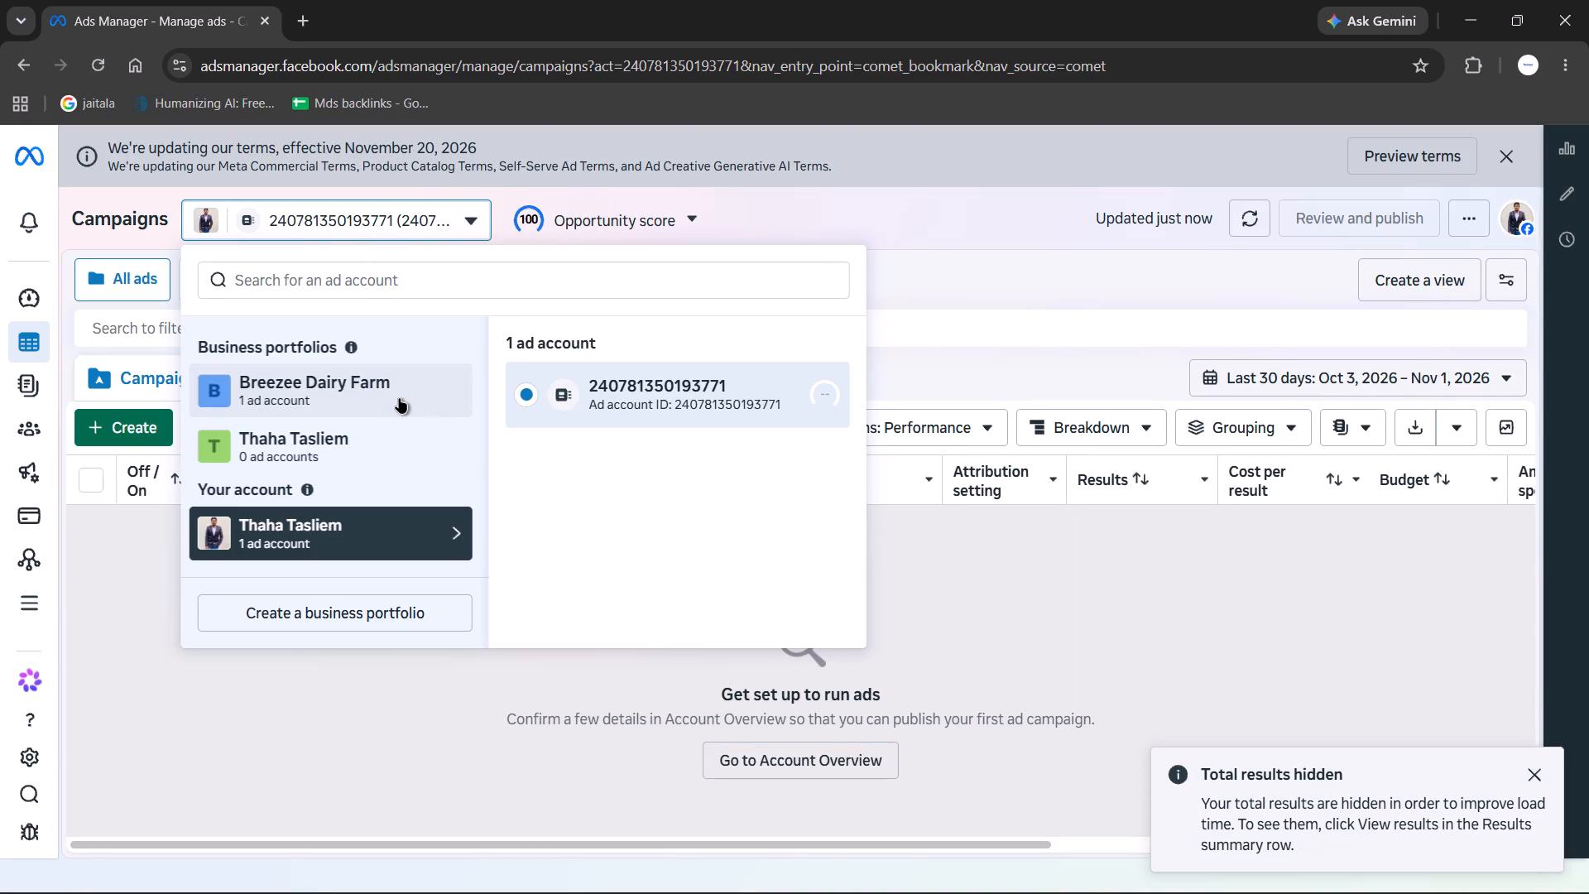
left_click(399, 398)
left_click(378, 421)
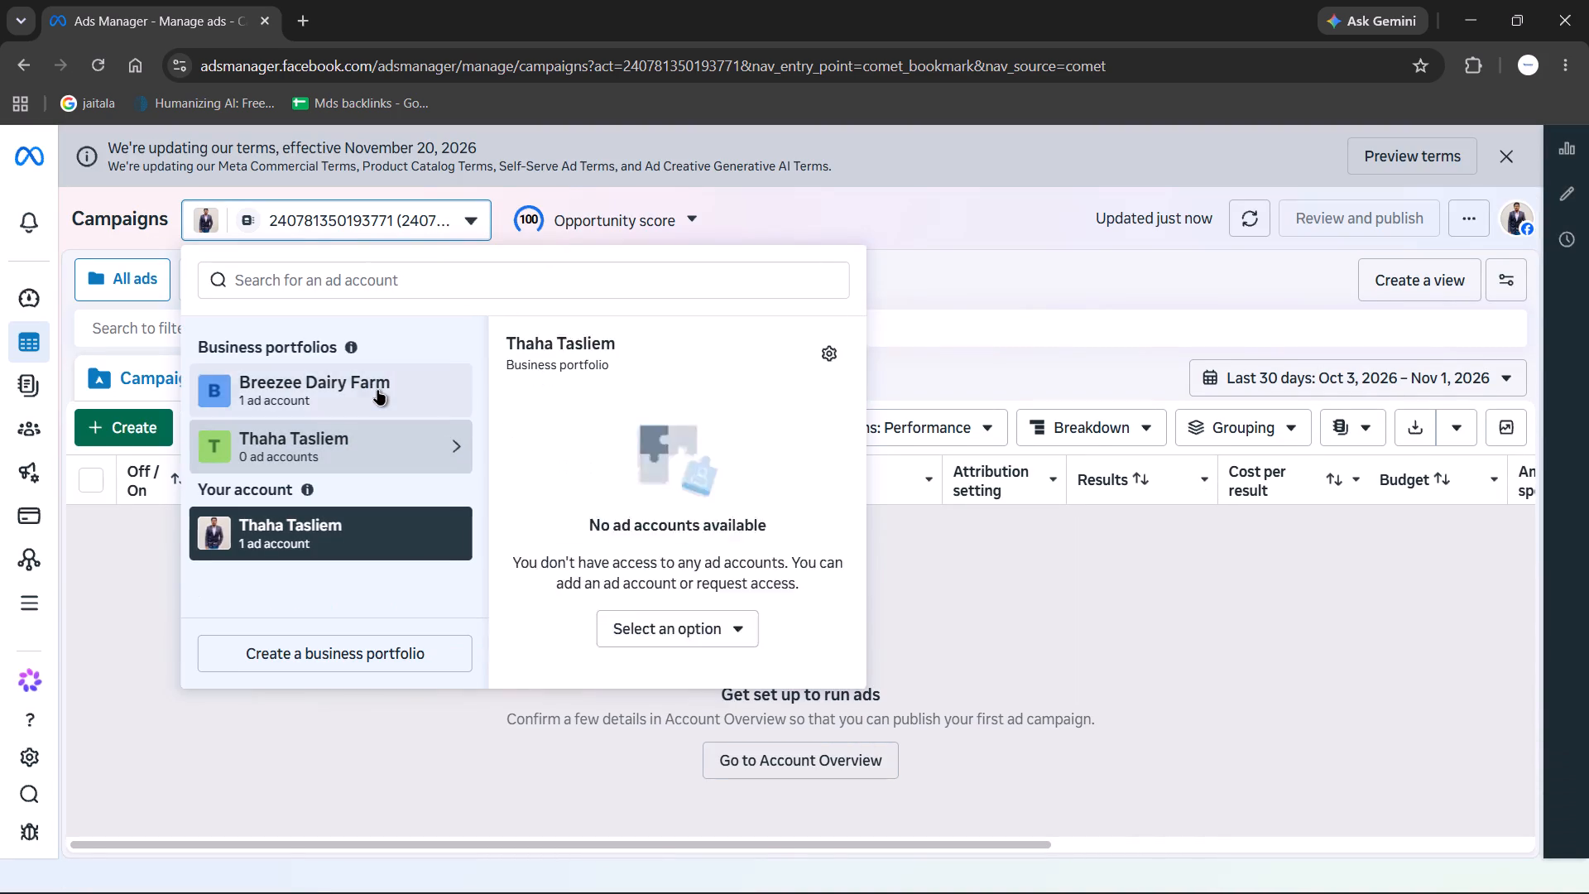
left_click(377, 390)
left_click(586, 445)
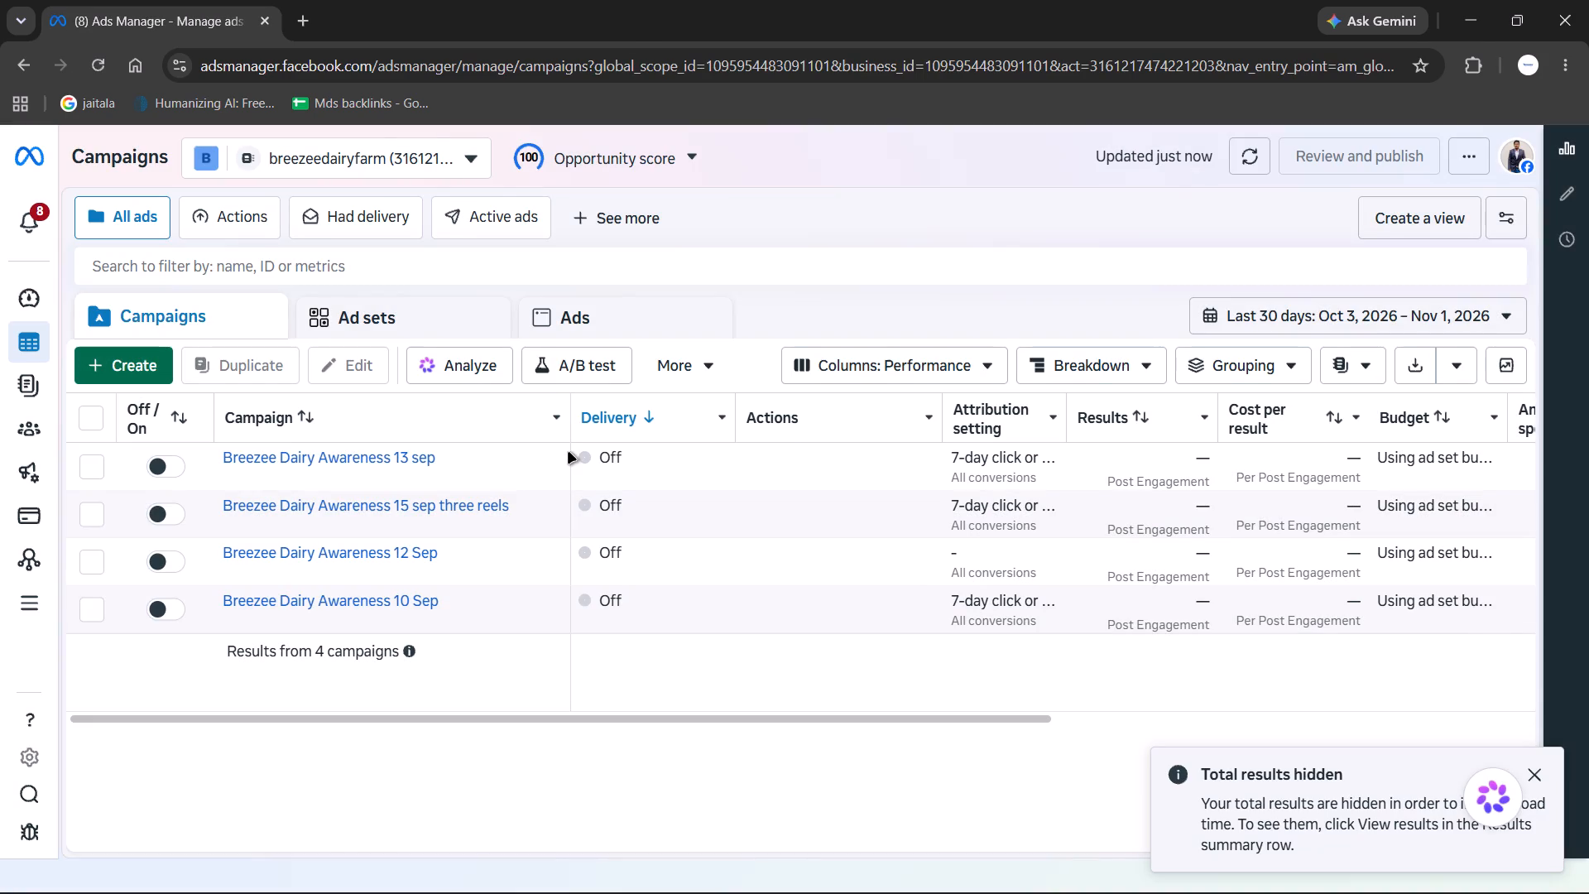
Dismiss the hidden-results notice and view the new-campaign creation options, closing them without choosing an objective.
left_click(1539, 771)
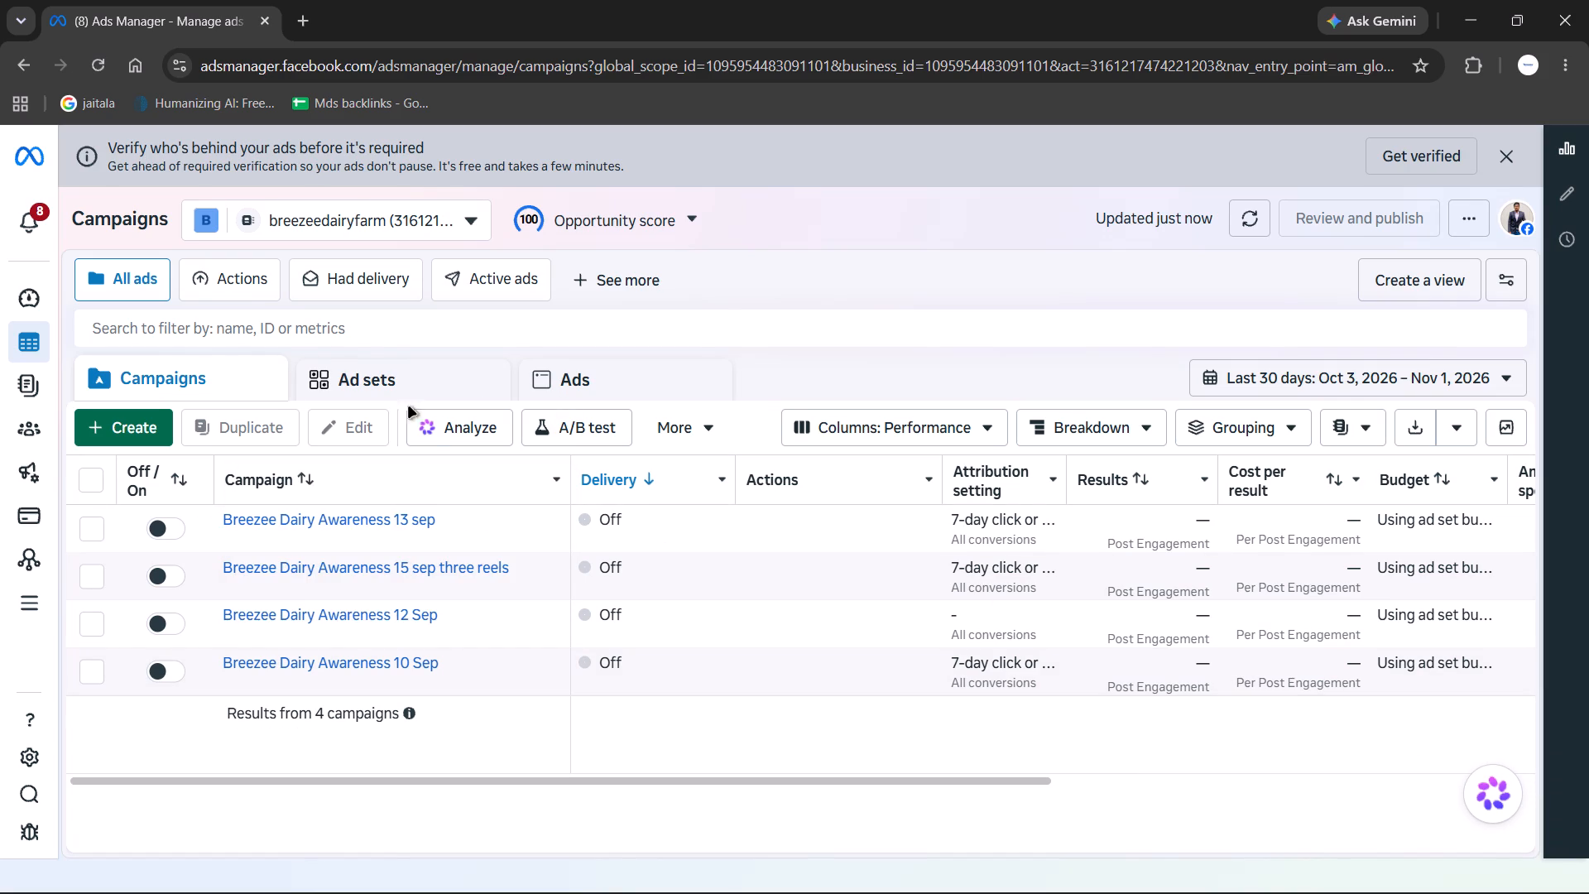
left_click(139, 431)
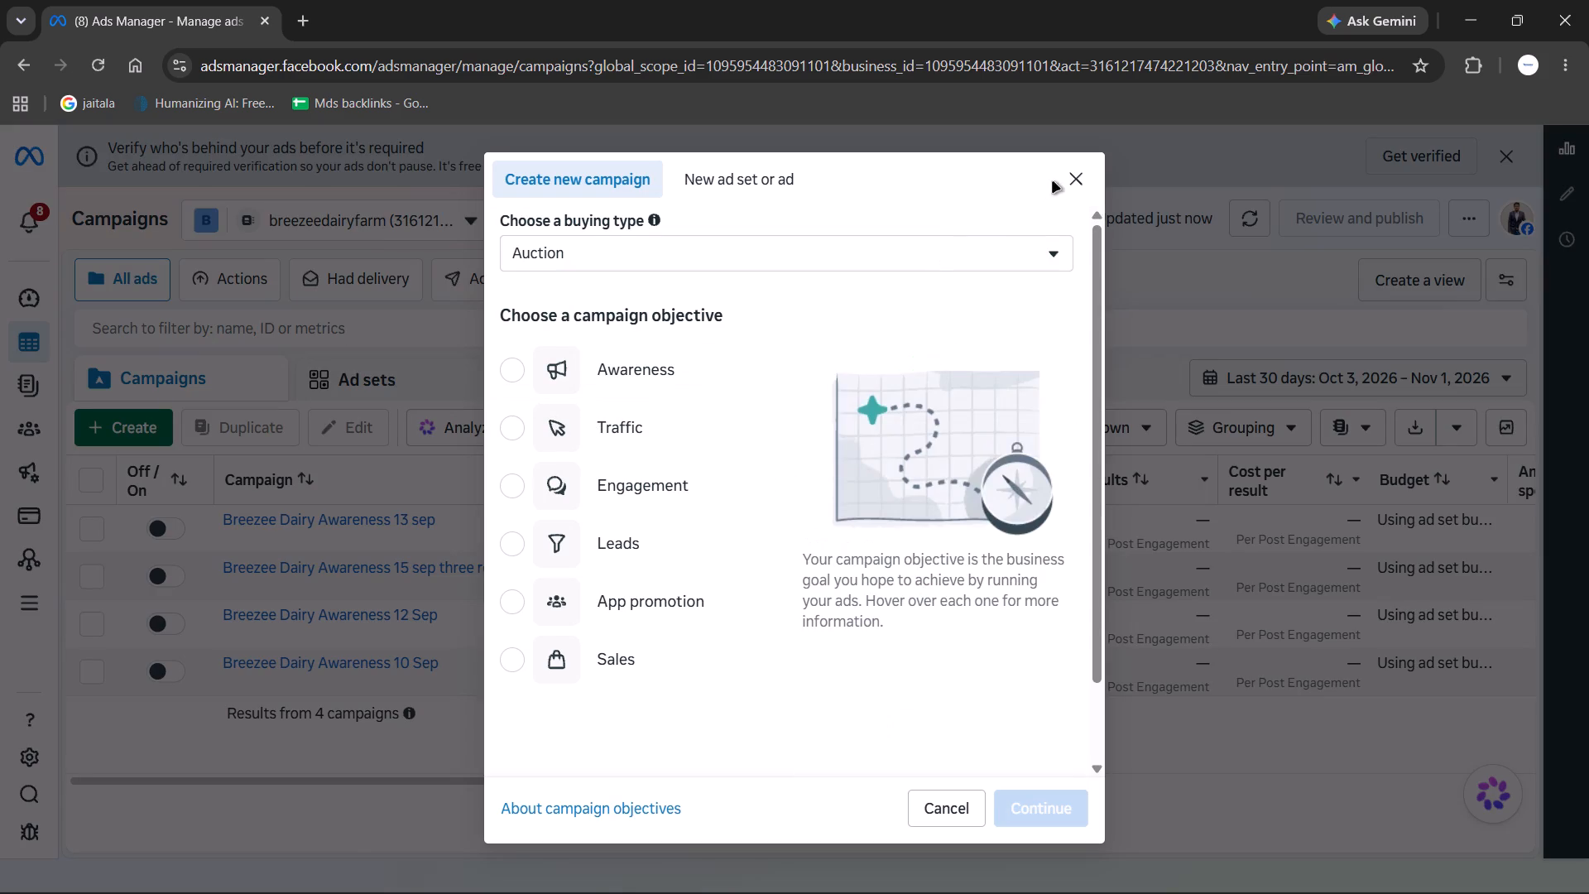
left_click(1079, 171)
Open Billing & payments for the breezeedairyfarm ad account.
left_click(43, 517)
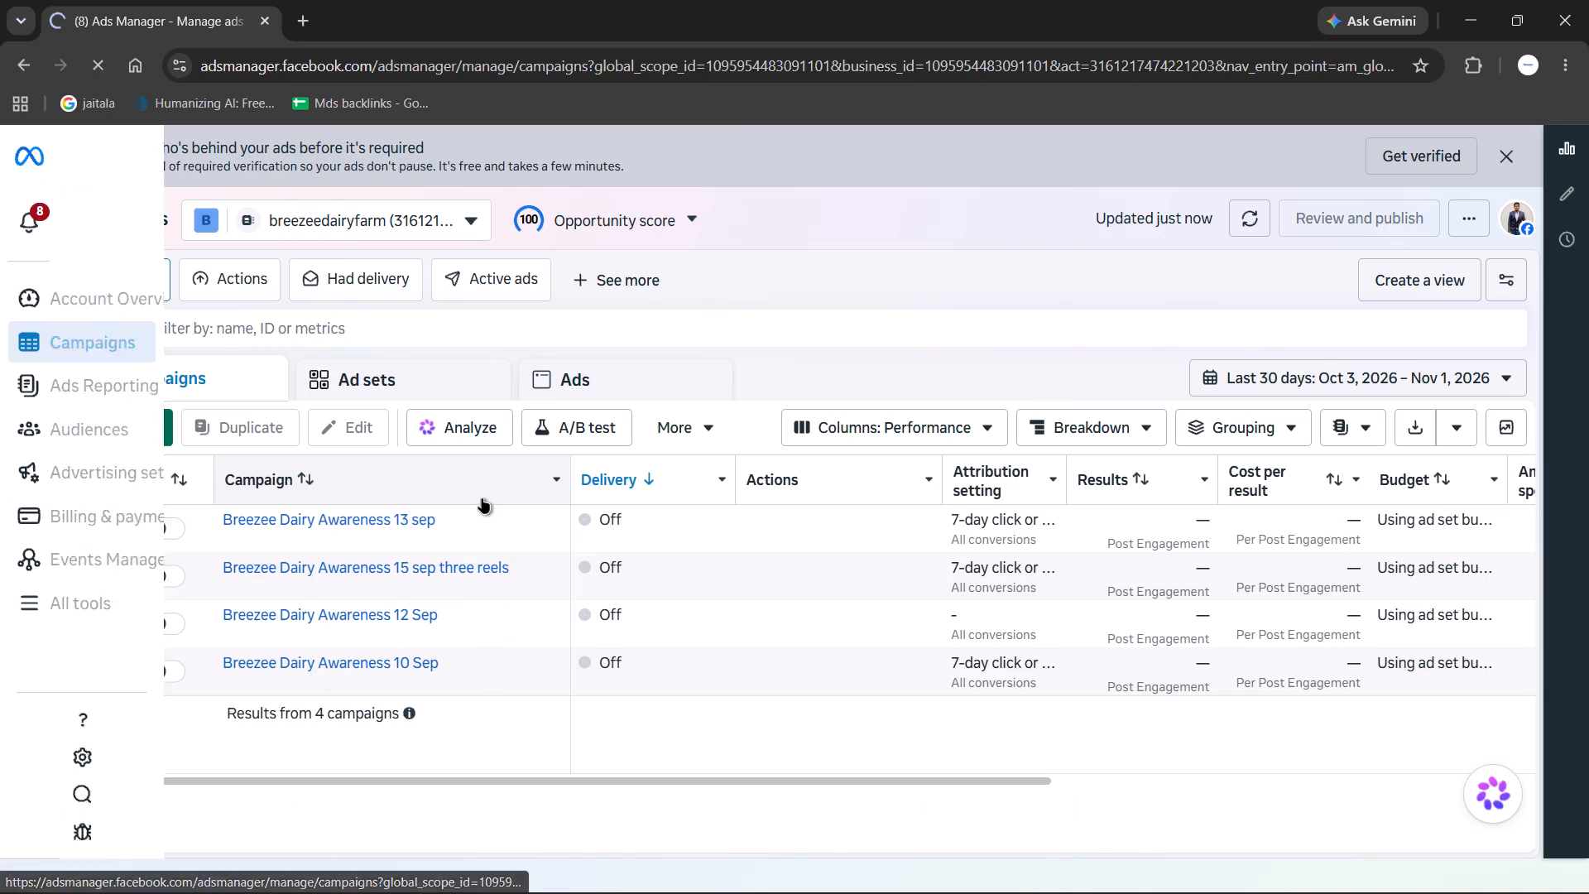
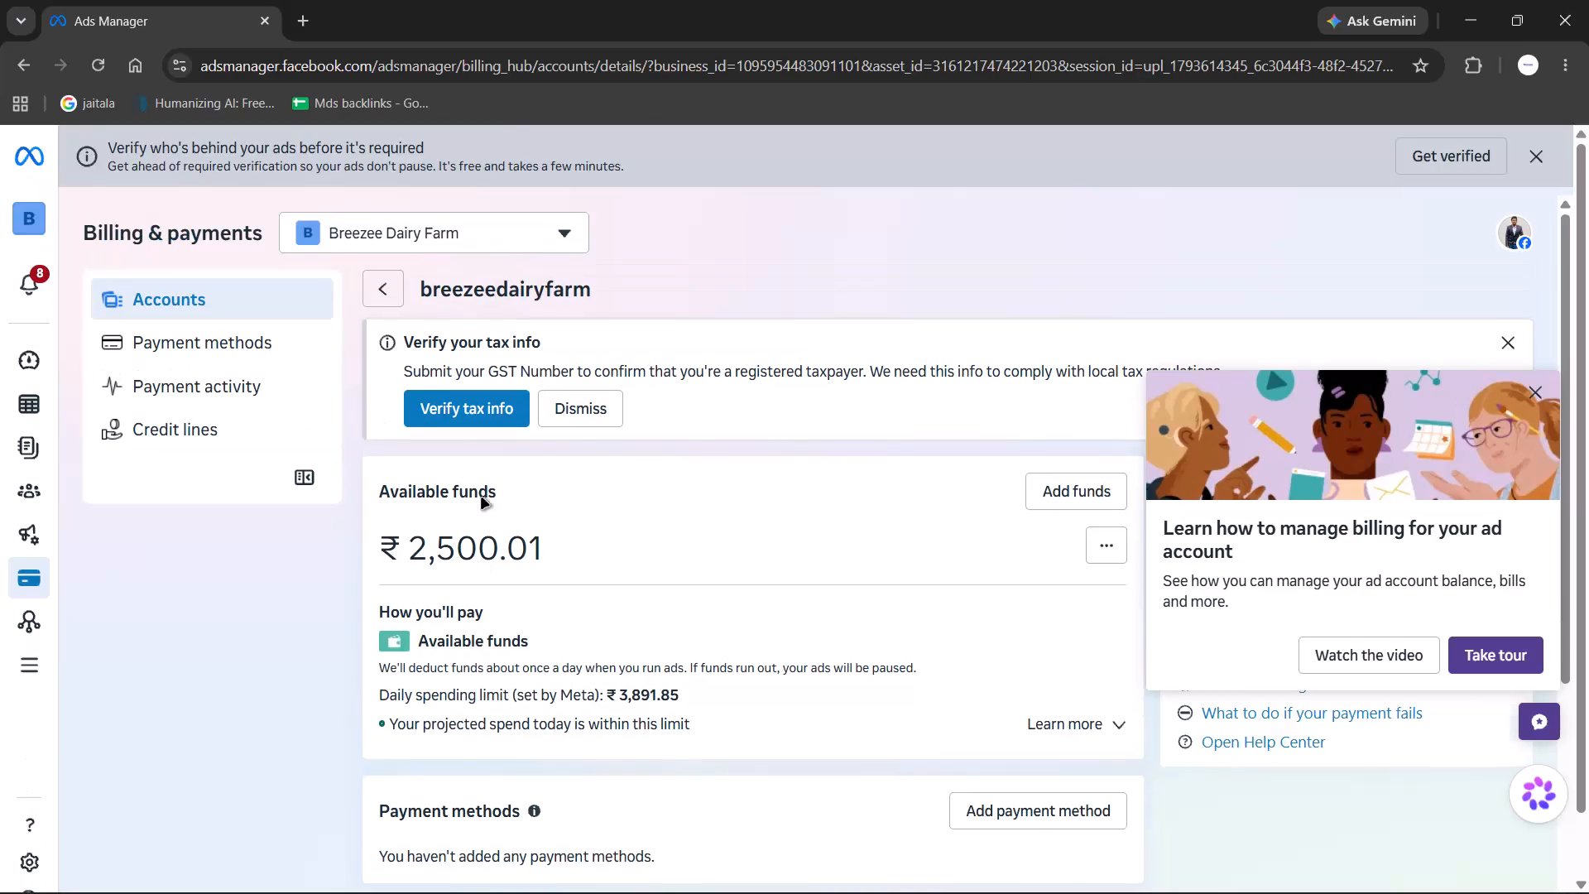
Return to the Campaigns list of the breezeedairyfarm ad account.
left_click(31, 392)
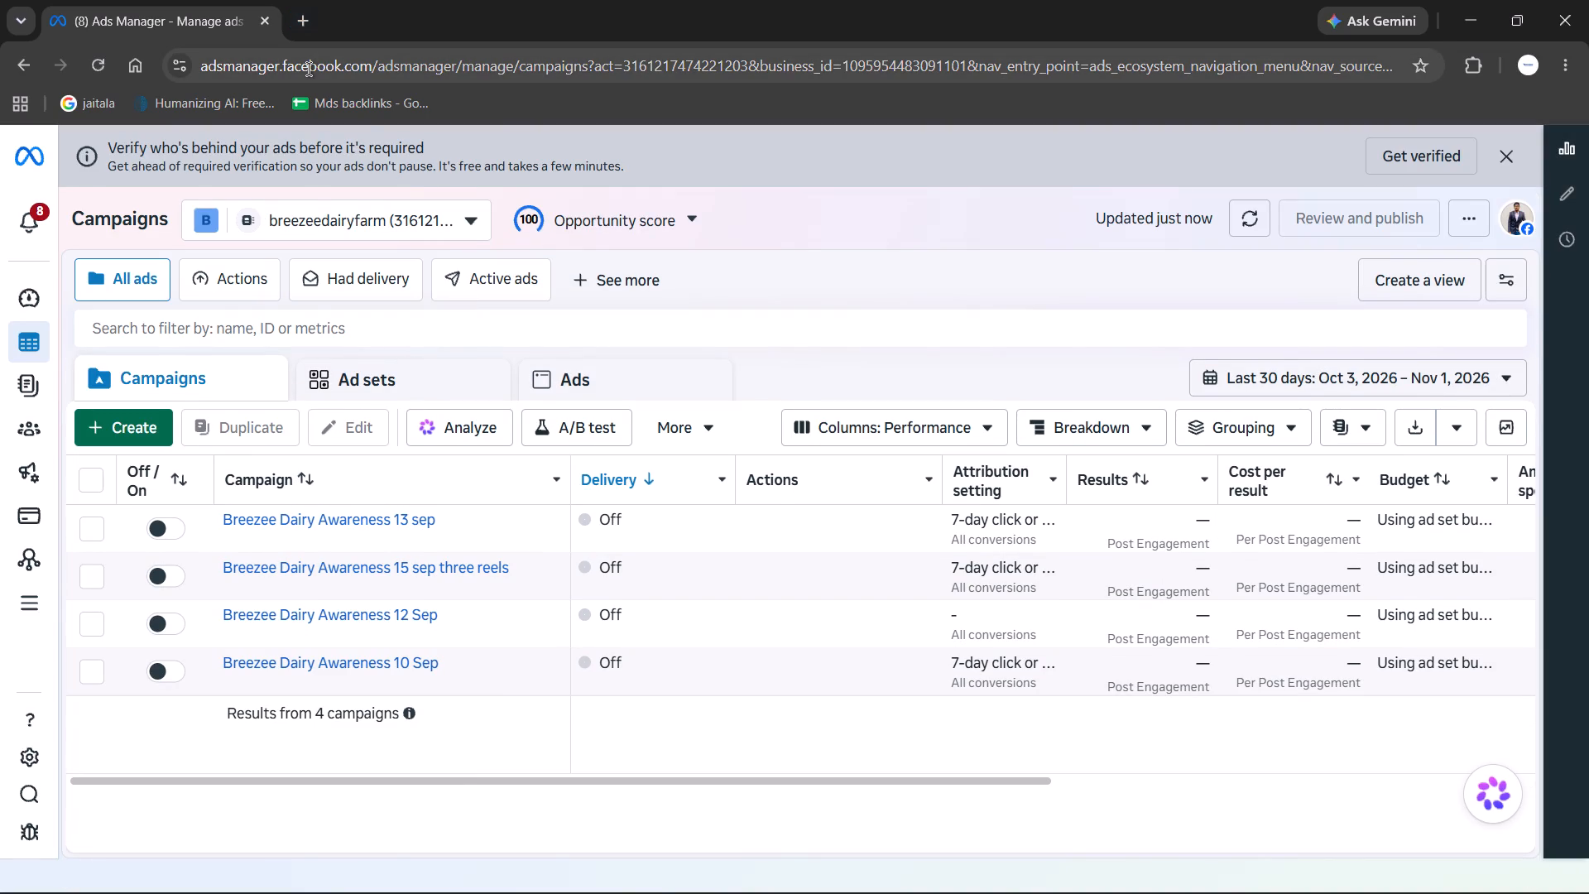
Open an additional blank browser tab and return to the Ads Manager tab.
left_click(295, 5)
left_click(215, 12)
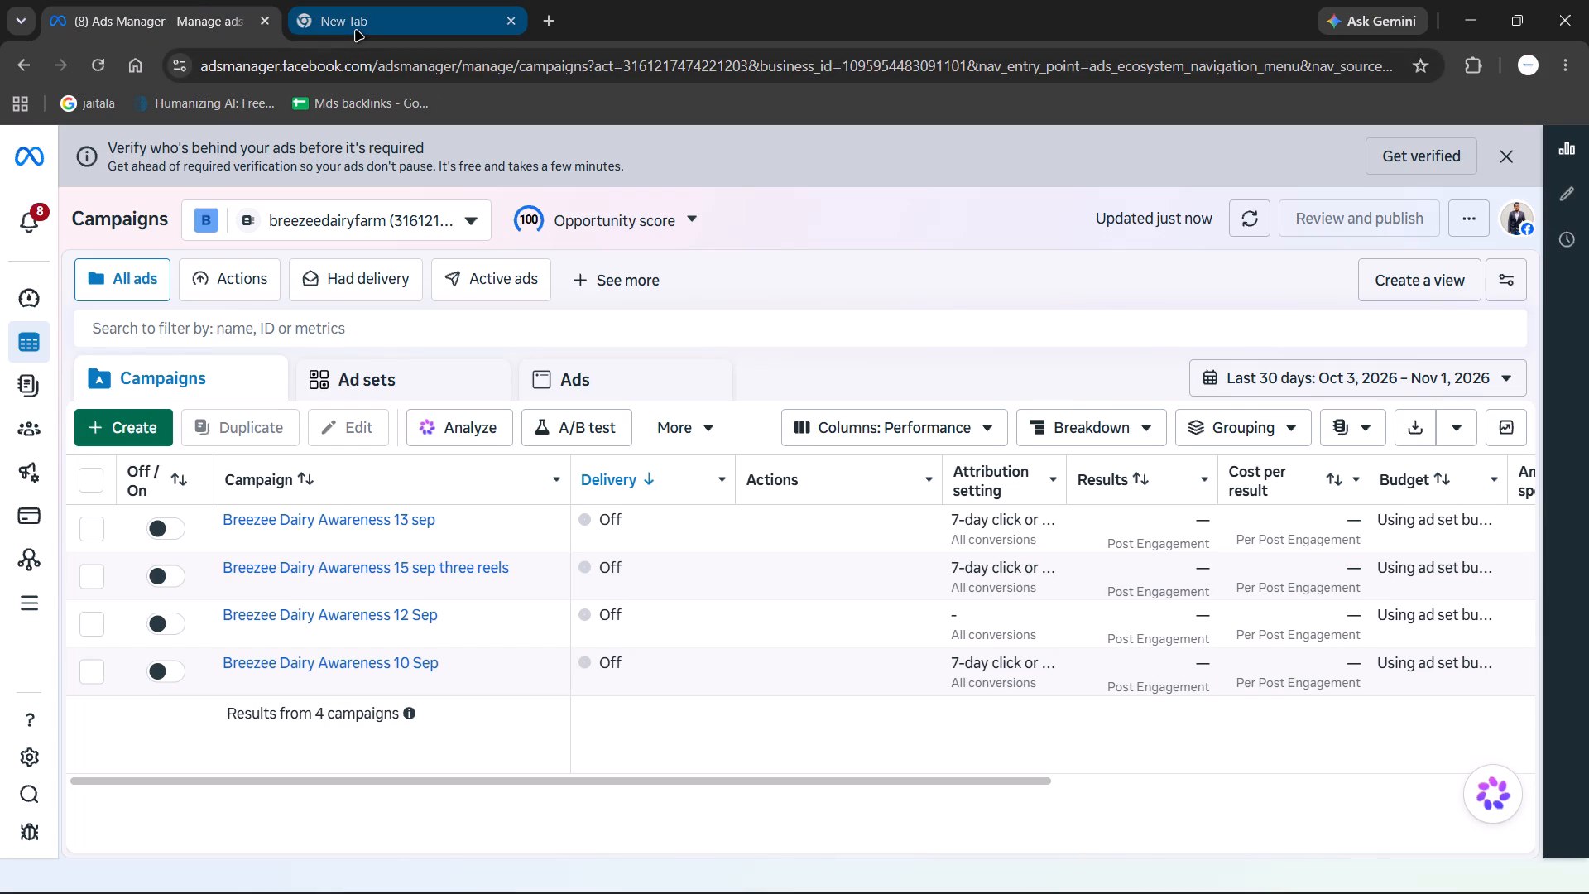
left_click(356, 31)
left_click(219, 14)
Create a new campaign with the Auction buying type and the Awareness objective.
left_click(134, 435)
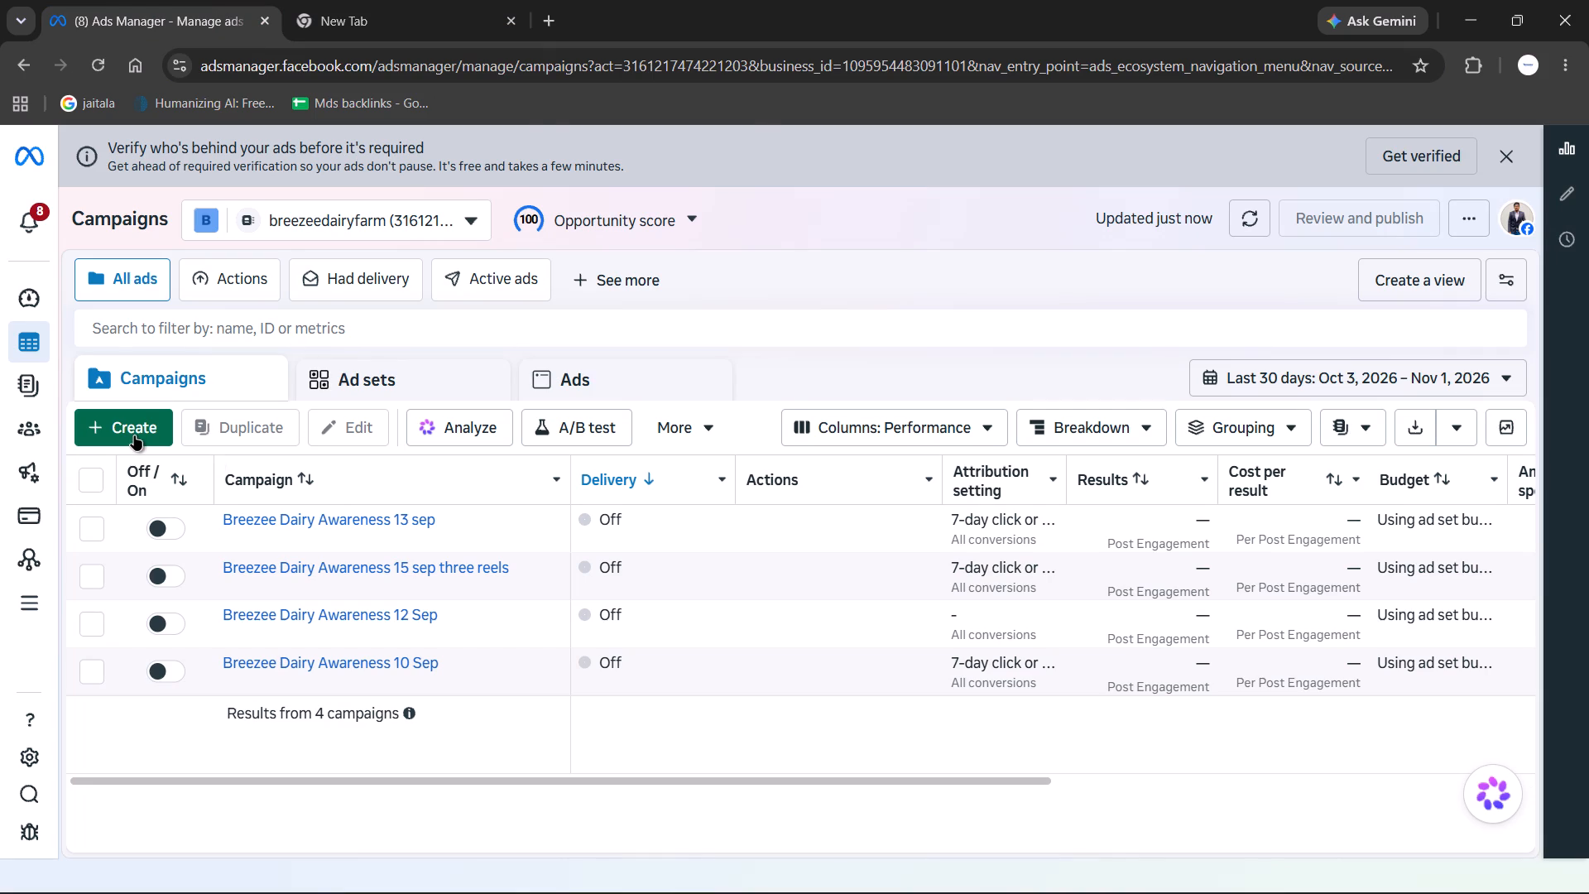
left_click(689, 393)
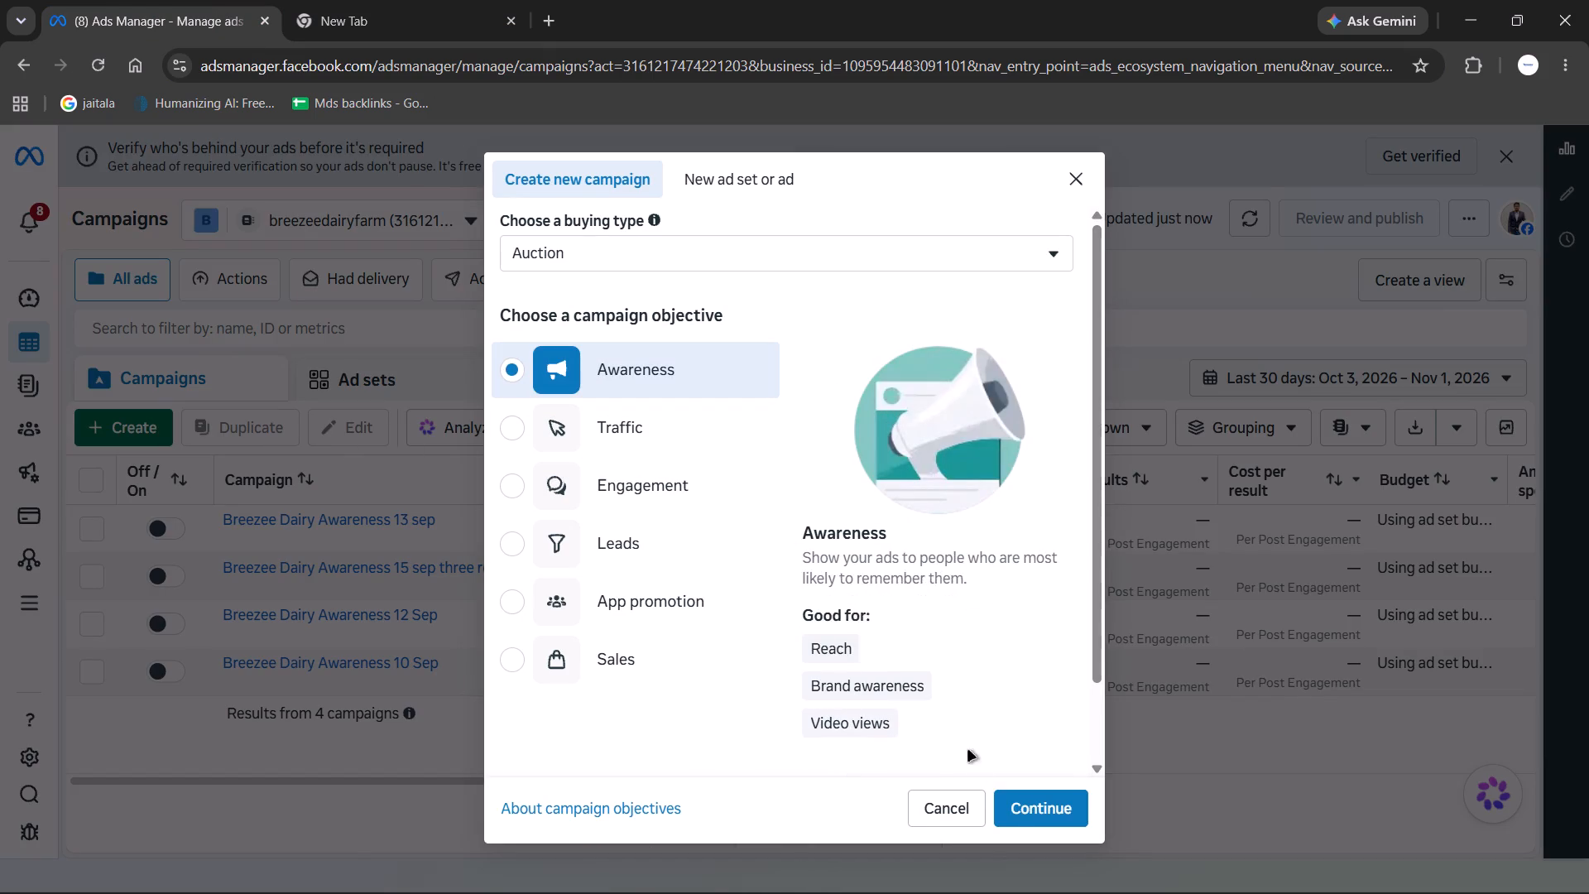
left_click(1015, 811)
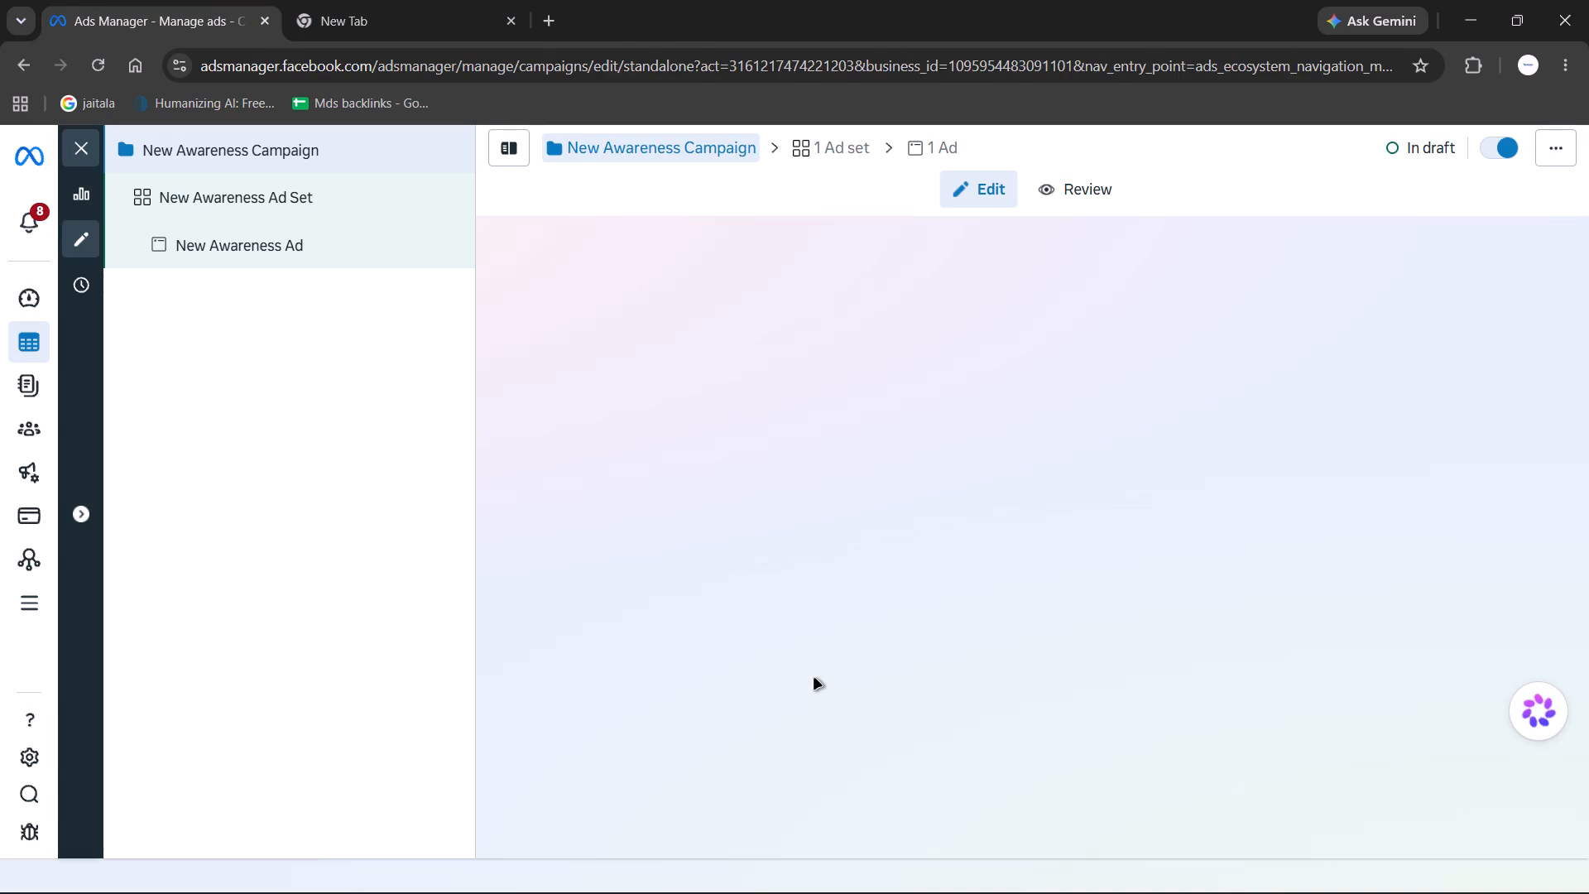
Name the new campaign "Breezee diwali awareness campaign 2nd nov".
triple_click(767, 296)
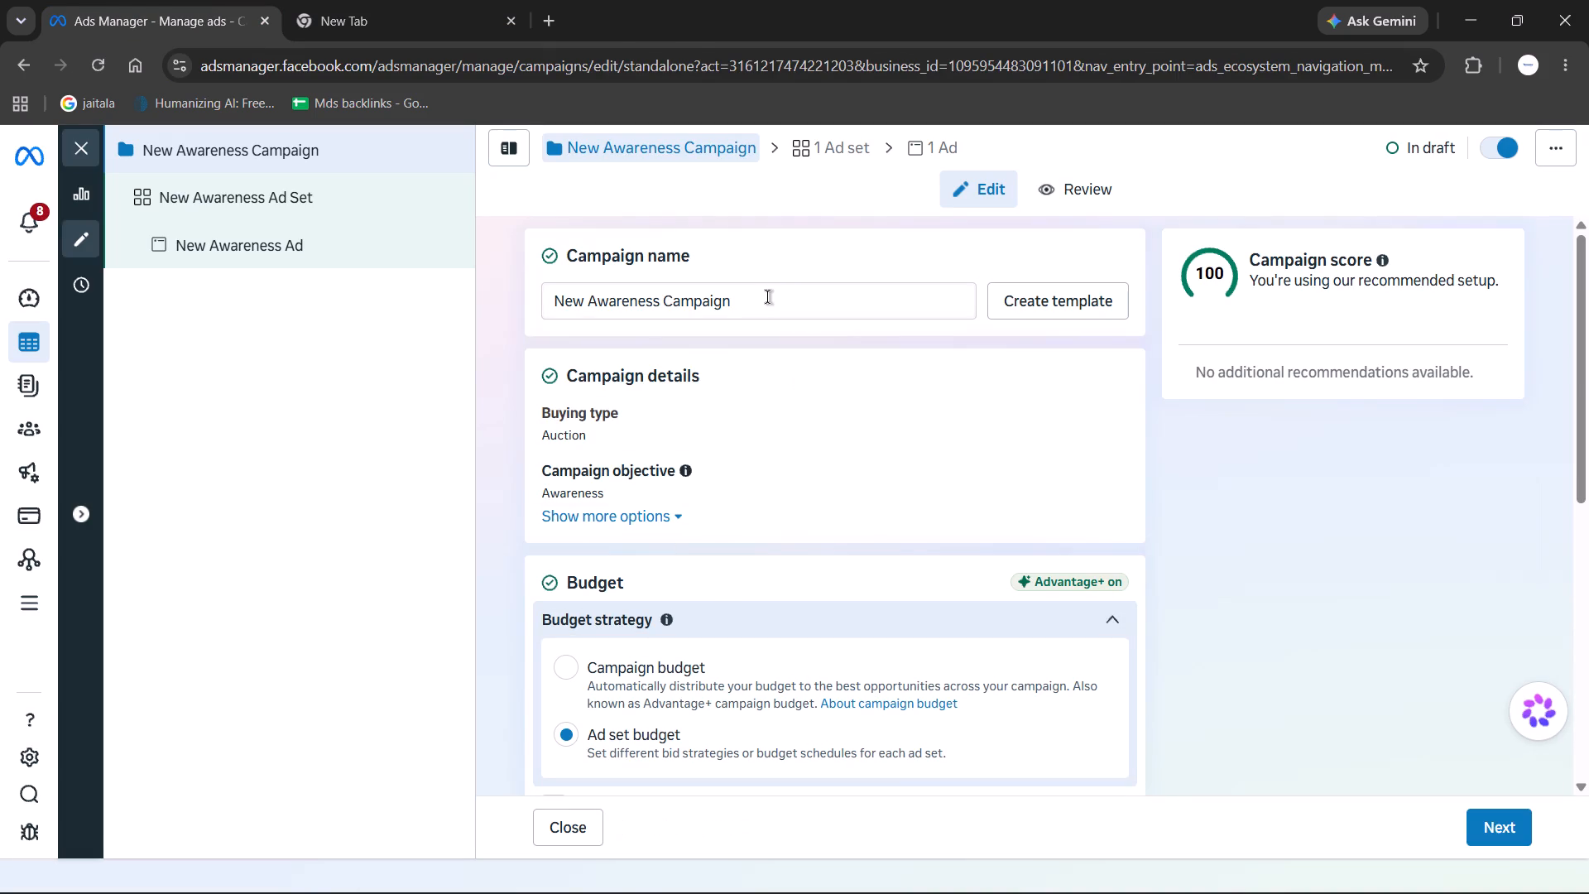
type("Bree")
type("zee diwali awareness camo")
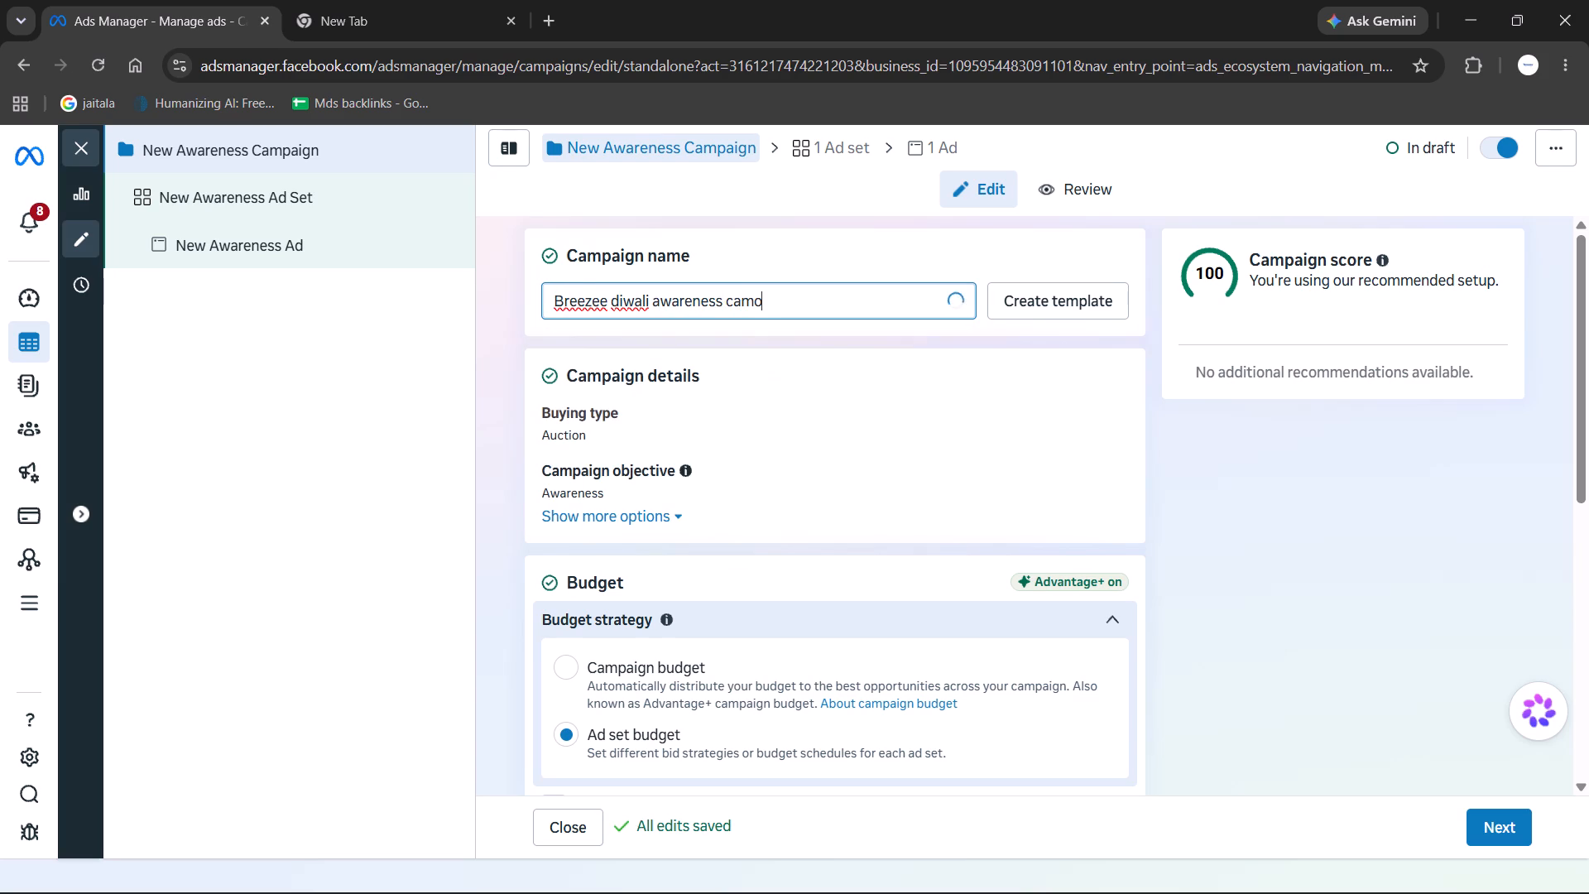
key("BackSpace")
type("paign")
key("space")
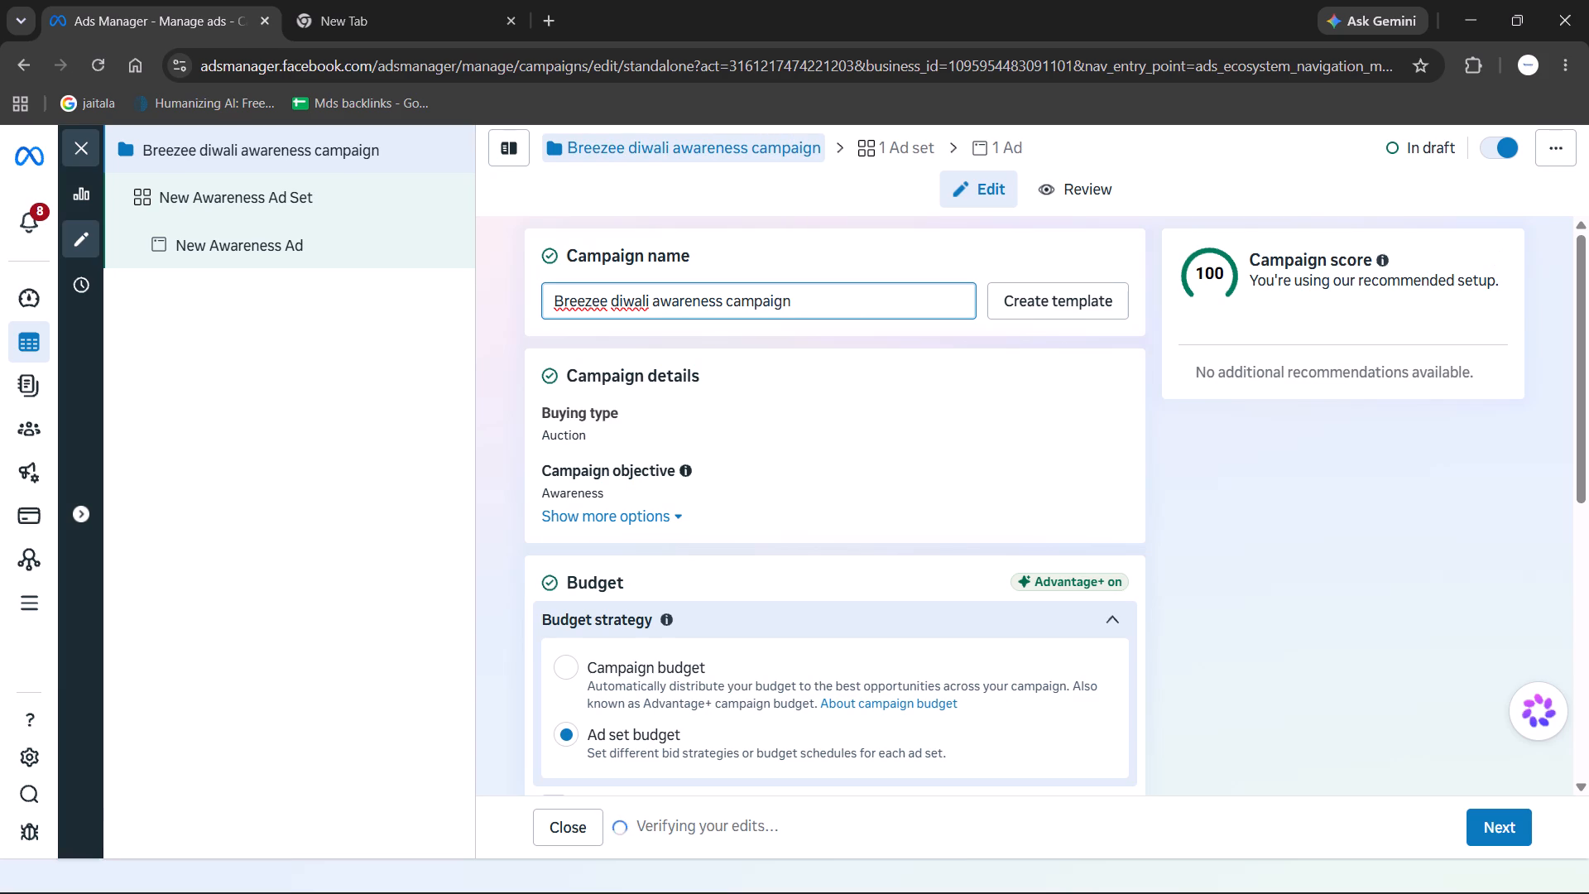
key("2")
type("nd nov")
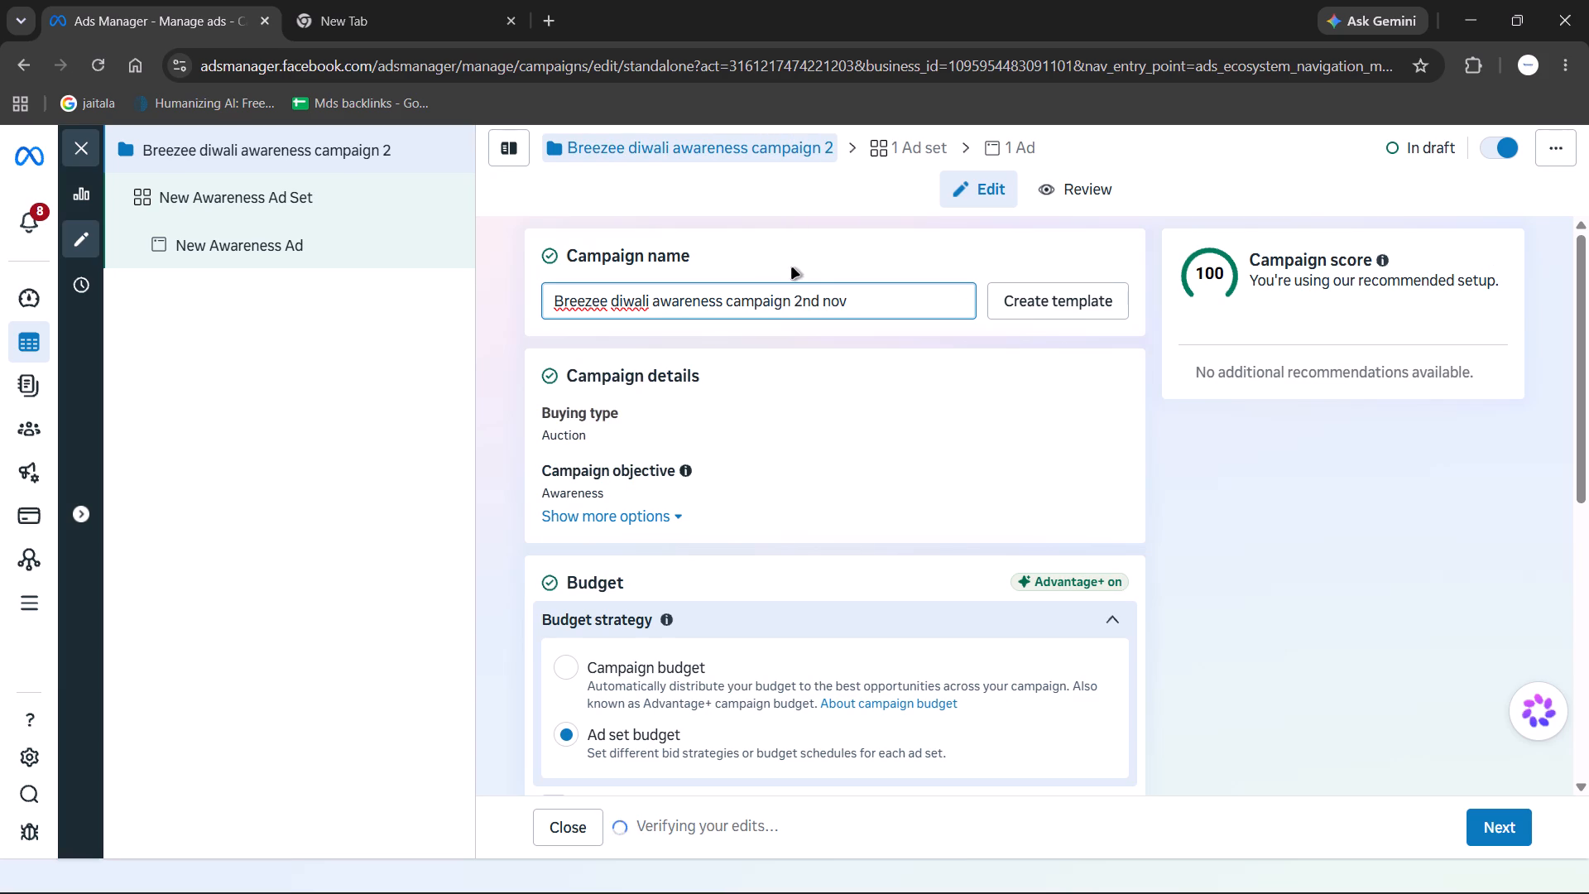
left_click(1091, 409)
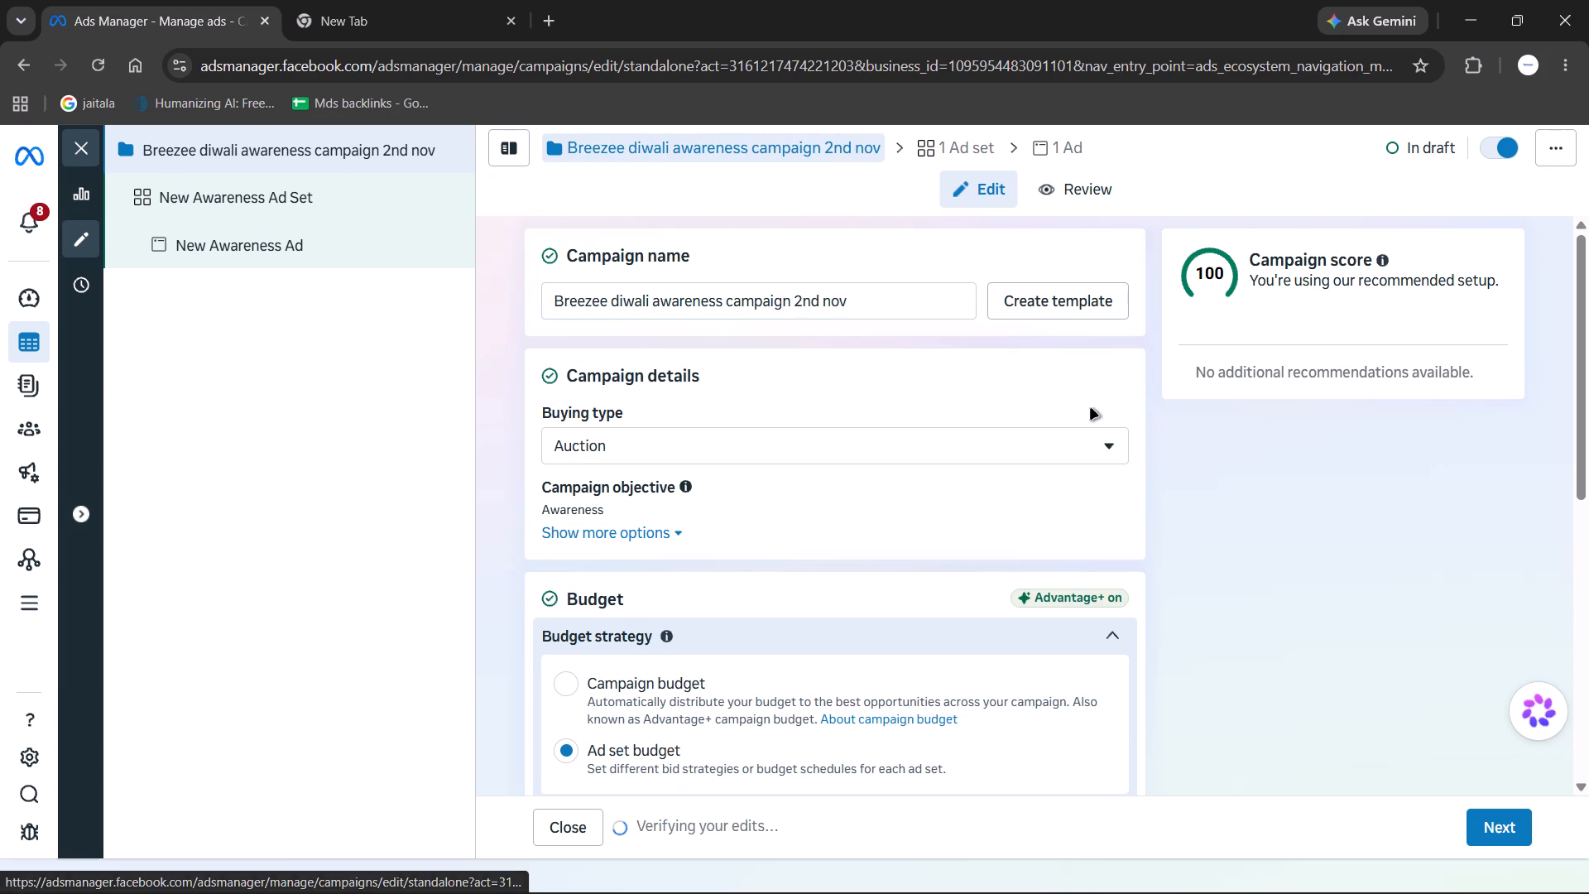
Review the campaign's objective choices, budget strategy, frequency control, A/B test and special category settings, and continue to the ad set.
scroll(1091, 409, "down", 3)
scroll(757, 303, "up", 2)
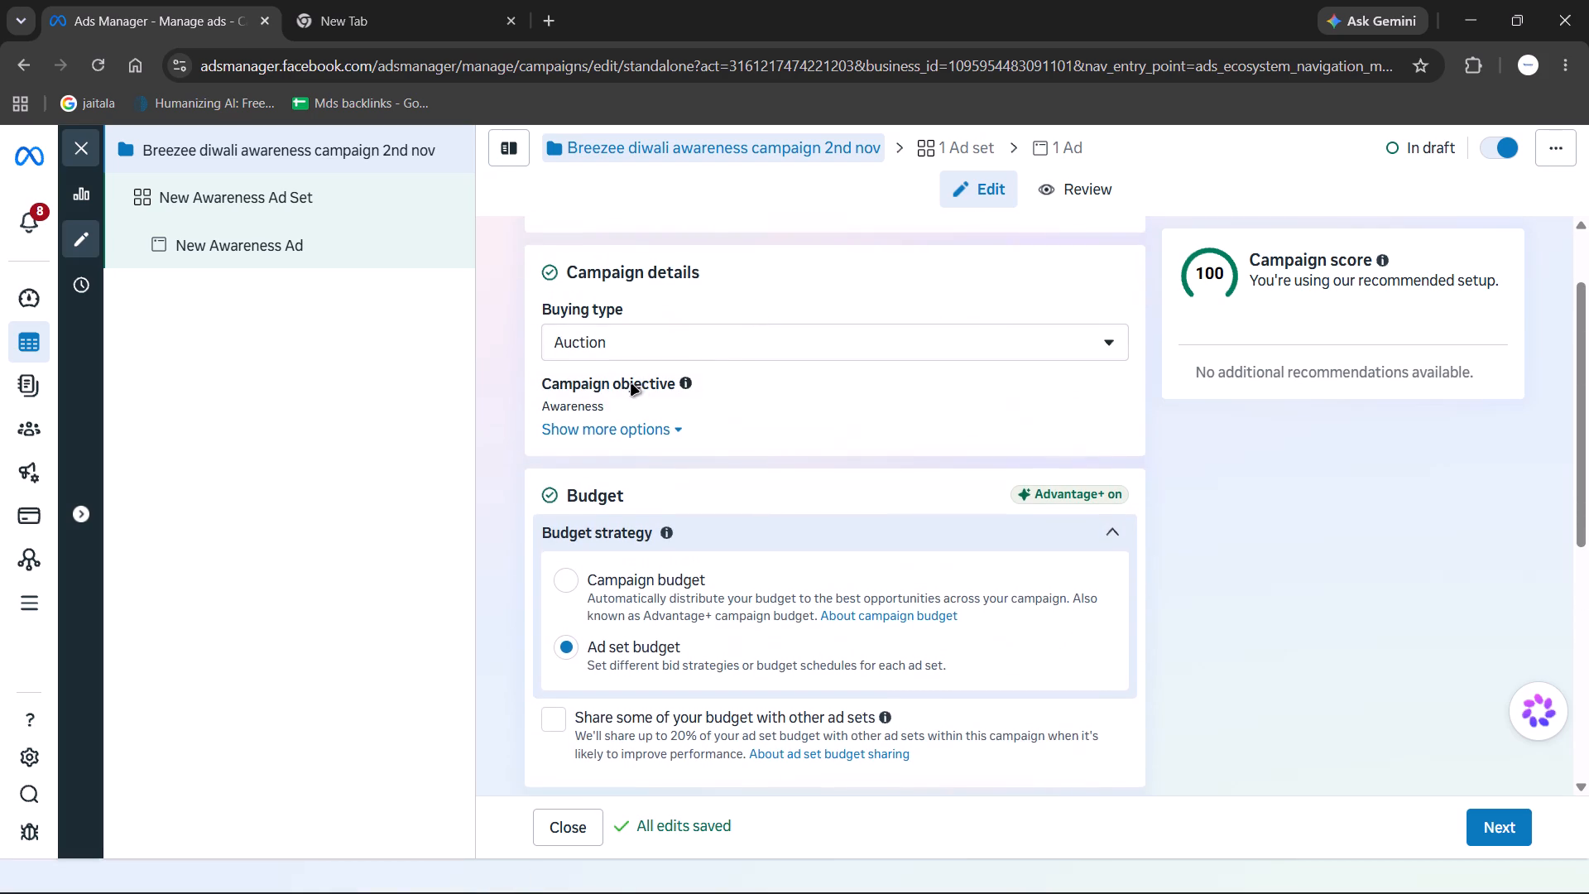
left_click(659, 425)
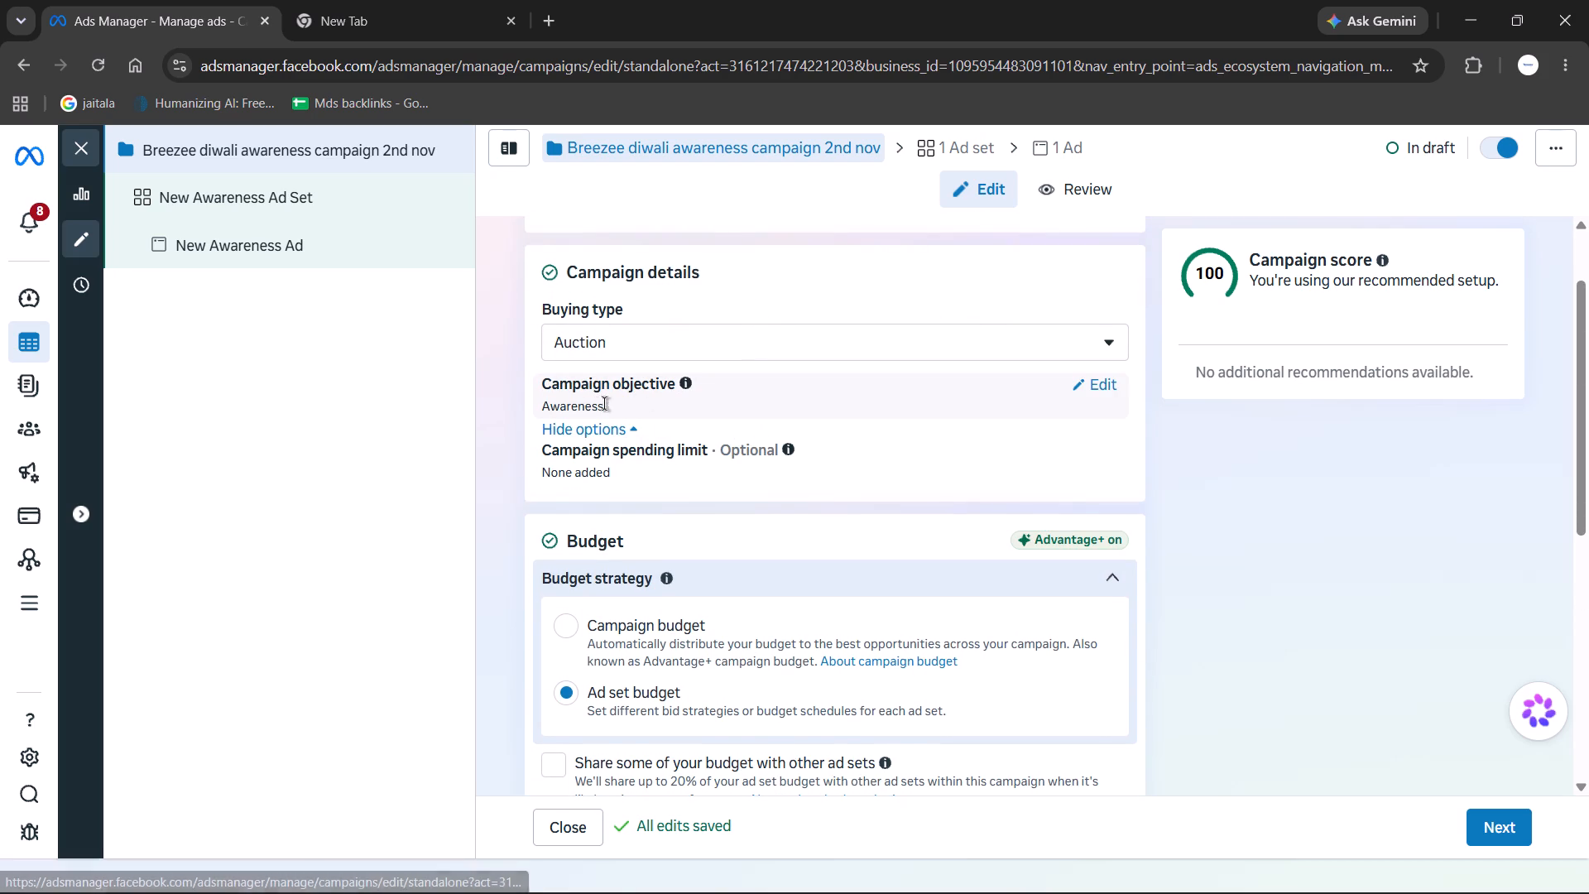
left_click(1097, 384)
scroll(1001, 421, "down", 6)
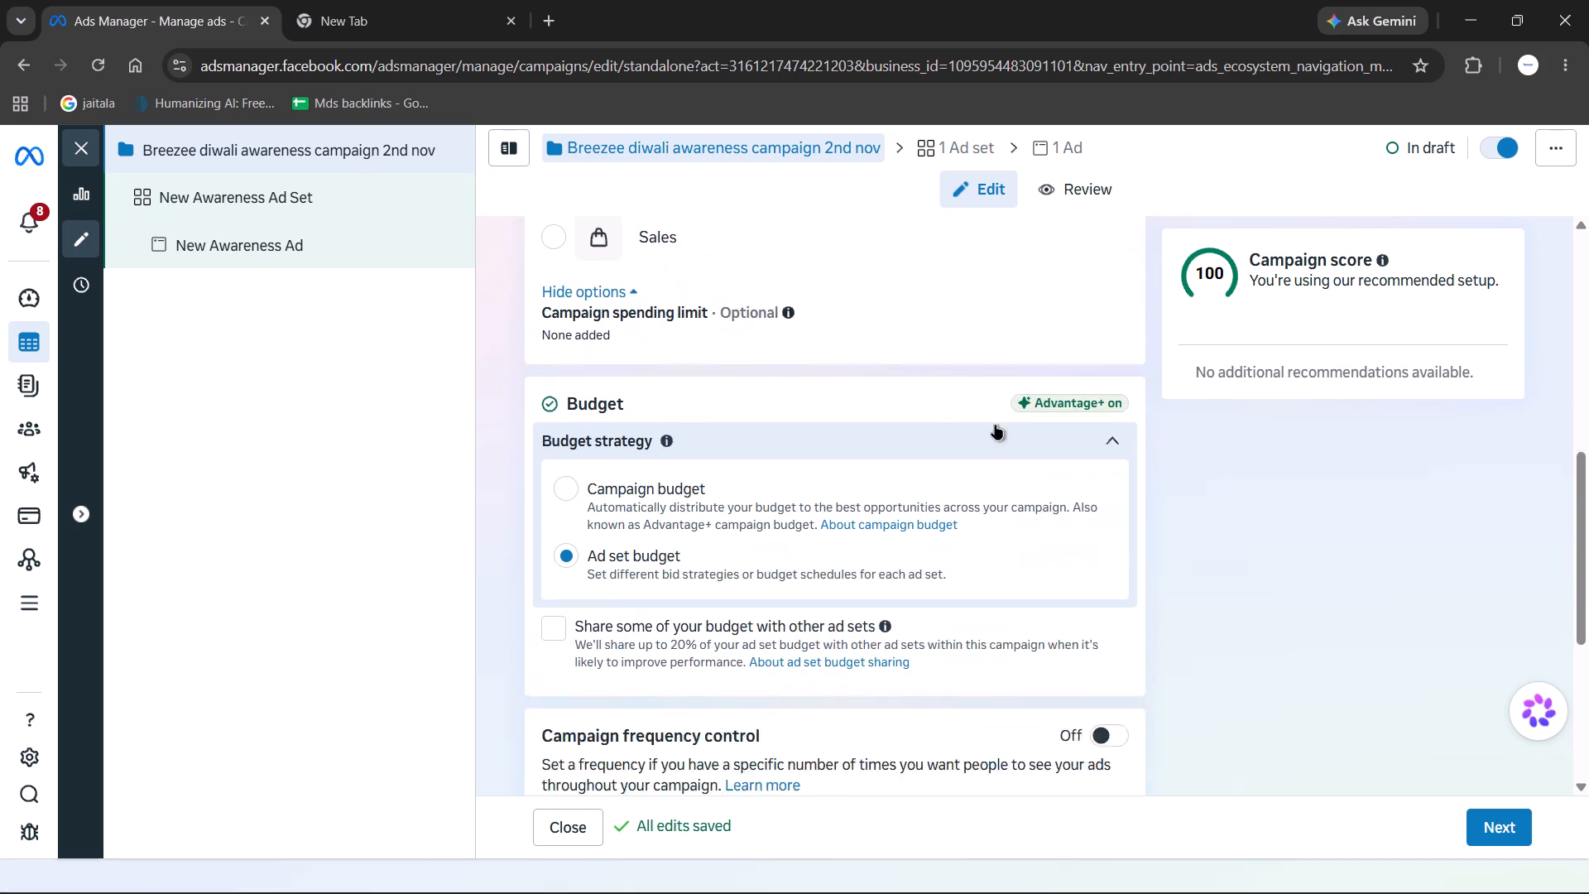
scroll(973, 397, "down", 1)
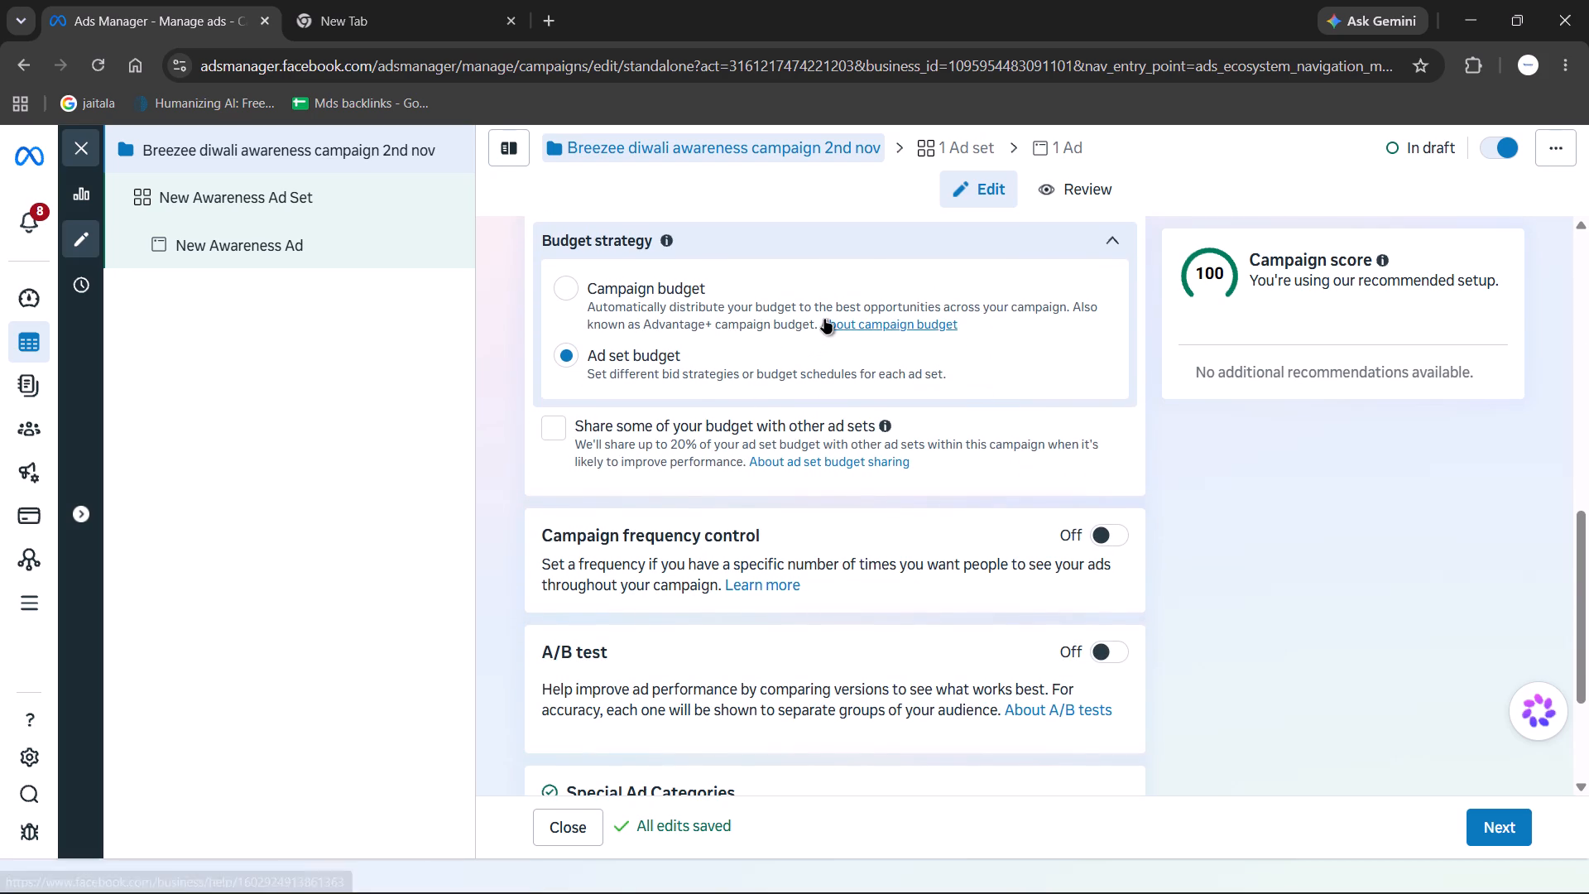
scroll(993, 467, "down", 5)
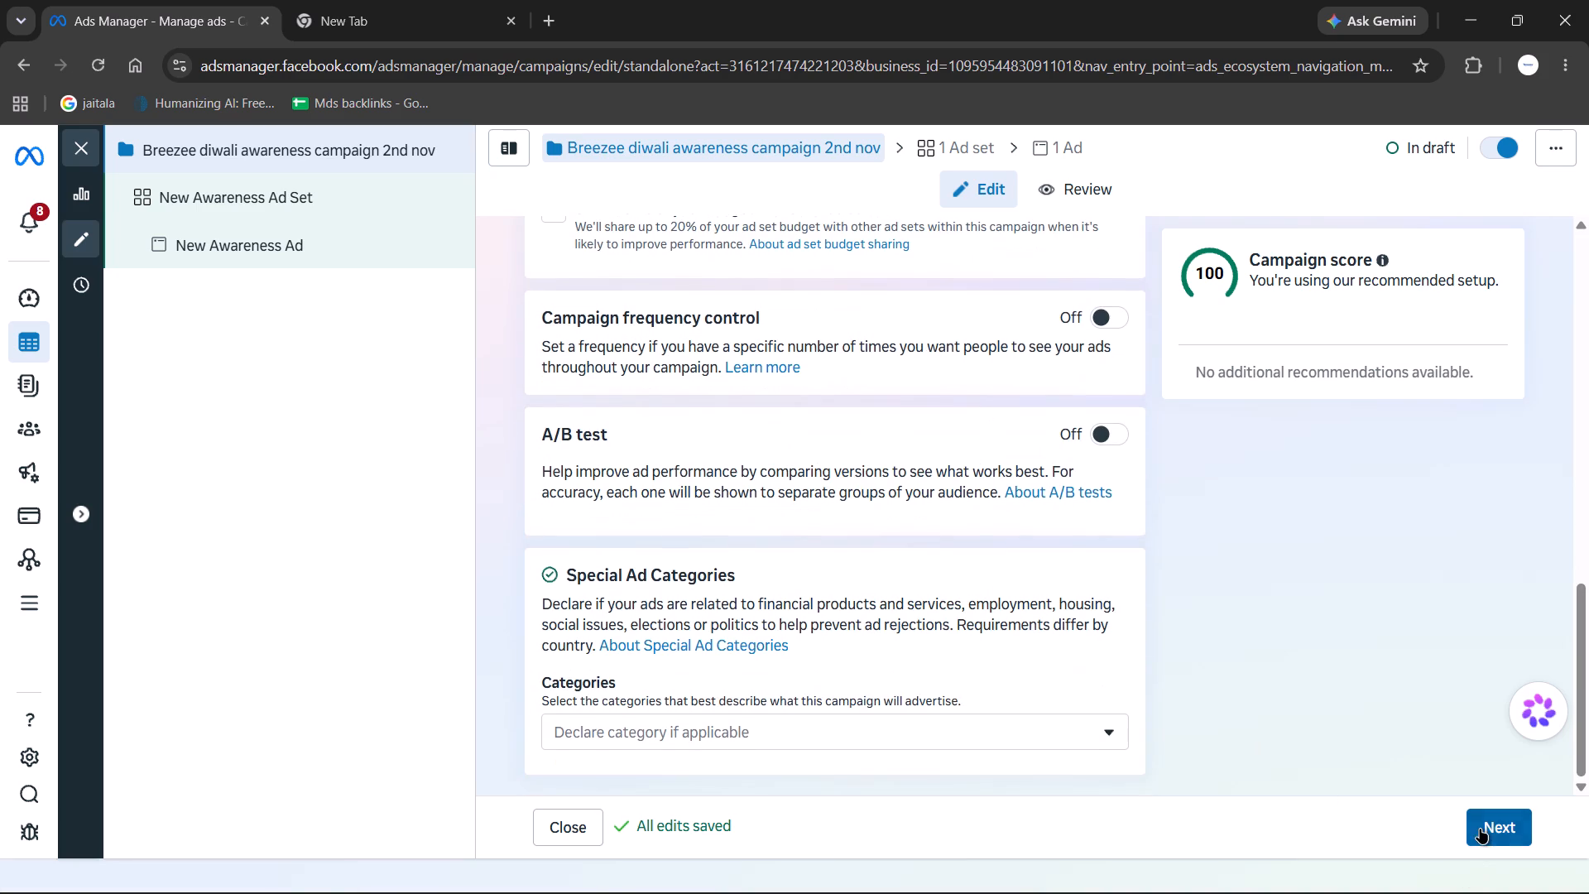
left_click(1480, 829)
Examine the performance goal options available for the awareness ad set.
scroll(886, 562, "up", 2)
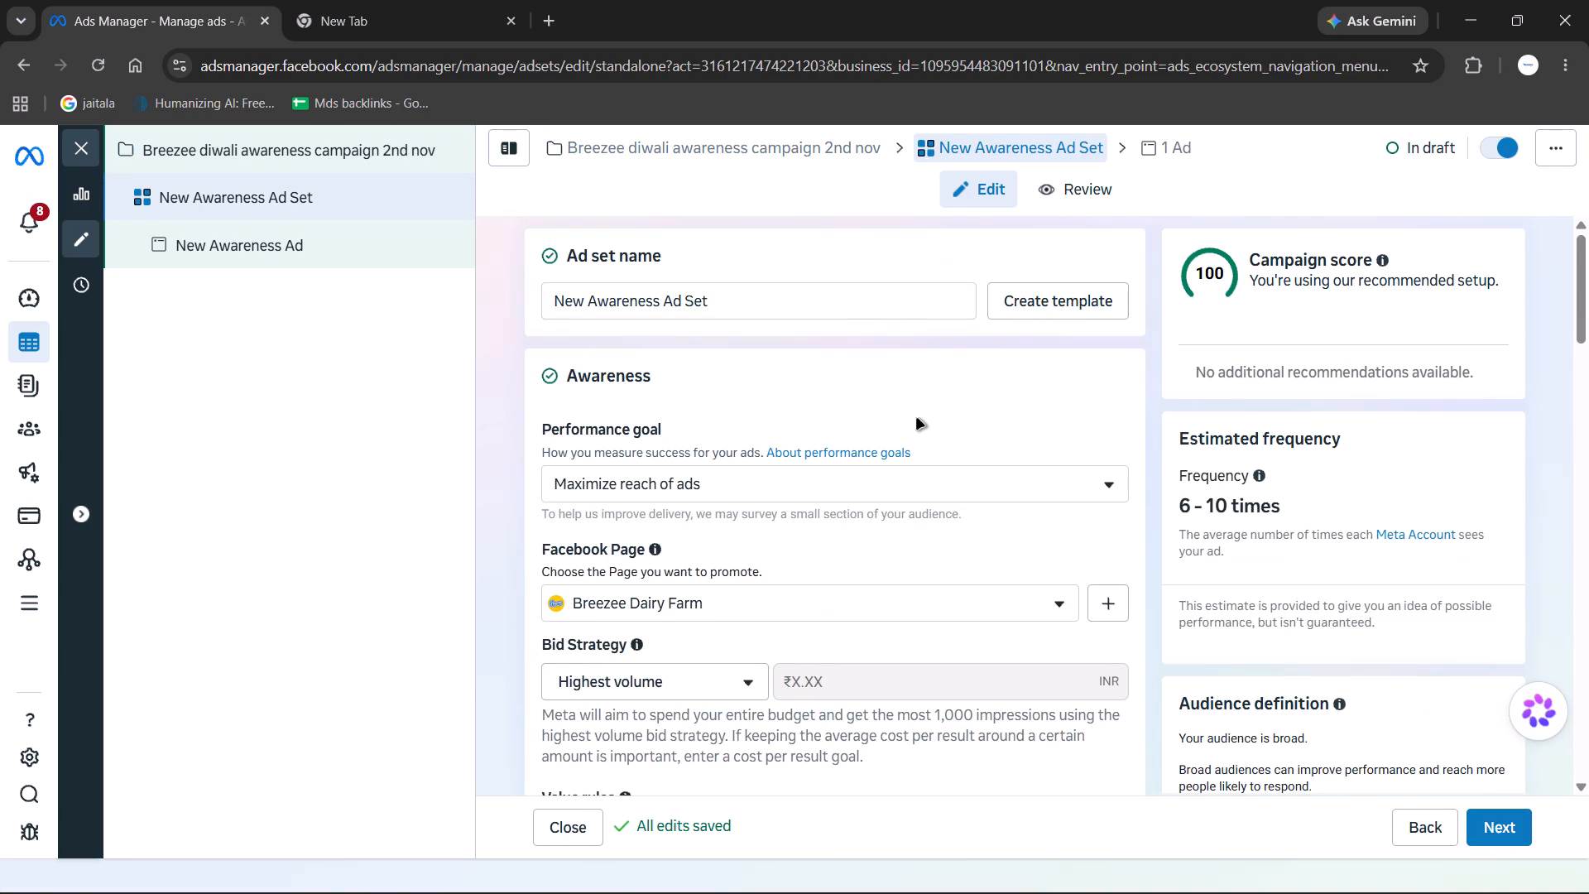
scroll(921, 421, "down", 1)
left_click(948, 393)
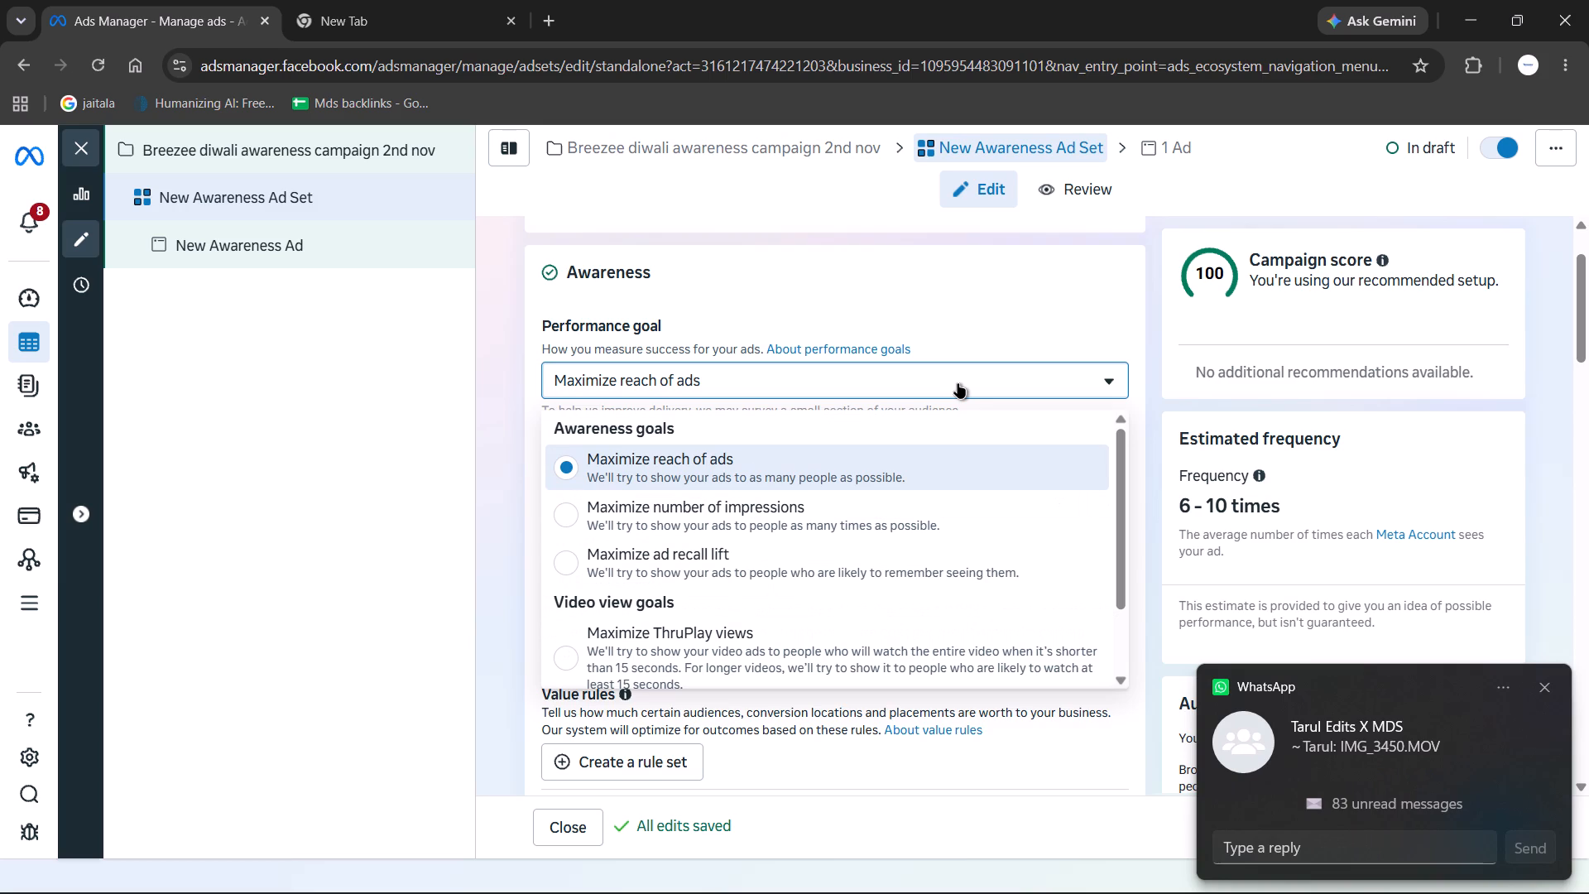
left_click(958, 383)
Set the number of times in the ad set's target frequency control to 3.
scroll(958, 383, "down", 1)
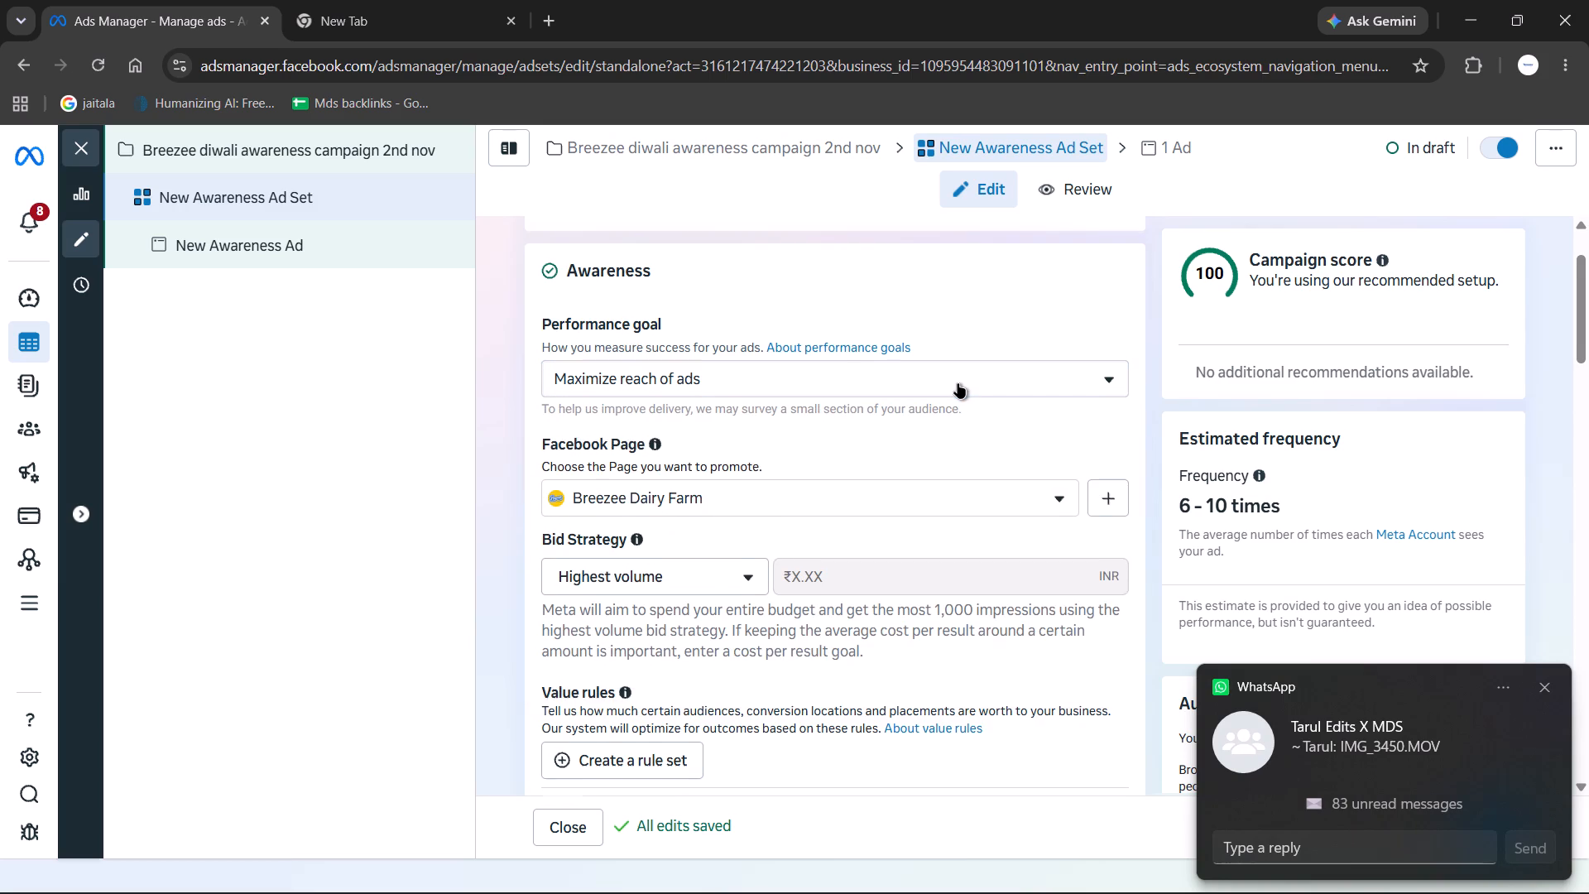
scroll(996, 397, "down", 3)
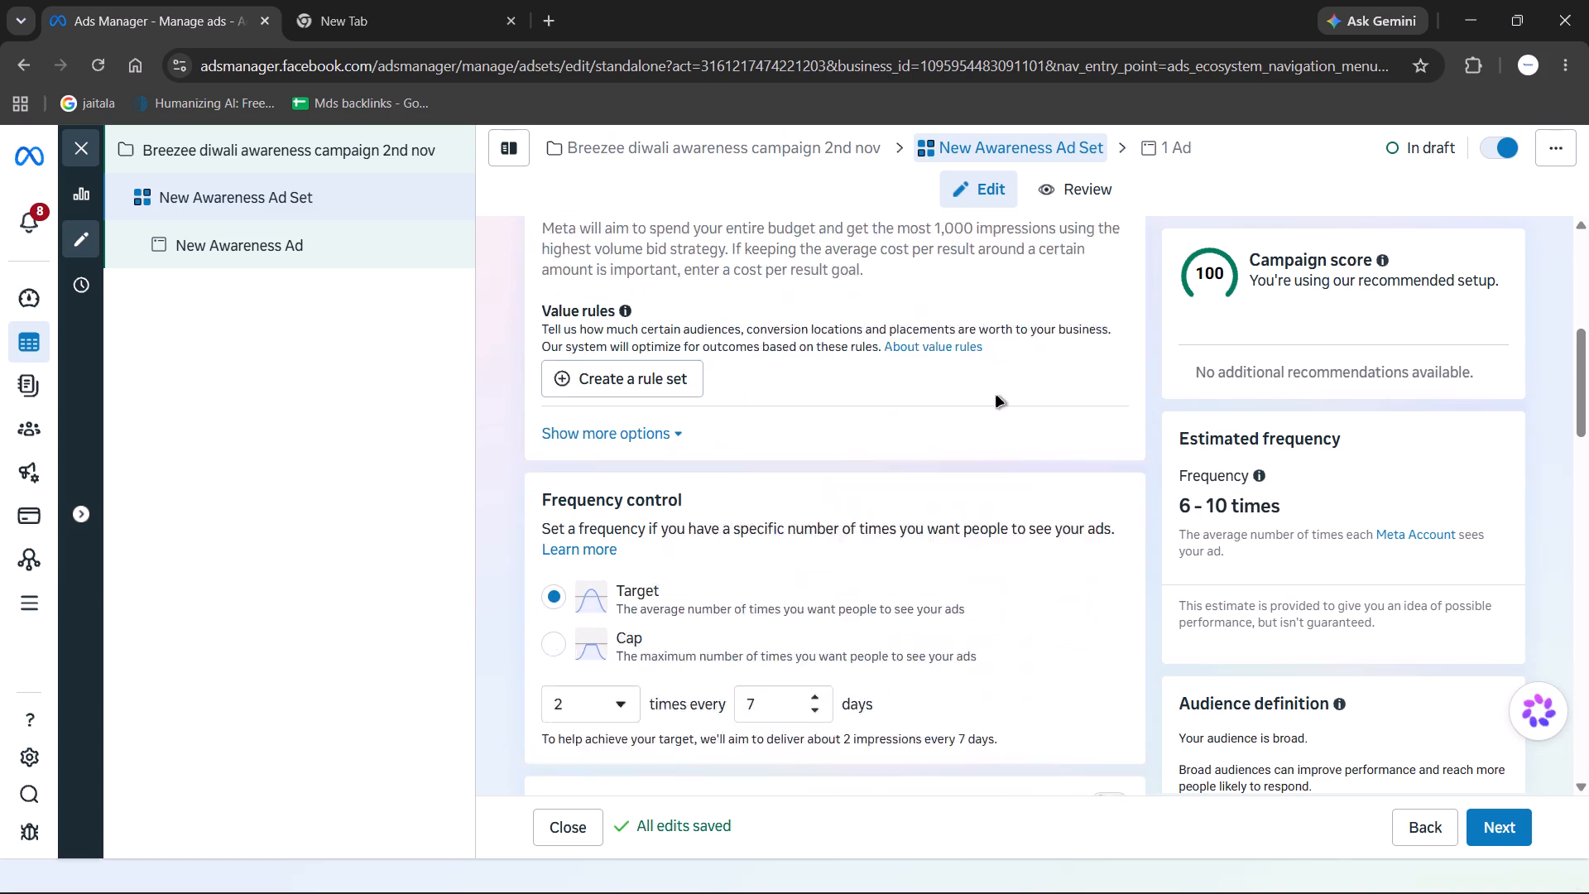
scroll(996, 397, "down", 3)
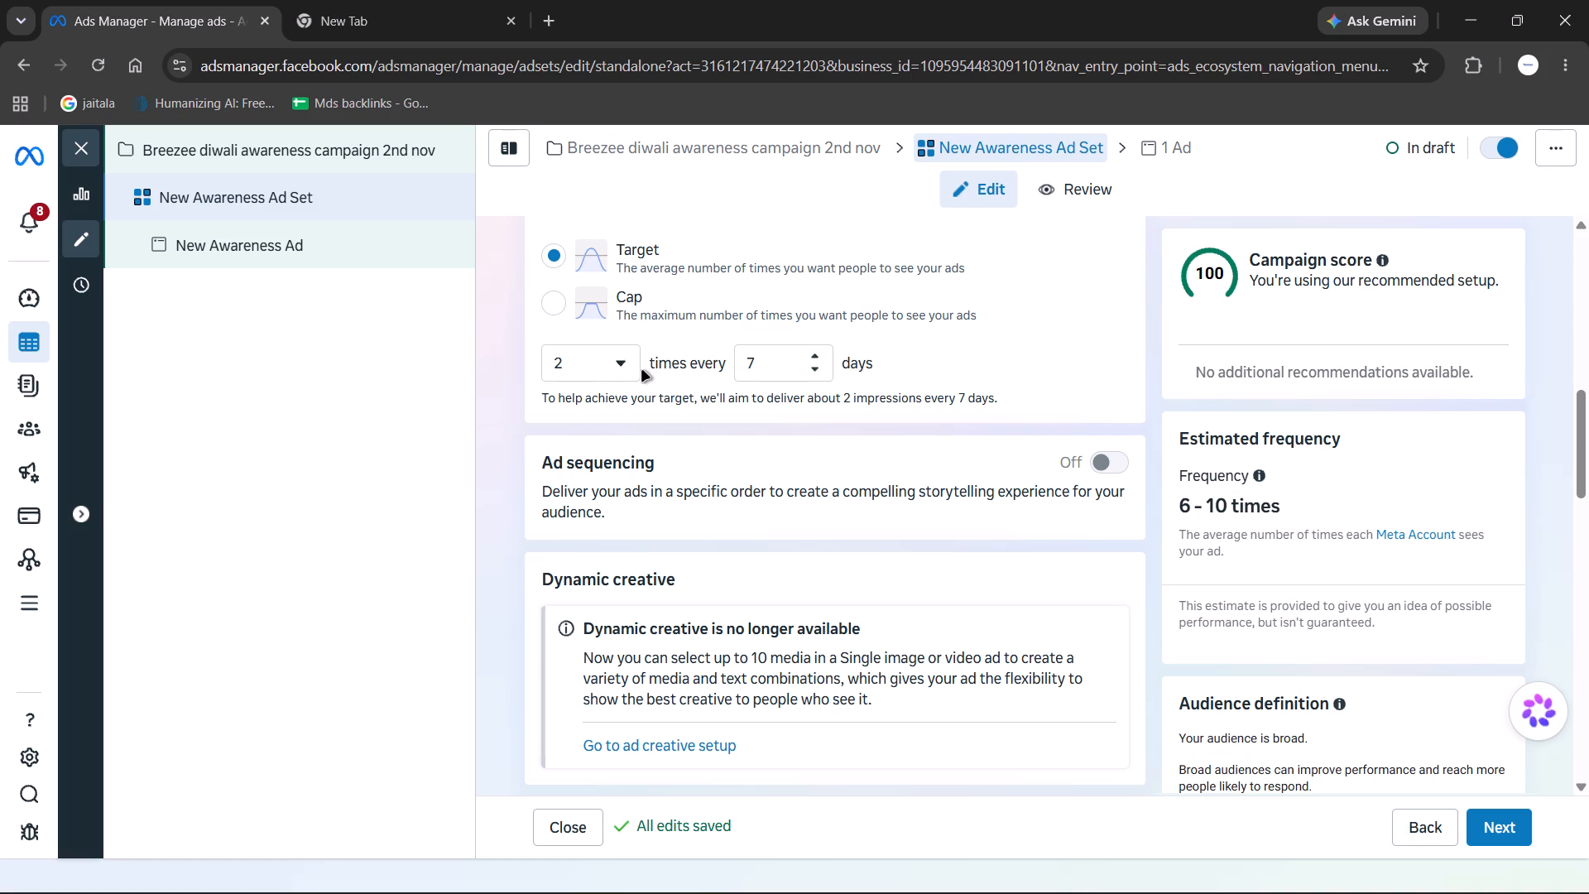
left_click(578, 355)
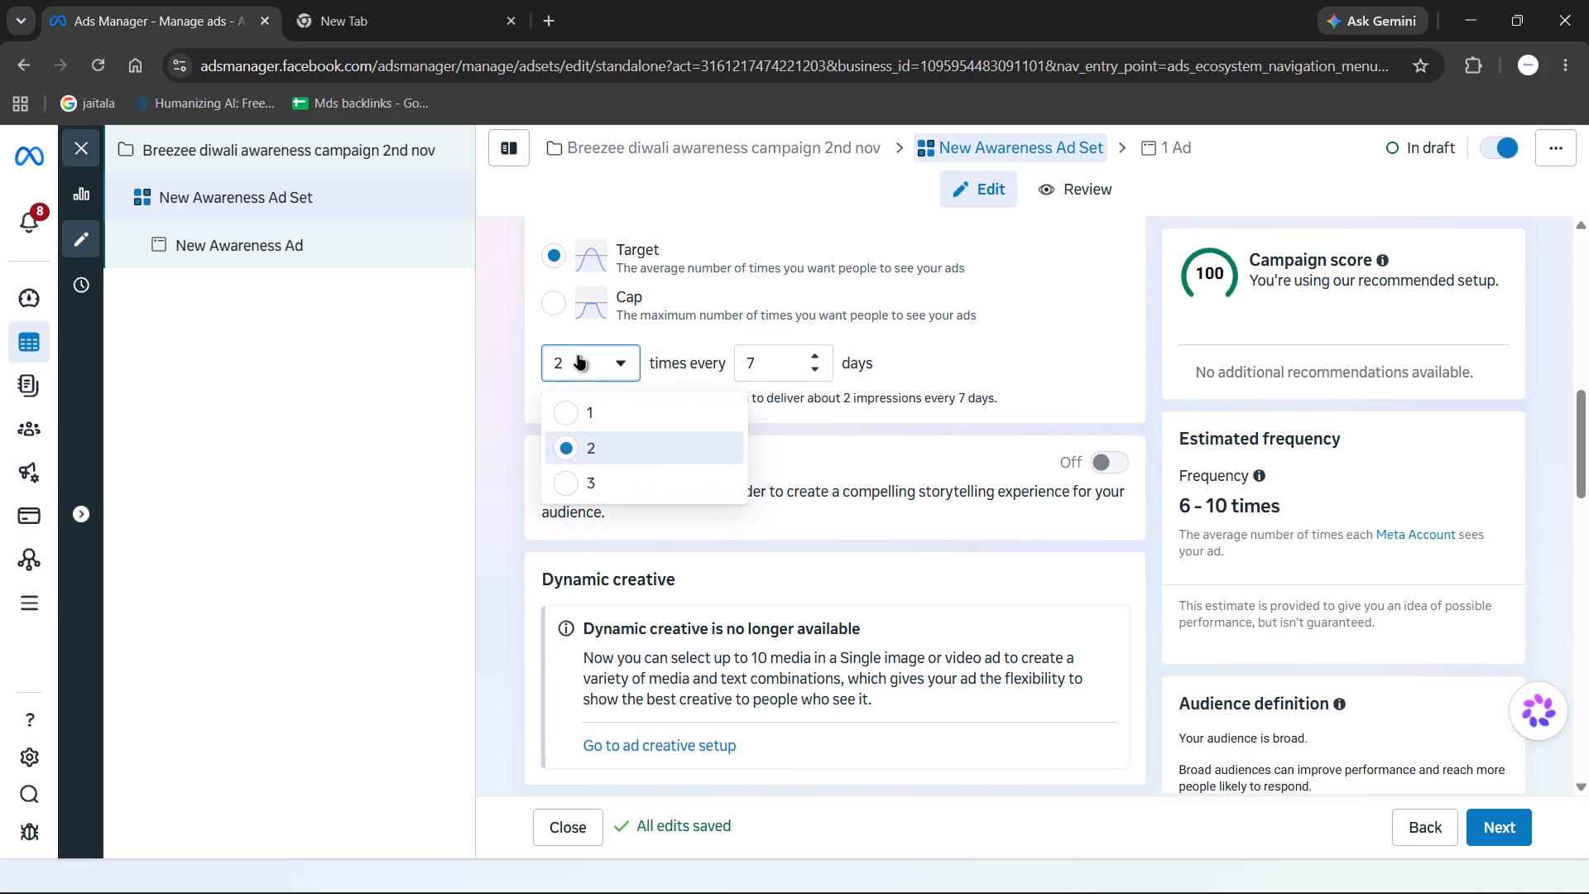
scroll(618, 484, "down", 4)
scroll(626, 479, "up", 4)
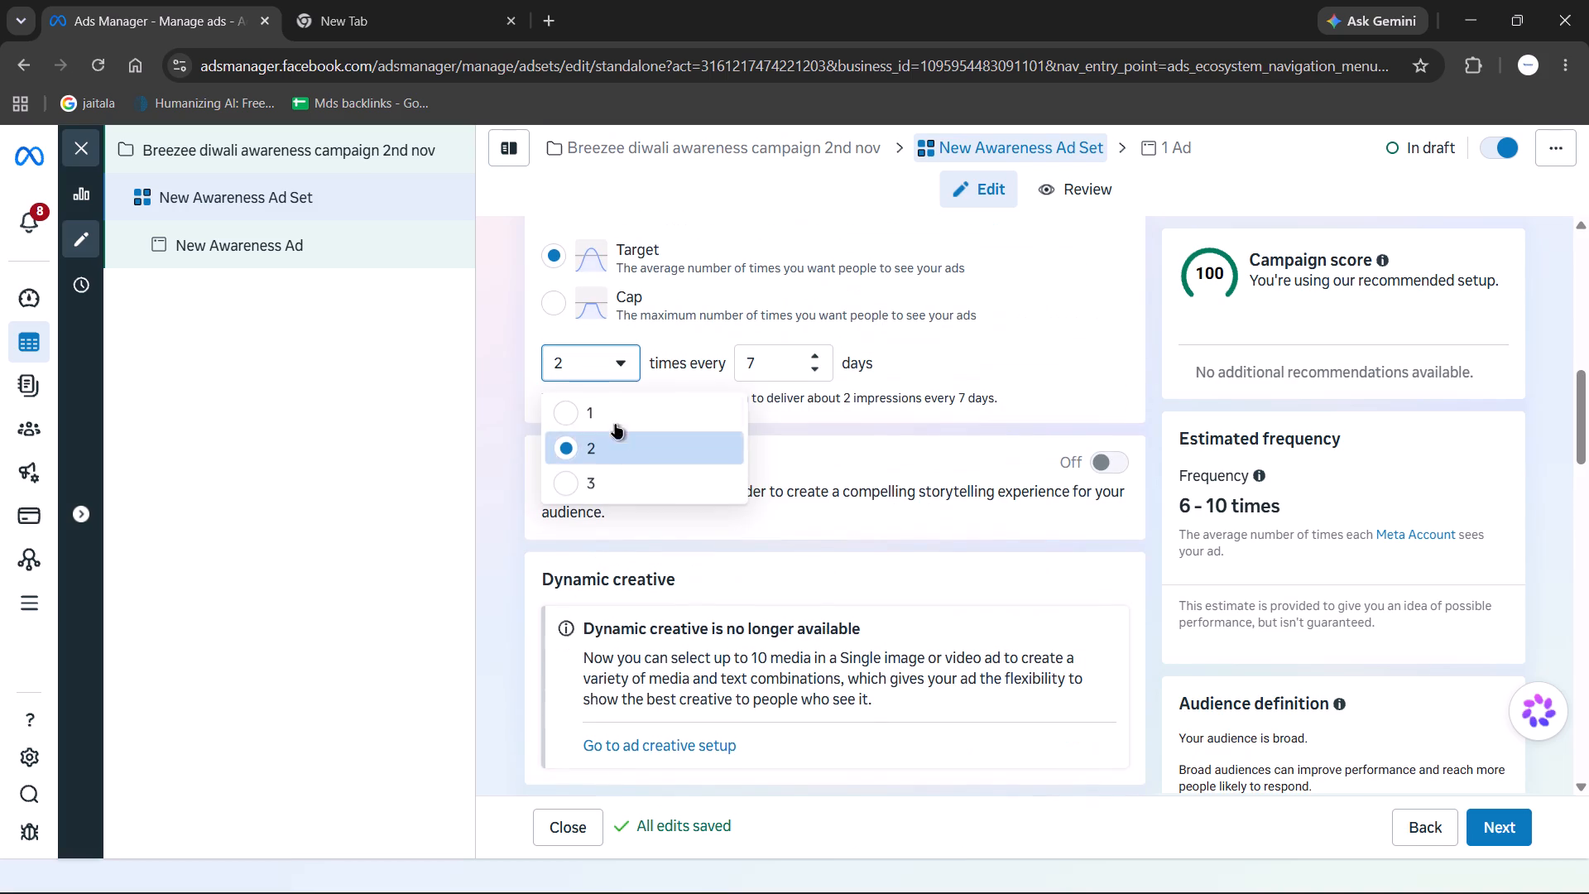
left_click(612, 377)
left_click(617, 372)
left_click(638, 370)
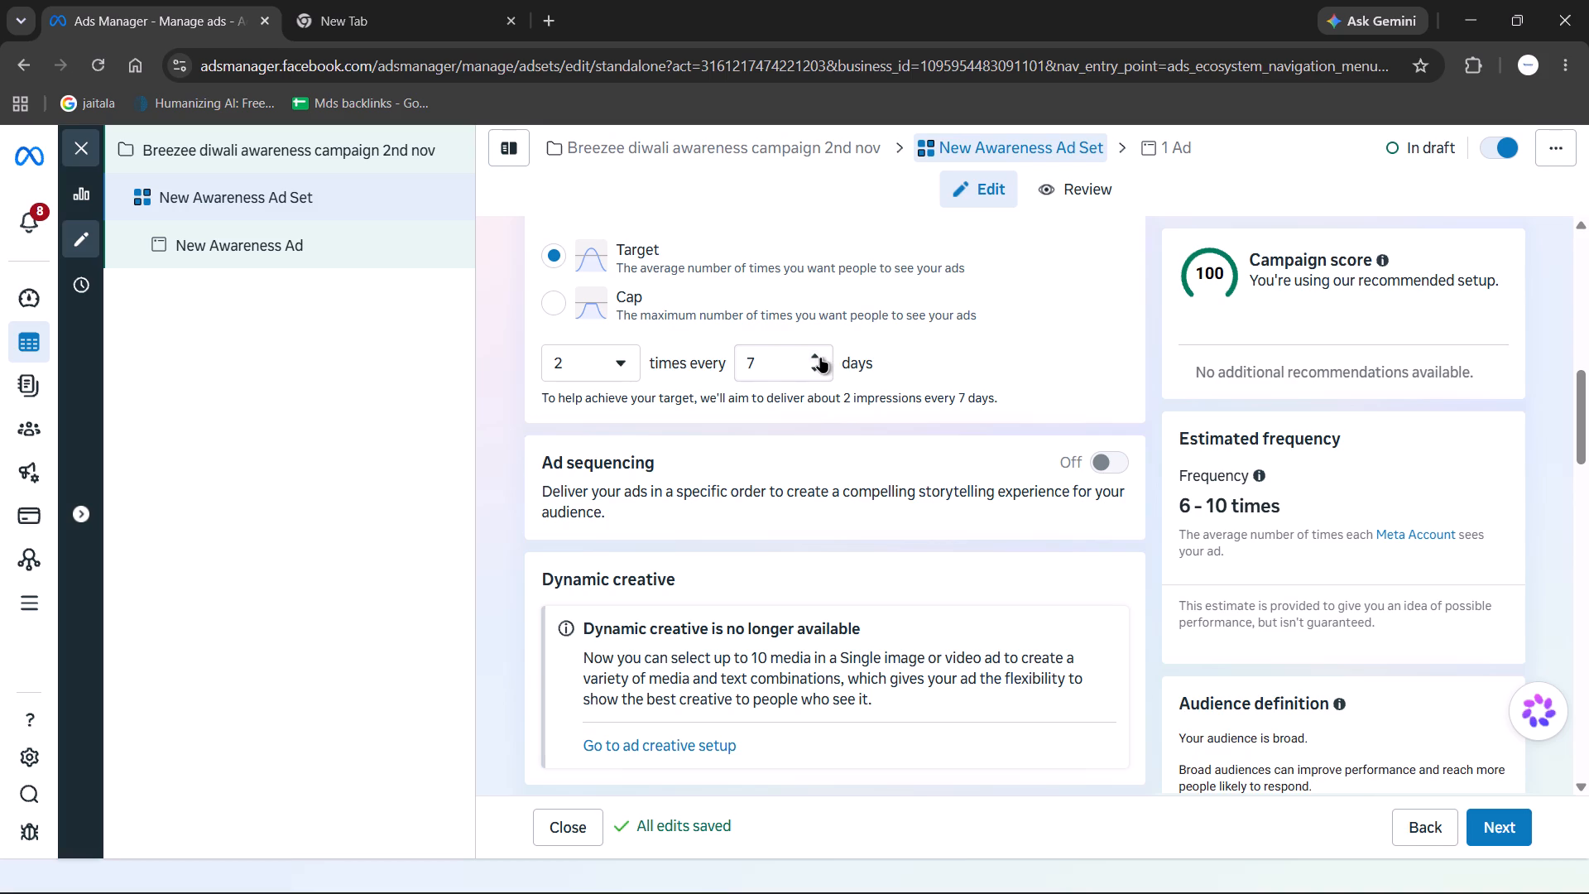
left_click(622, 365)
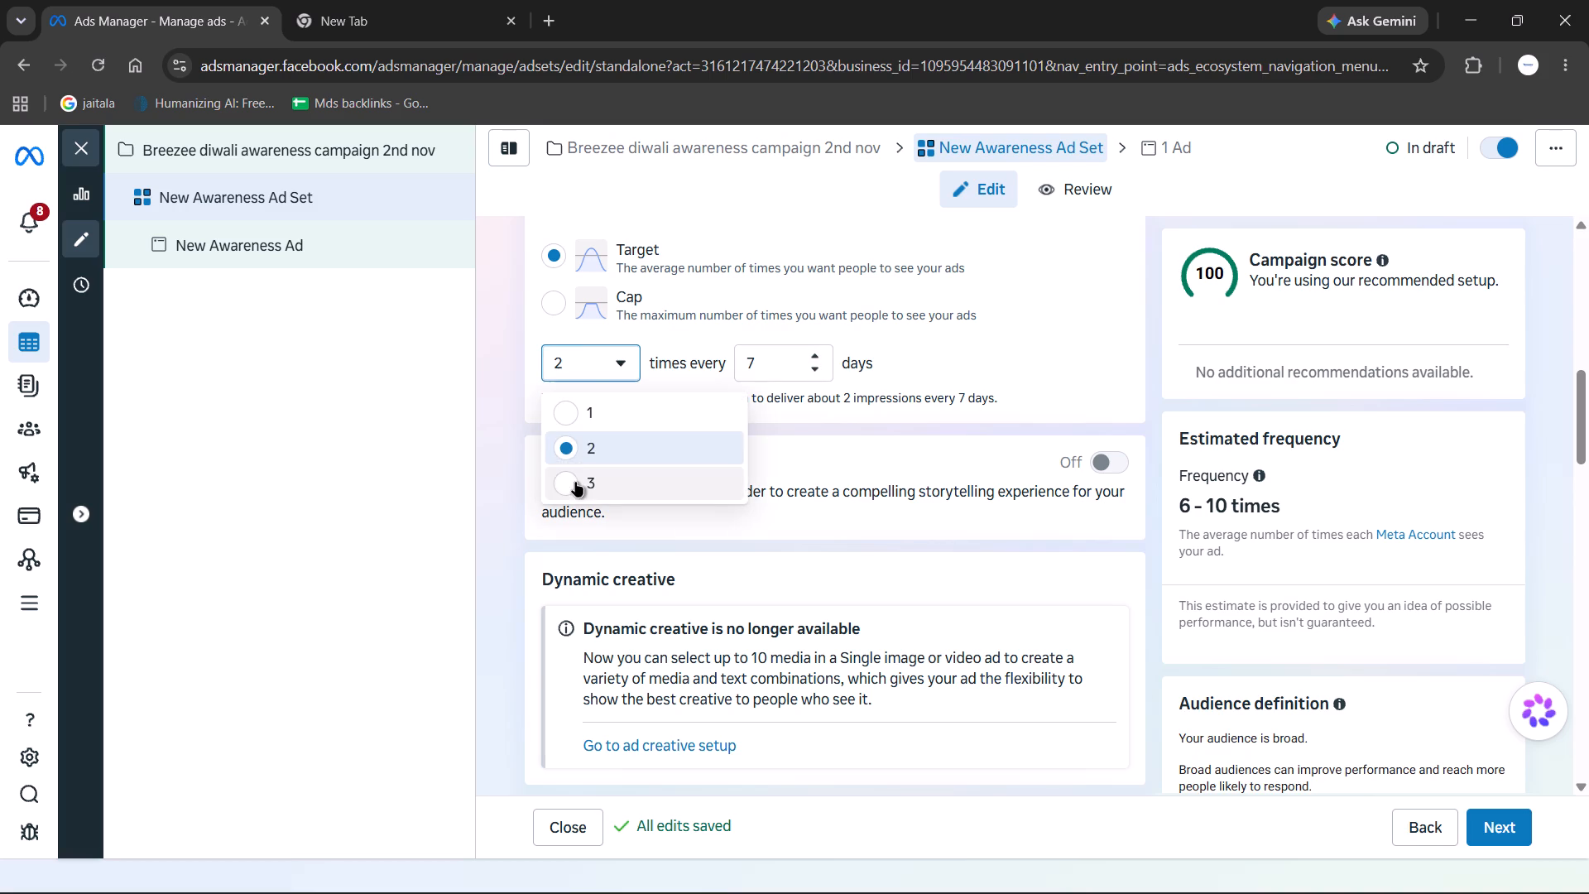
left_click(579, 359)
left_click(559, 361)
left_click(572, 488)
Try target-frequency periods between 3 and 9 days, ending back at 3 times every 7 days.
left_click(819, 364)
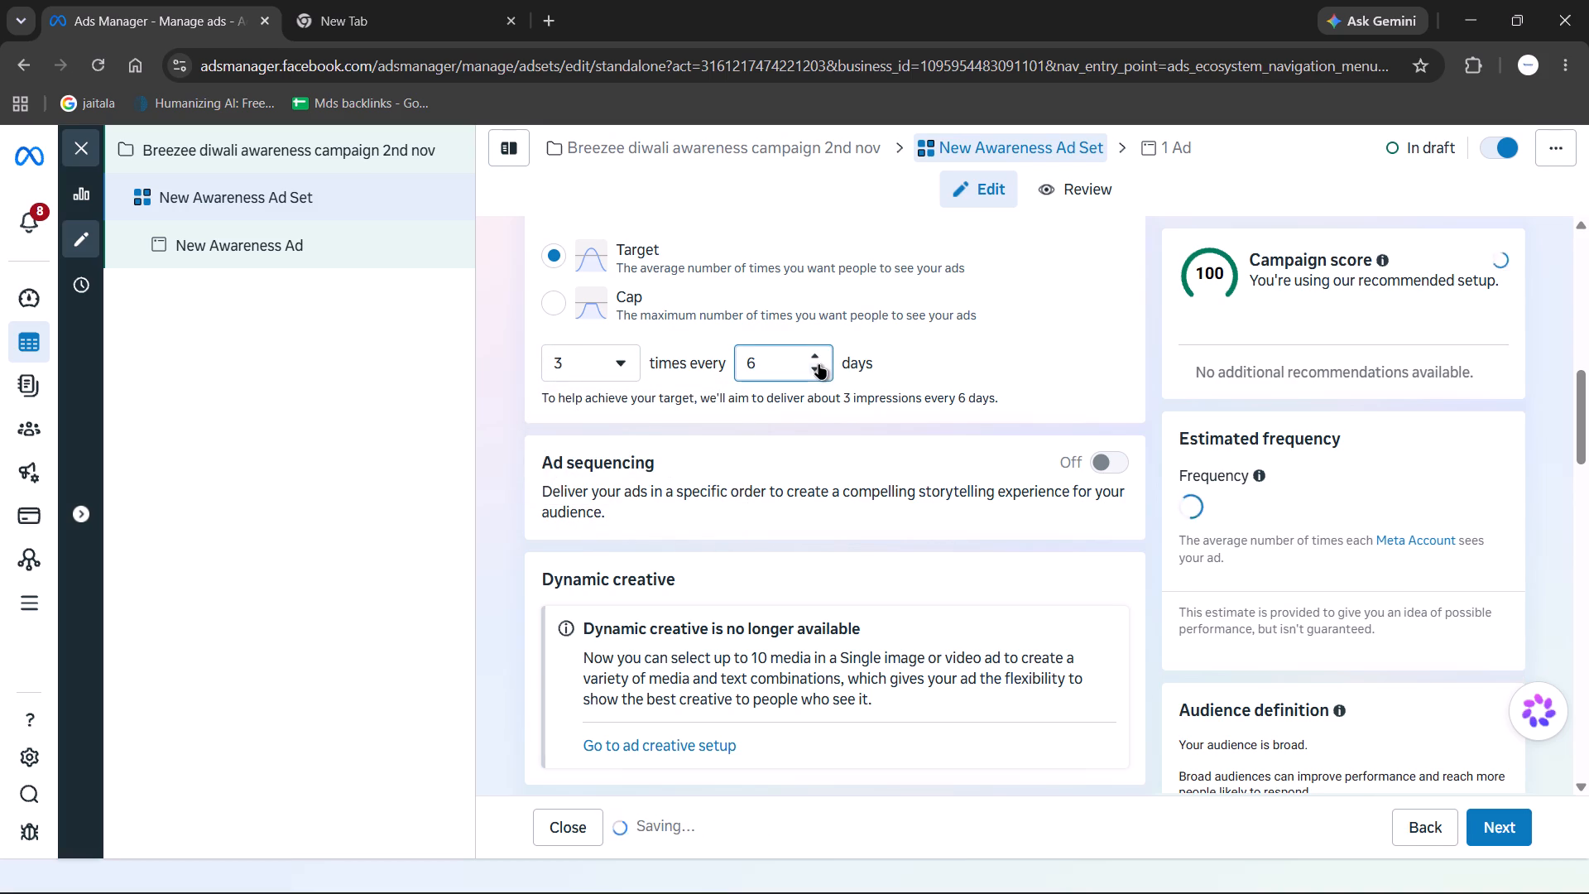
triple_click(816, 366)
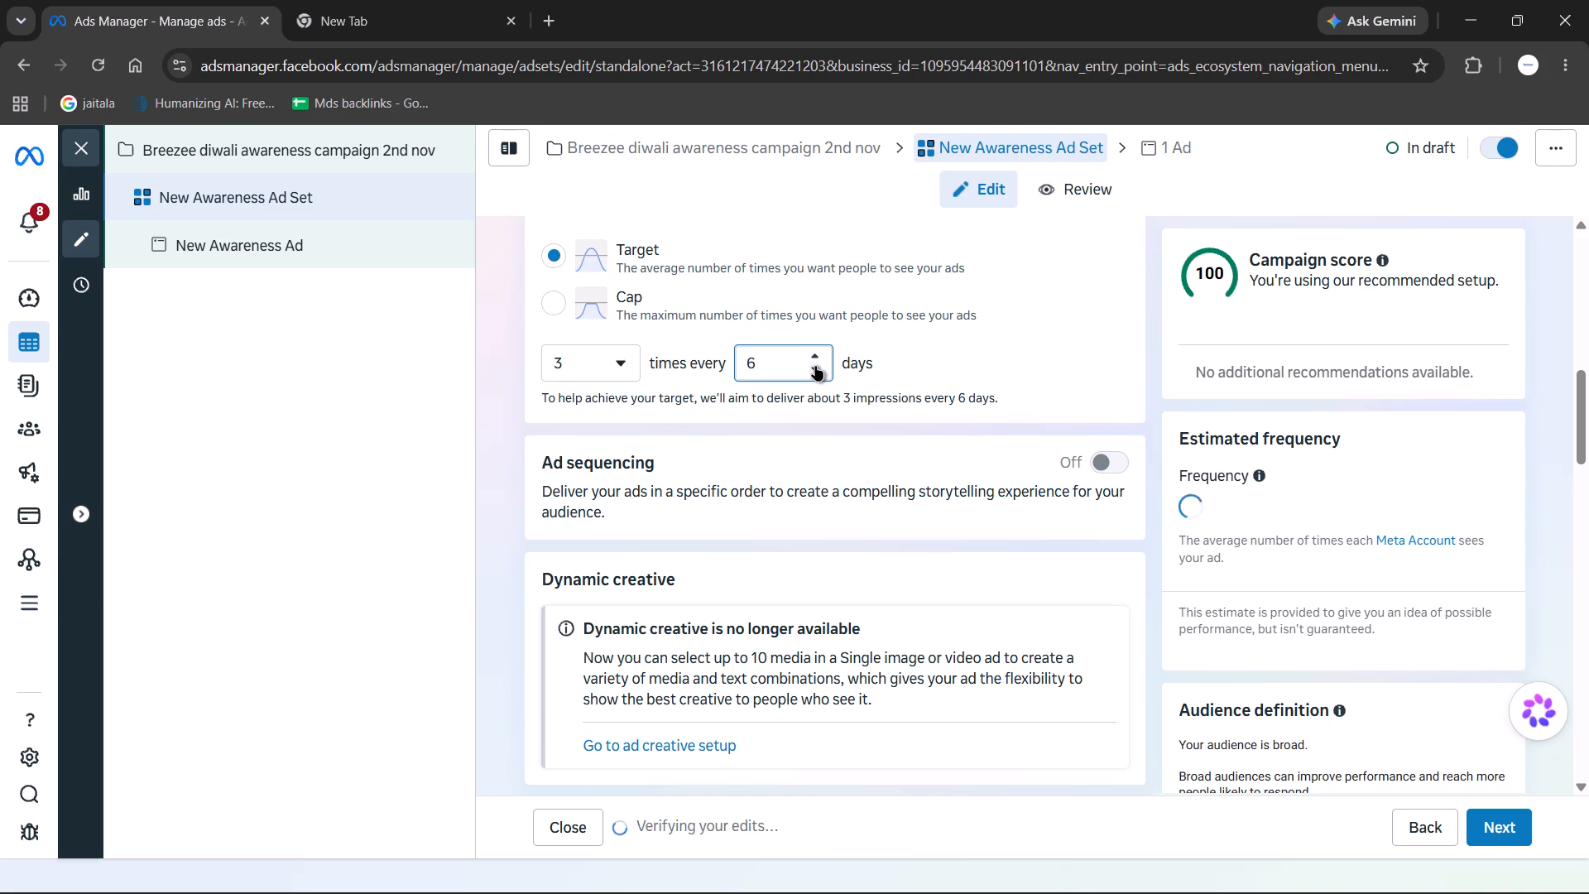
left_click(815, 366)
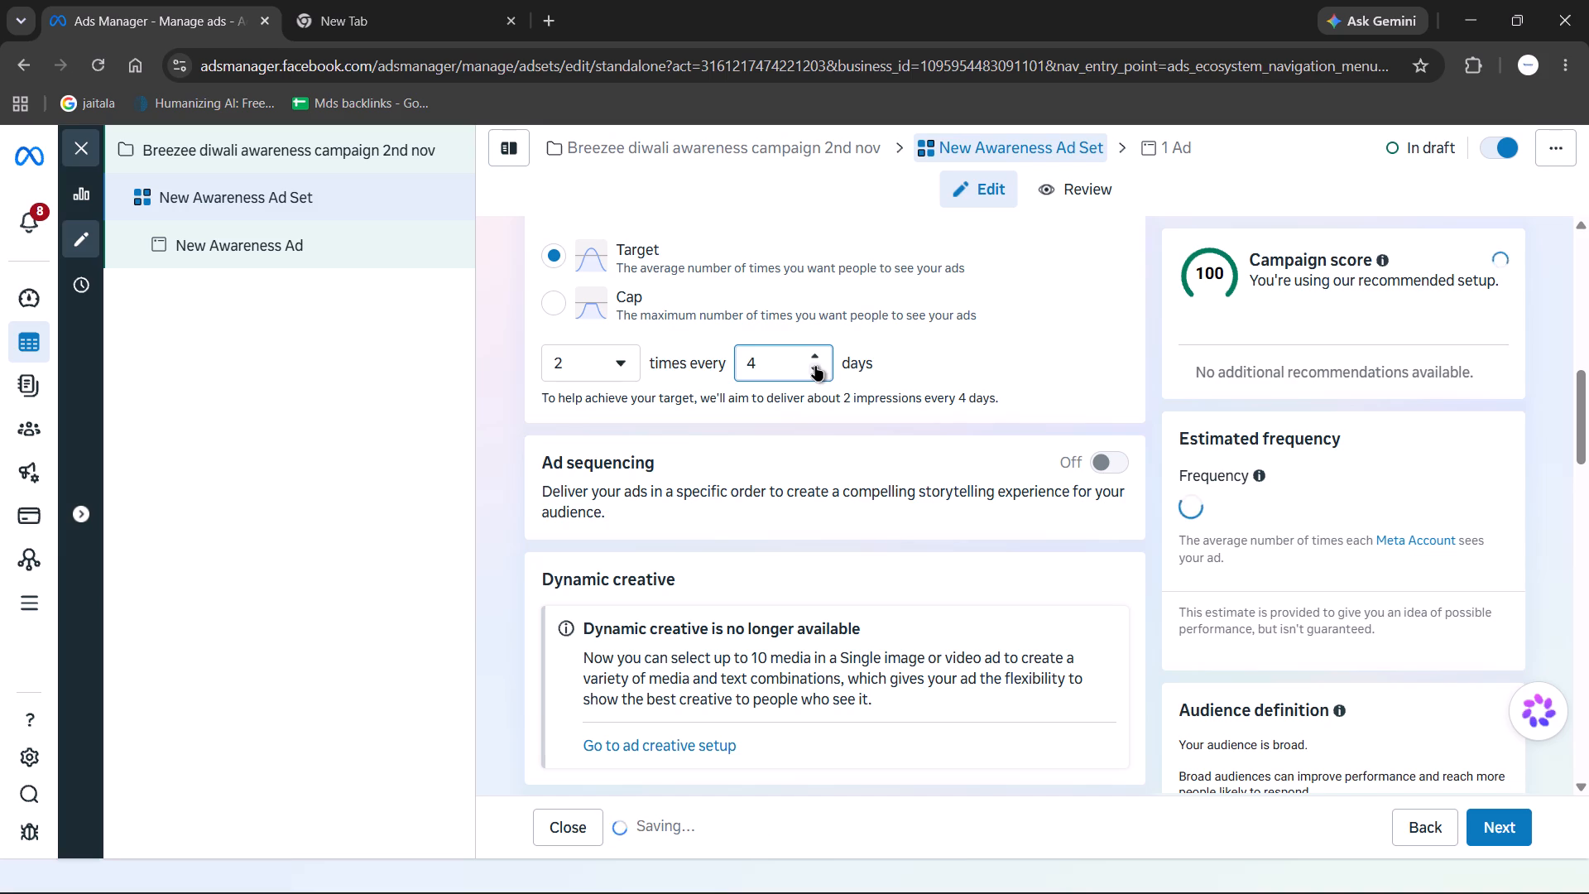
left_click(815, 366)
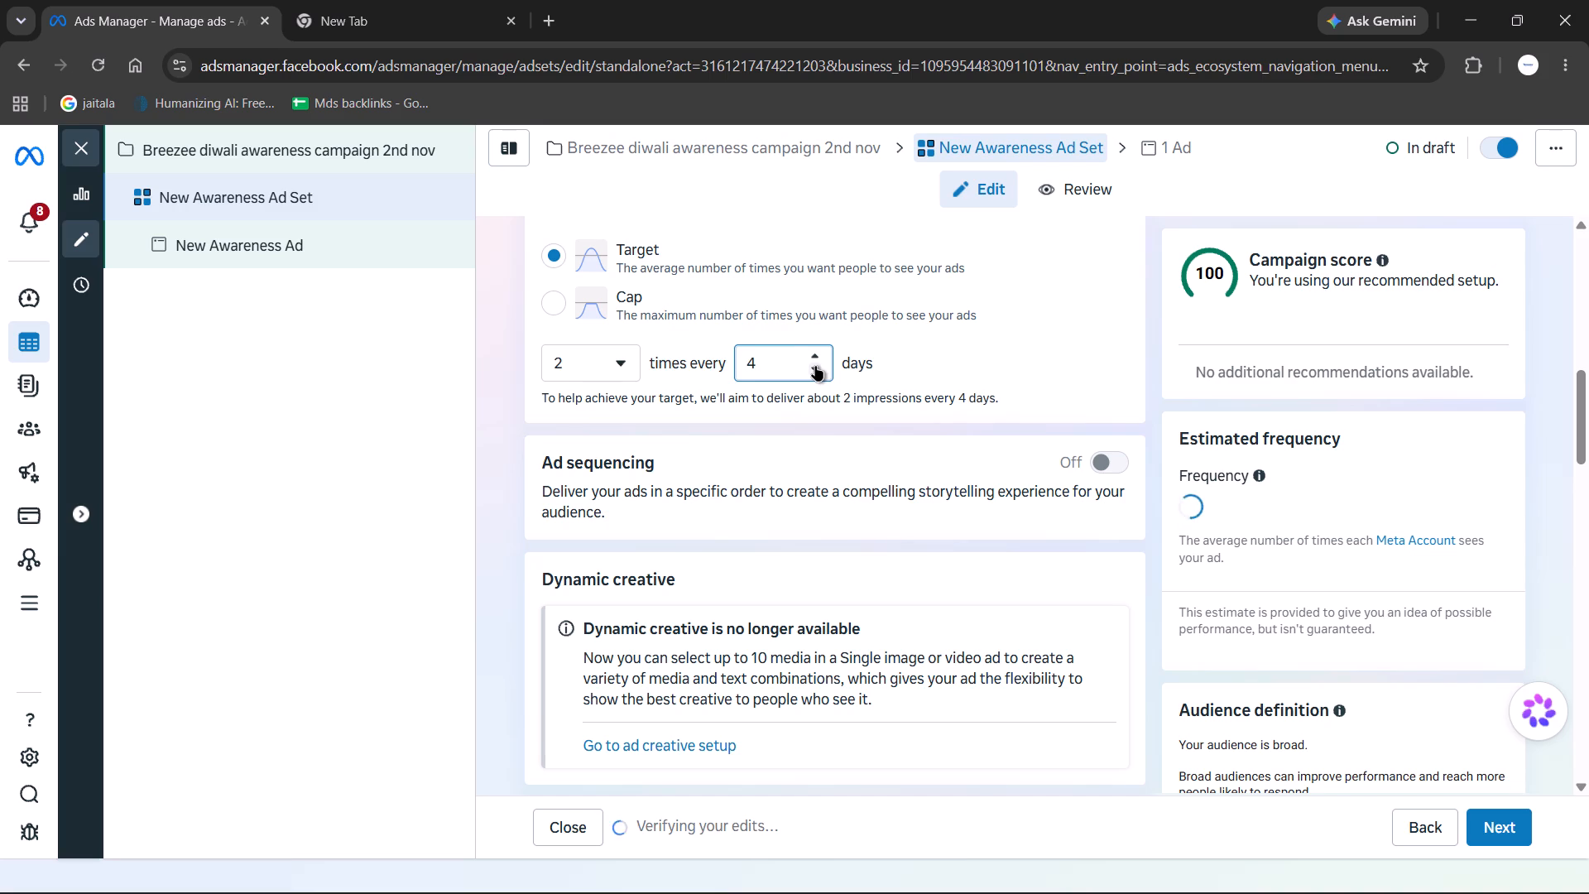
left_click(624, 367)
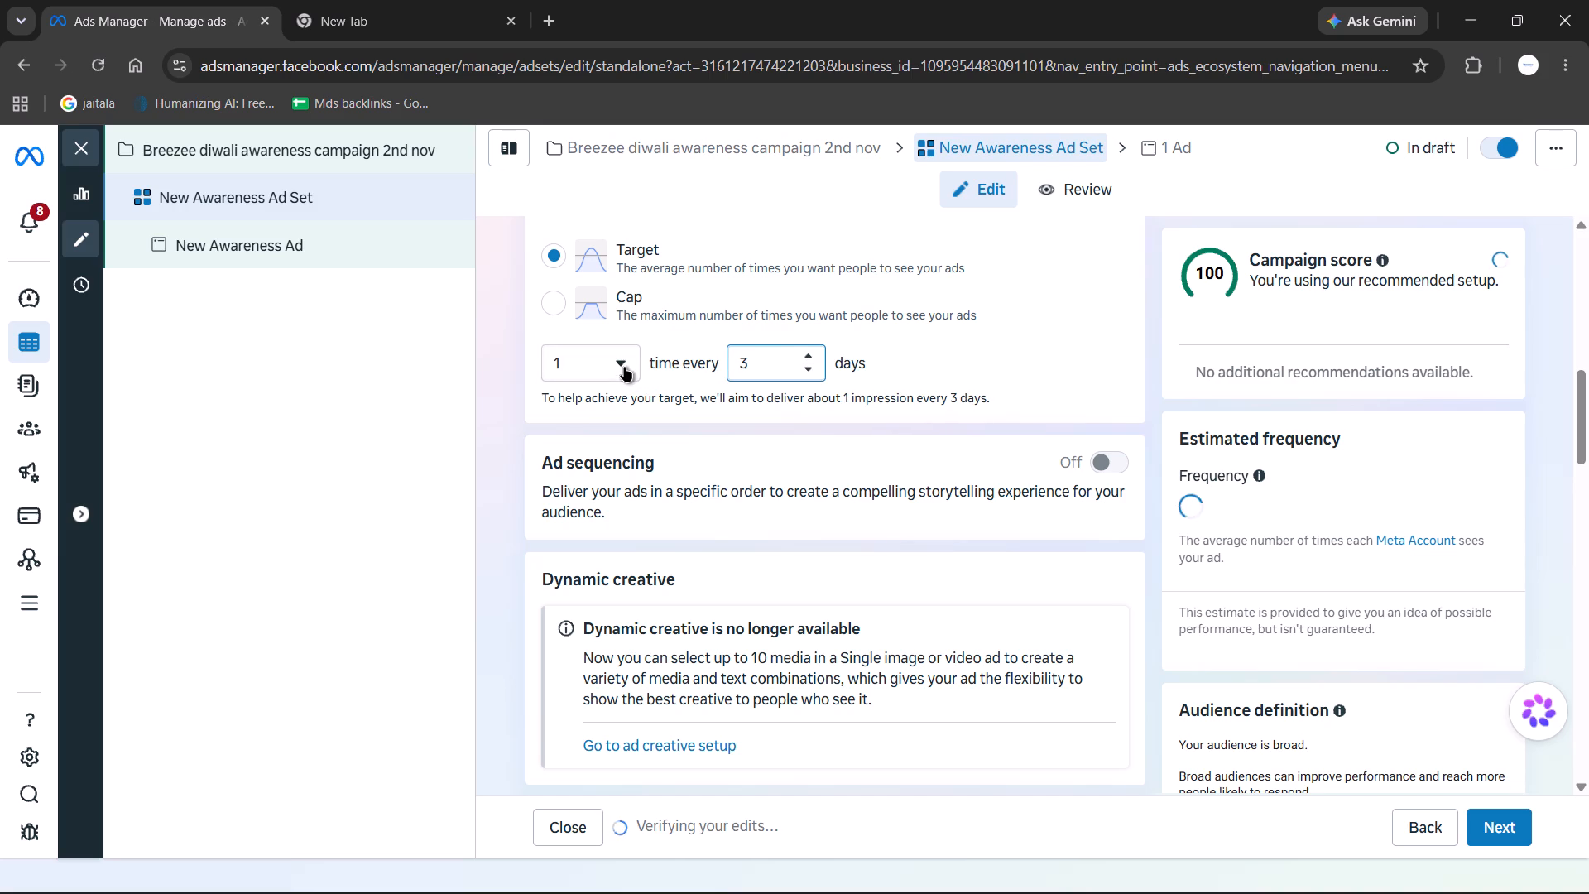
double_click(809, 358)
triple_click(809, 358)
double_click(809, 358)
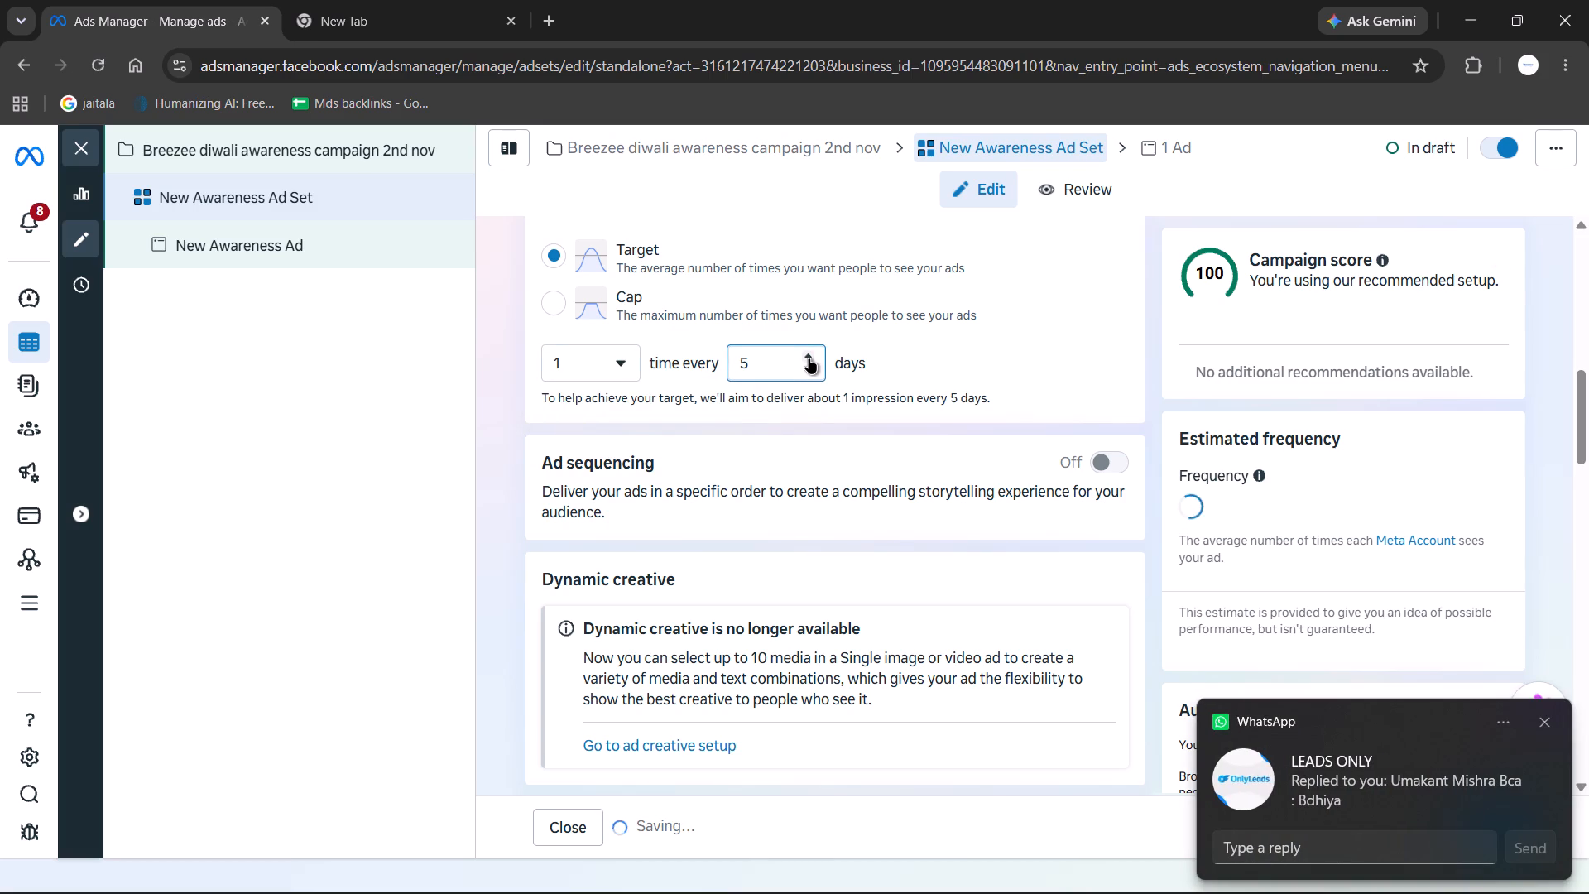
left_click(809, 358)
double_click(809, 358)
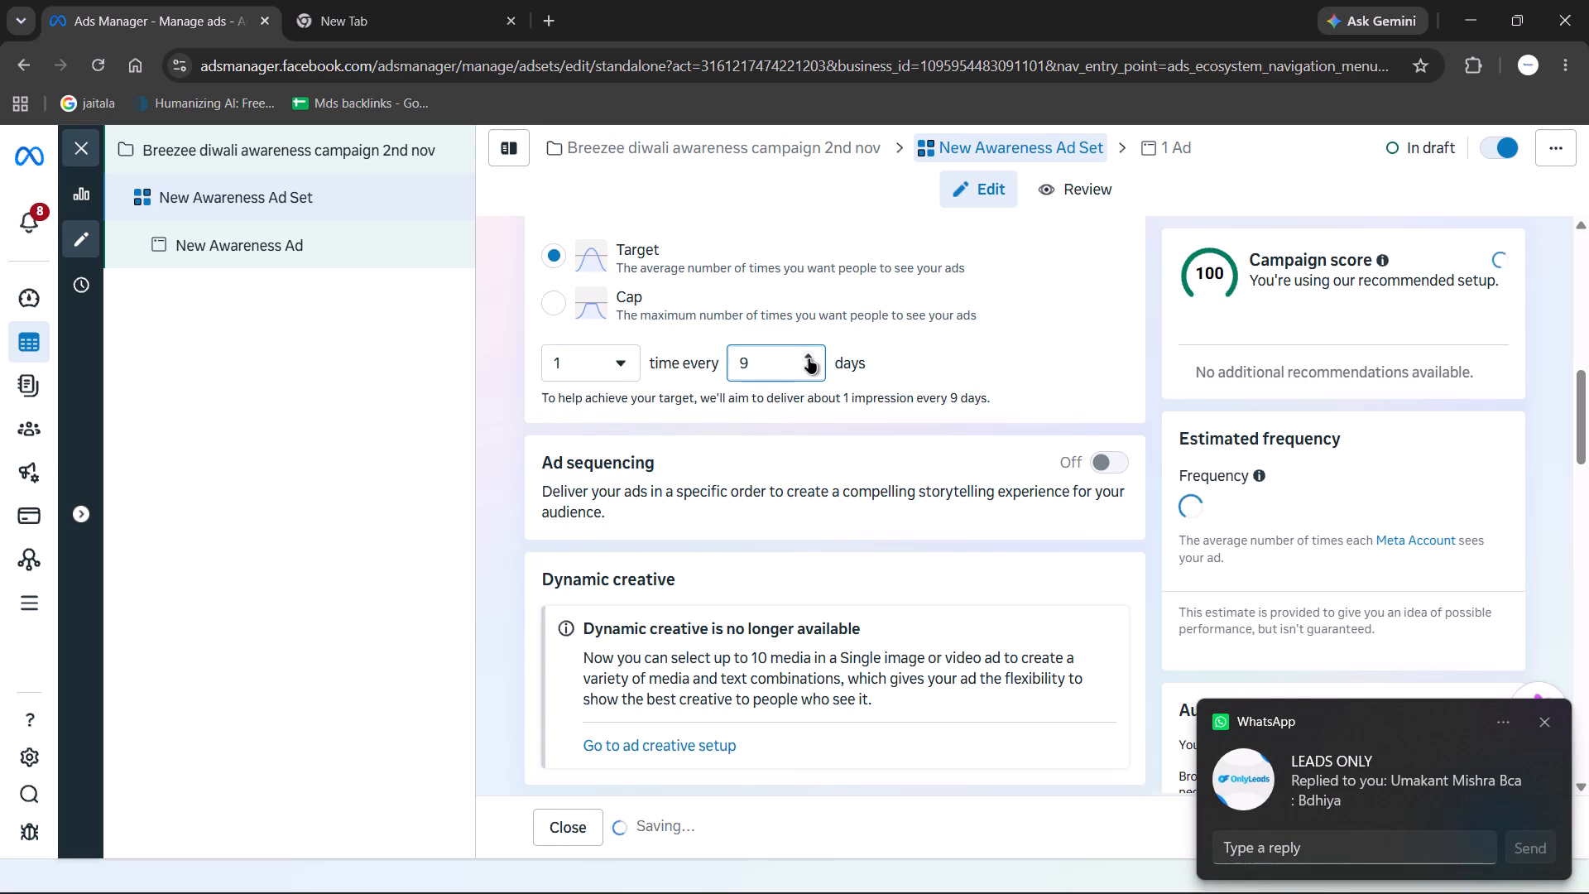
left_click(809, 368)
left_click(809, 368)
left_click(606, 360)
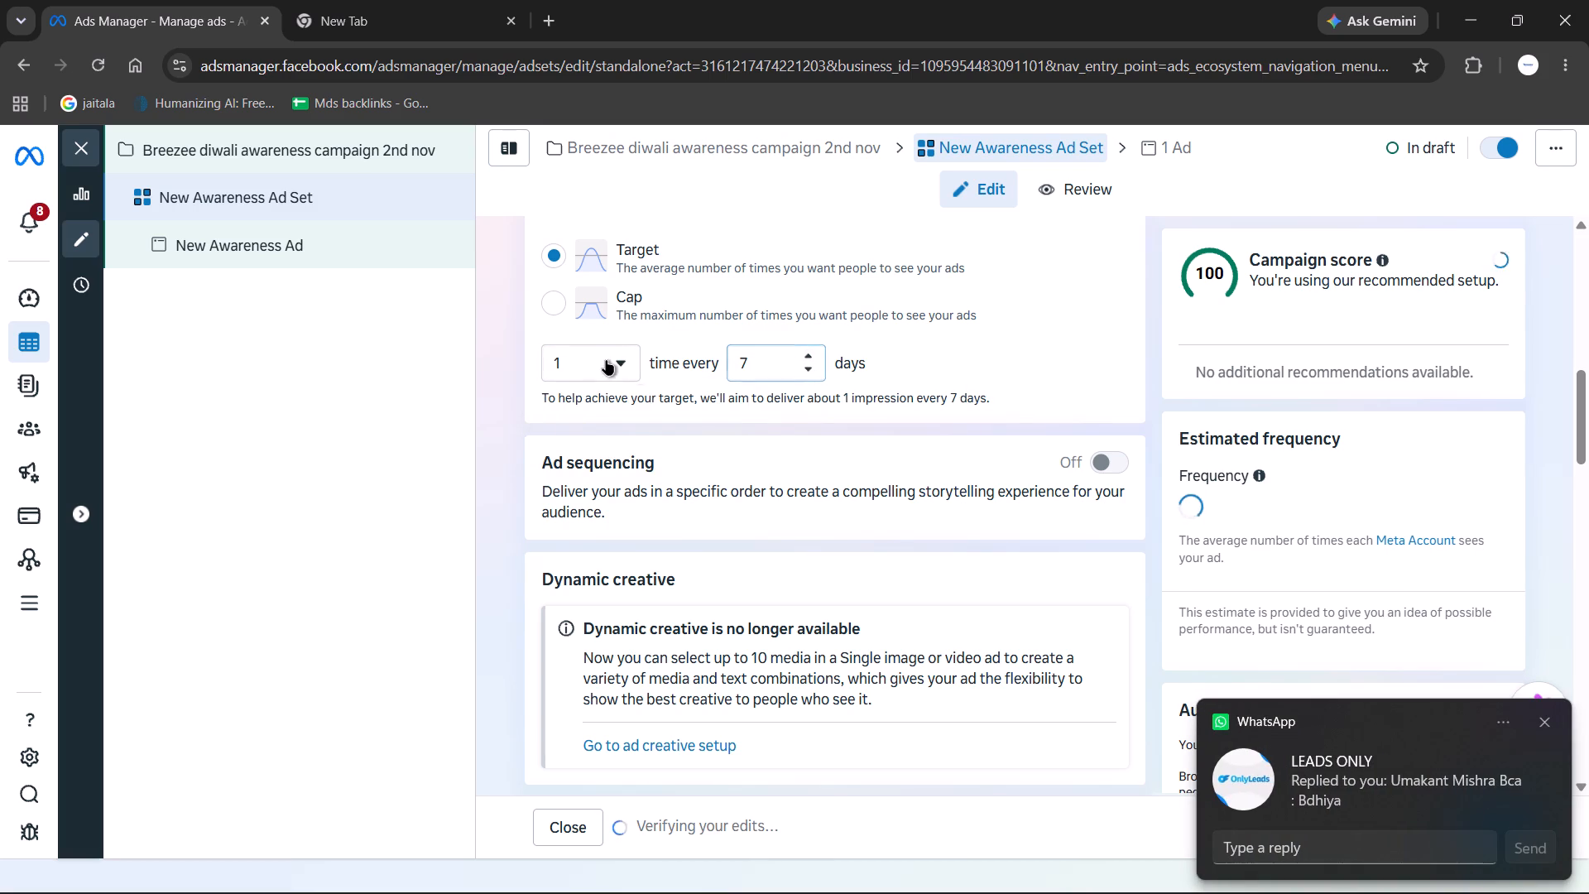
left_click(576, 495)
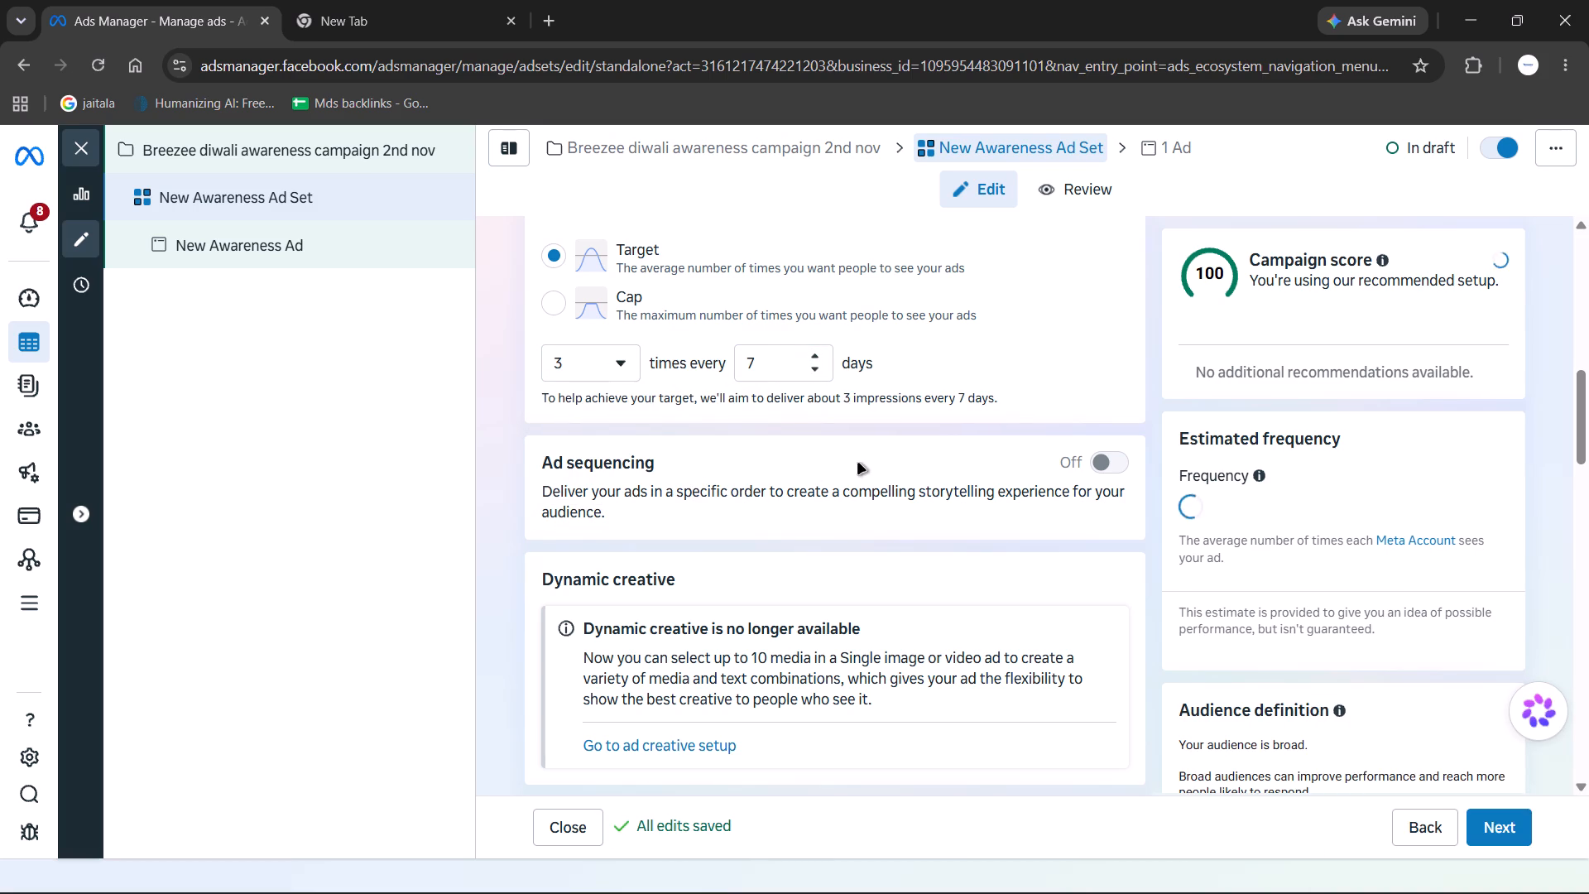
Set the ad set's lifetime budget to ₹200.
scroll(879, 459, "down", 2)
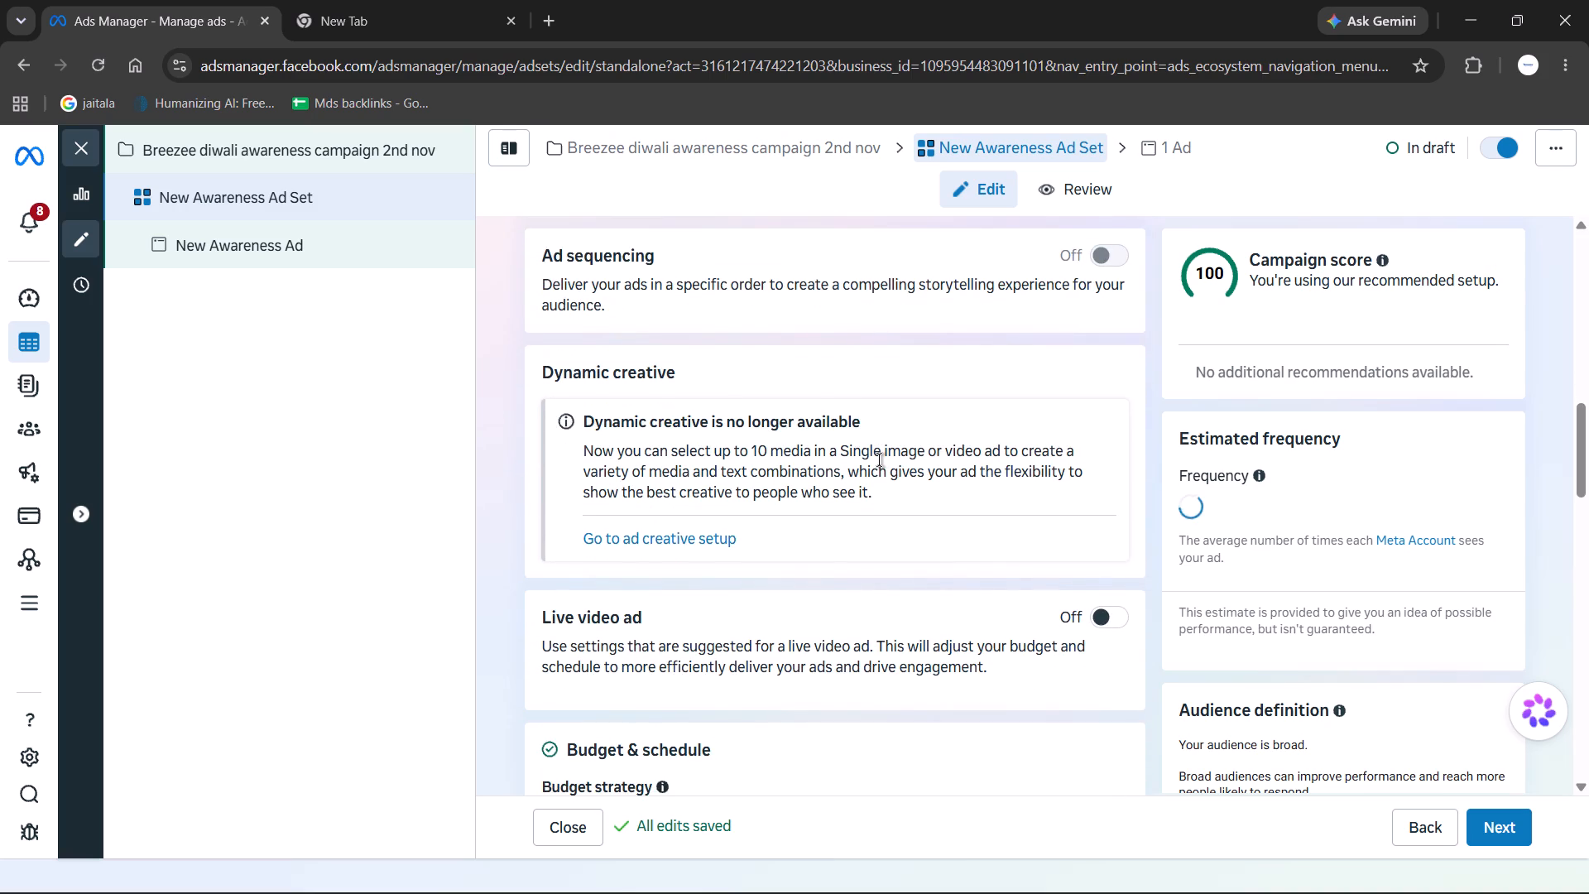
scroll(879, 459, "down", 3)
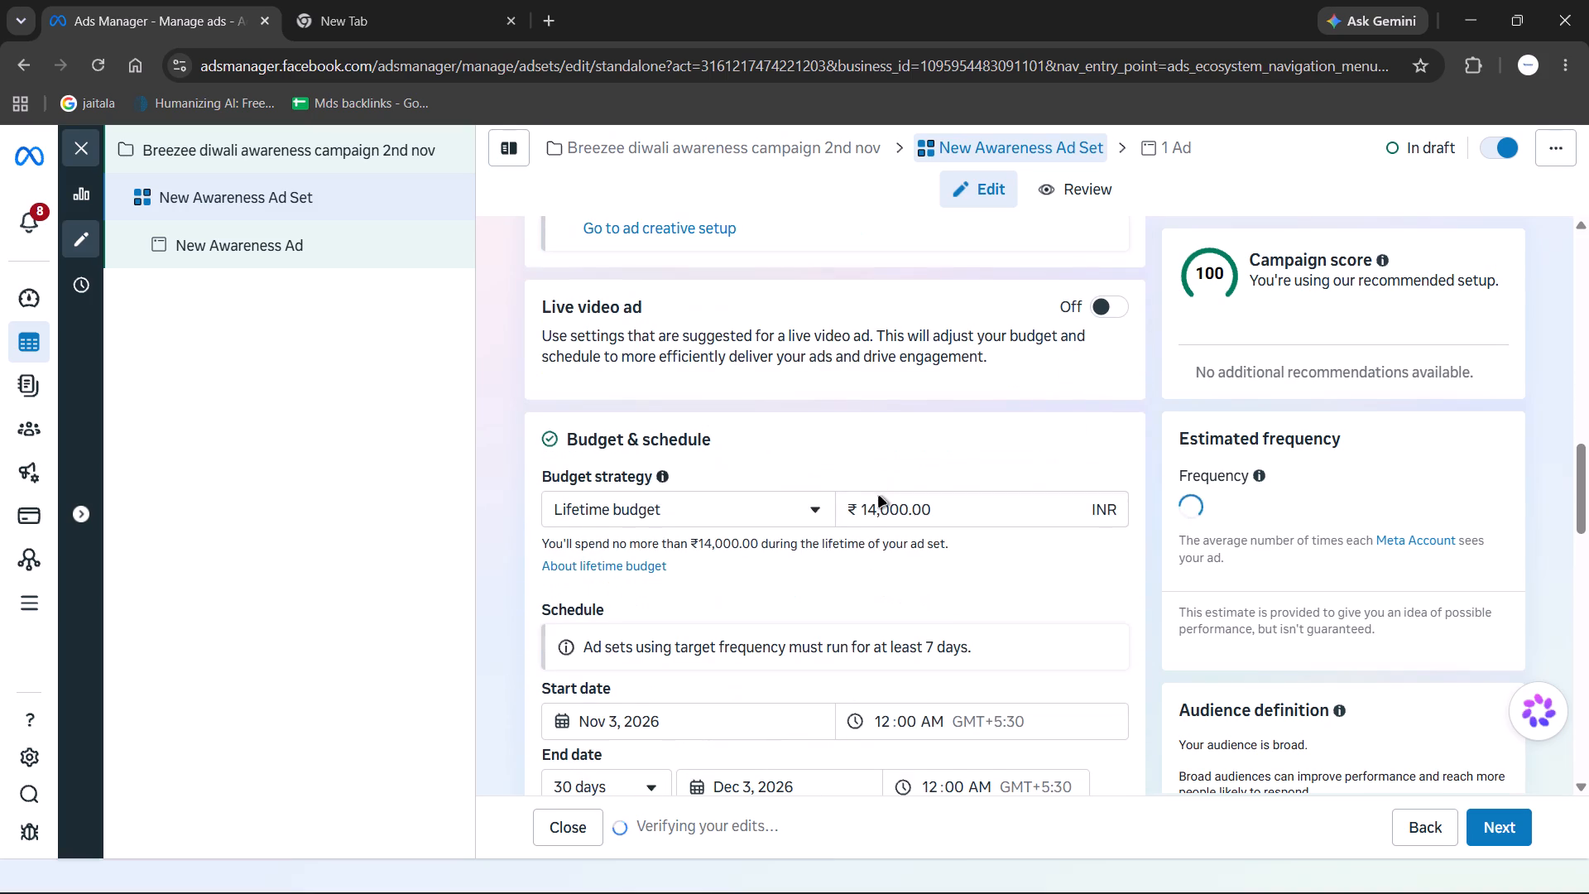
left_click(879, 497)
double_click(879, 506)
type("200")
left_click(978, 449)
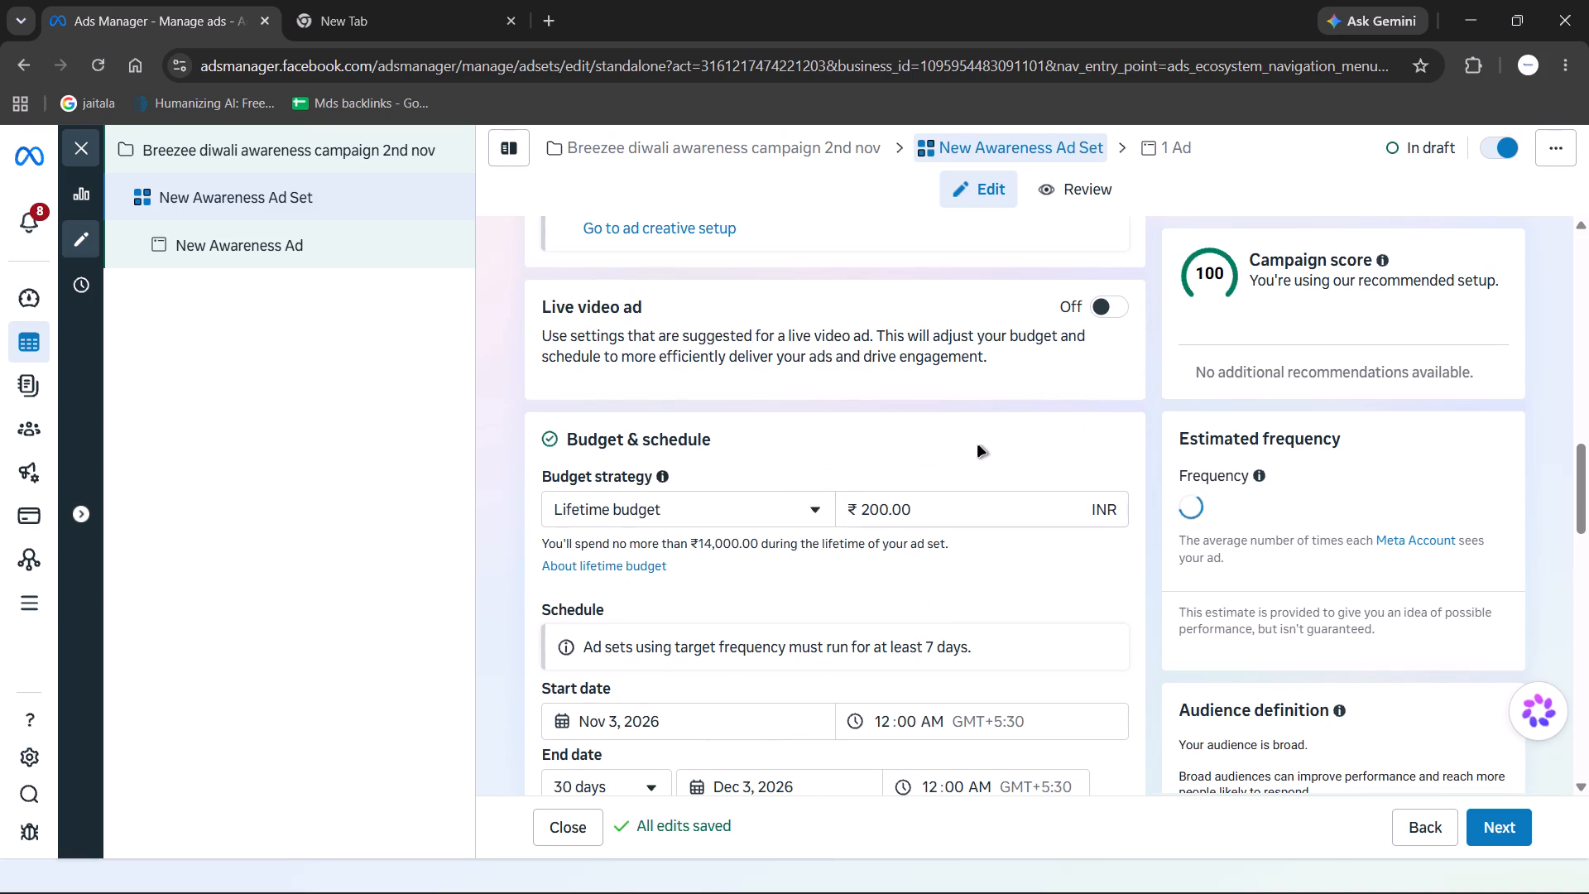
Replace the India audience location with Nagpur, Maharashtra.
scroll(978, 446, "down", 4)
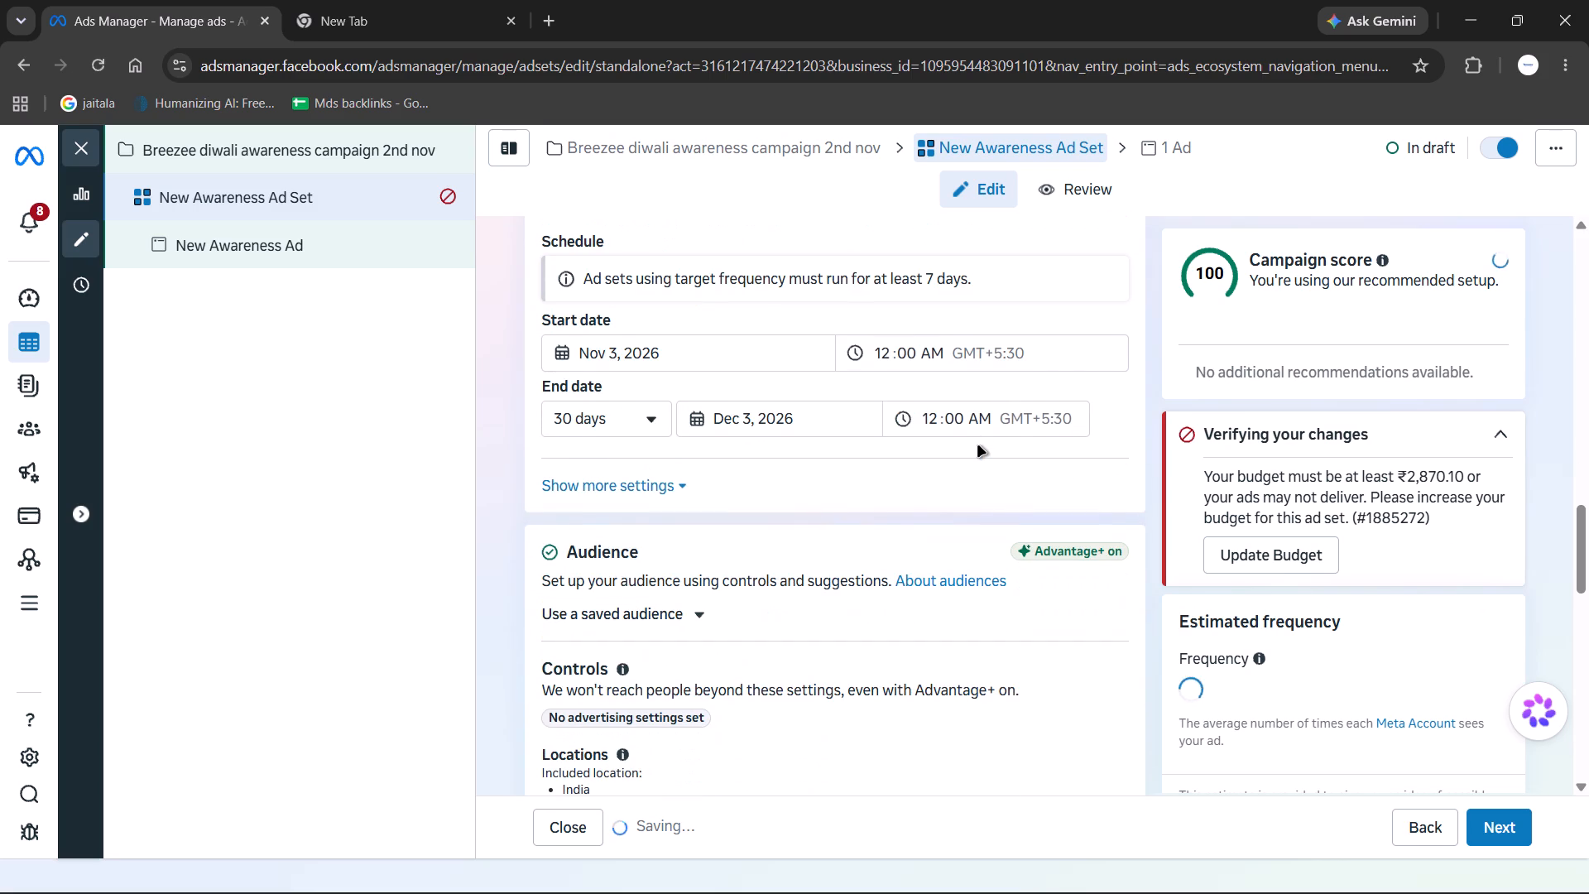
scroll(978, 446, "down", 2)
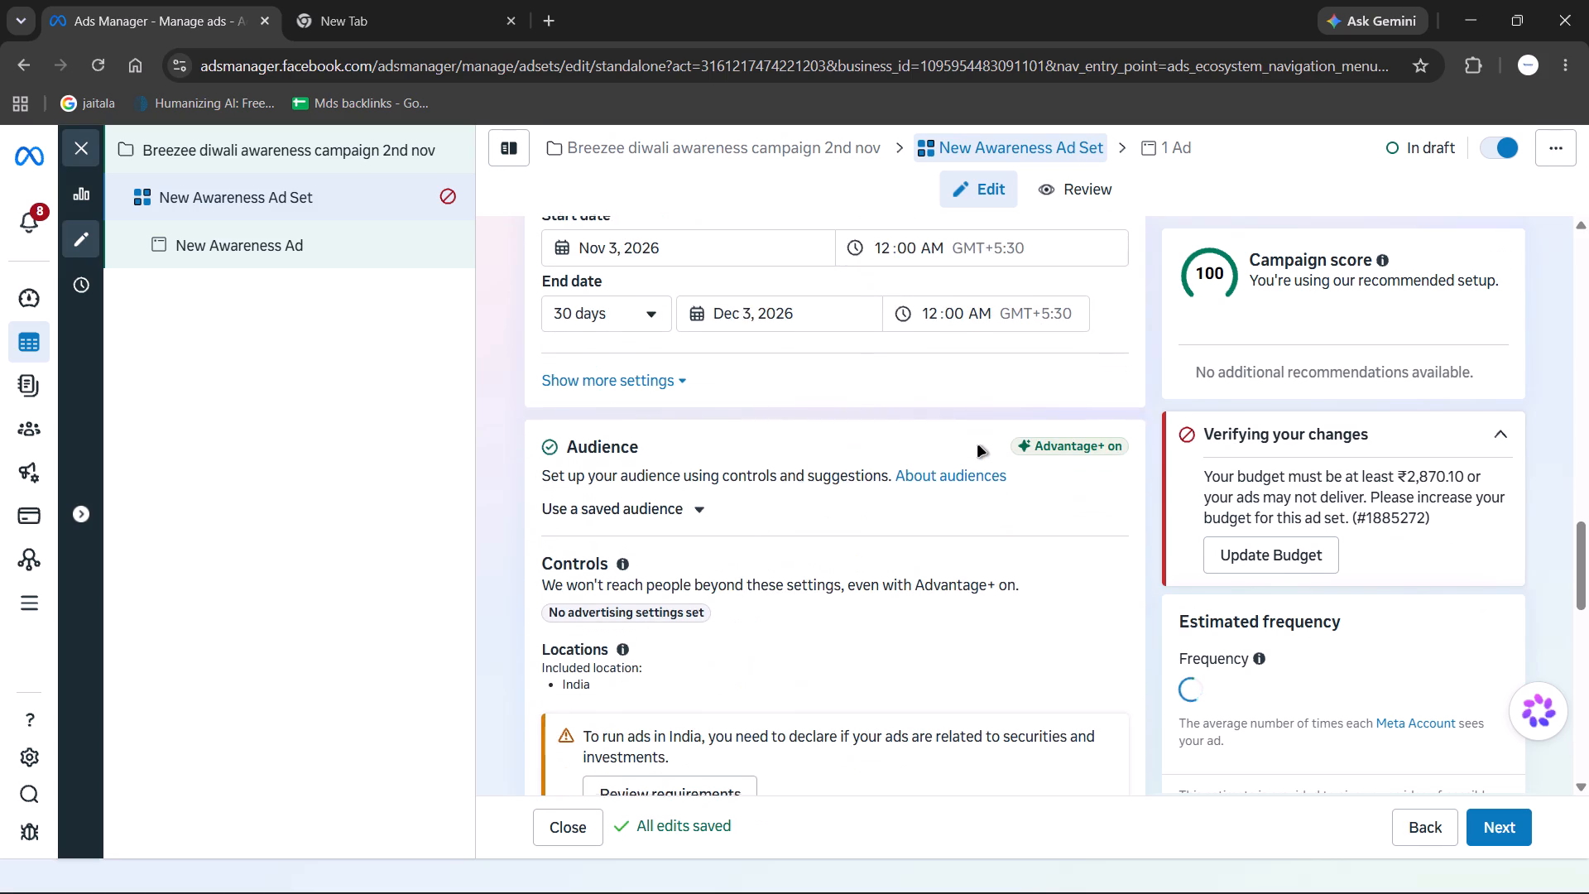
left_click(1113, 559)
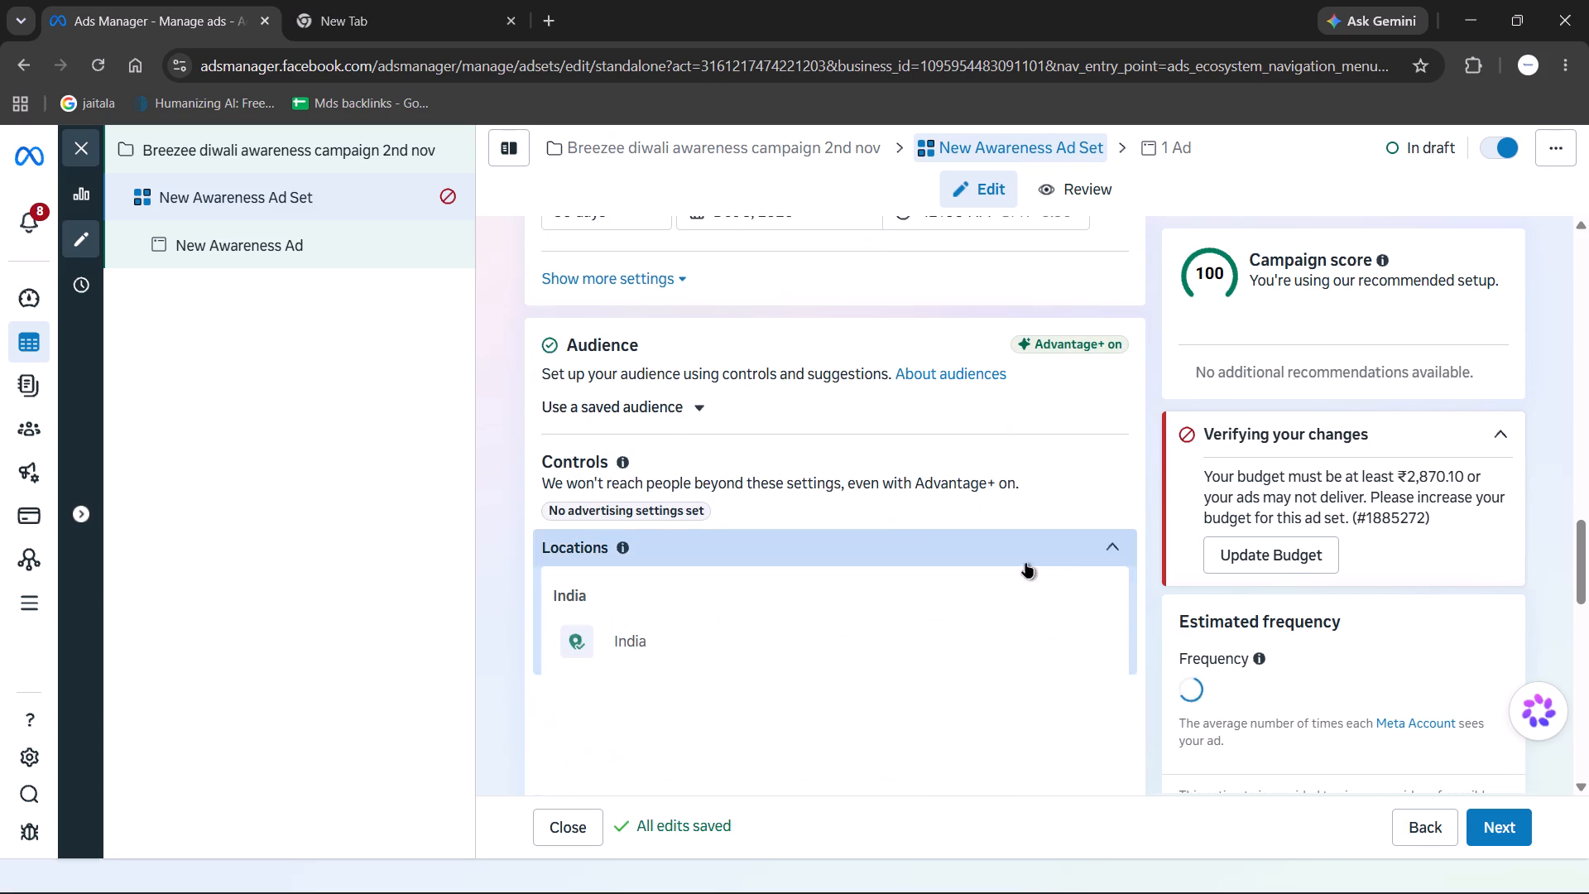
left_click(763, 701)
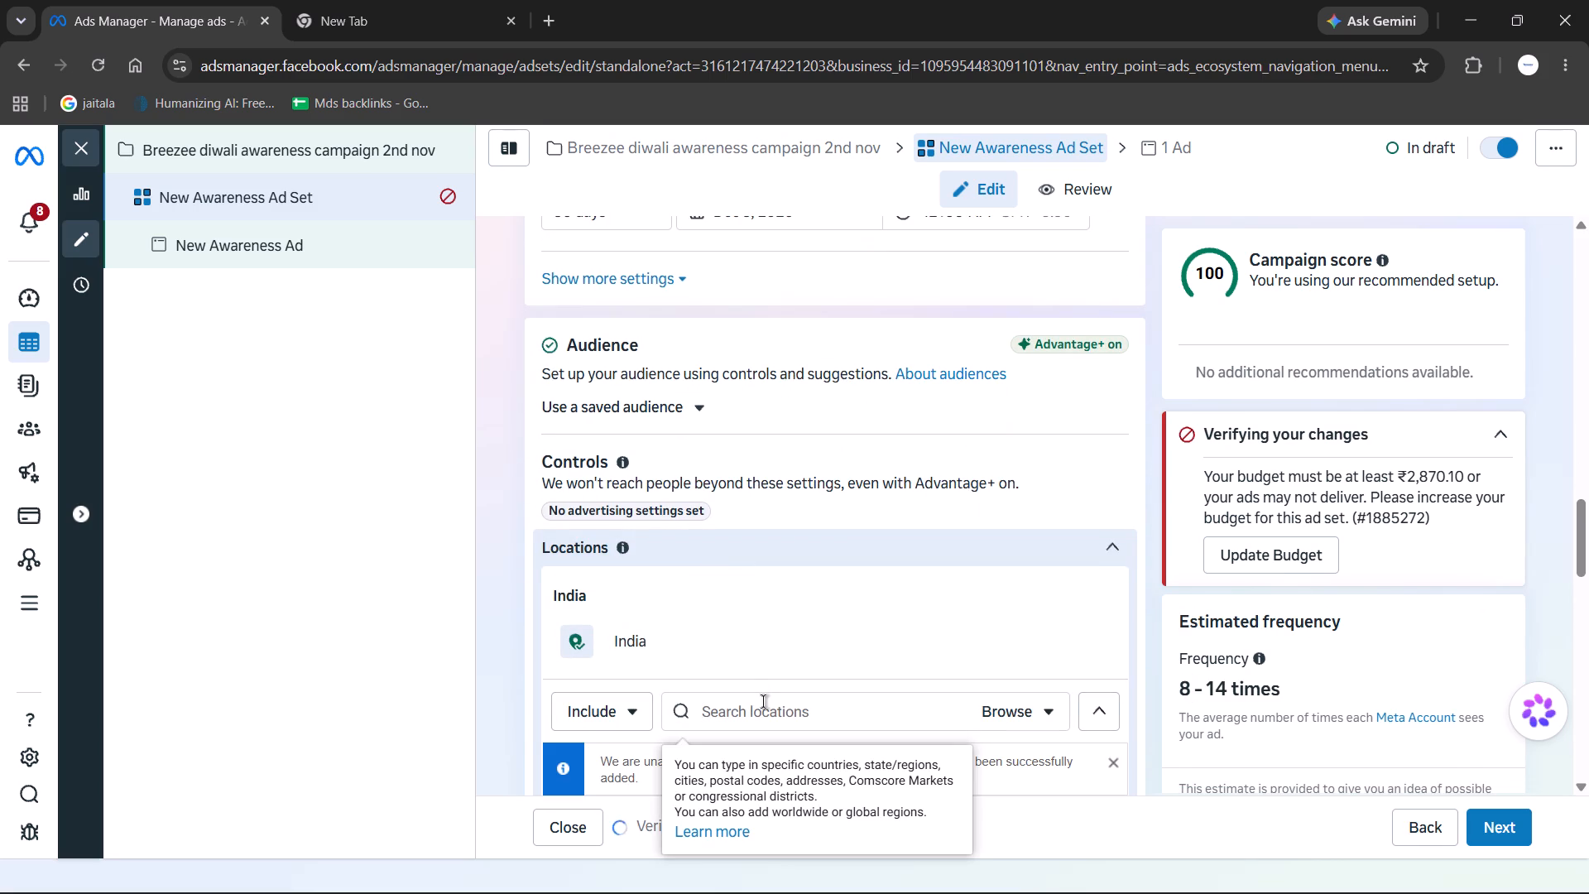
type("nagpur")
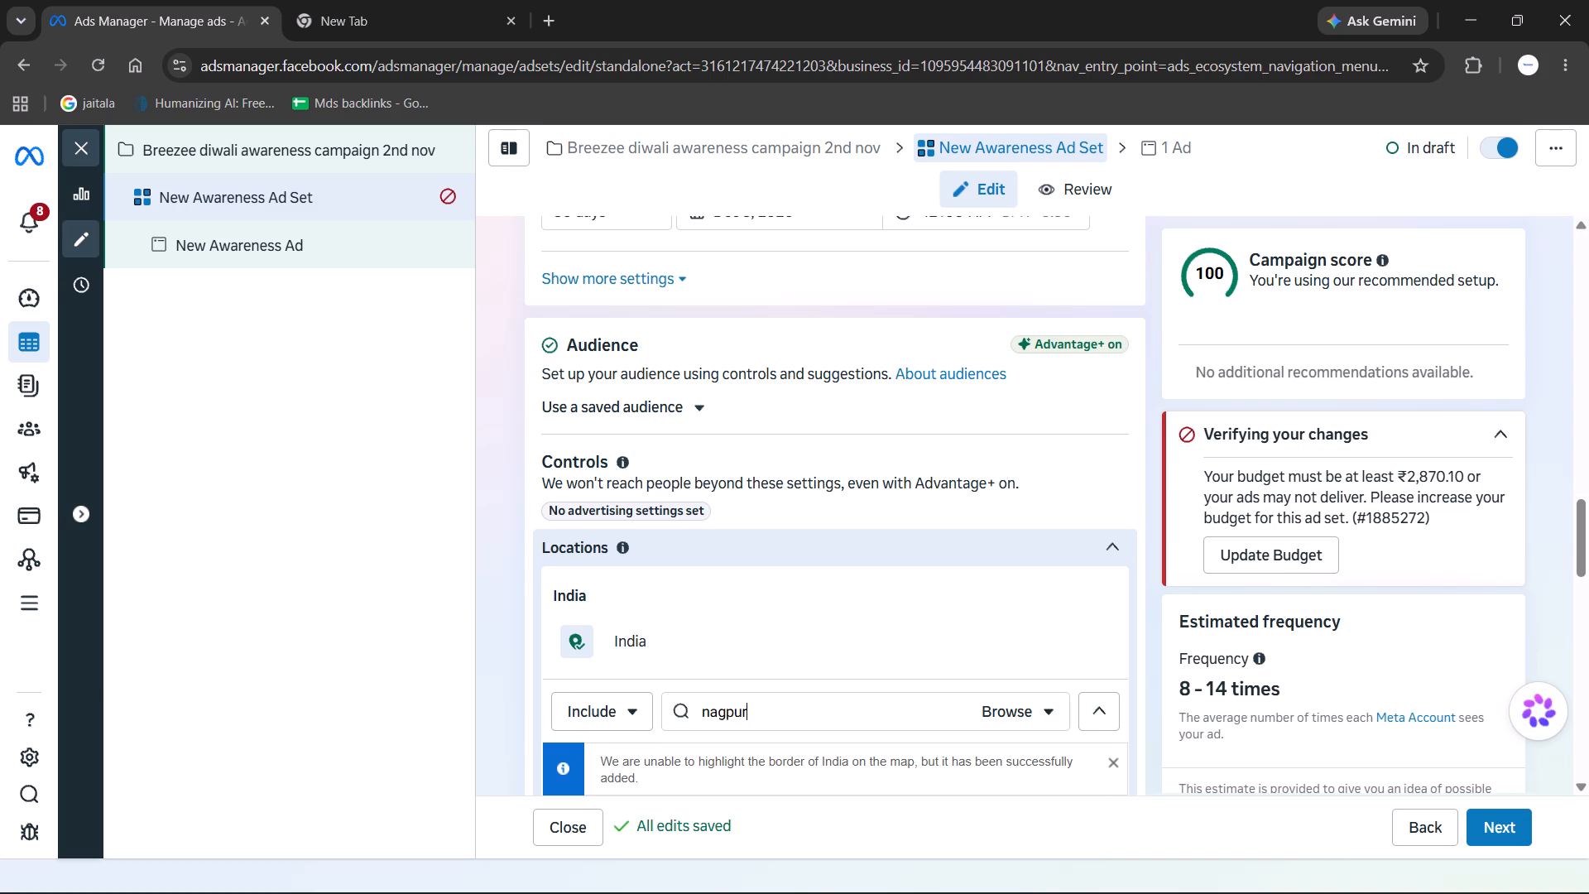
left_click(814, 745)
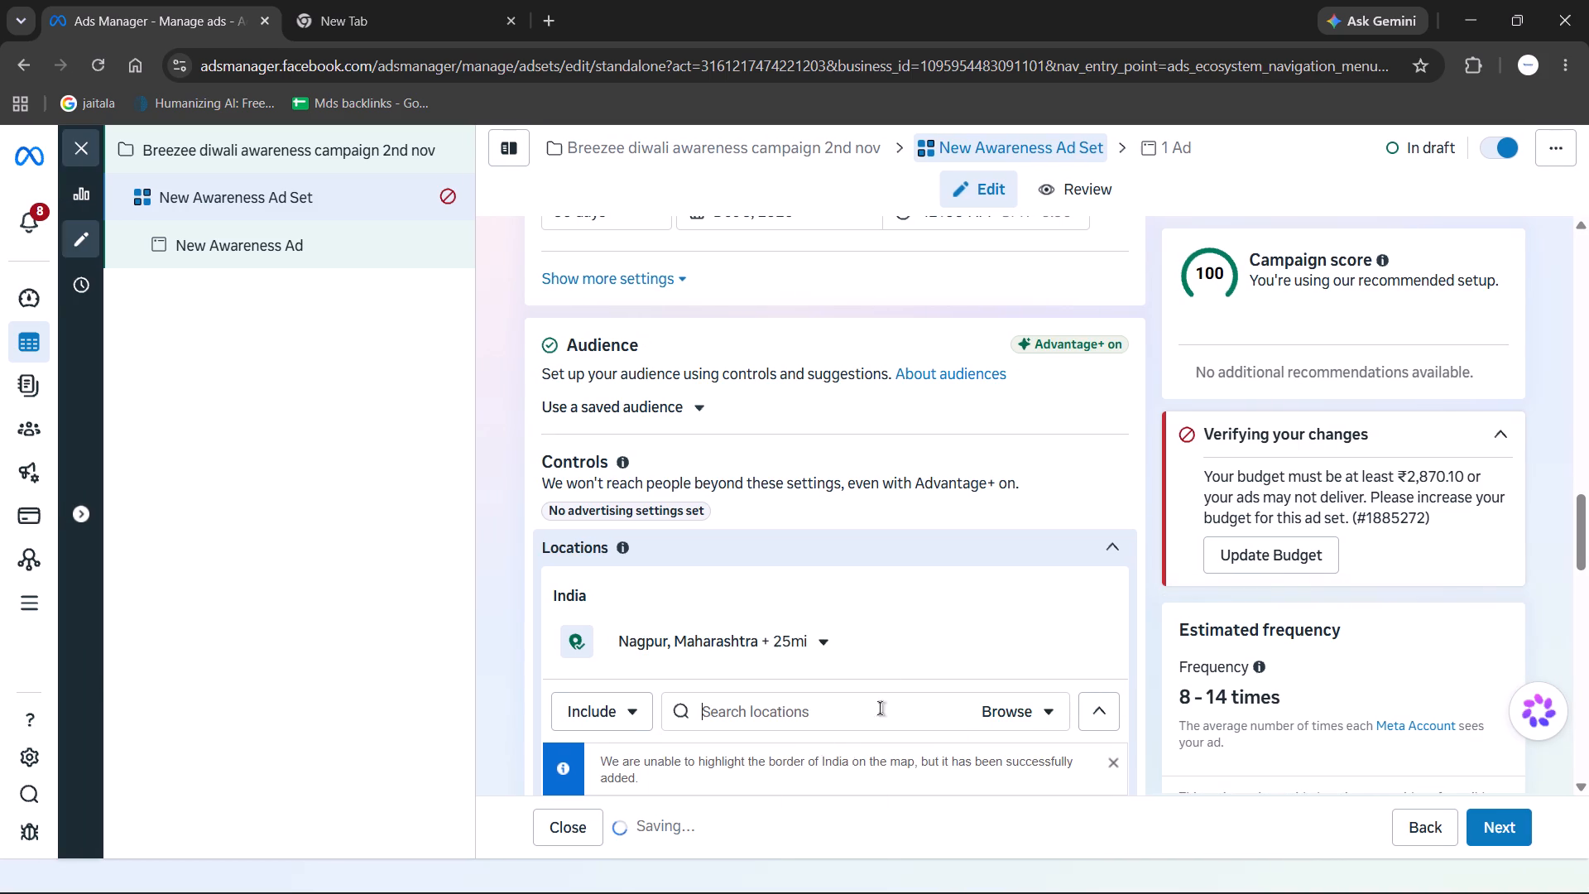
Check the Nagpur coverage on the location map and open the ad set's saved audience choices.
scroll(879, 474, "down", 2)
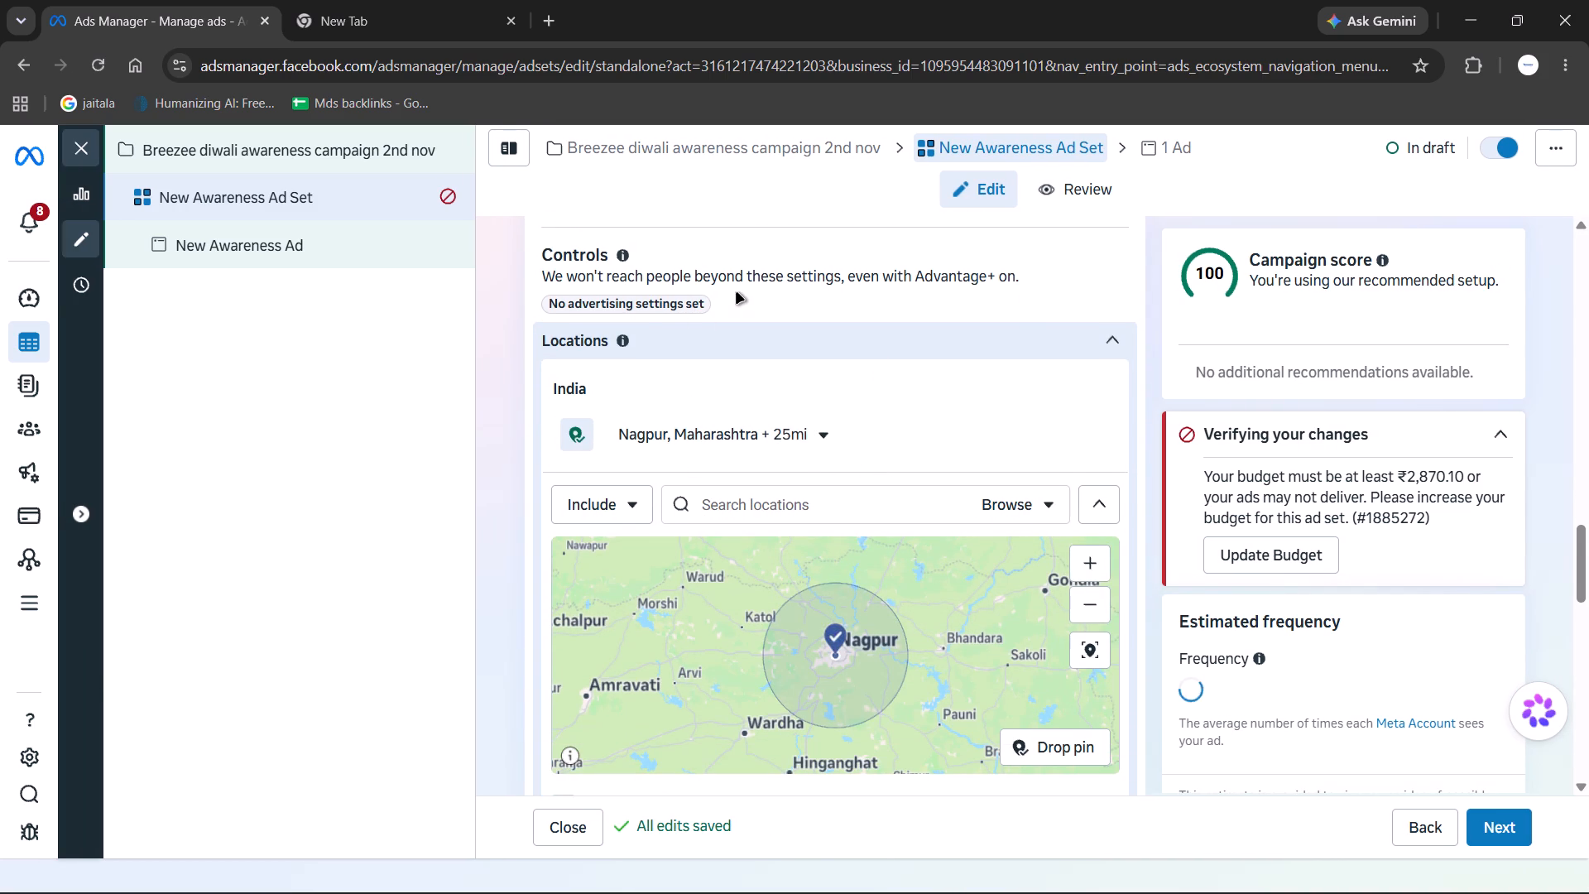
scroll(737, 293, "up", 1)
left_click(676, 301)
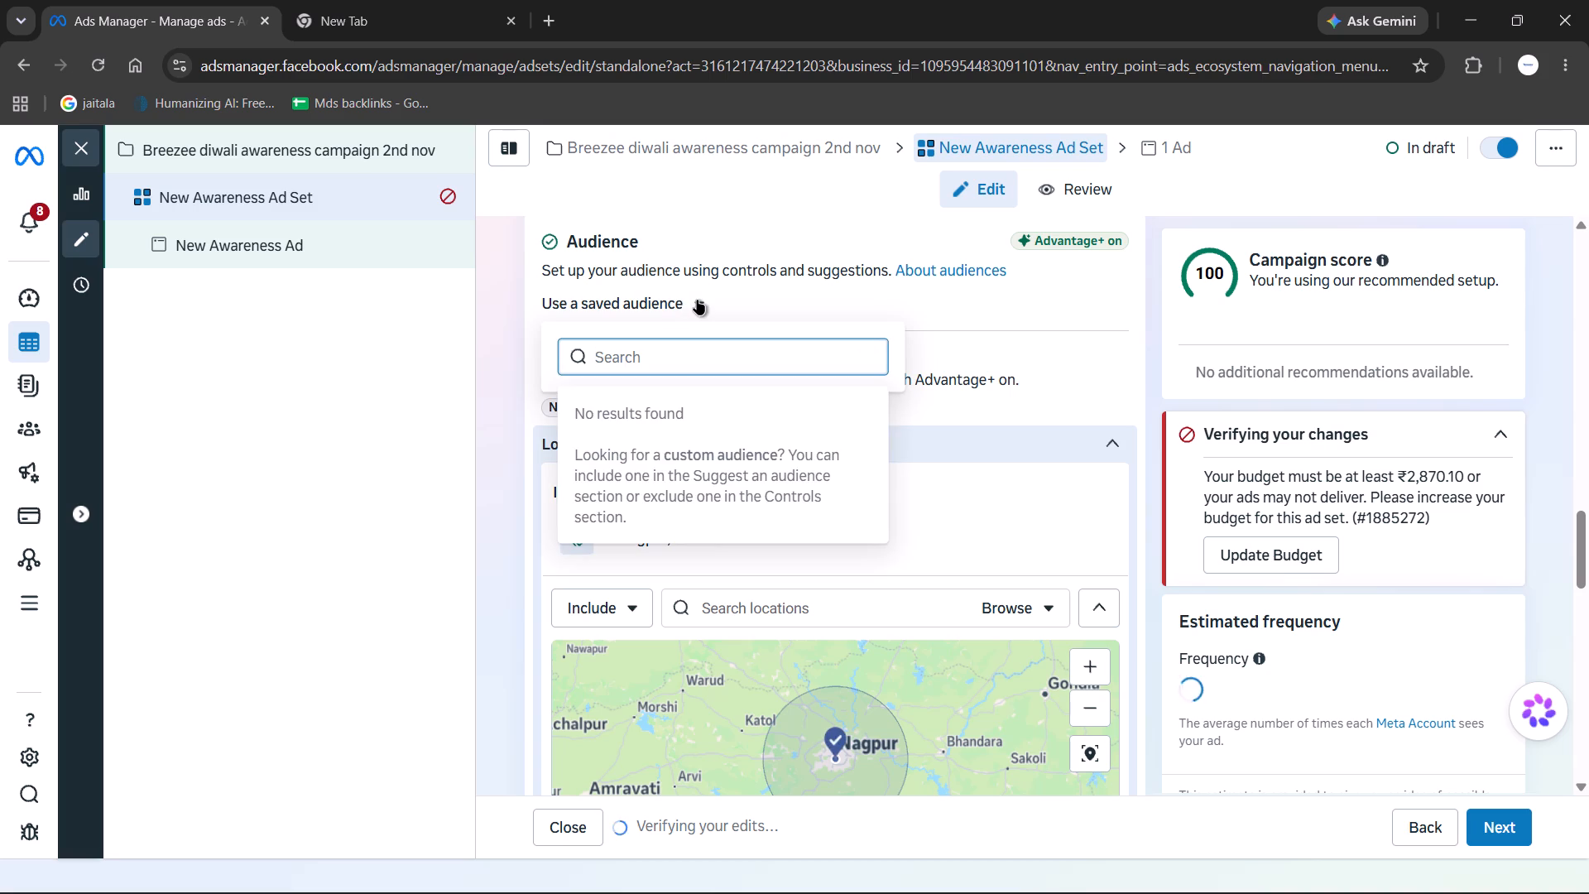
Turn off reaching more people likely to respond to the ads for the ad set's Nagpur location.
left_click(697, 300)
scroll(880, 303, "down", 3)
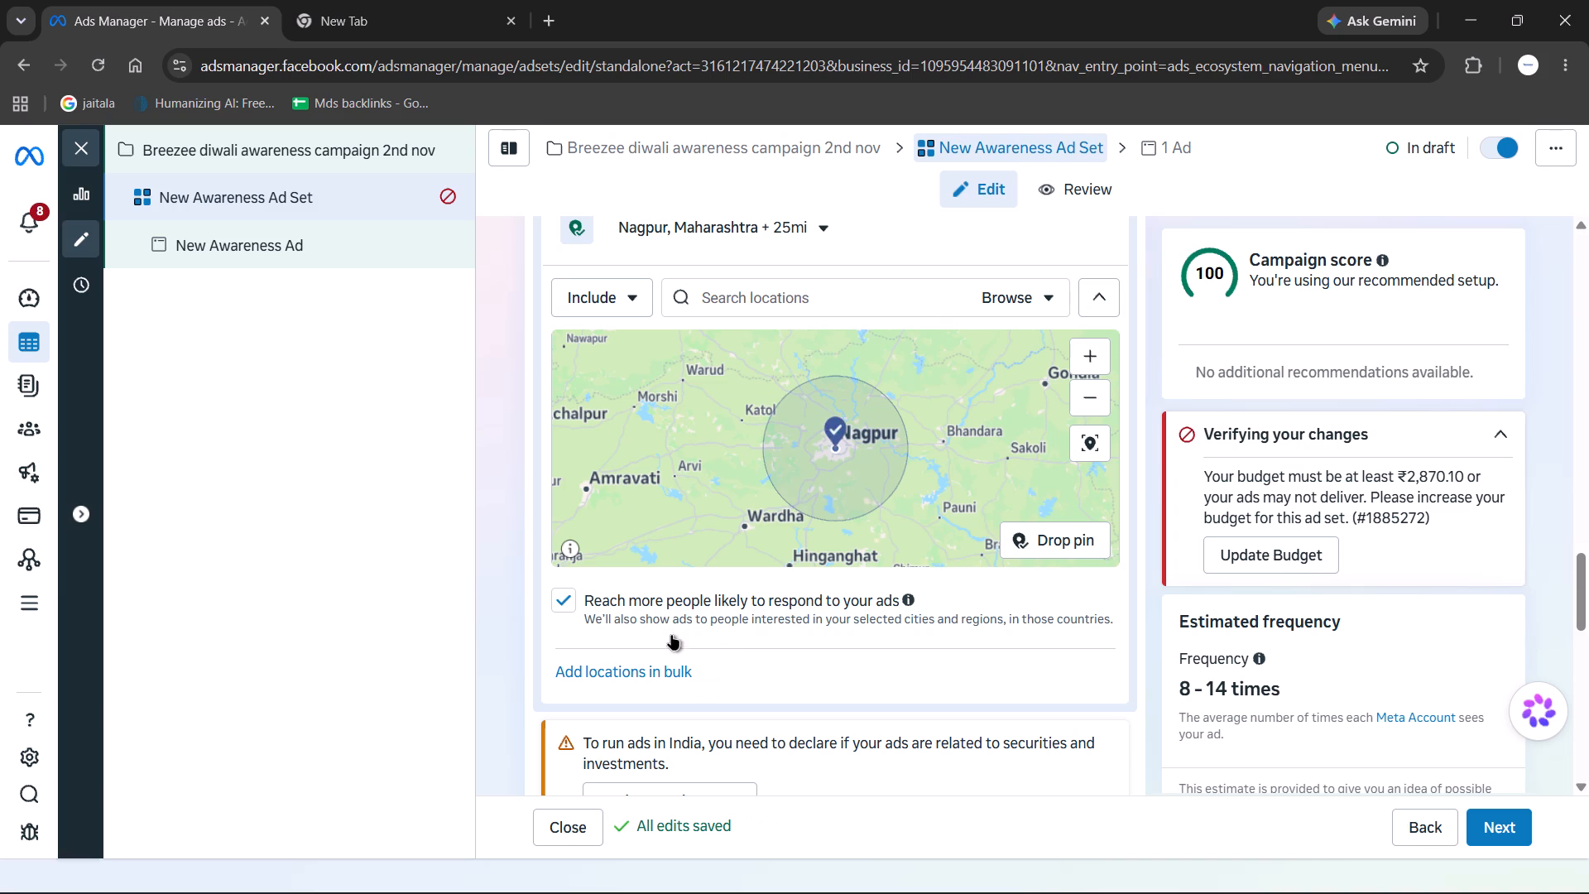
left_click(572, 599)
Dismiss the notice about unknown ages on WhatsApp in the ad set's audience controls.
scroll(726, 611, "down", 1)
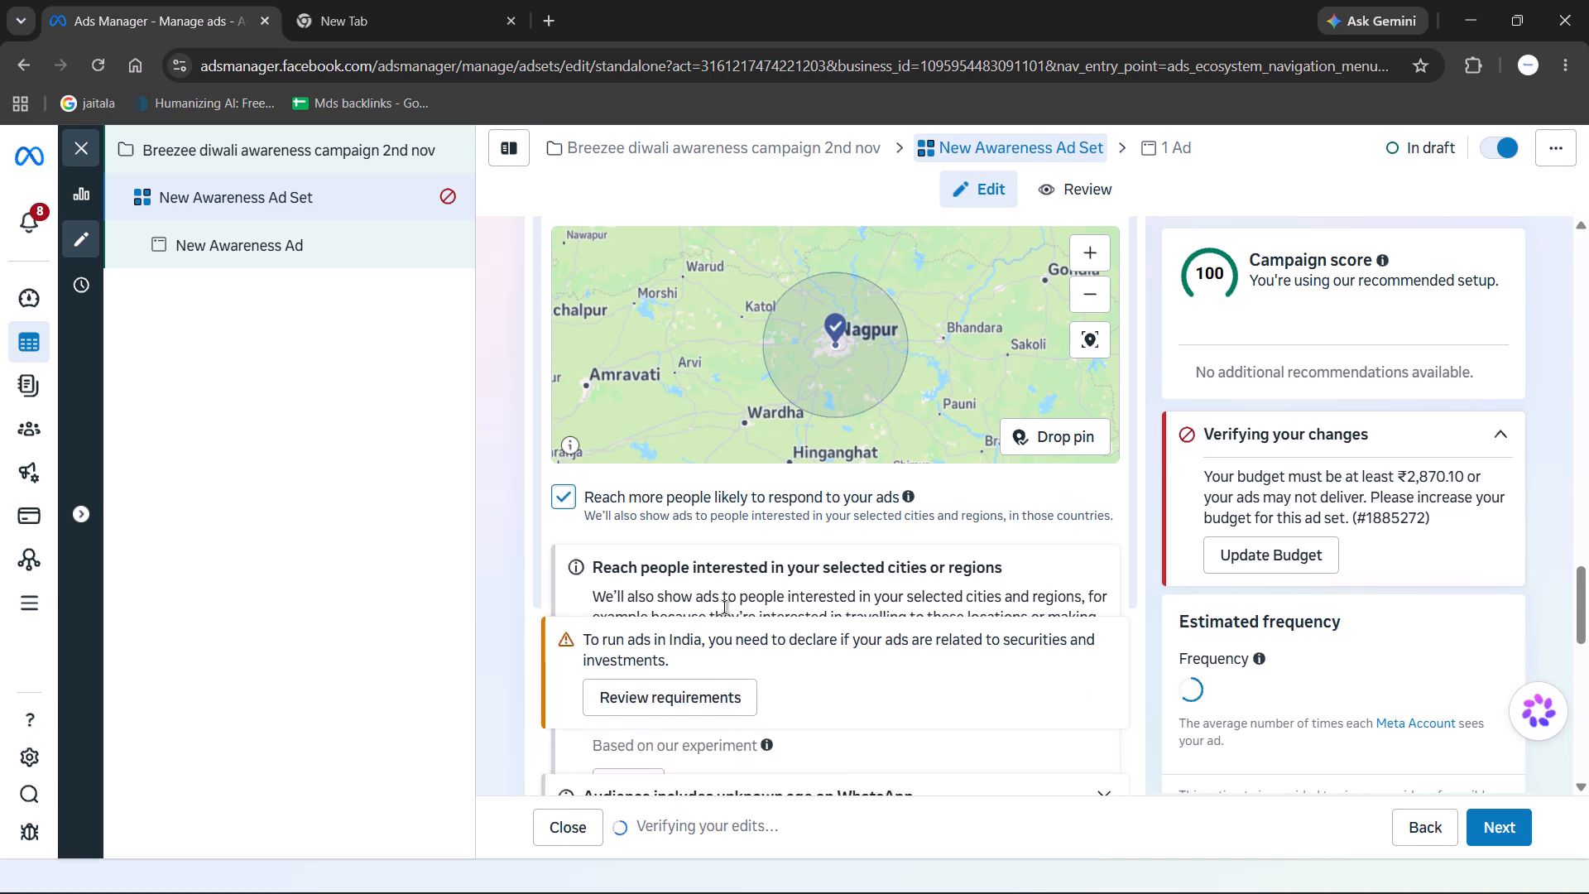
scroll(758, 552, "down", 1)
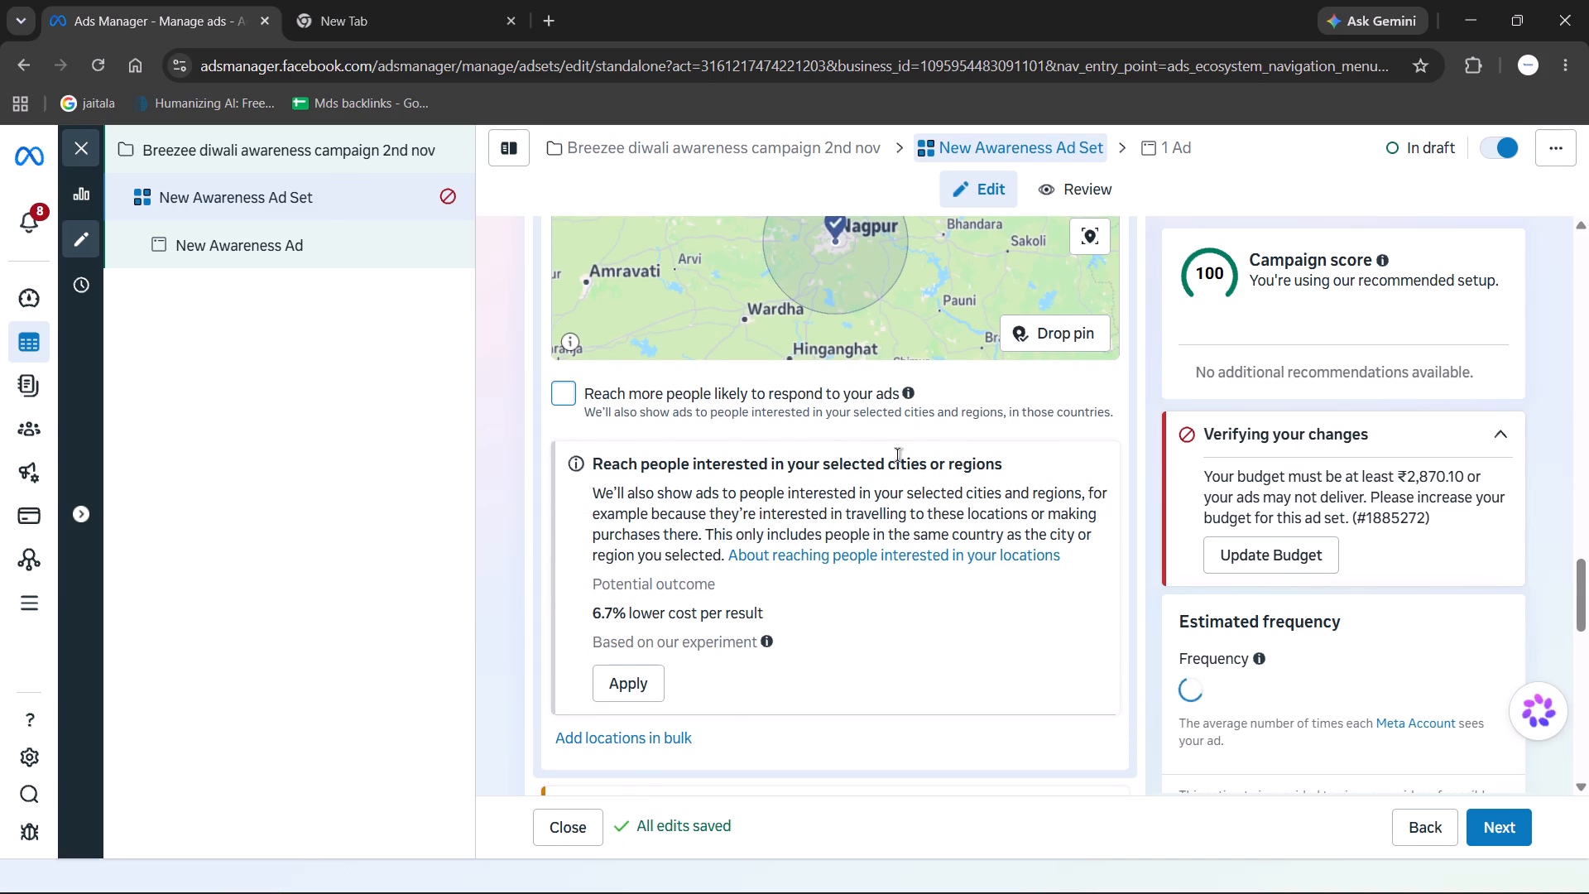
scroll(965, 401, "down", 3)
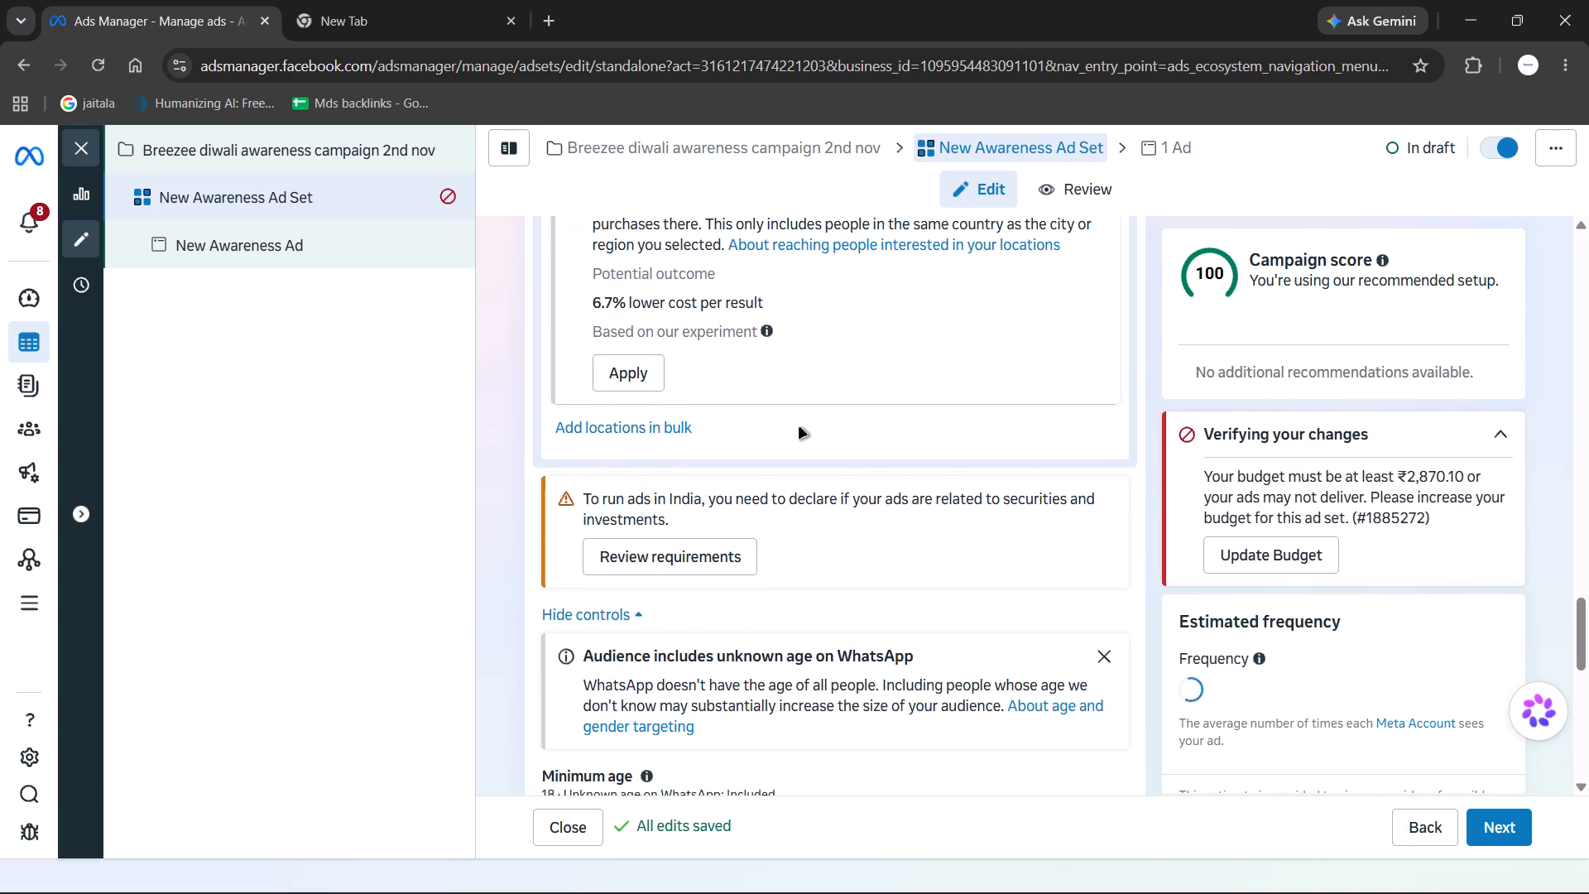
scroll(792, 428, "down", 2)
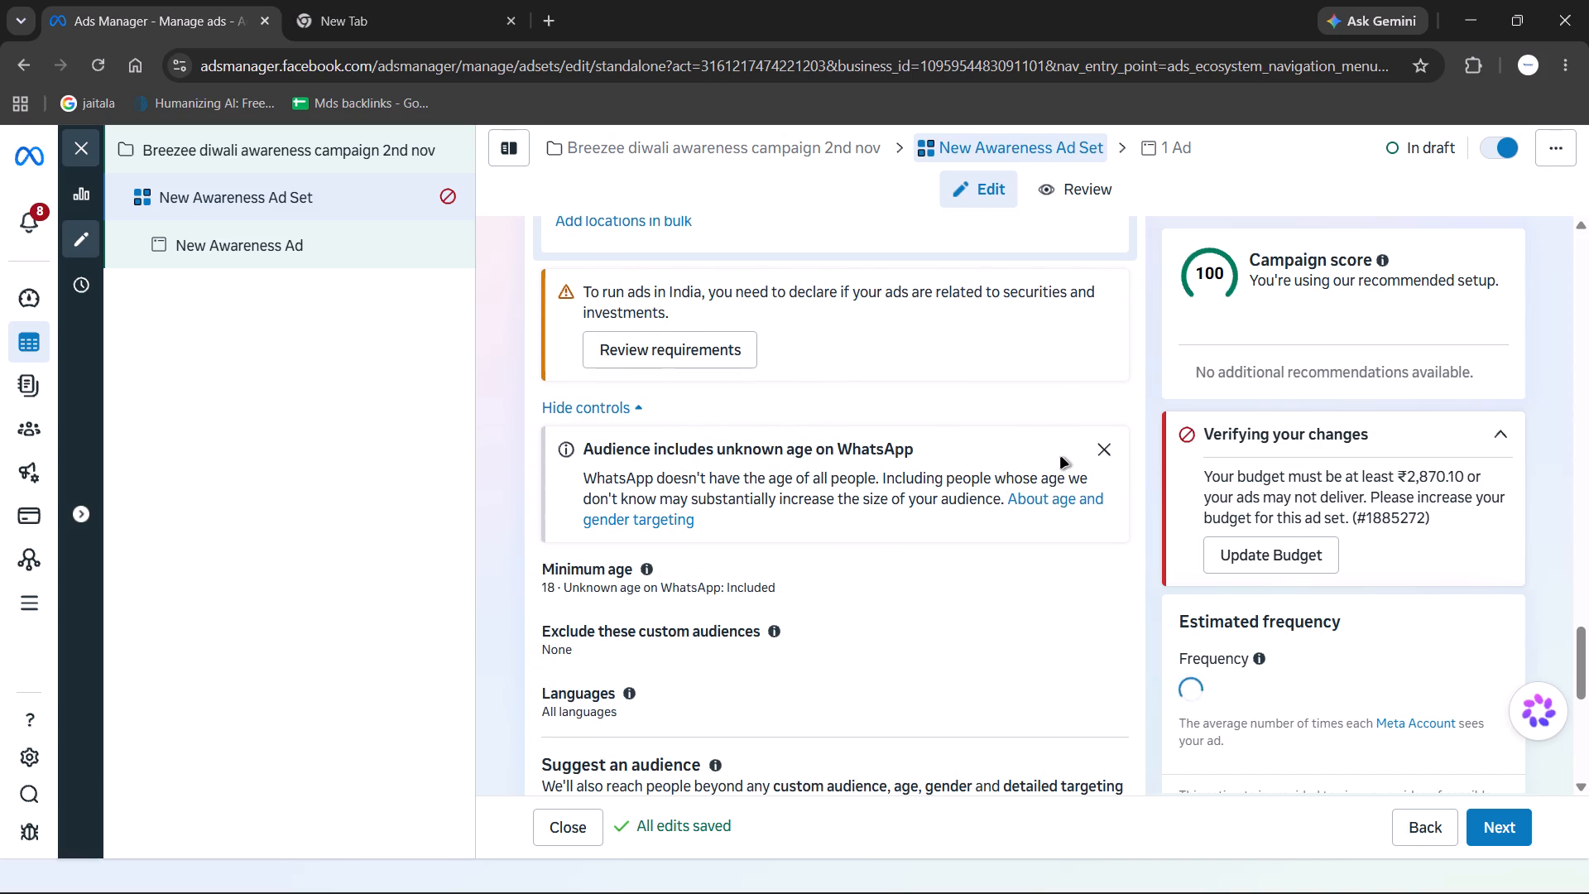
left_click(1107, 449)
Open the ad set's minimum age control for editing.
scroll(809, 394, "down", 1)
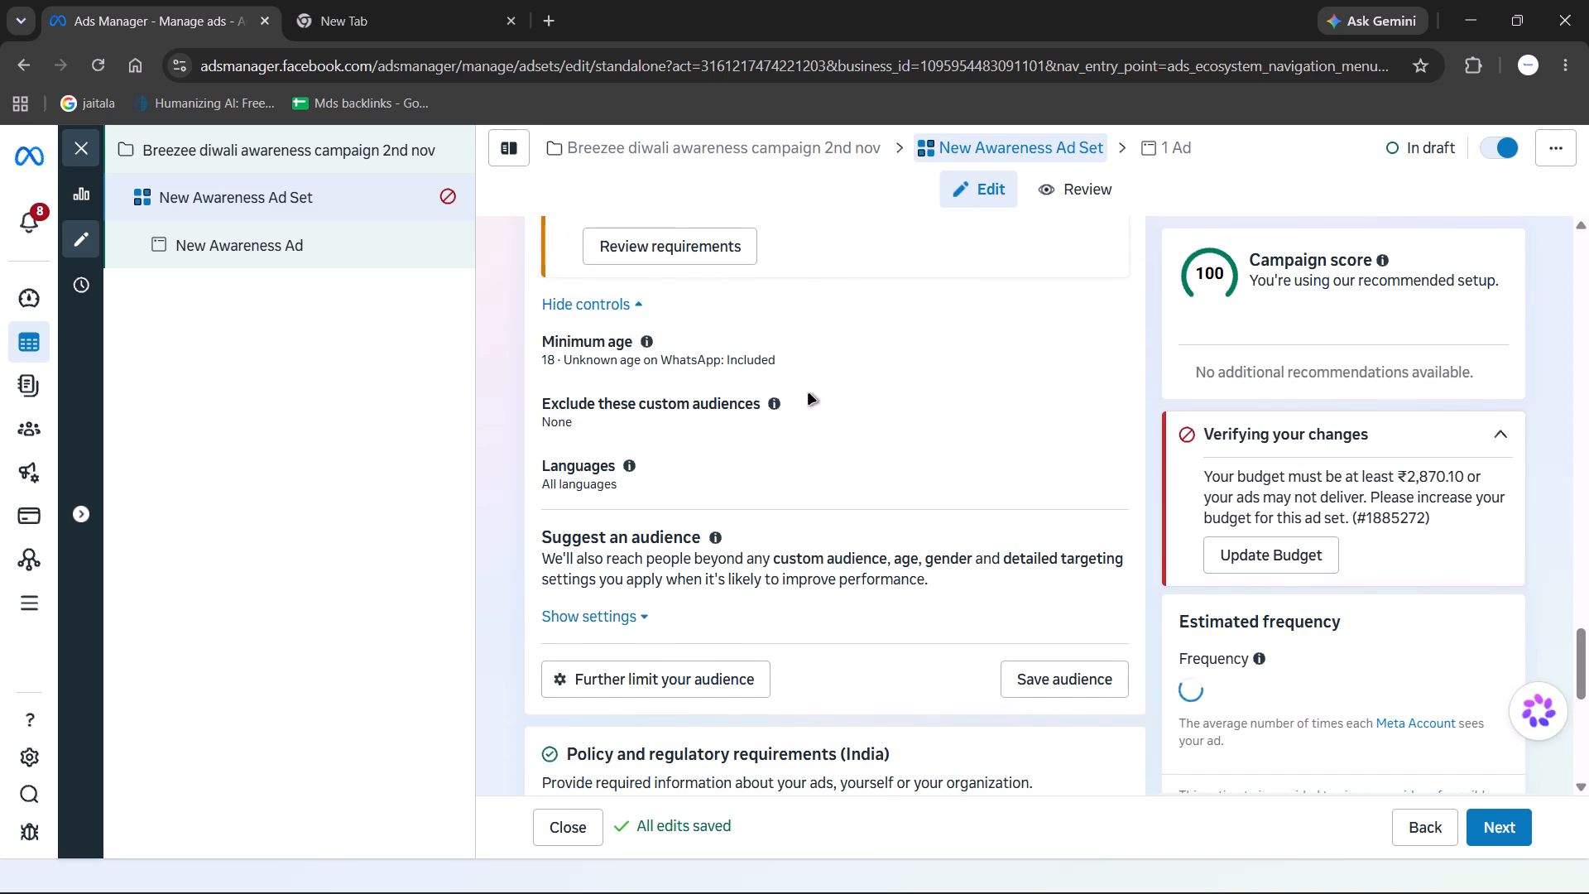
left_click(1111, 351)
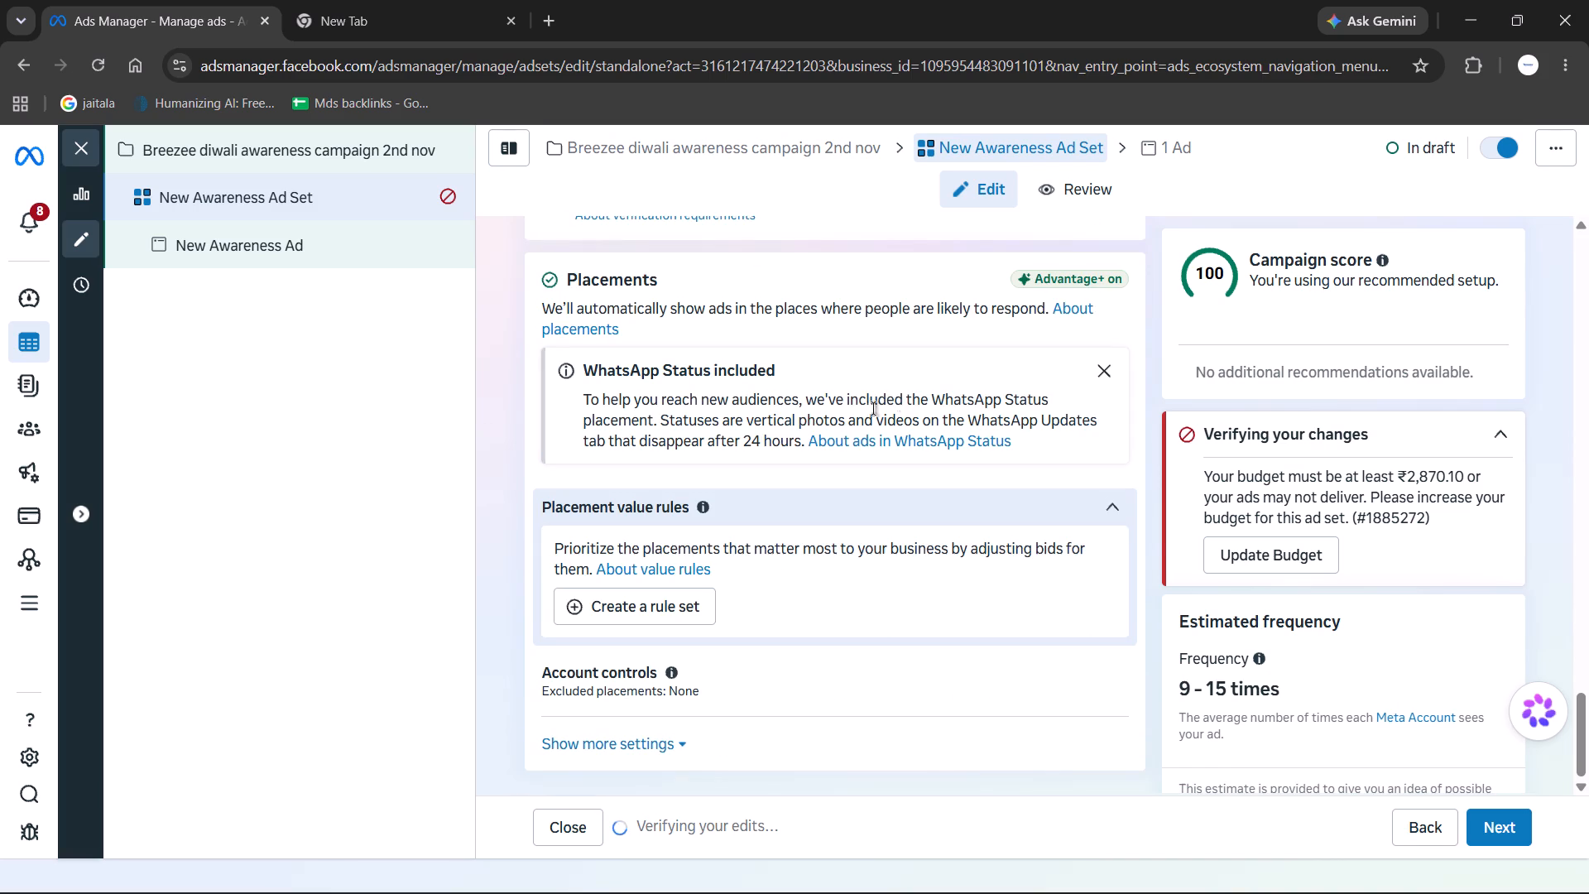
Examine the ad set's India policy requirements, placements and placement value rules, and recheck the audience controls.
scroll(905, 402, "down", 2)
scroll(905, 402, "up", 2)
scroll(905, 401, "down", 3)
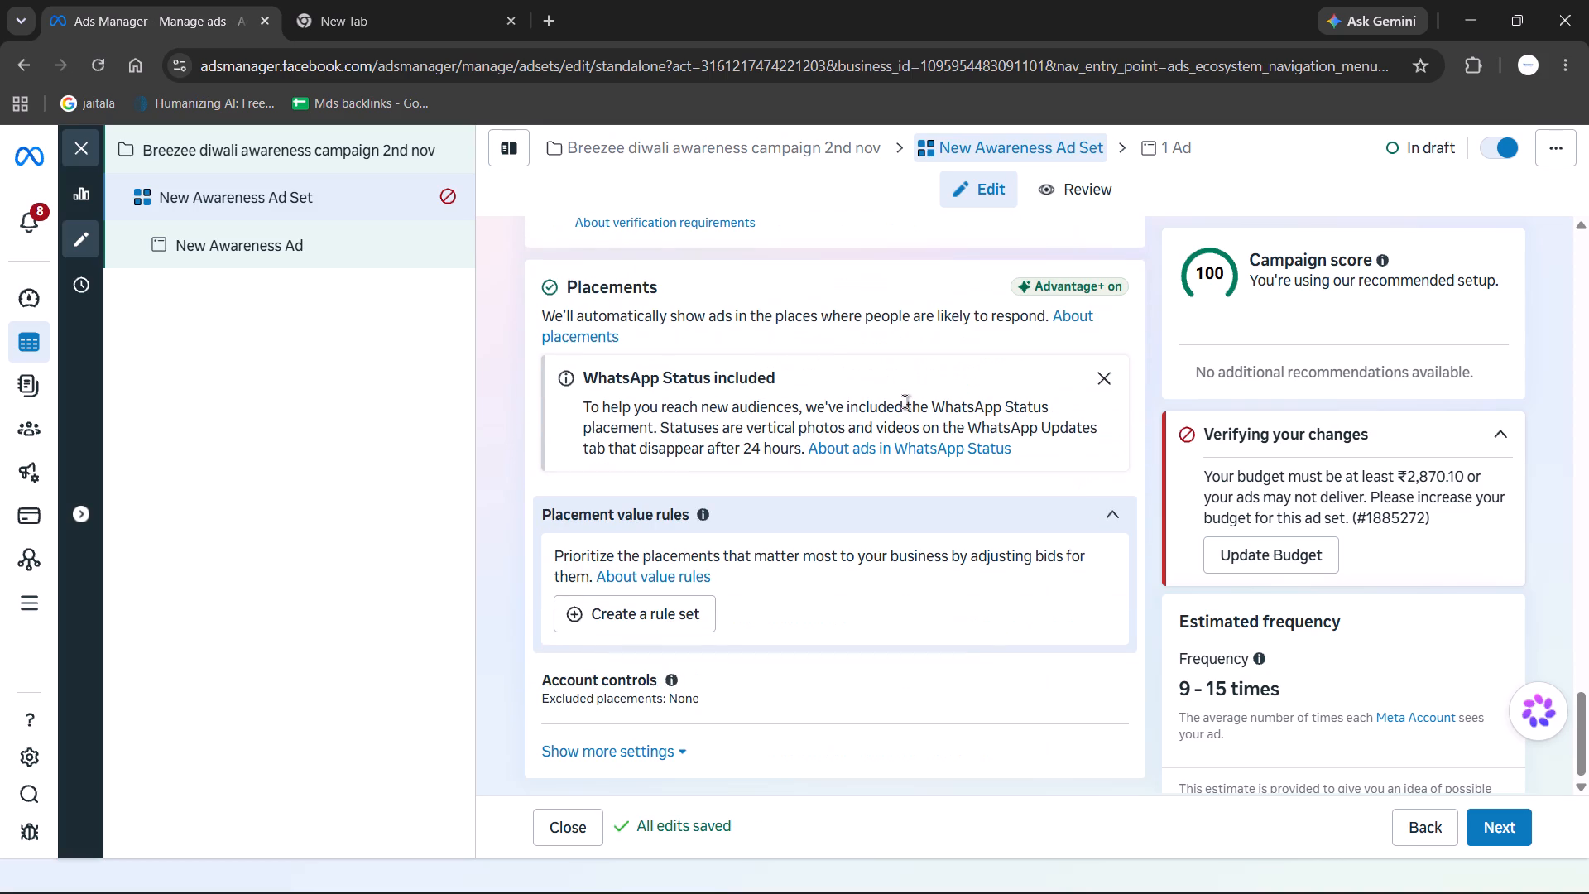
scroll(905, 401, "down", 3)
scroll(783, 523, "up", 1)
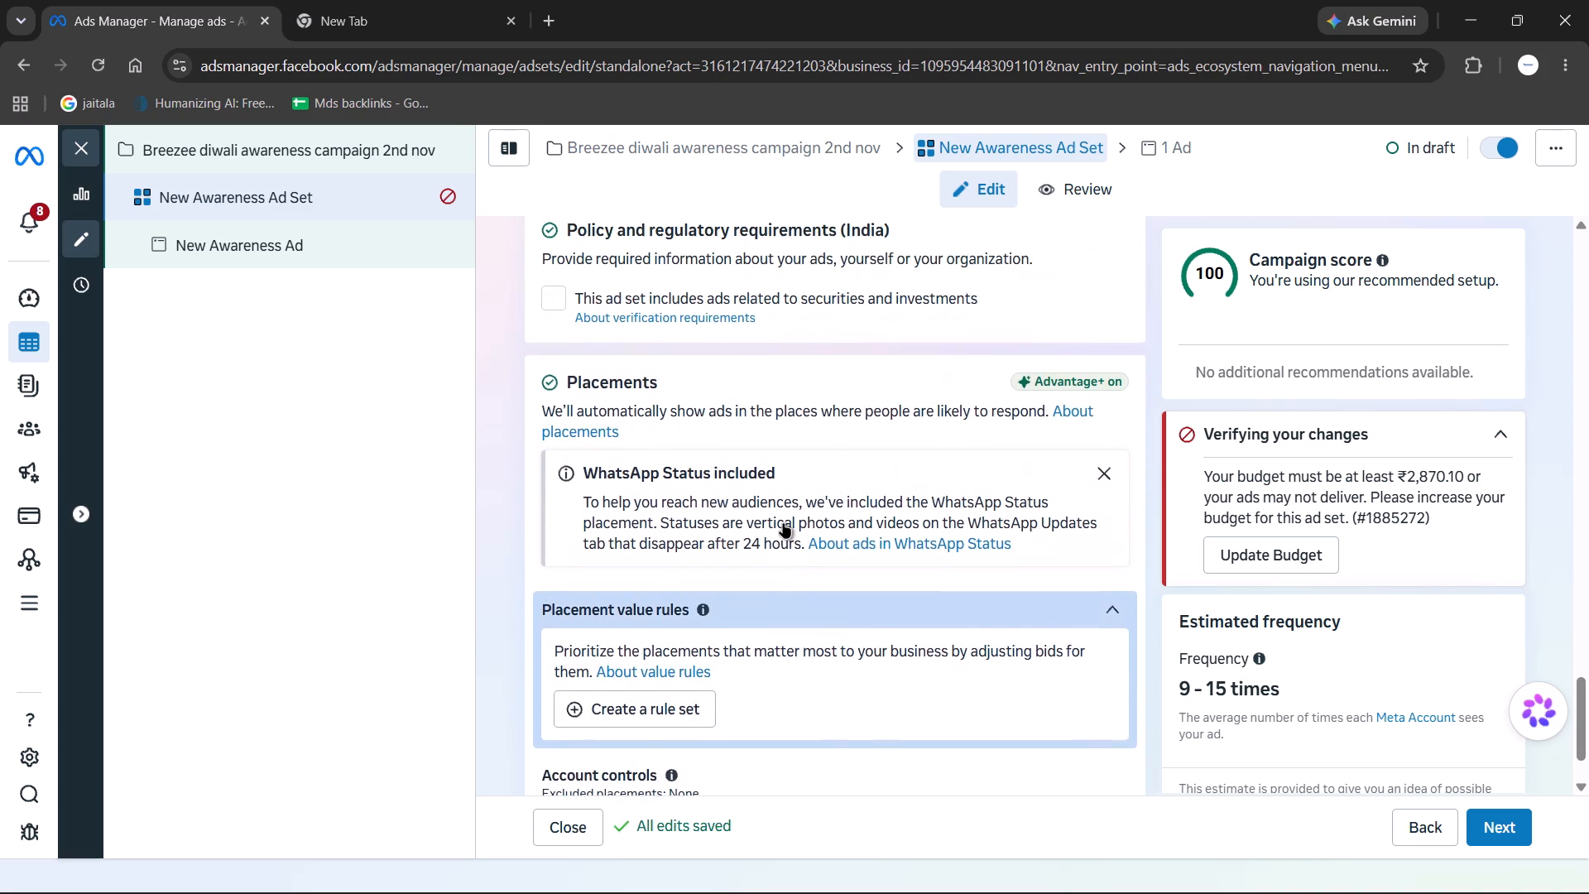
scroll(783, 523, "up", 7)
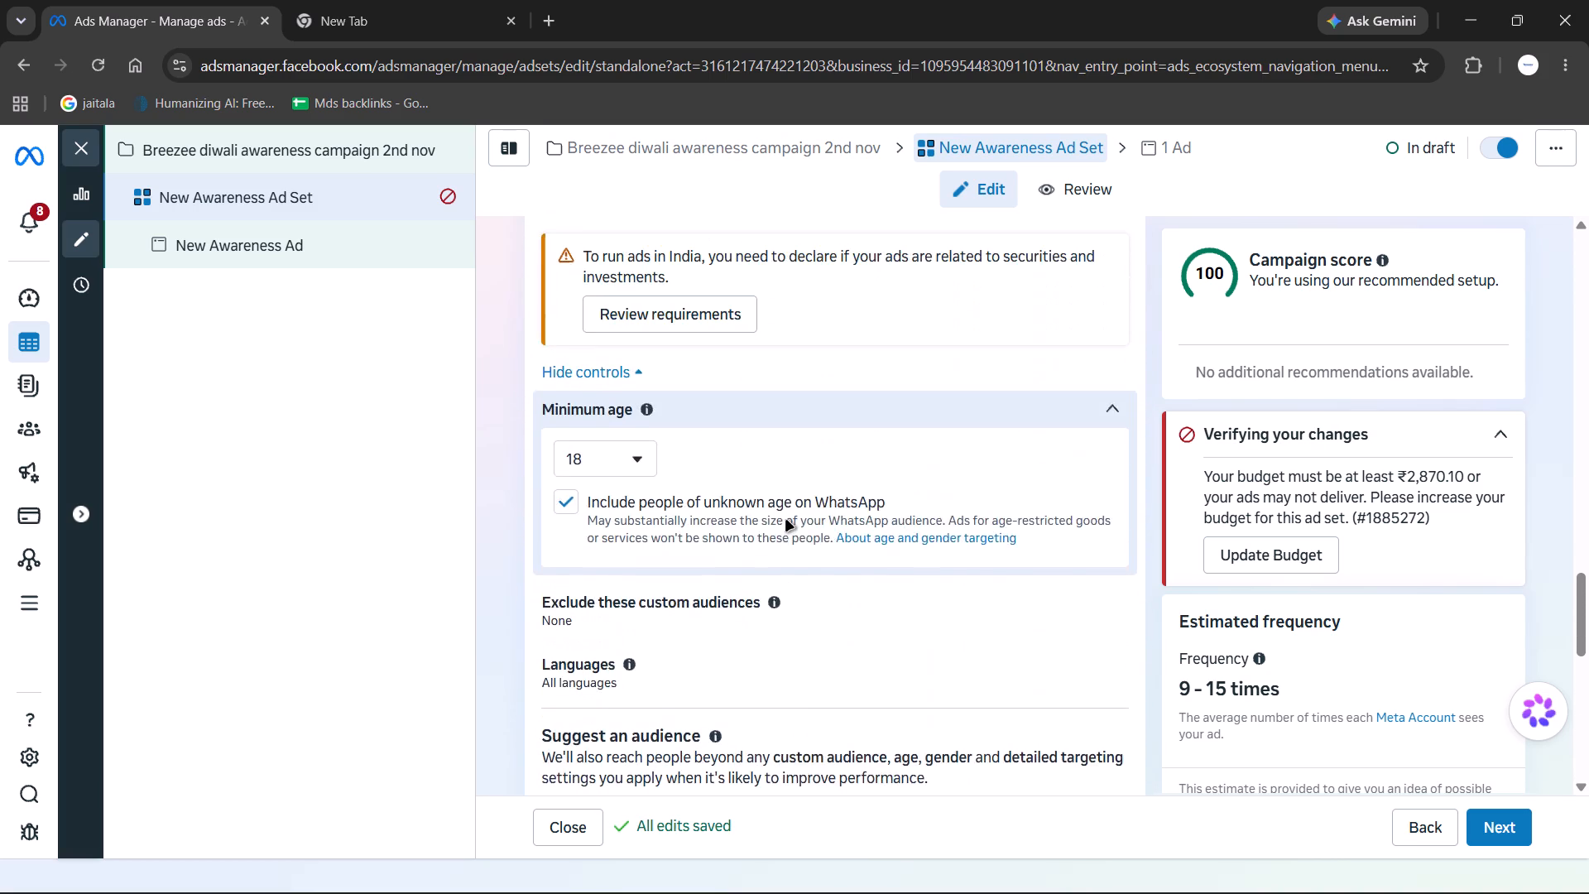
Show the settings for suggesting an audience in the ad set.
scroll(786, 521, "down", 2)
left_click(614, 604)
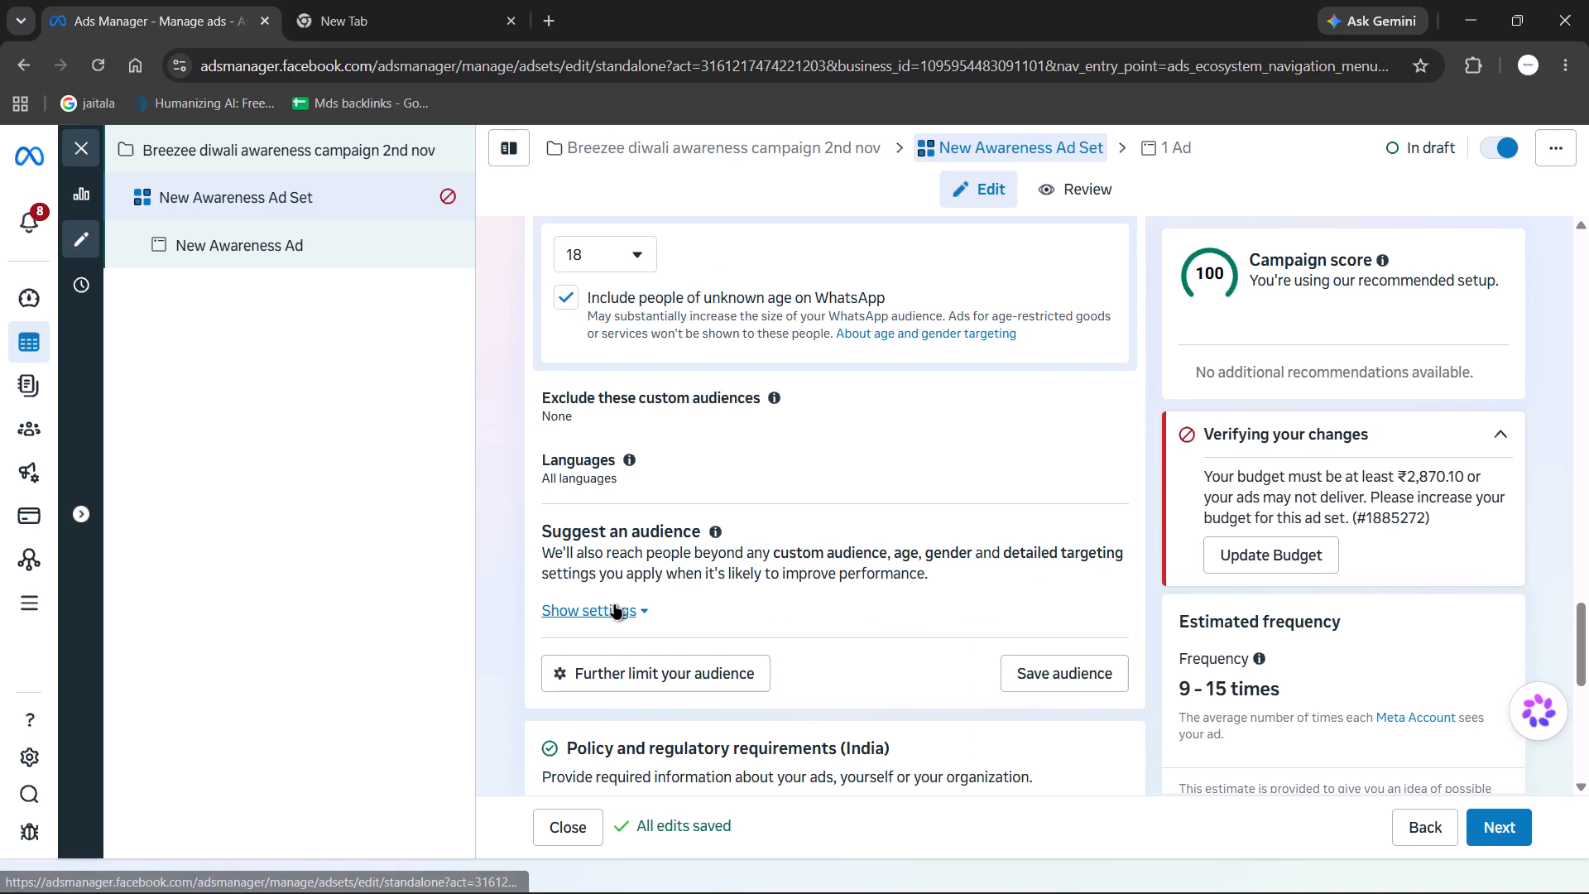
Set the suggested audience's age range to 22–50.
scroll(777, 521, "down", 2)
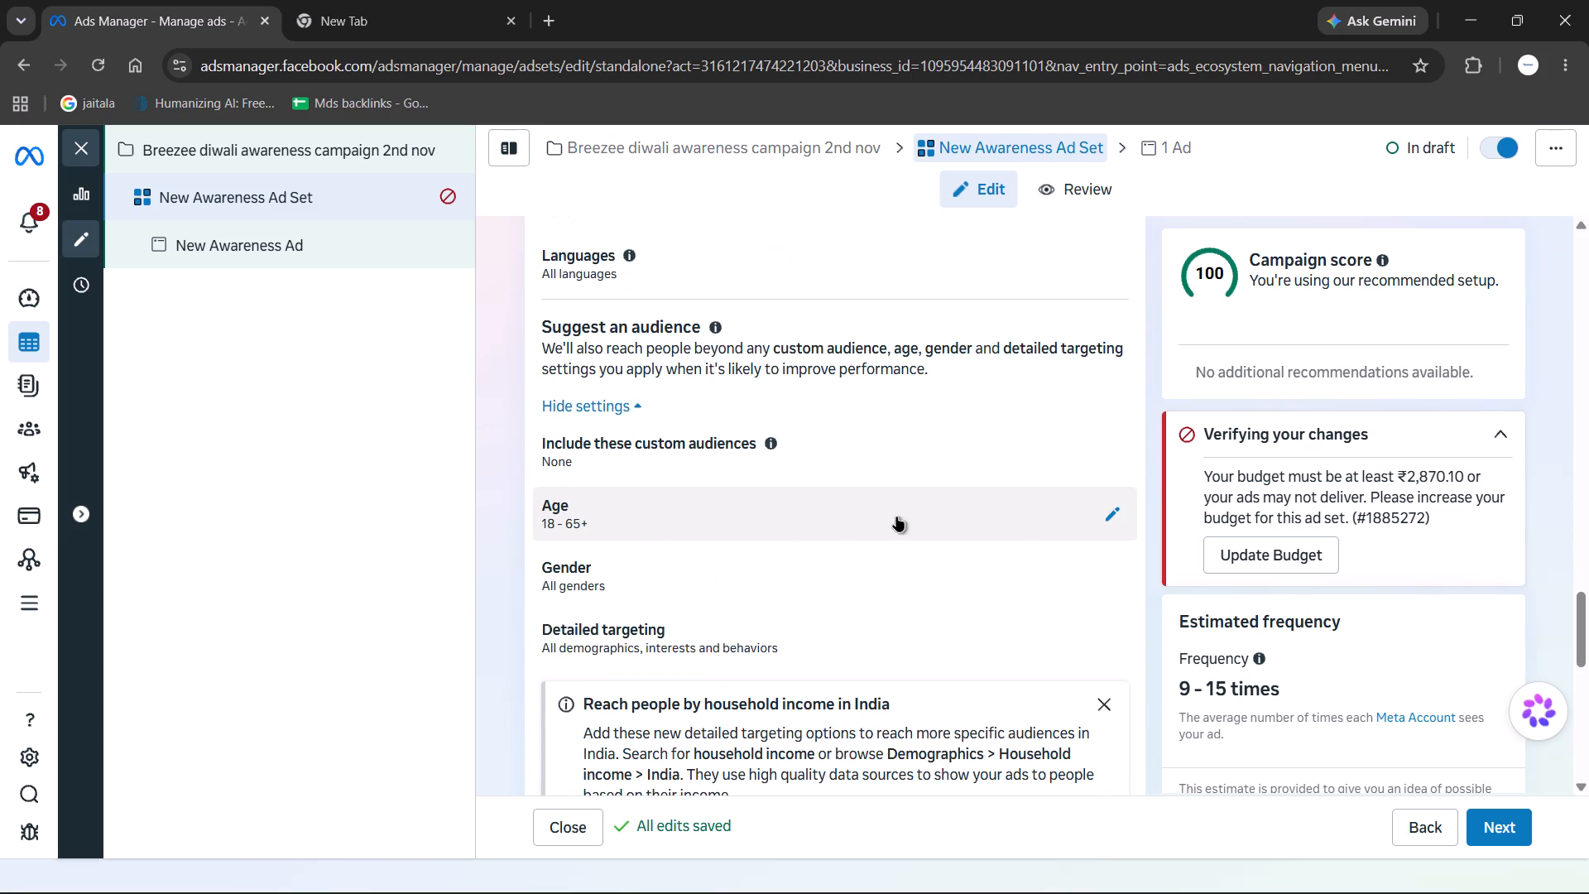
left_click(1111, 510)
left_click(638, 431)
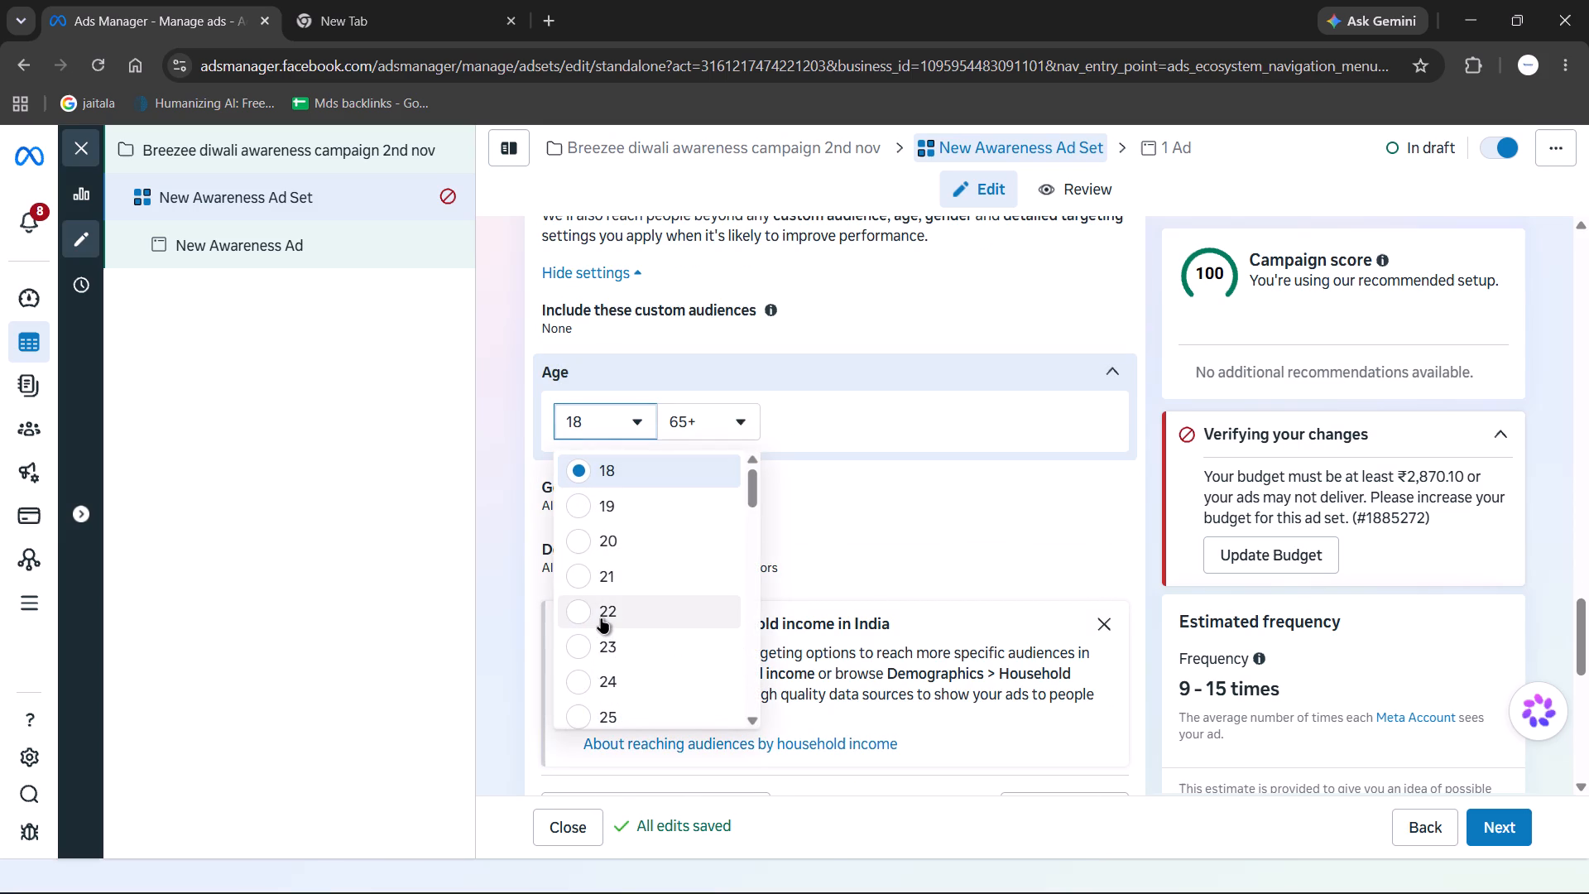
left_click(601, 618)
left_click(720, 417)
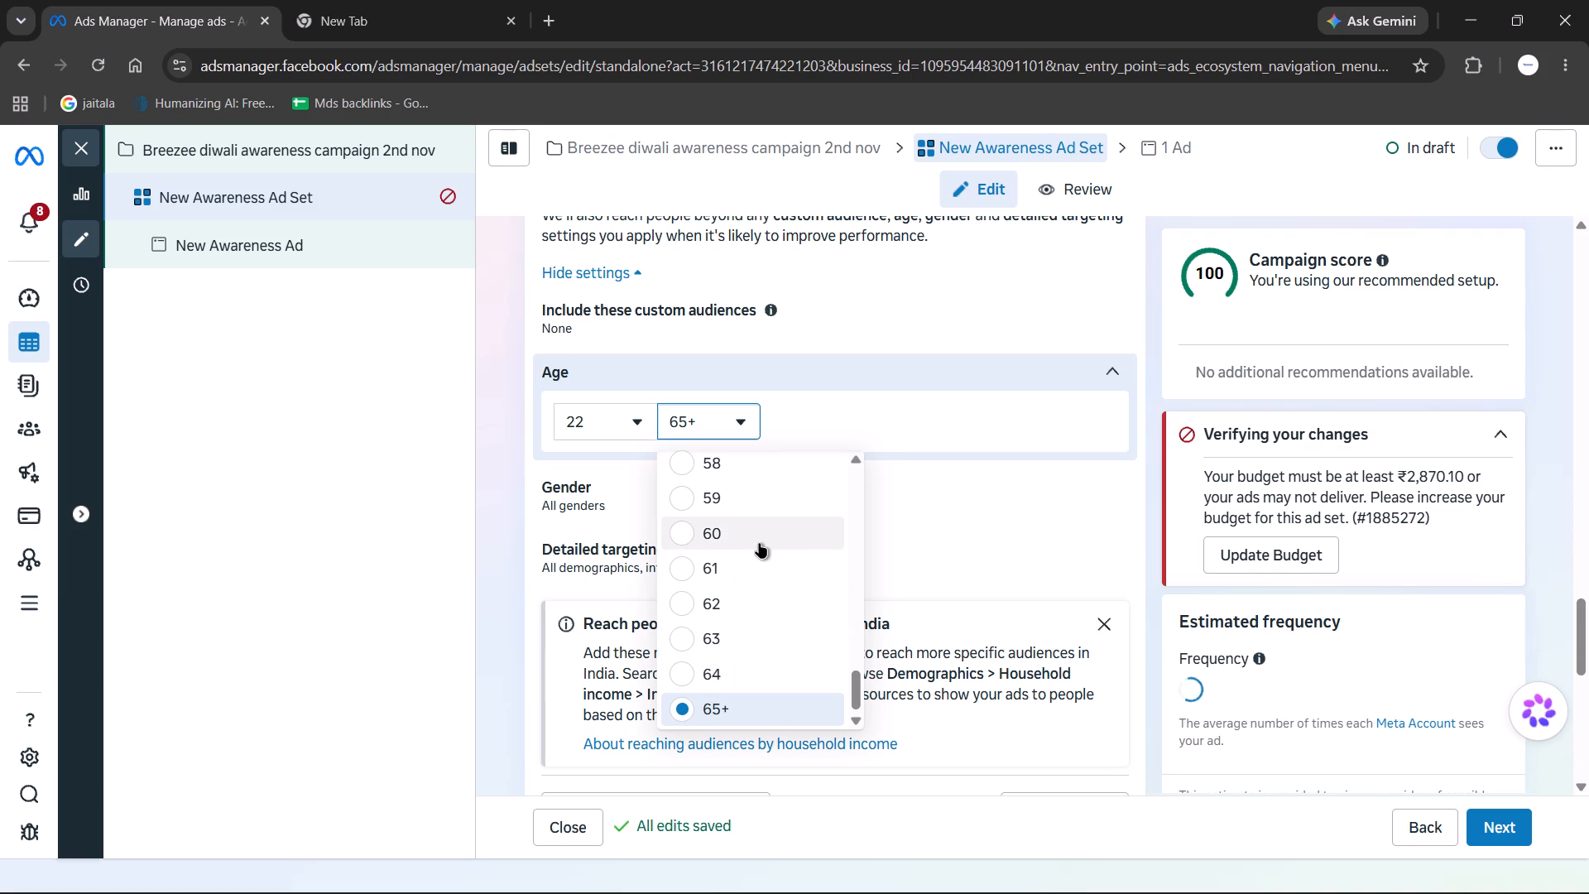
scroll(756, 517, "up", 3)
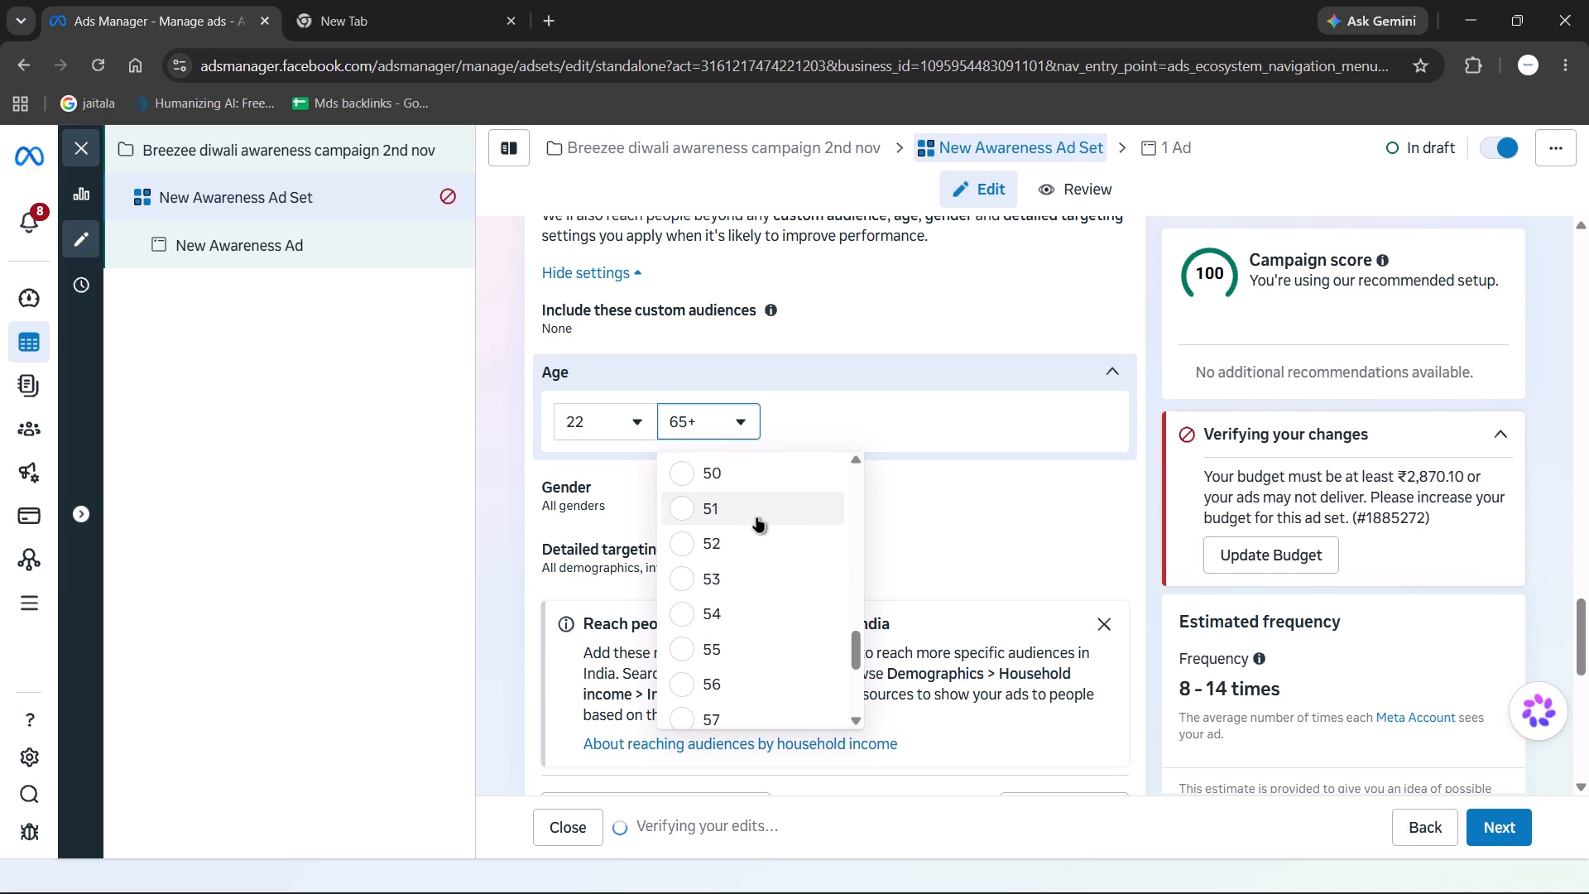
left_click(776, 486)
Search detailed targeting for Dairy and add the interests Dairy (dairy product), Dairy product (food & drink), Milk and Cheese.
scroll(905, 419, "down", 1)
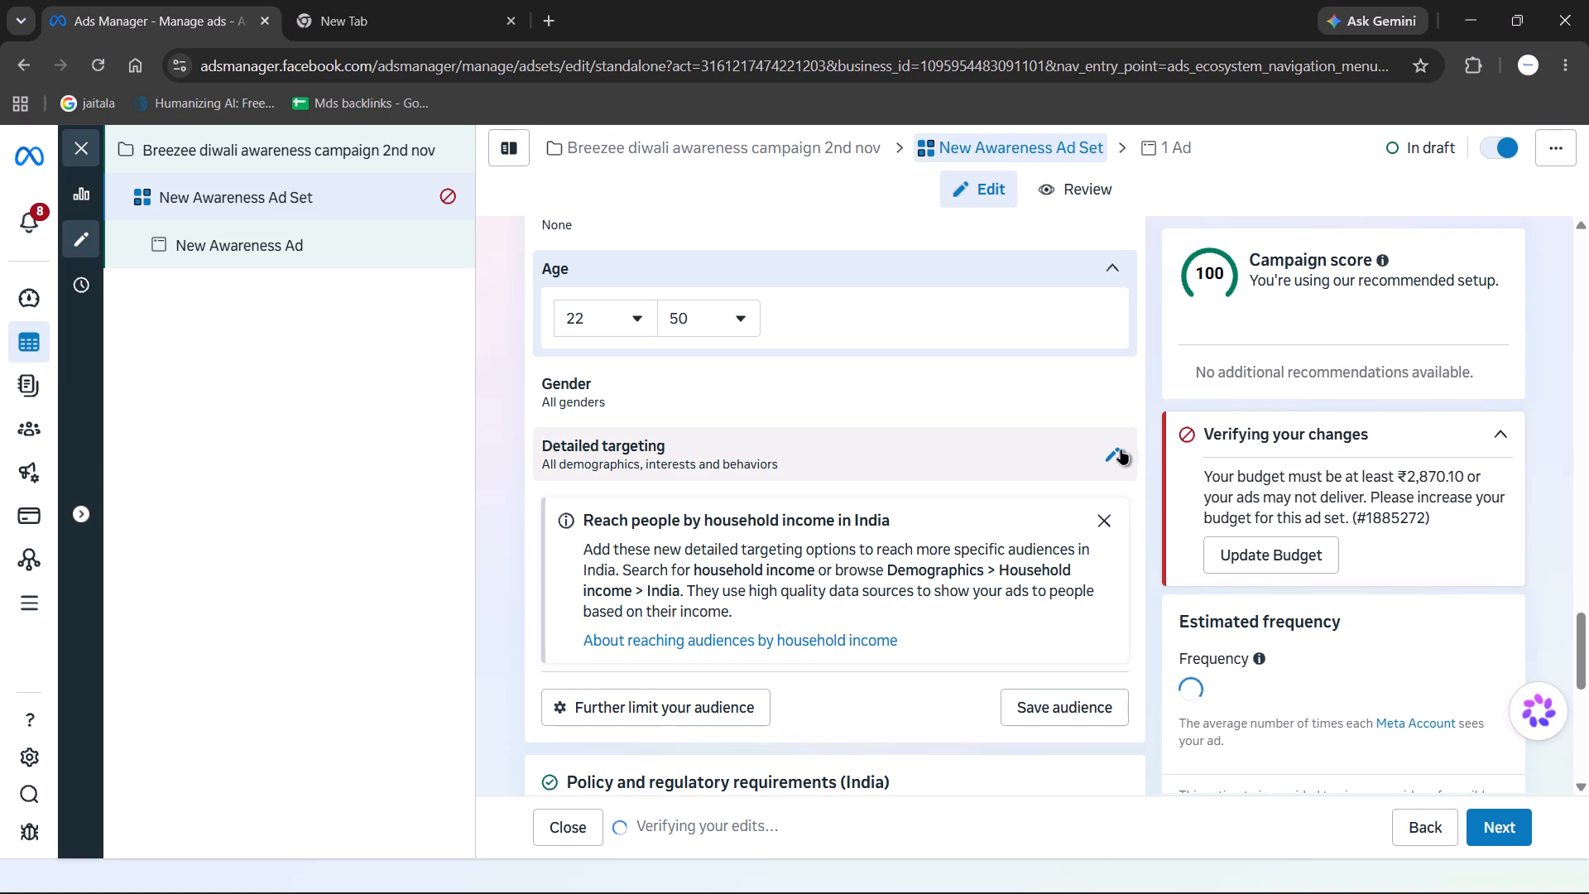
left_click(1114, 449)
left_click(779, 466)
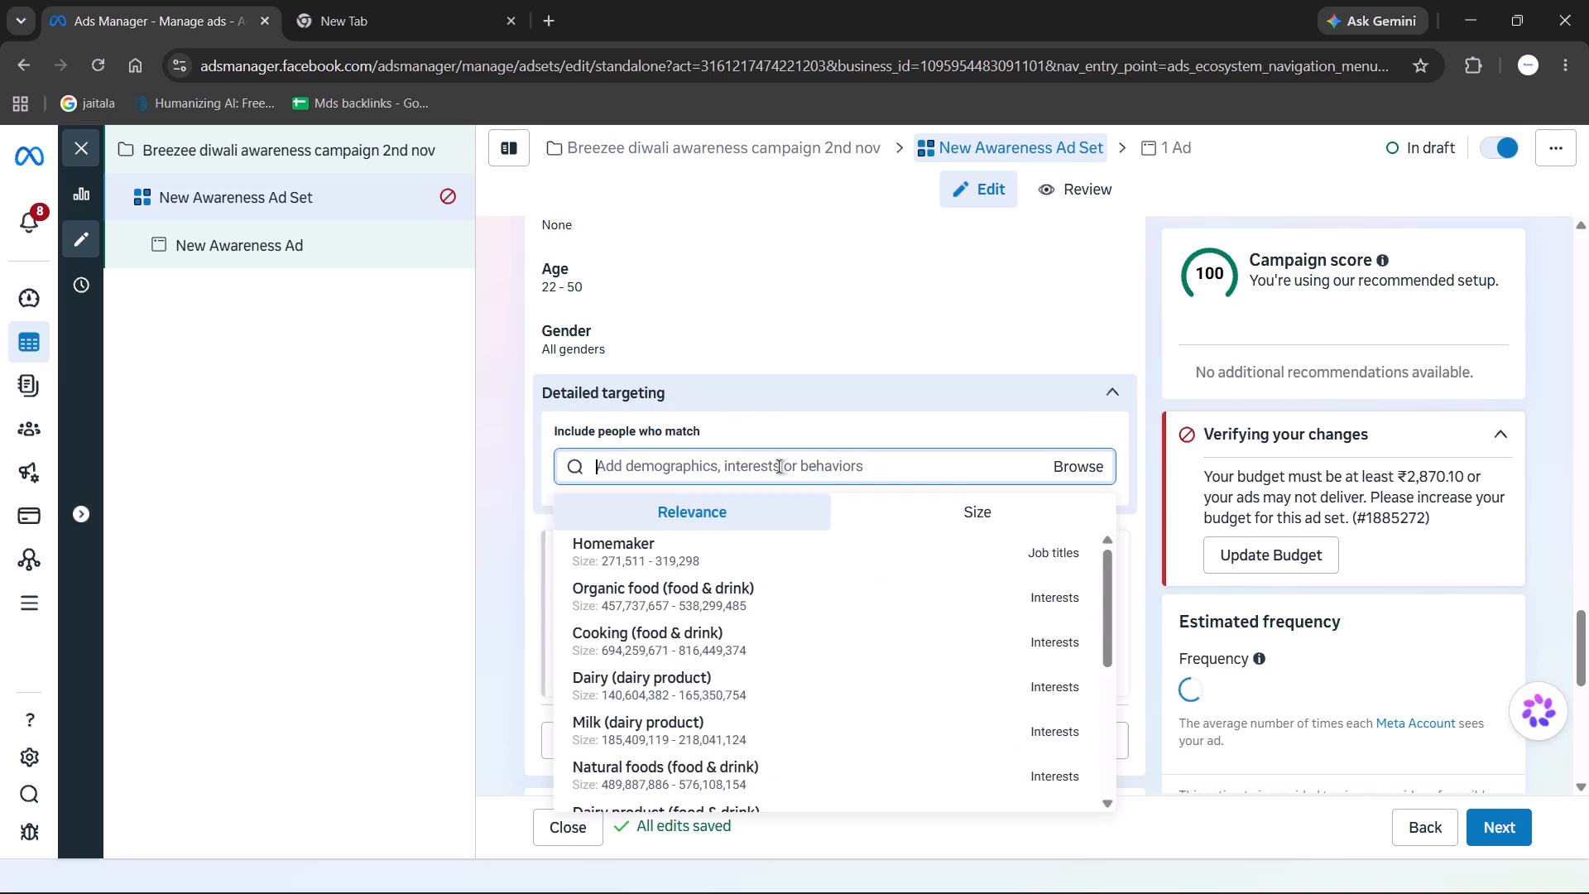
type("Dairy")
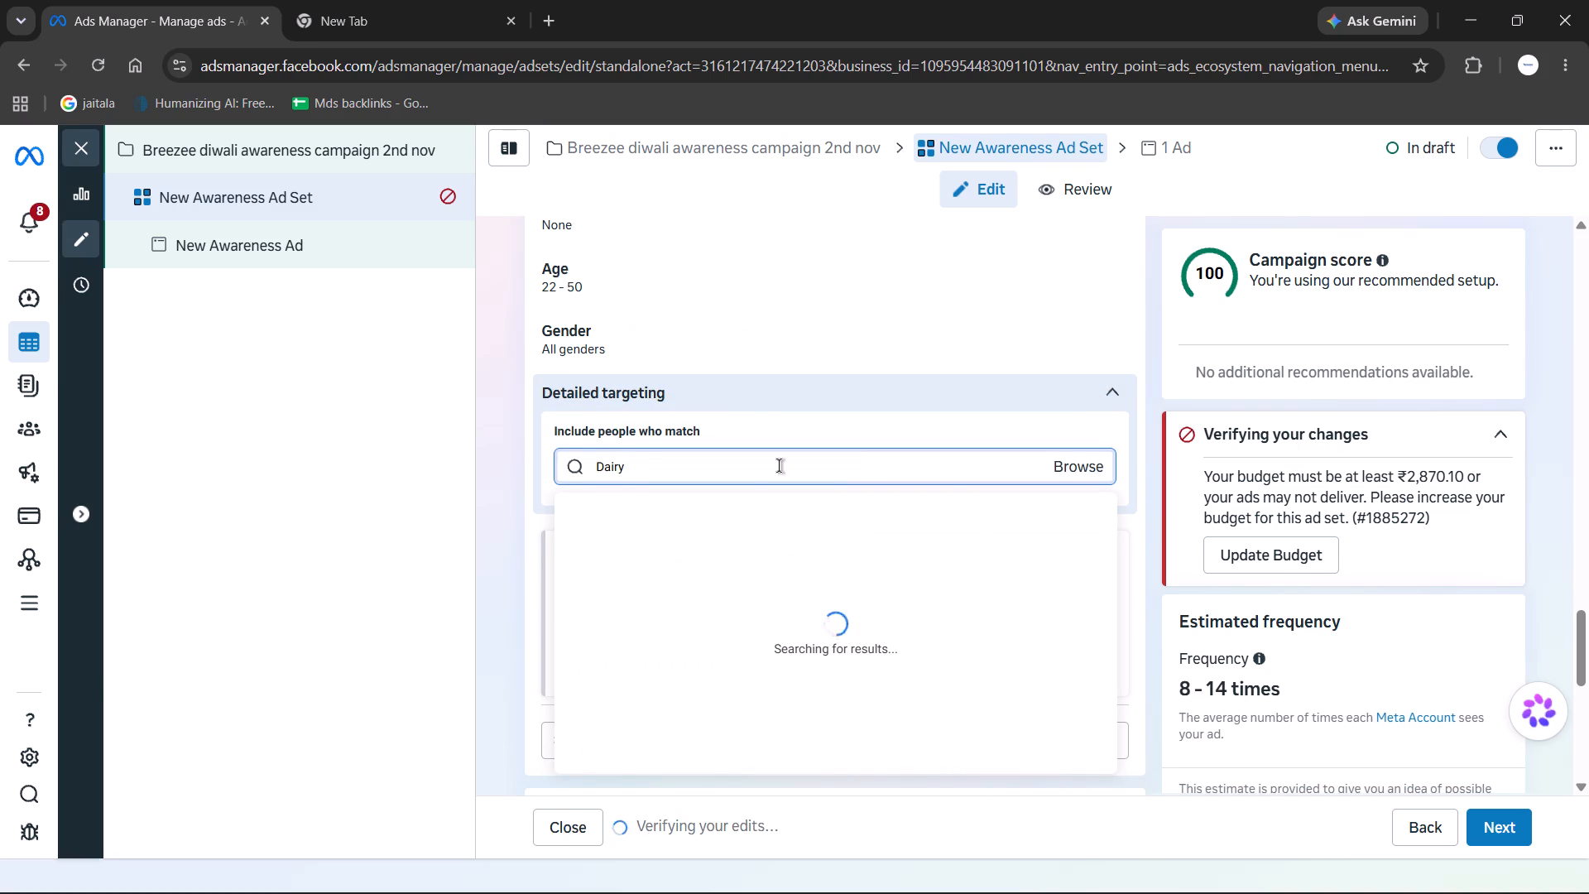
left_click(765, 544)
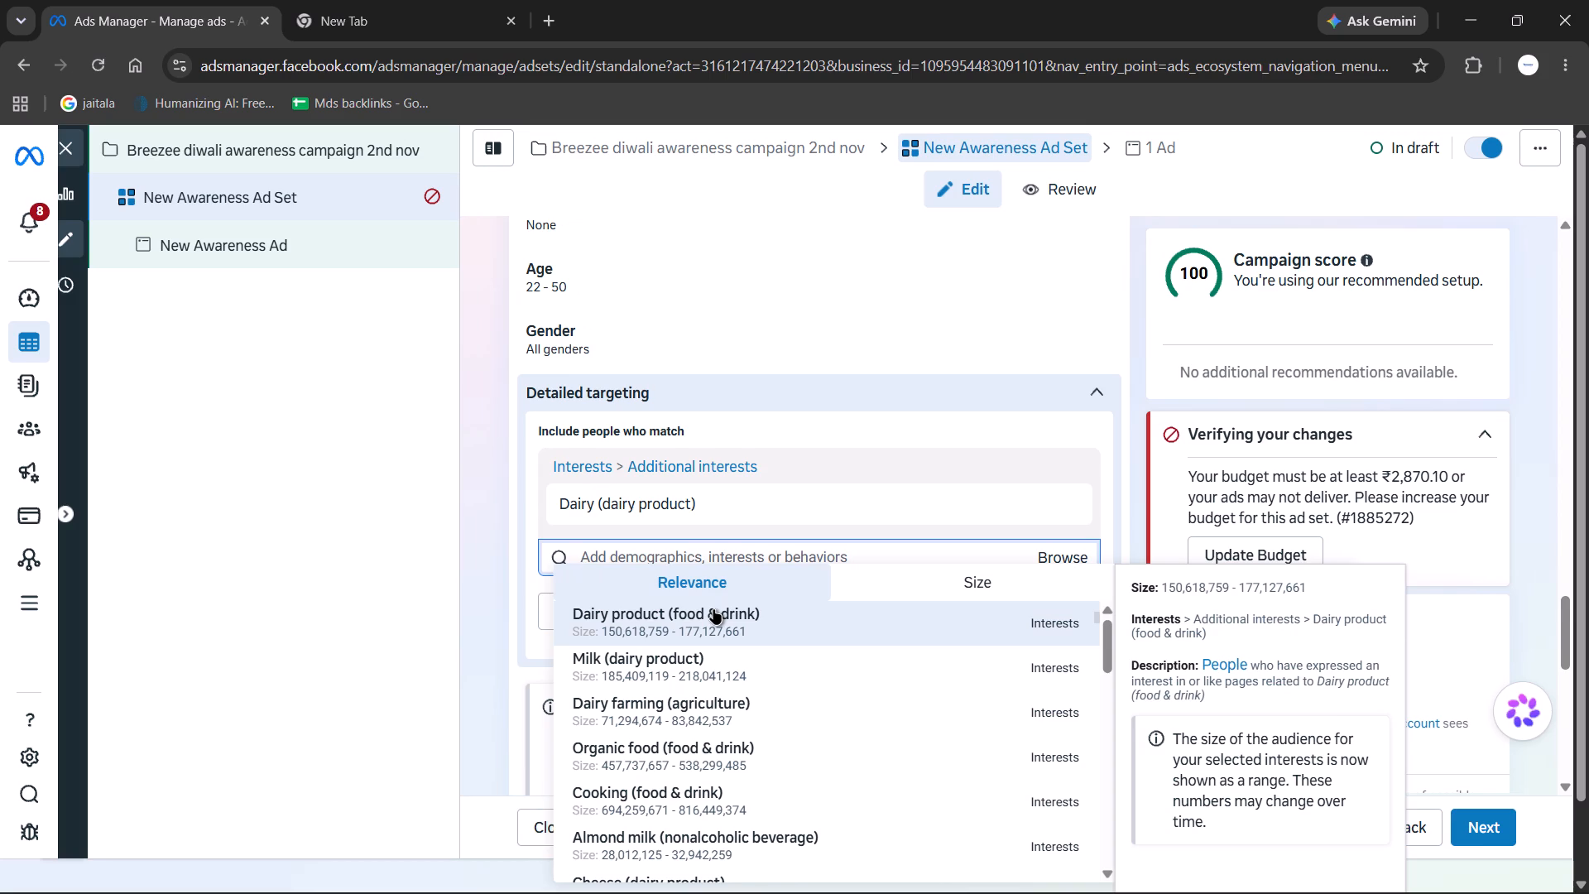
left_click(713, 609)
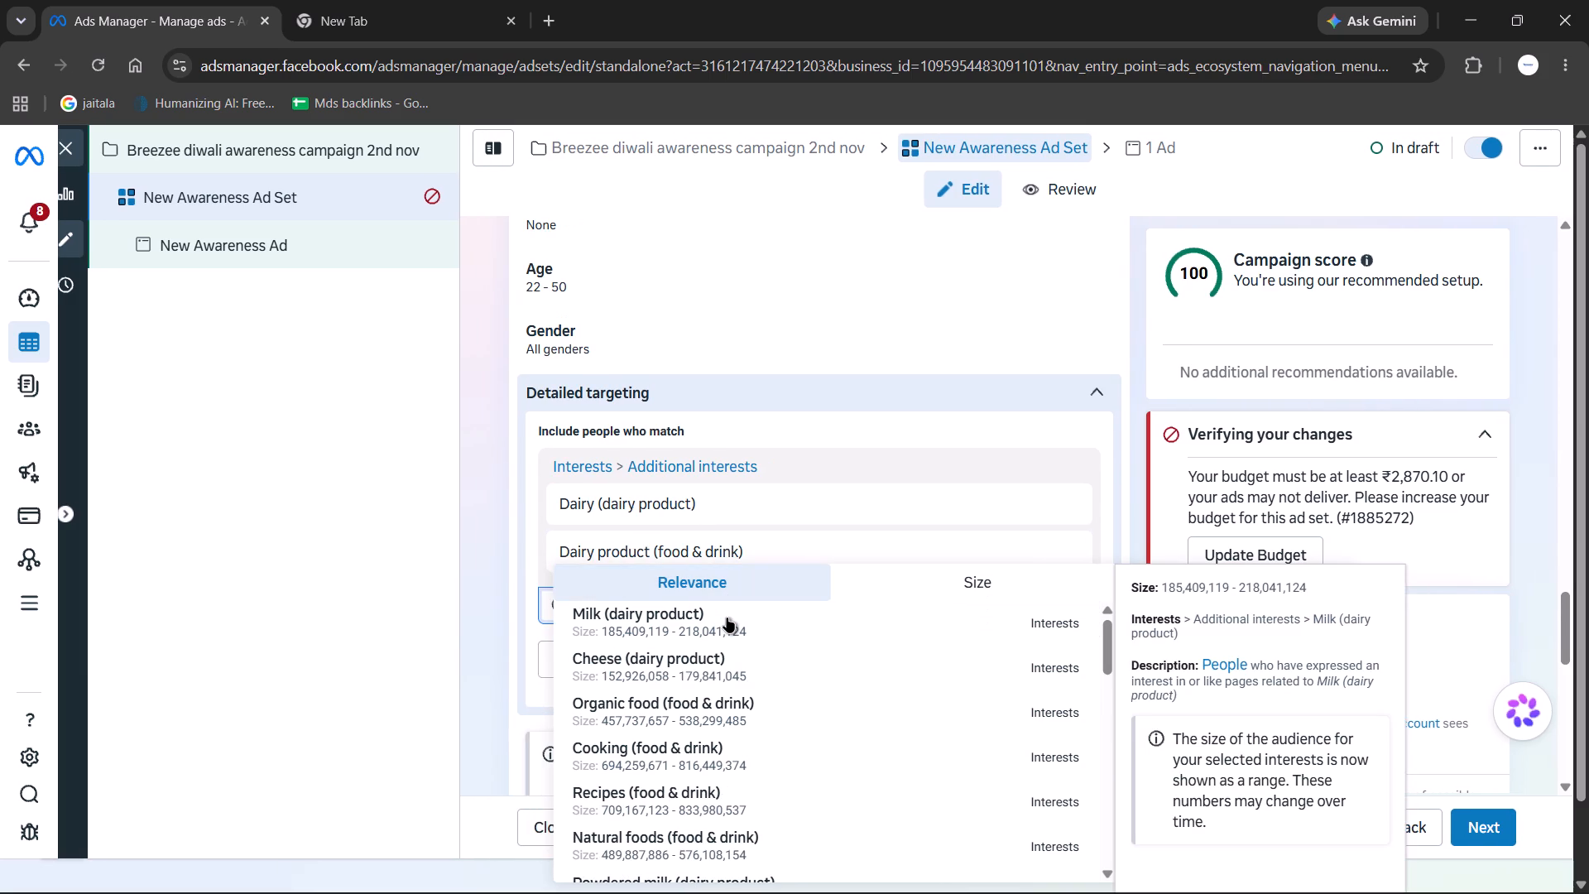
left_click(727, 618)
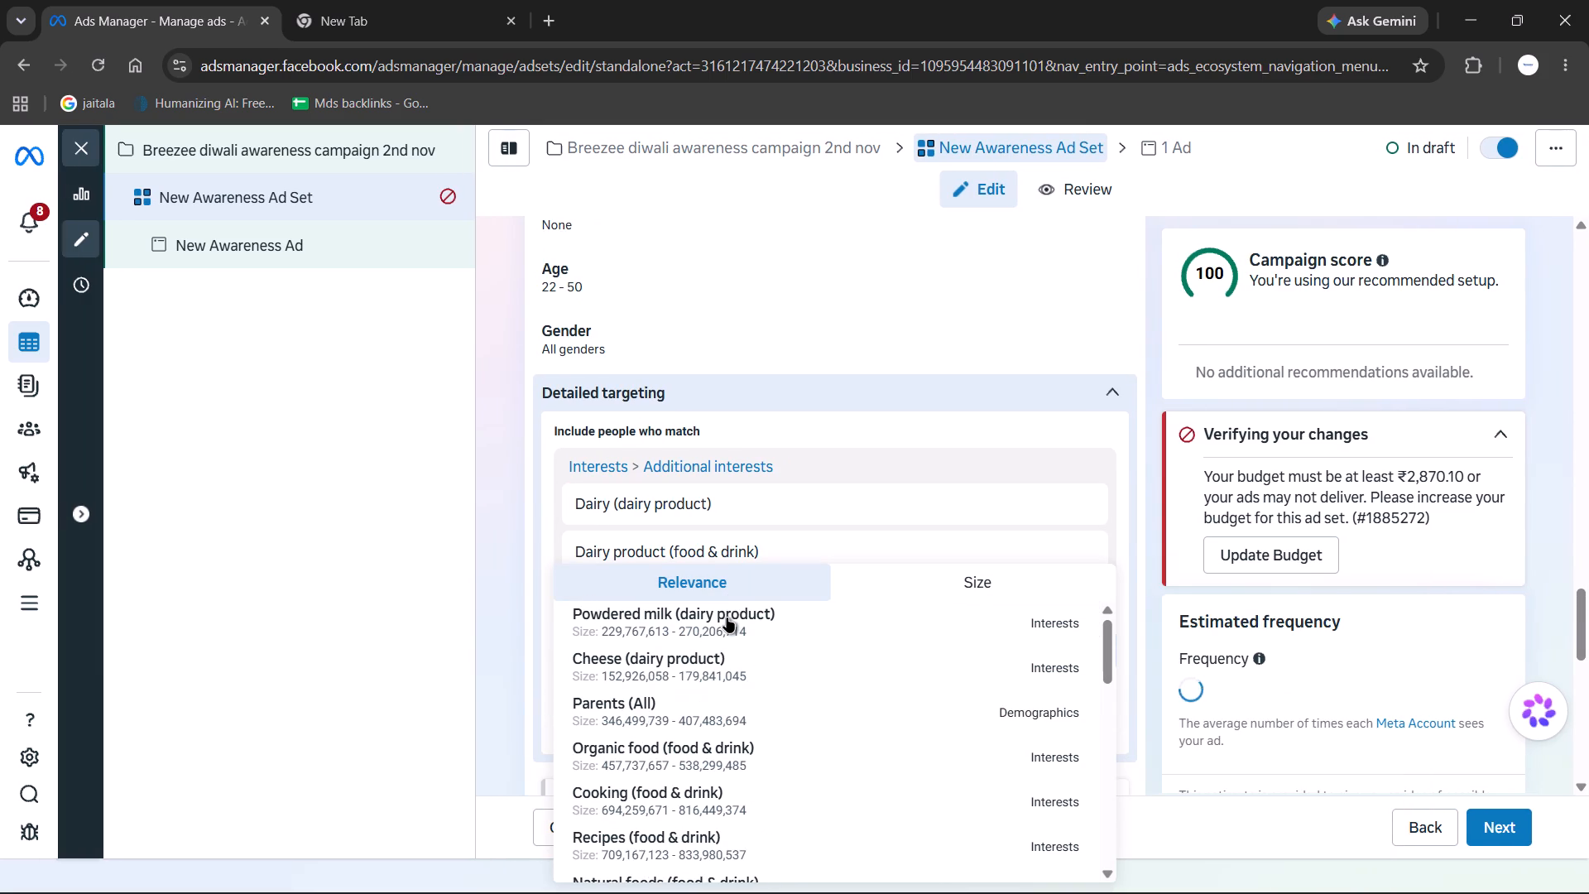
left_click(727, 646)
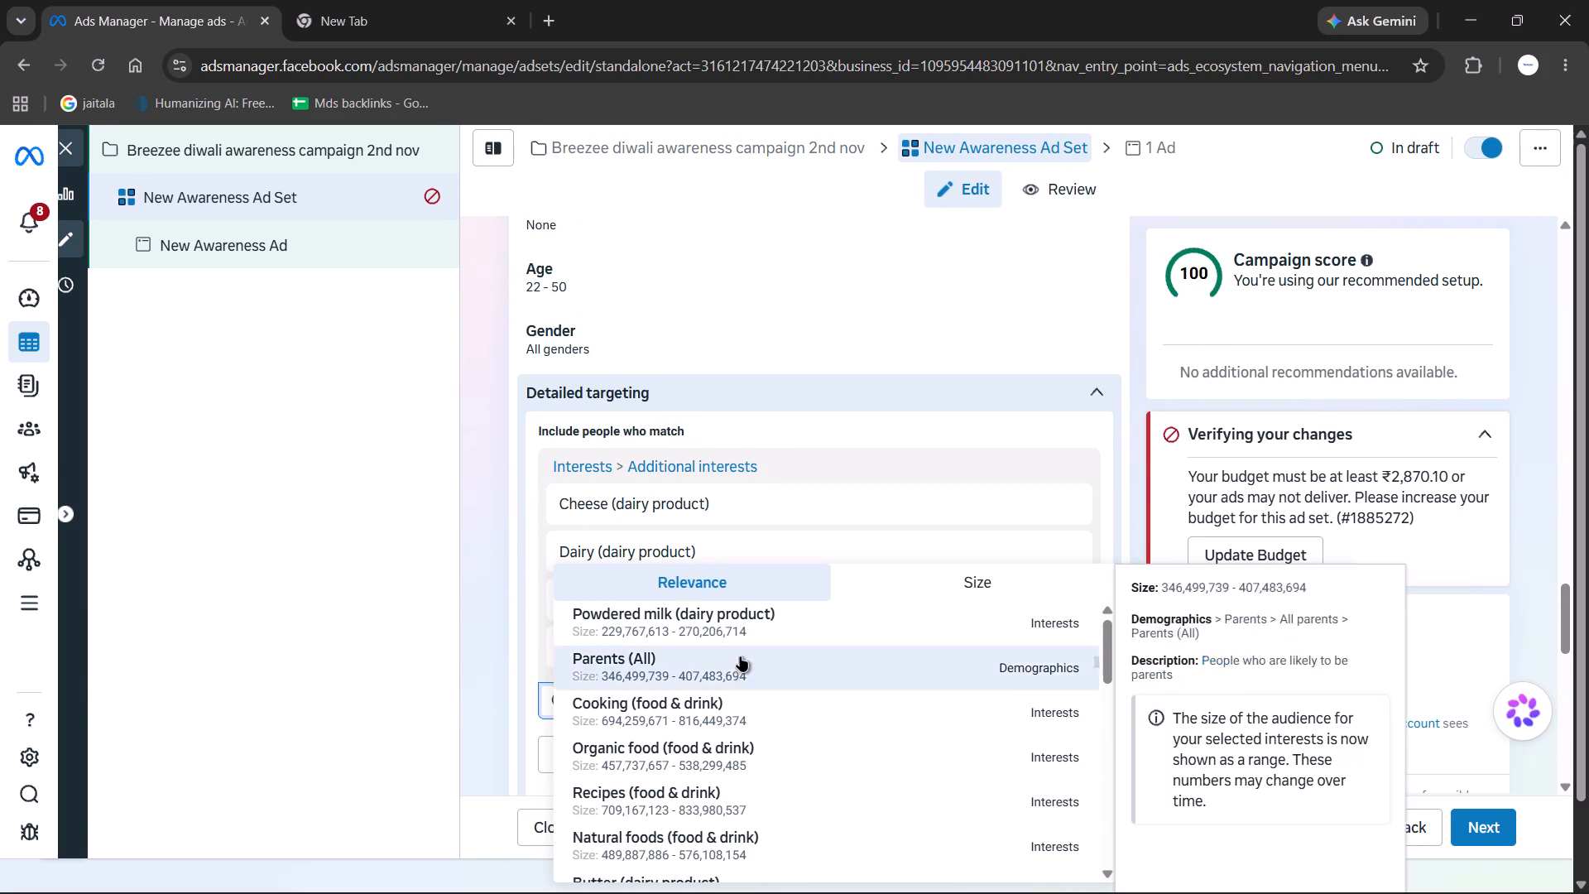
Add Cooking, Recipes, Food, Kitchen (home & garden) and Organic food from the suggested interests to the detailed targeting.
left_click(750, 705)
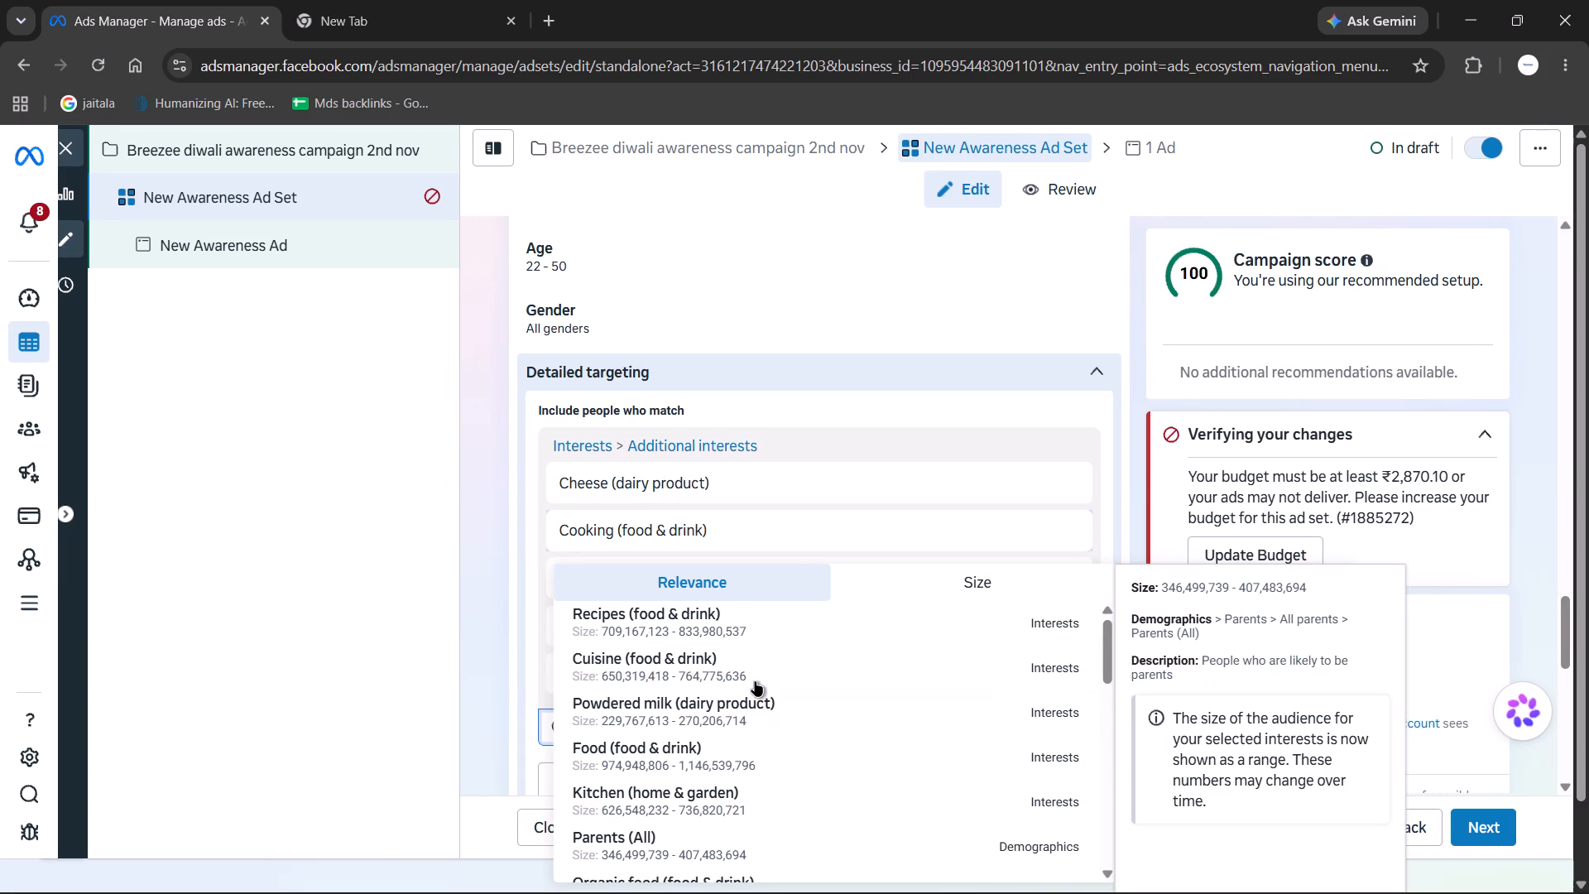
left_click(763, 633)
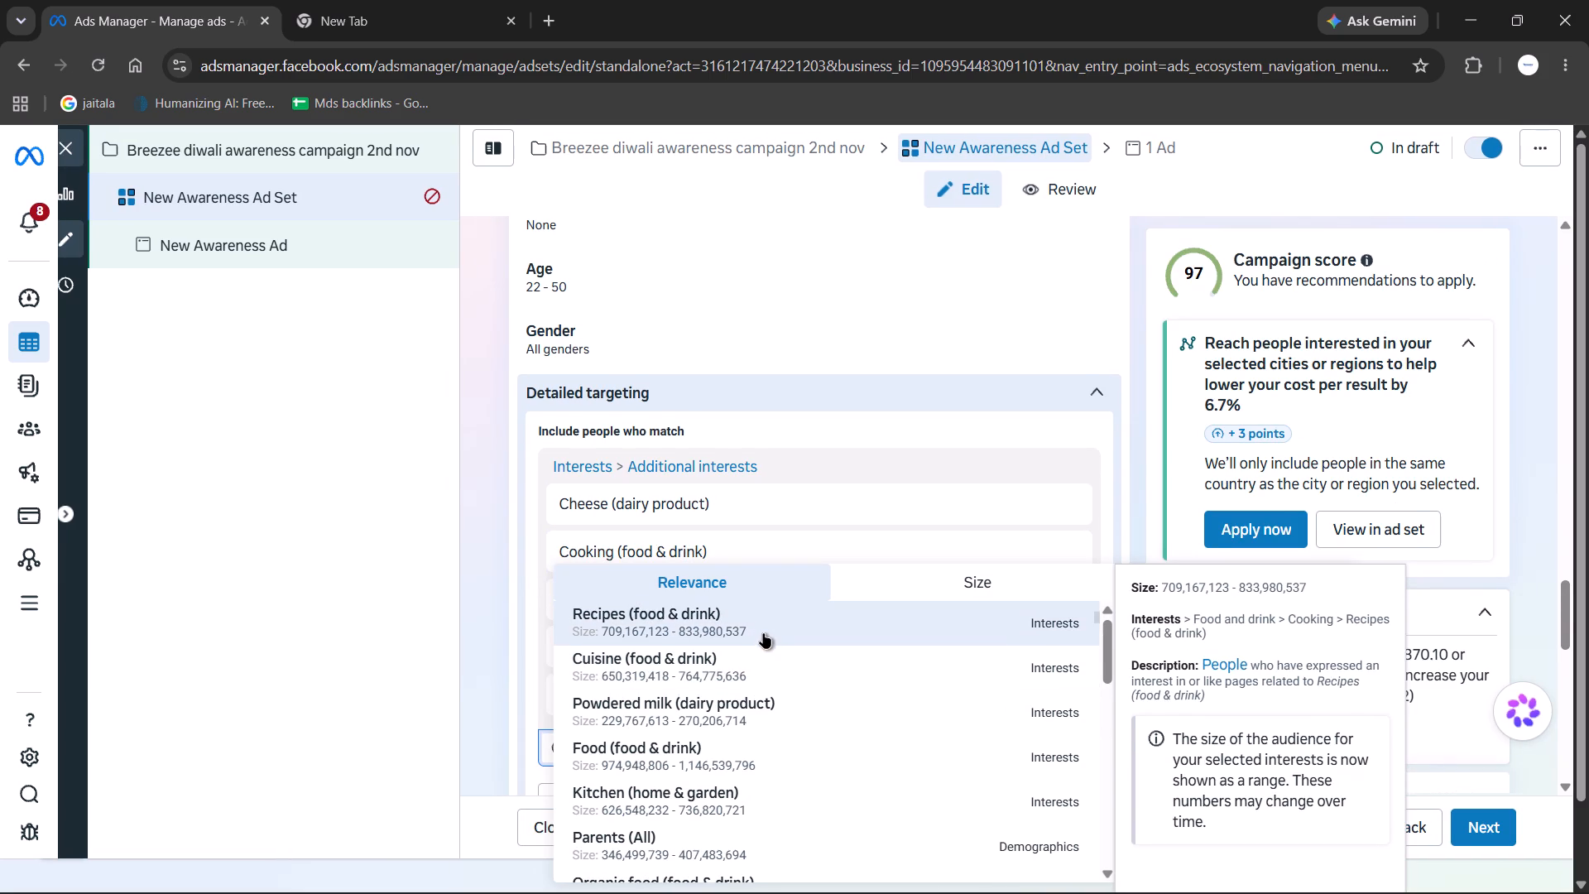
left_click(757, 714)
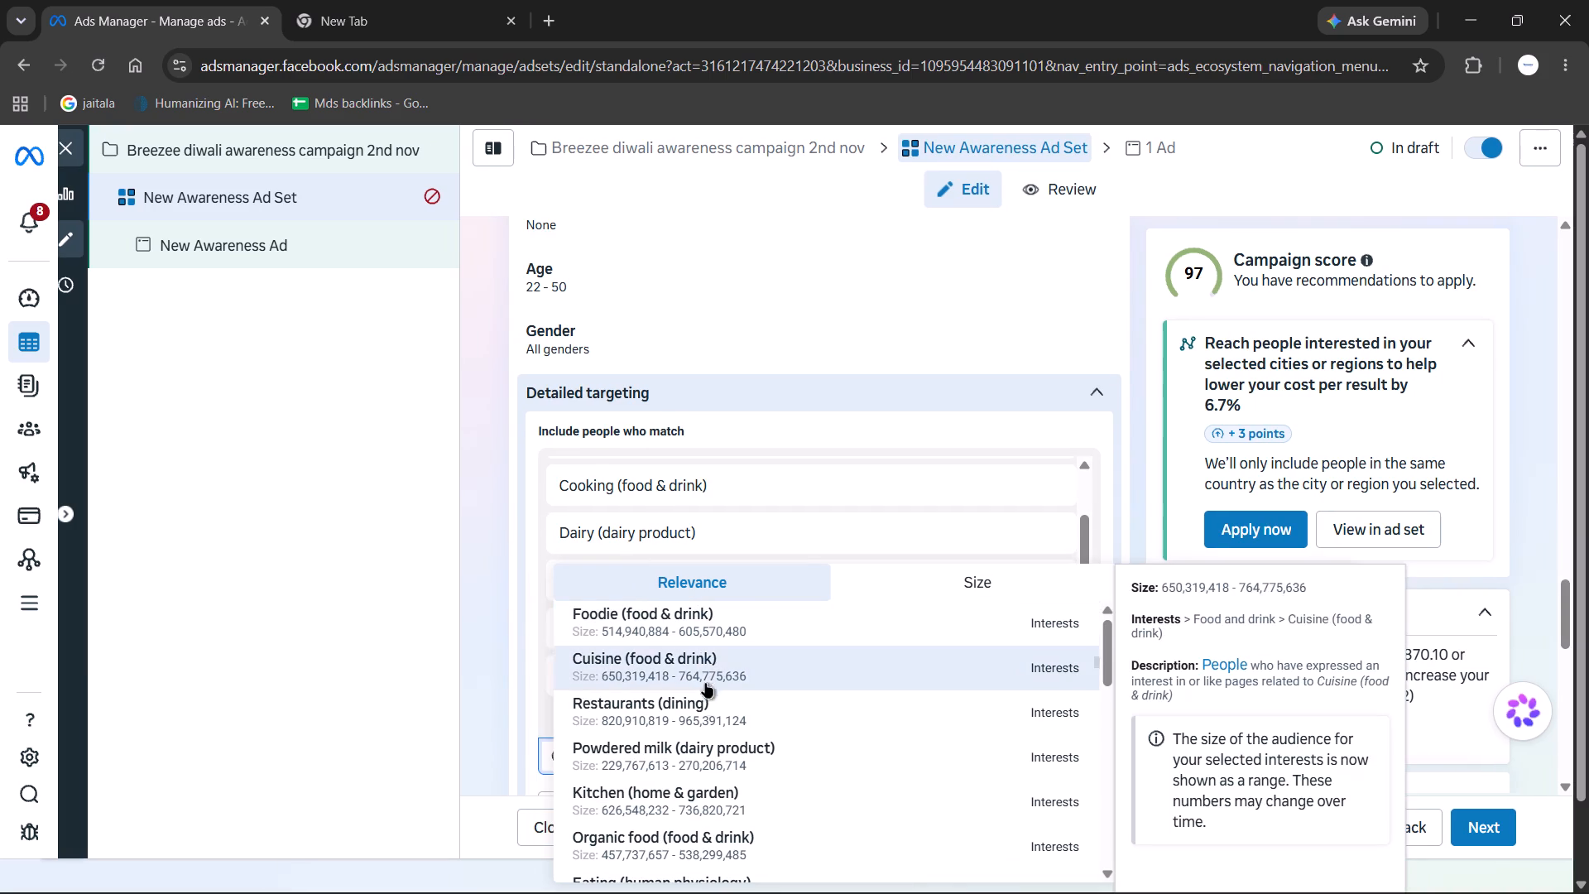
left_click(698, 786)
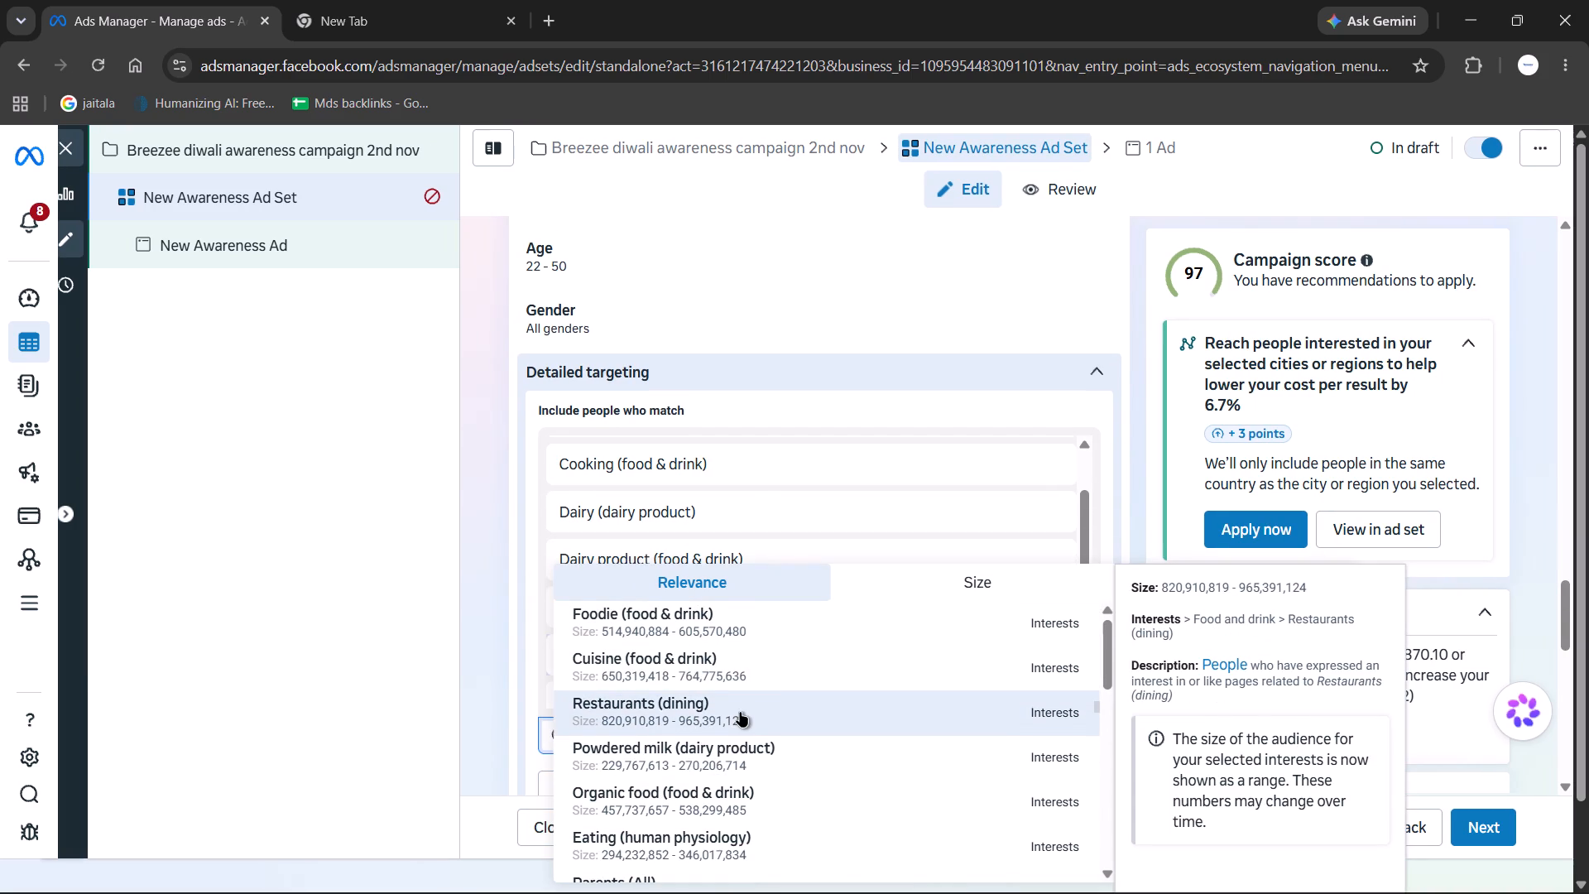
scroll(727, 737, "down", 1)
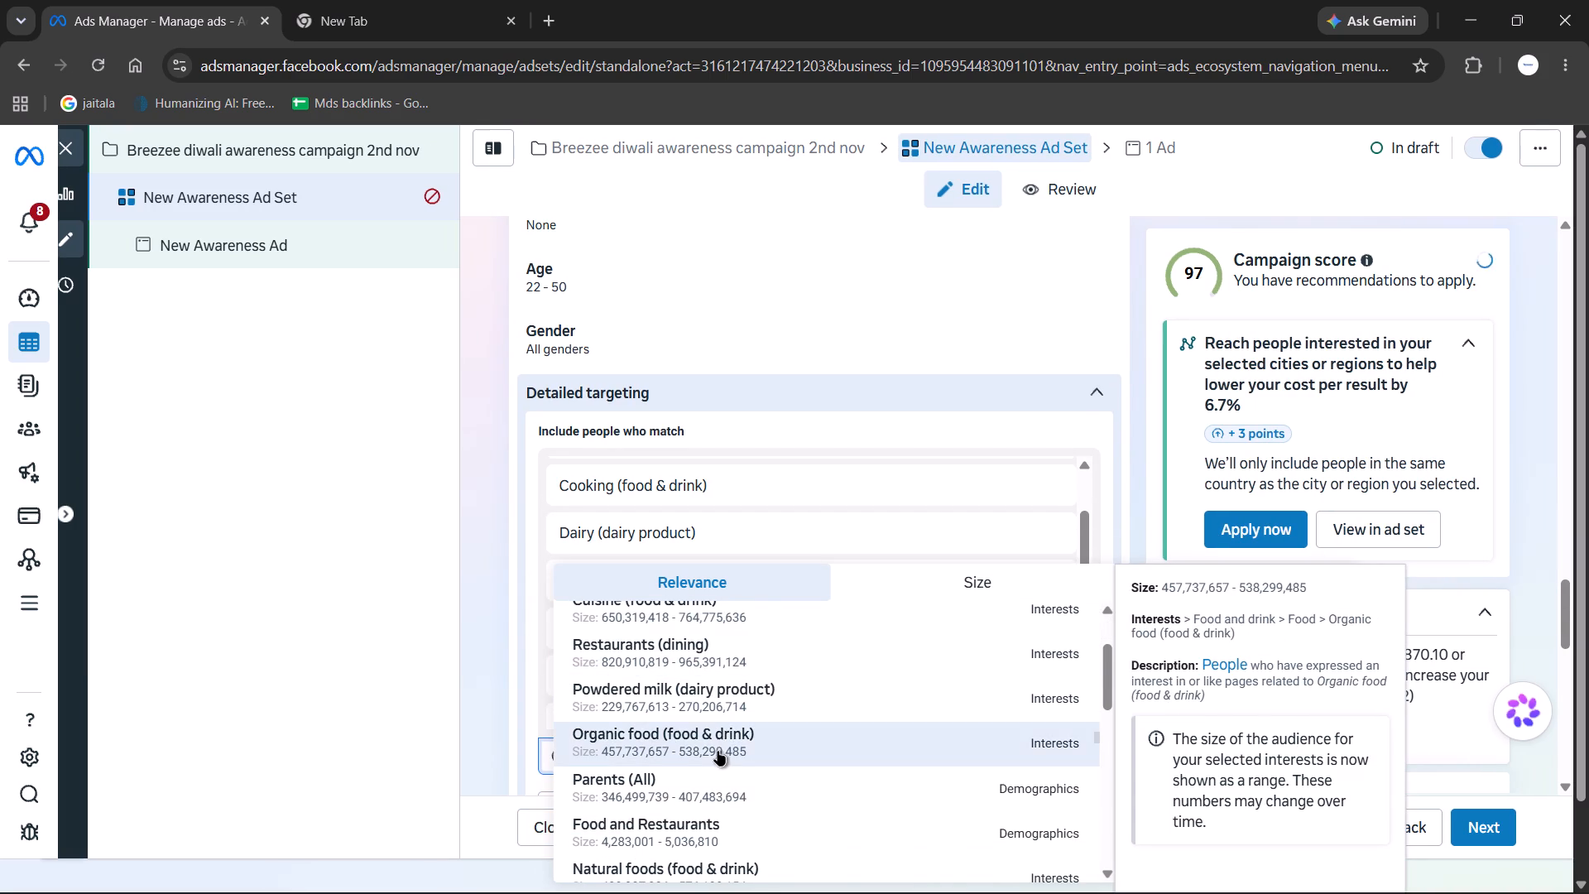
left_click(717, 733)
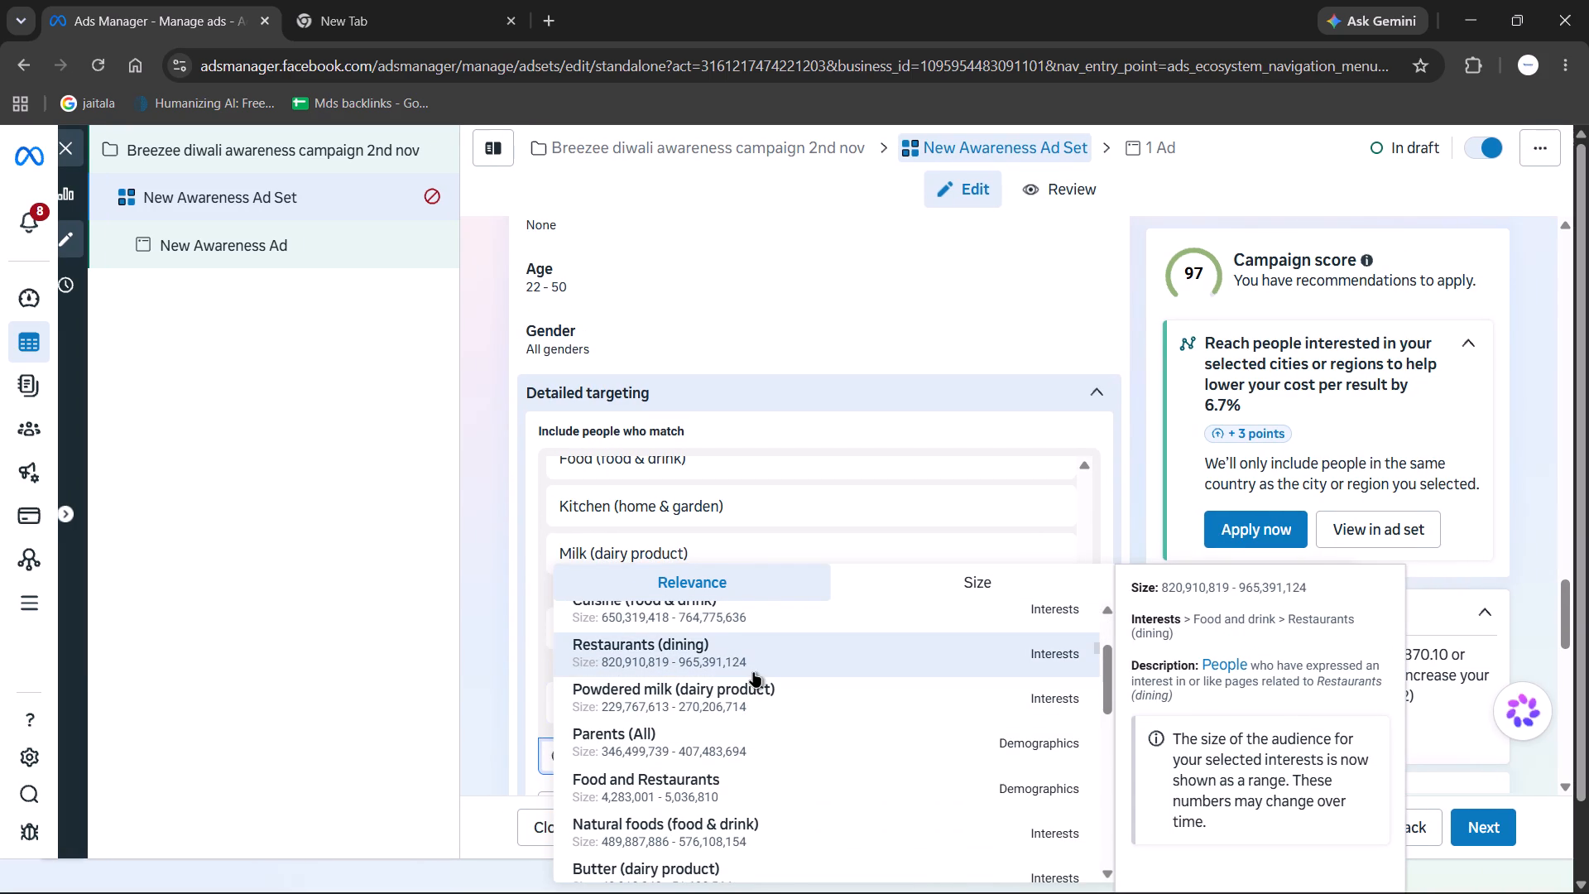
Add the suggested interests Foodie, Restaurants (dining), Local food and Organic product to the detailed targeting.
scroll(721, 709, "down", 2)
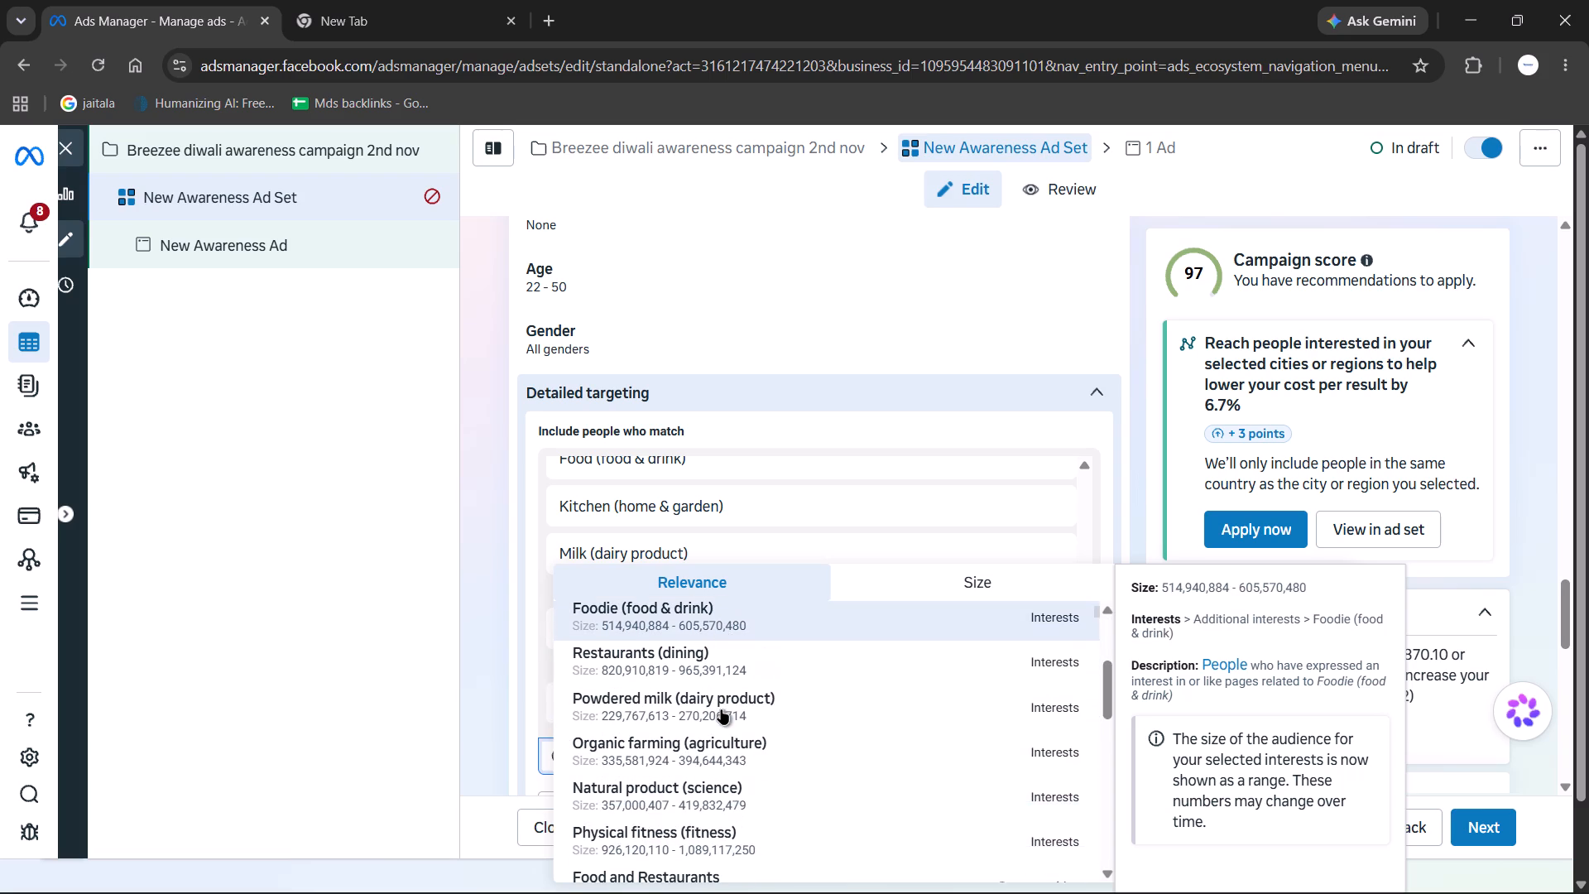
scroll(755, 682, "down", 1)
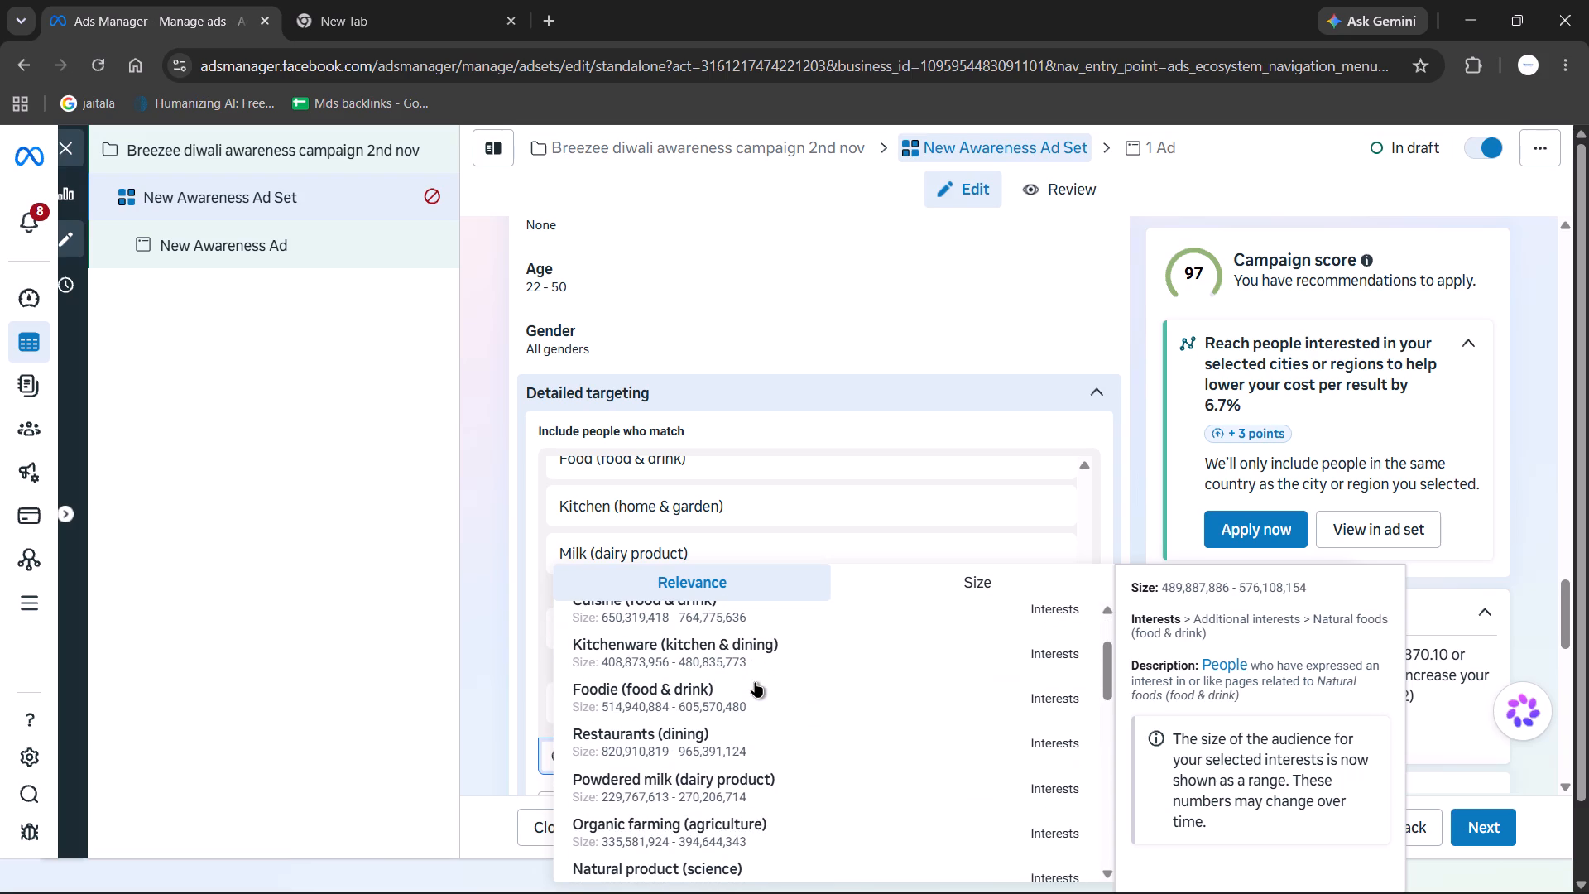
left_click(747, 691)
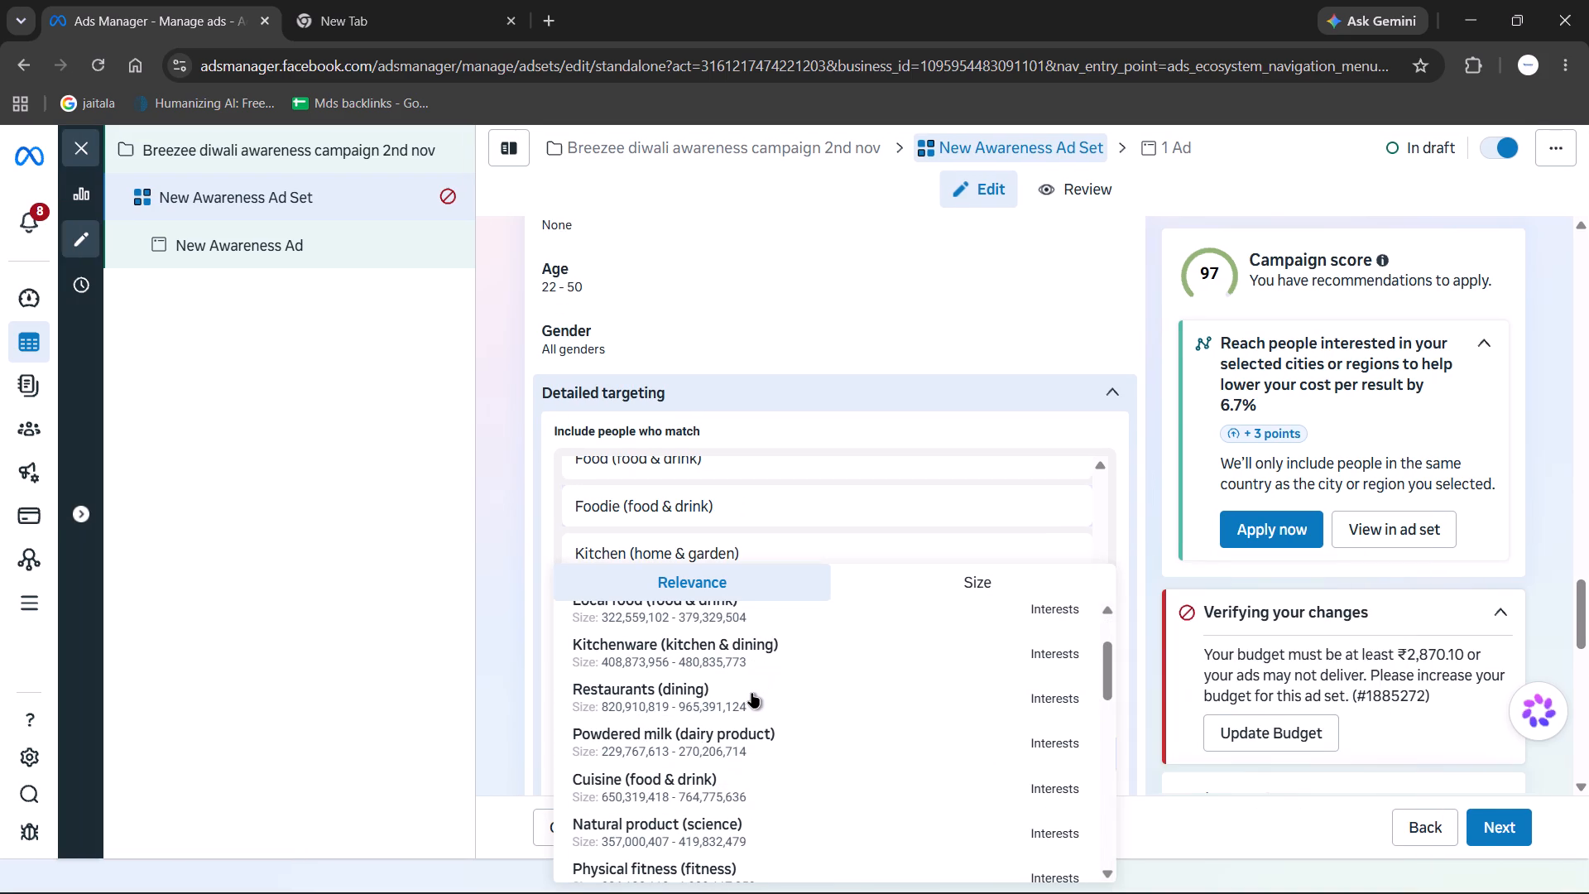
left_click(743, 696)
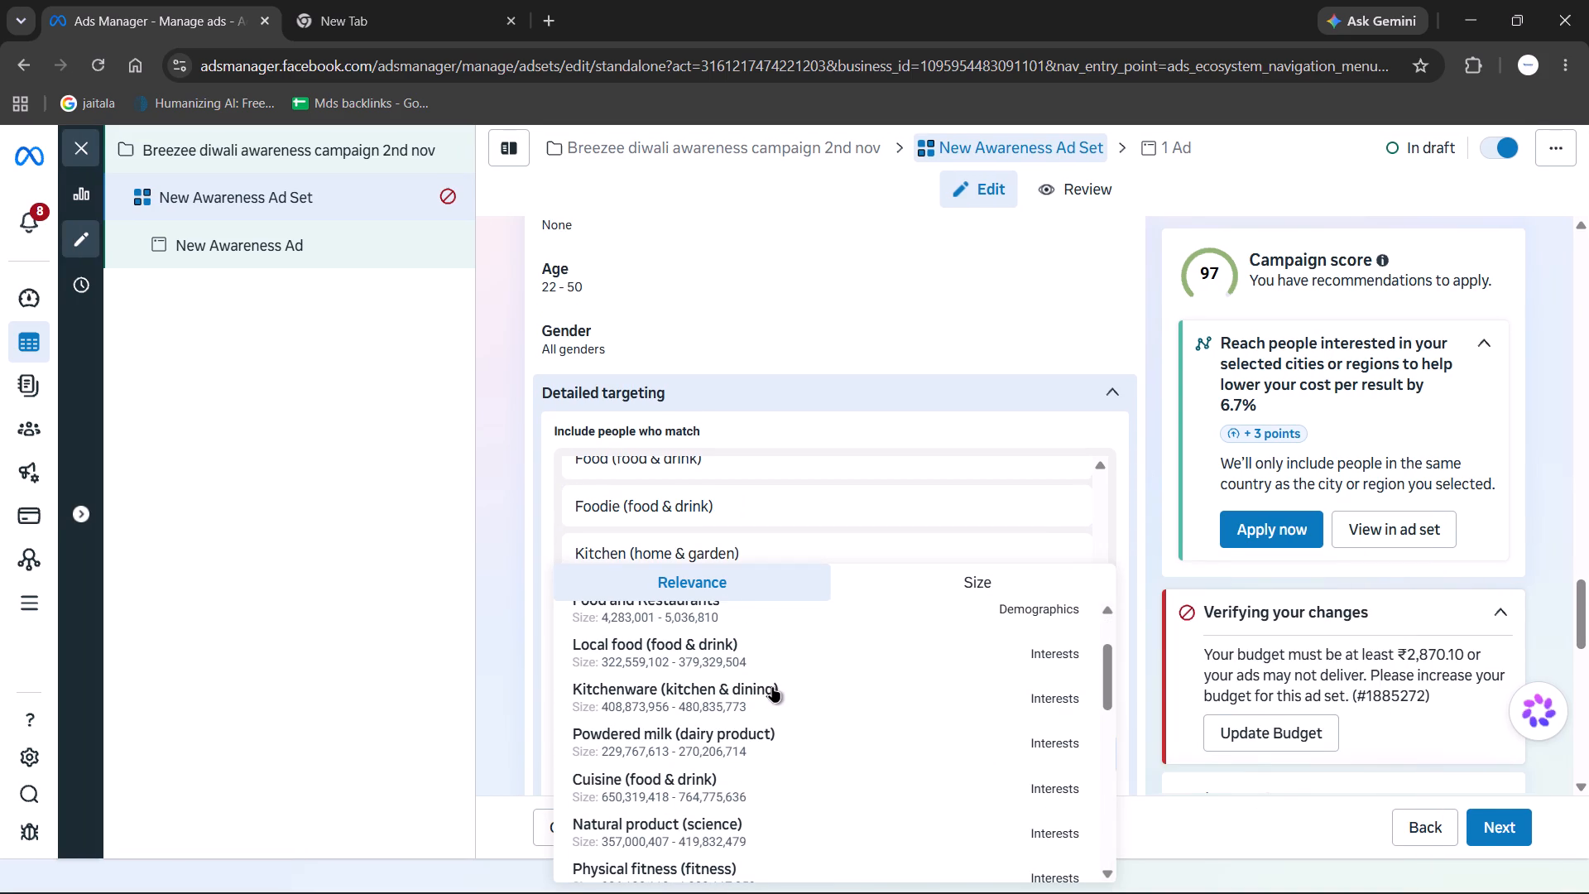
left_click(737, 654)
scroll(771, 671, "up", 1)
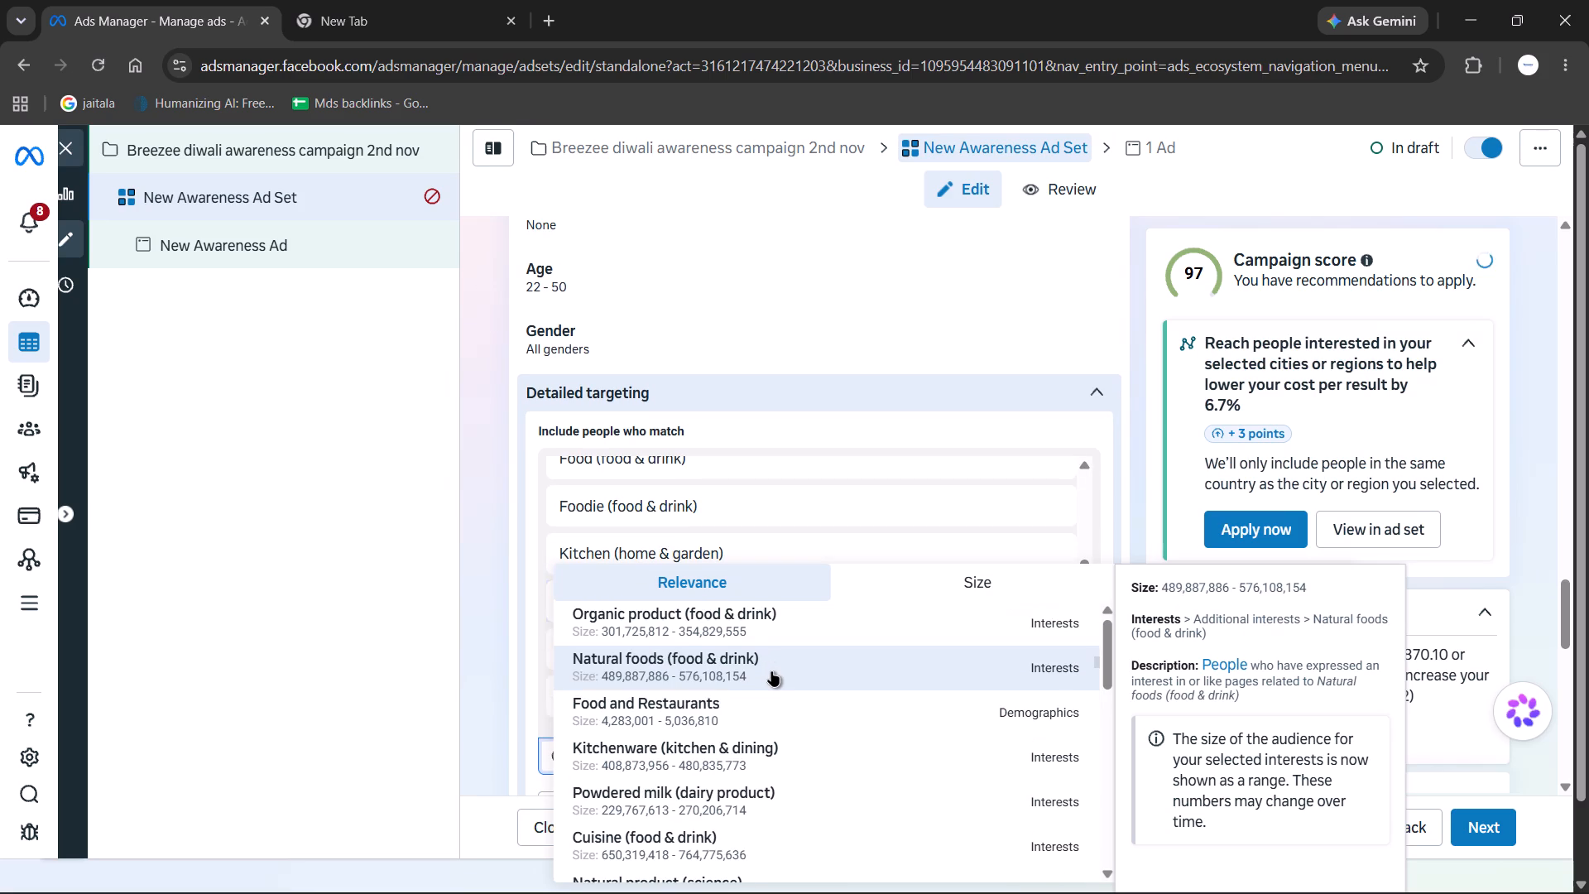
left_click(752, 628)
Add the suggested interests Cuisine (food & drink), Natural product (science) and Healthy Habits (website) to the detailed targeting.
scroll(780, 669, "down", 3)
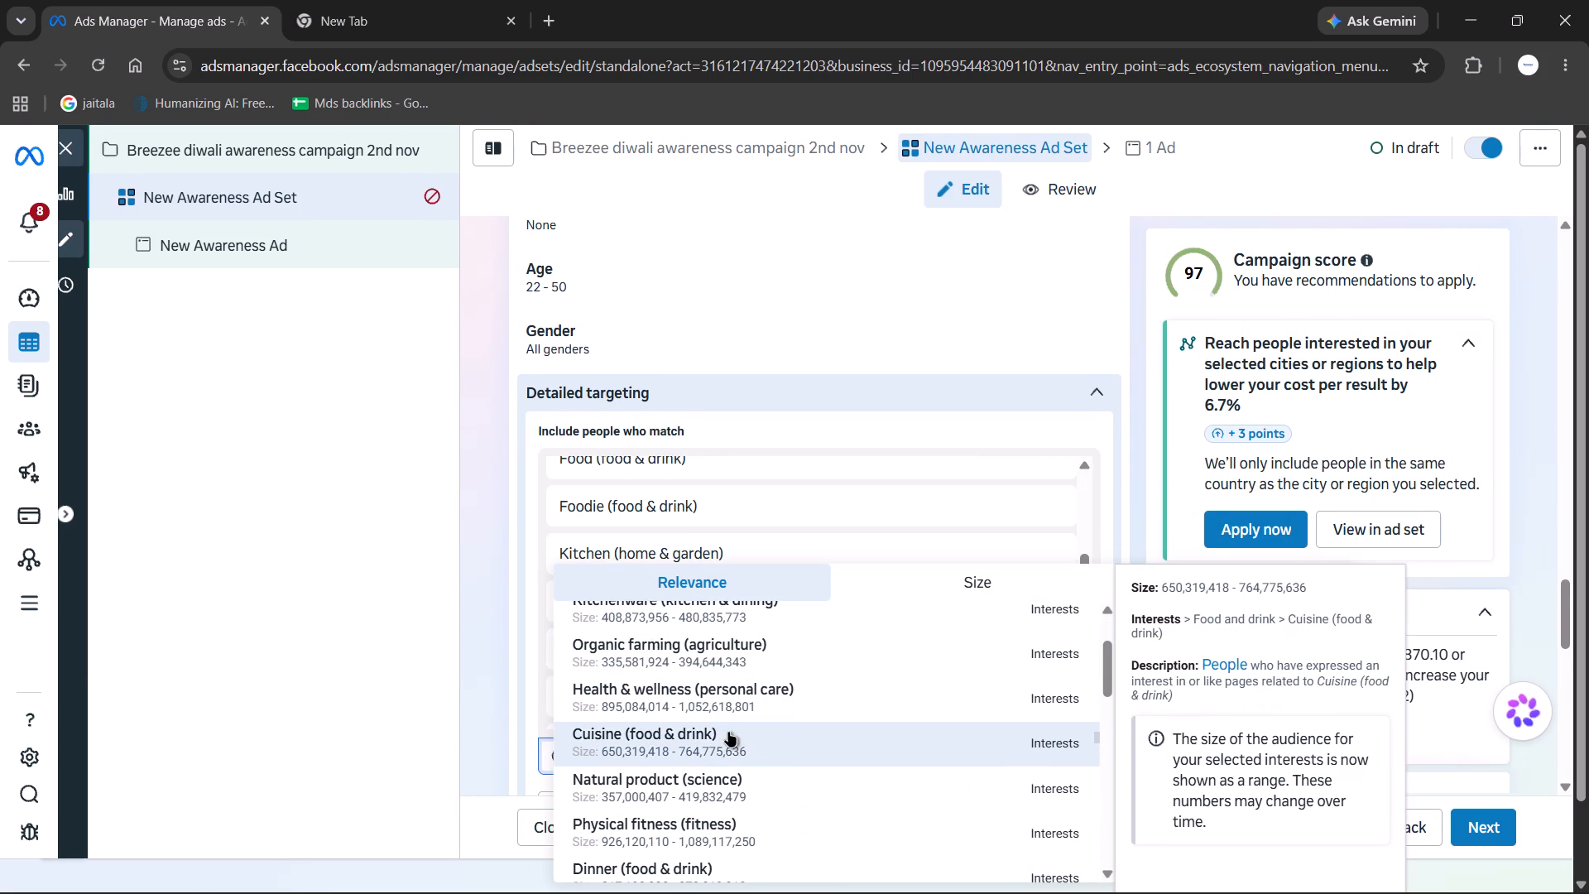
left_click(728, 732)
scroll(792, 688, "down", 3)
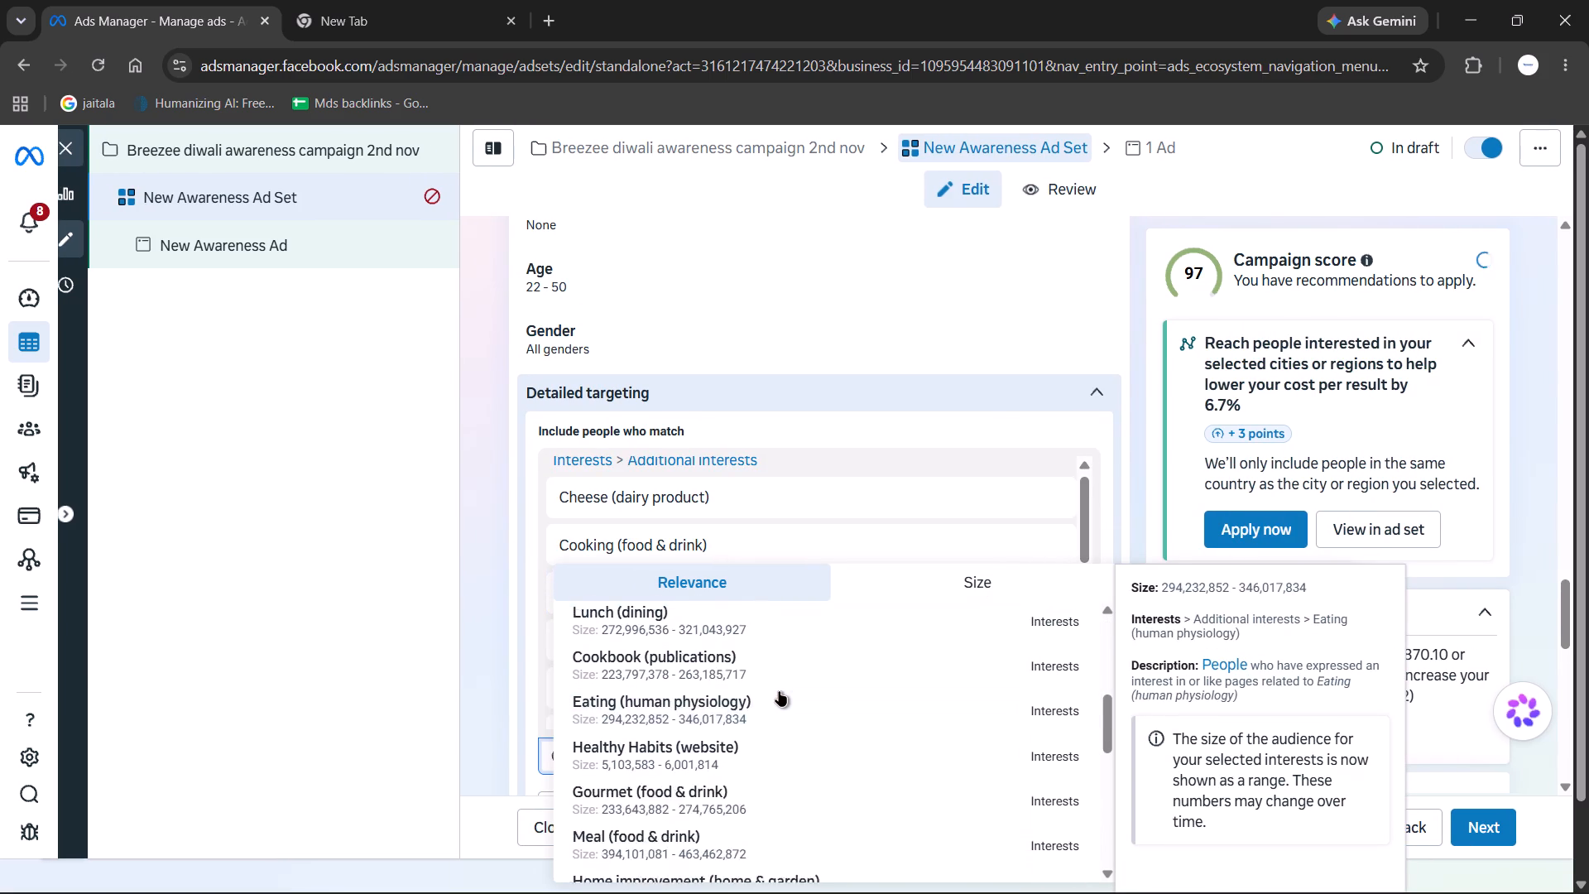
scroll(778, 693, "down", 1)
left_click(744, 733)
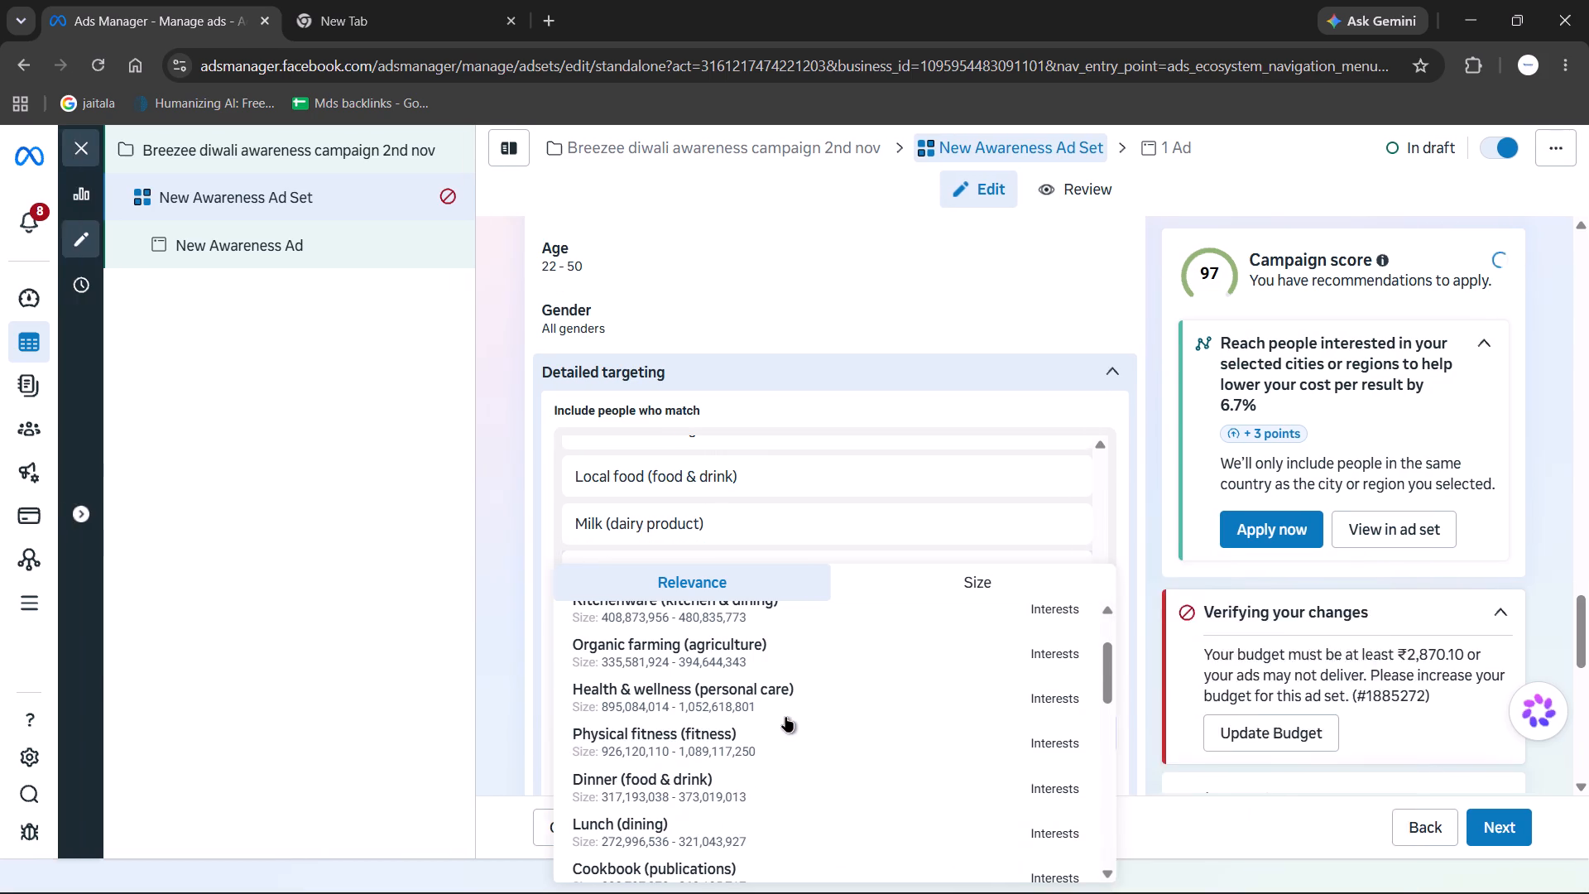
scroll(788, 716, "down", 5)
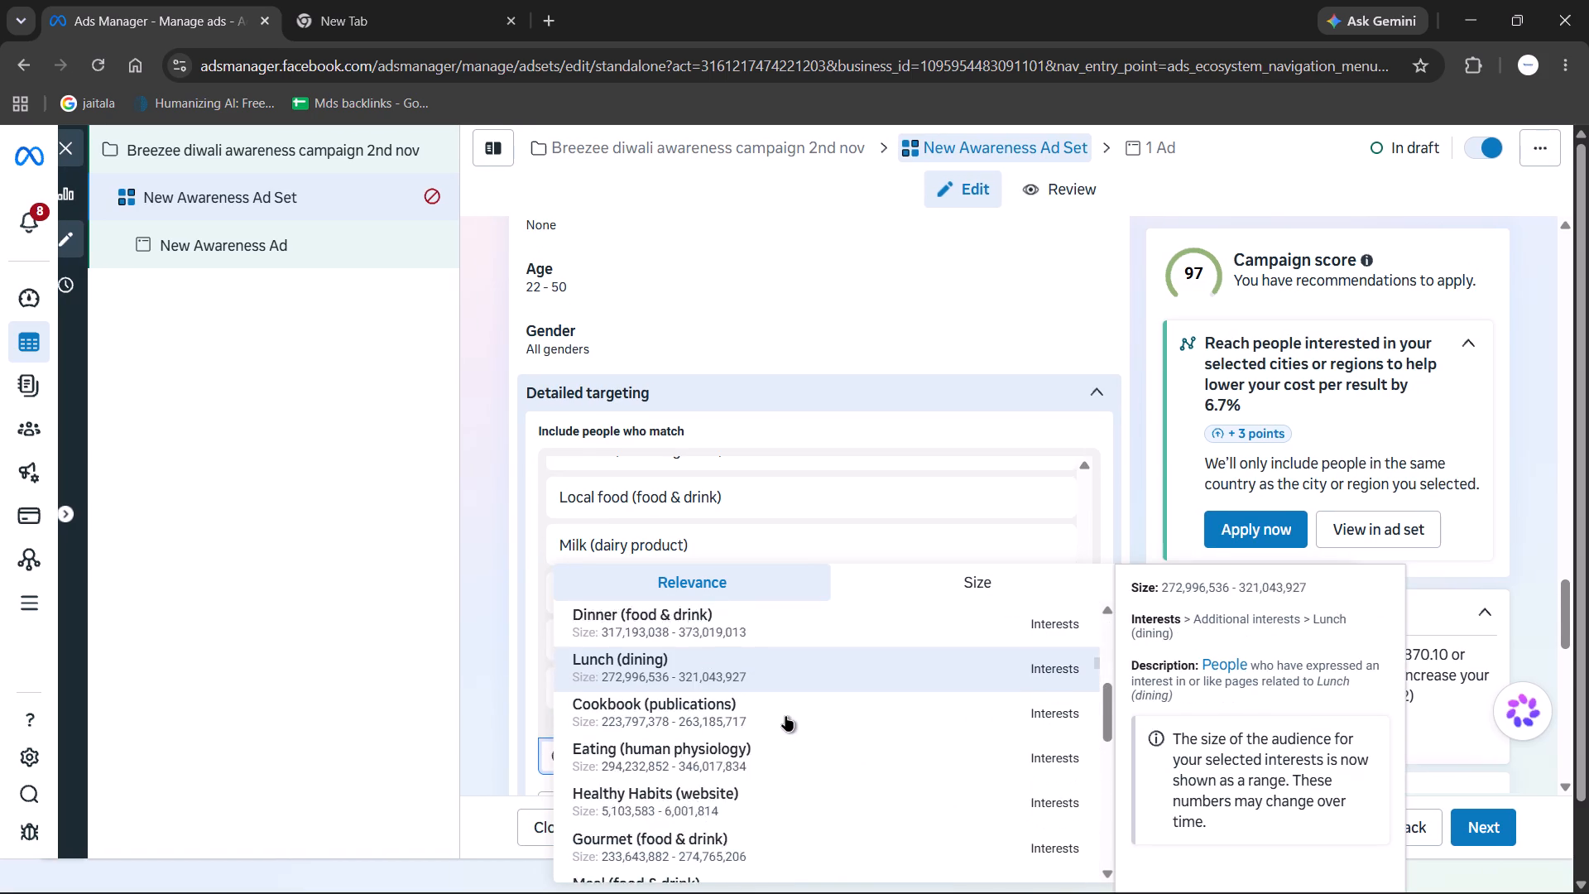
left_click(733, 750)
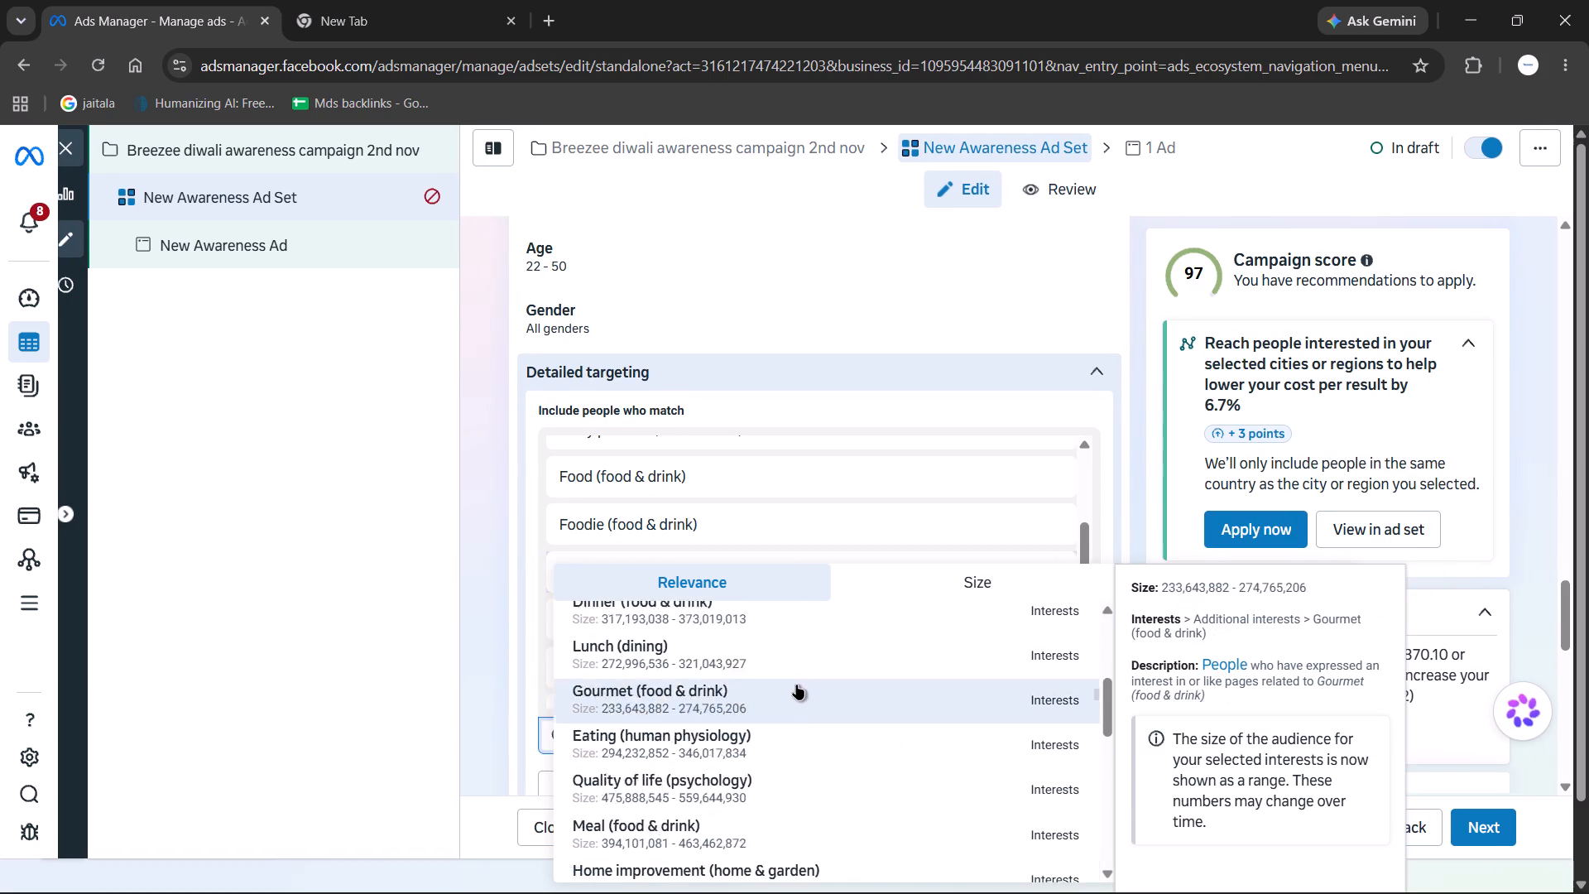
Add the Health & wellness (personal care) interest and the Food and Restaurants work industry to the detailed targeting.
scroll(796, 685, "down", 4)
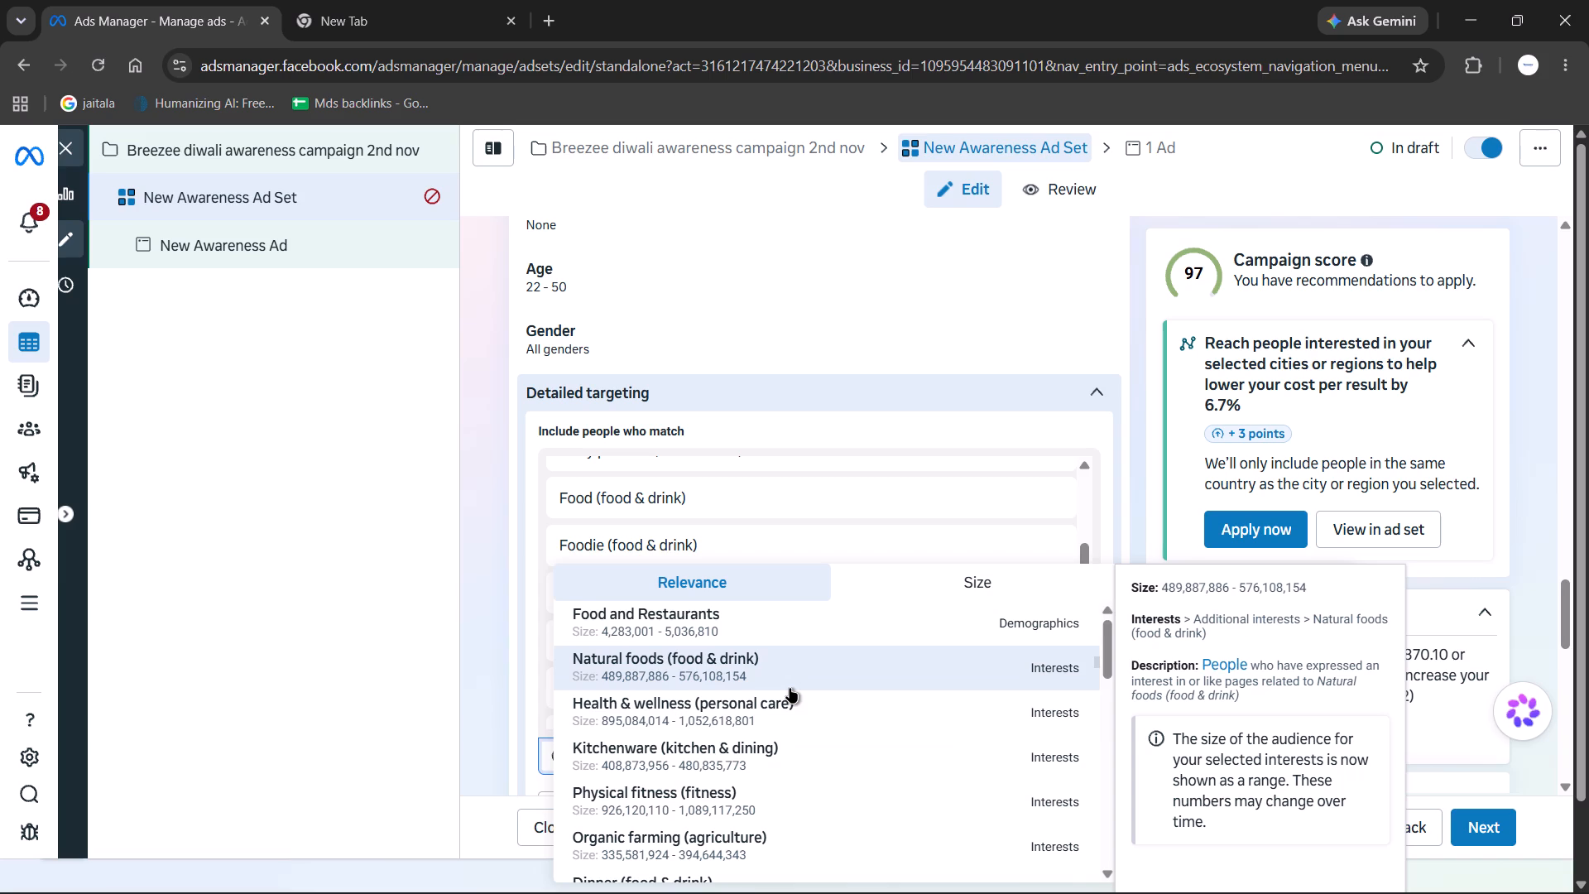
left_click(793, 698)
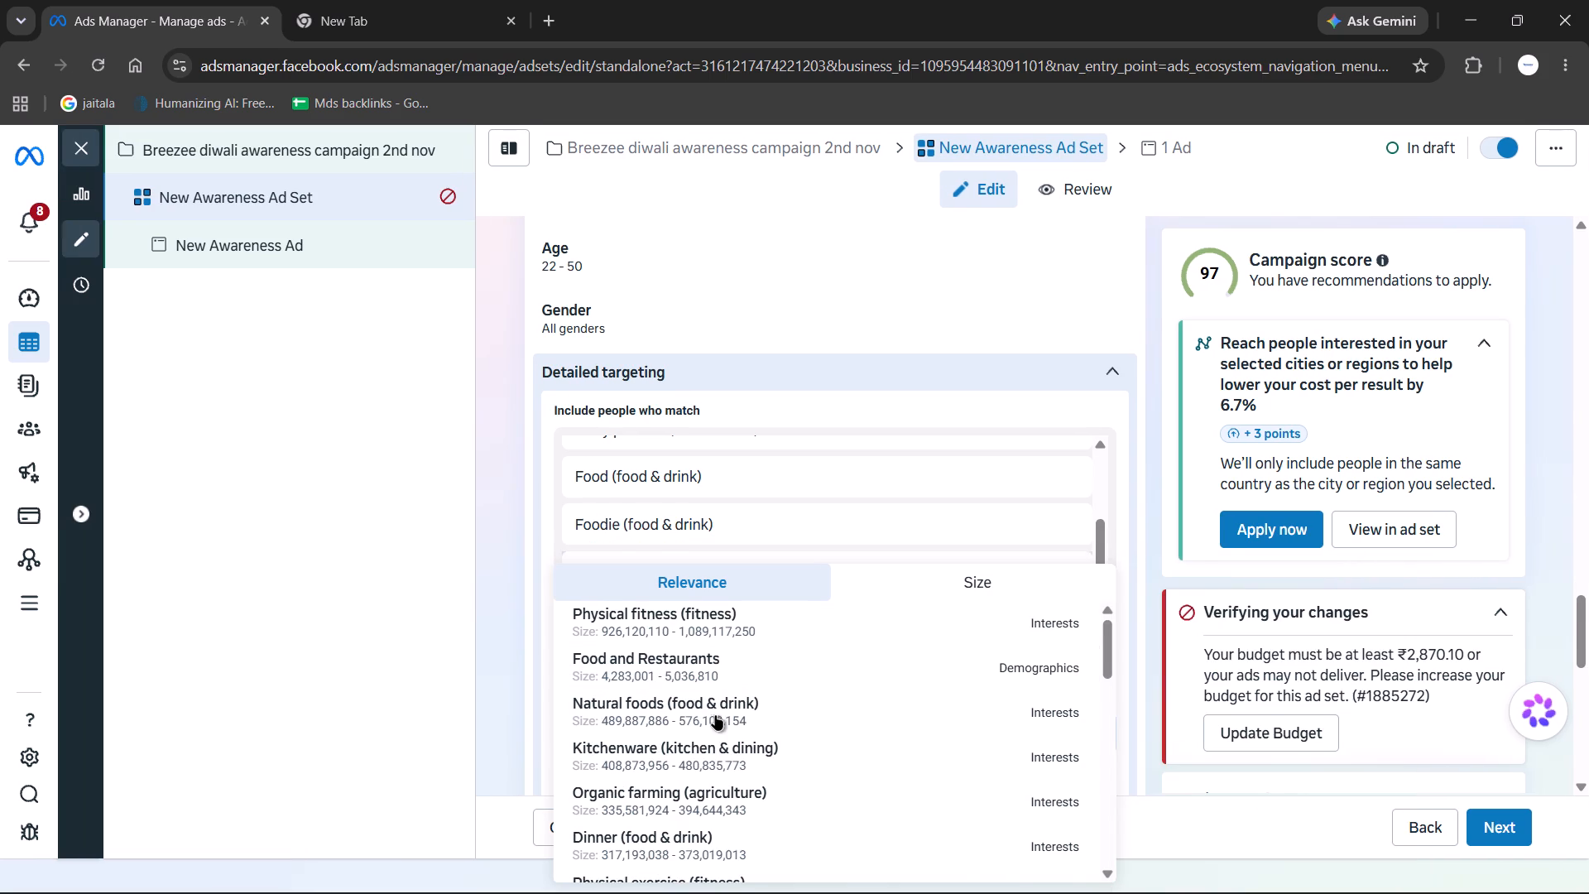
scroll(779, 661, "down", 6)
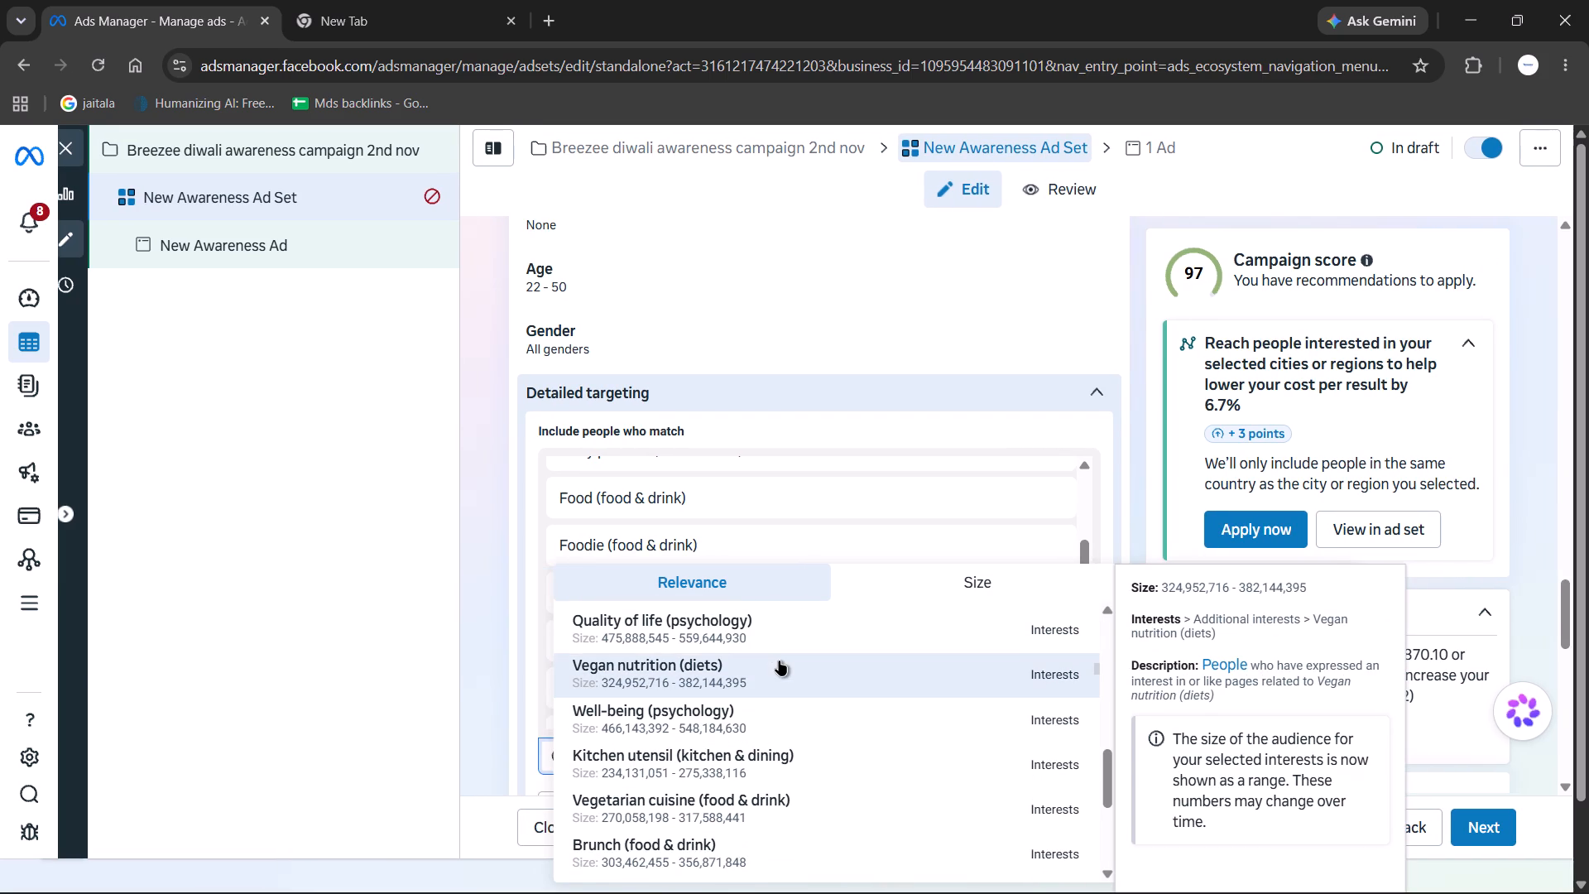
left_click(779, 661)
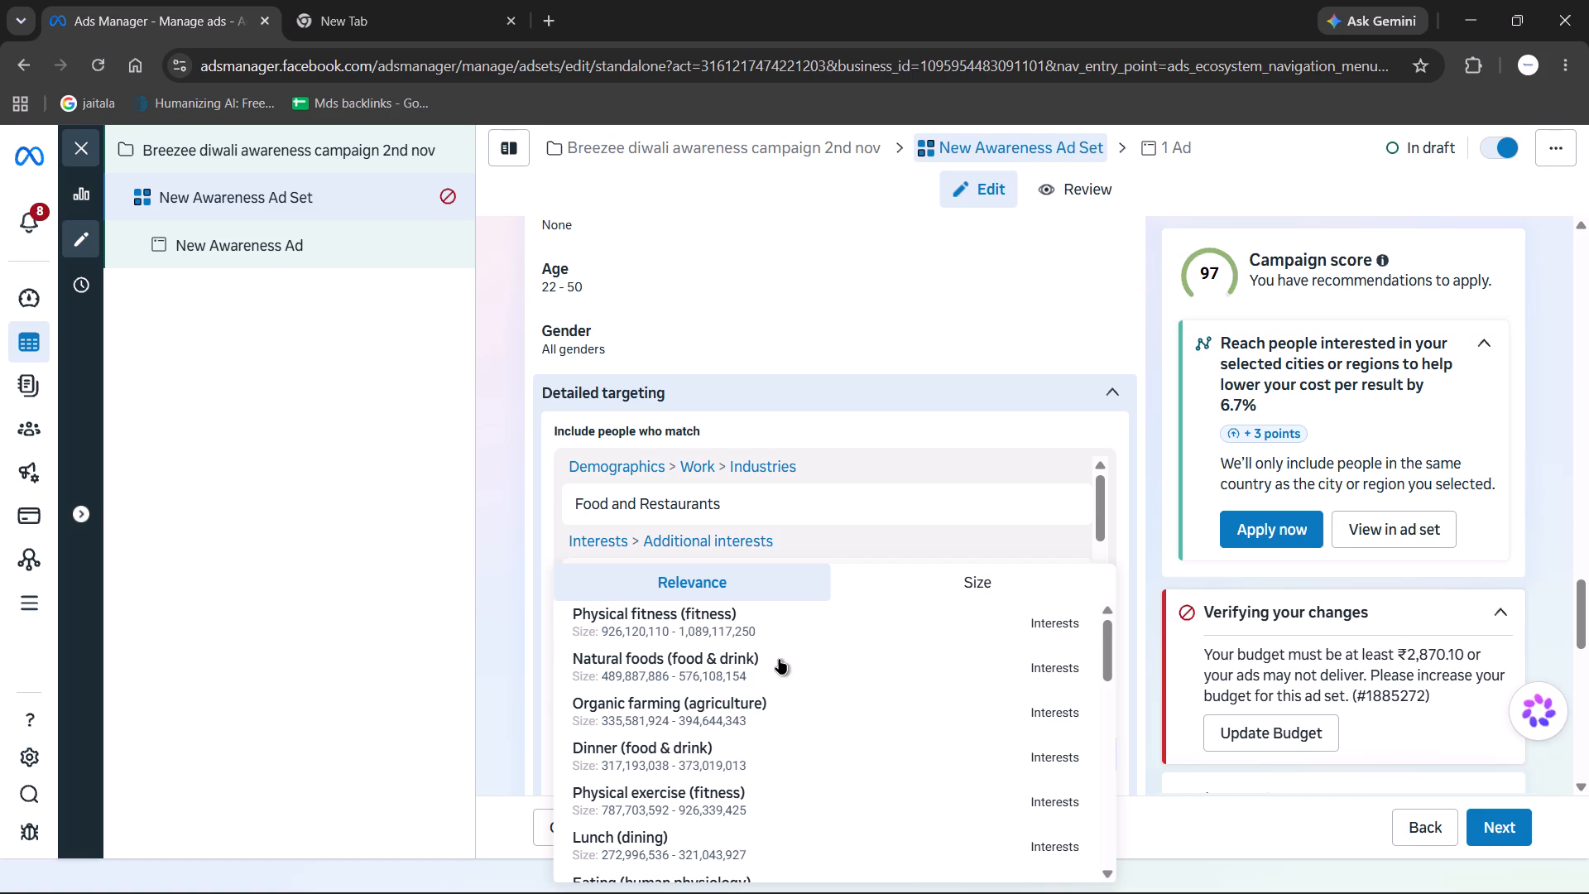
Add the suggested interest Vegetarian cuisine (food & drink) to the detailed targeting and close the suggestions.
scroll(779, 659, "down", 1)
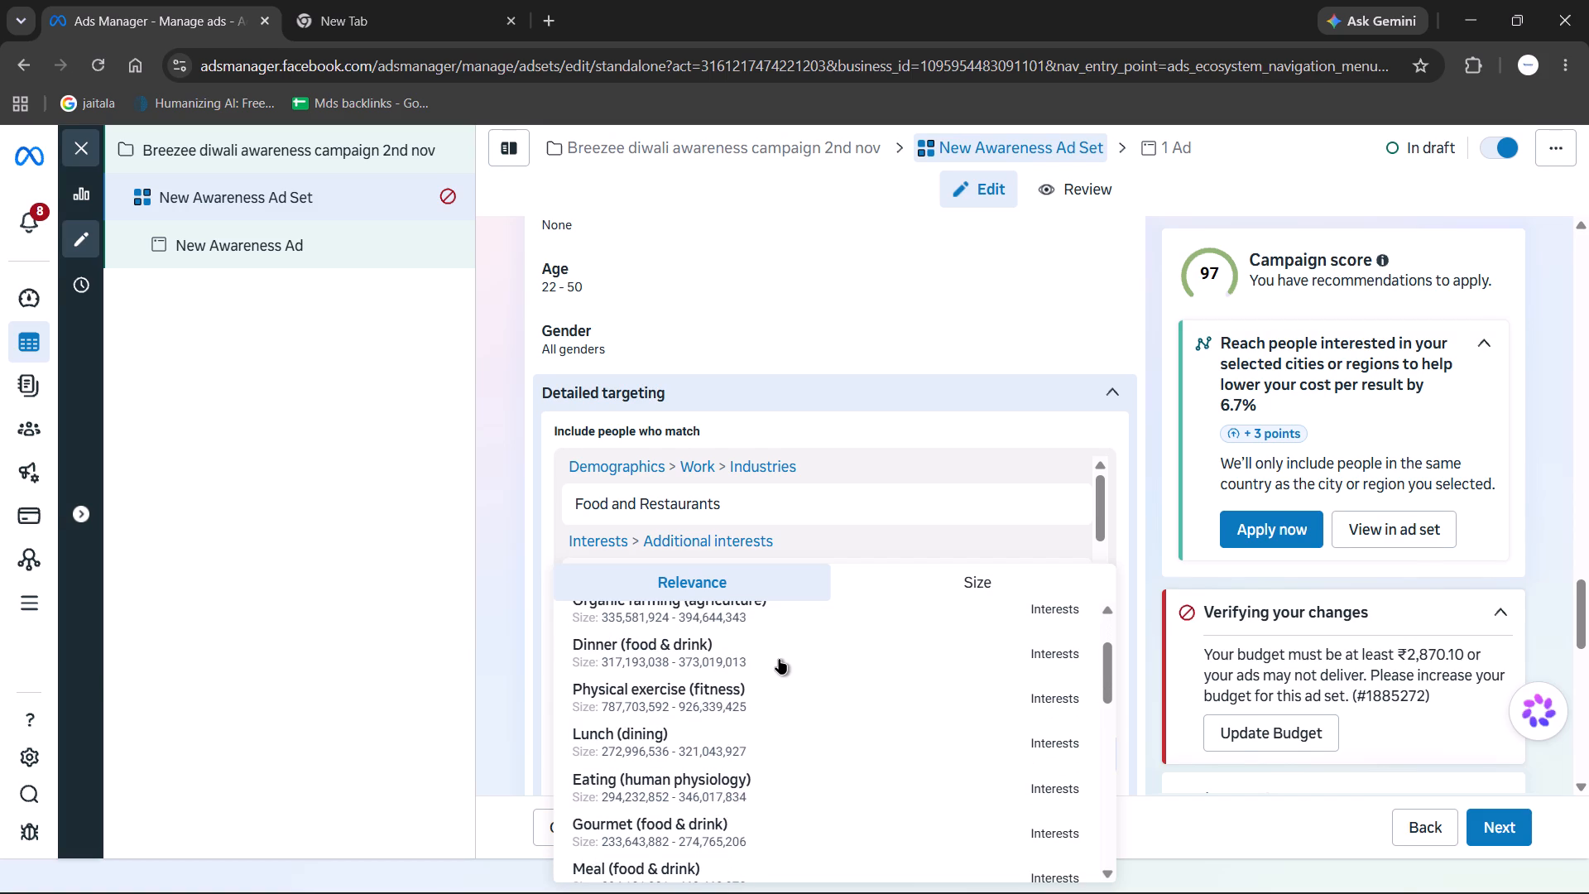
scroll(779, 659, "down", 1)
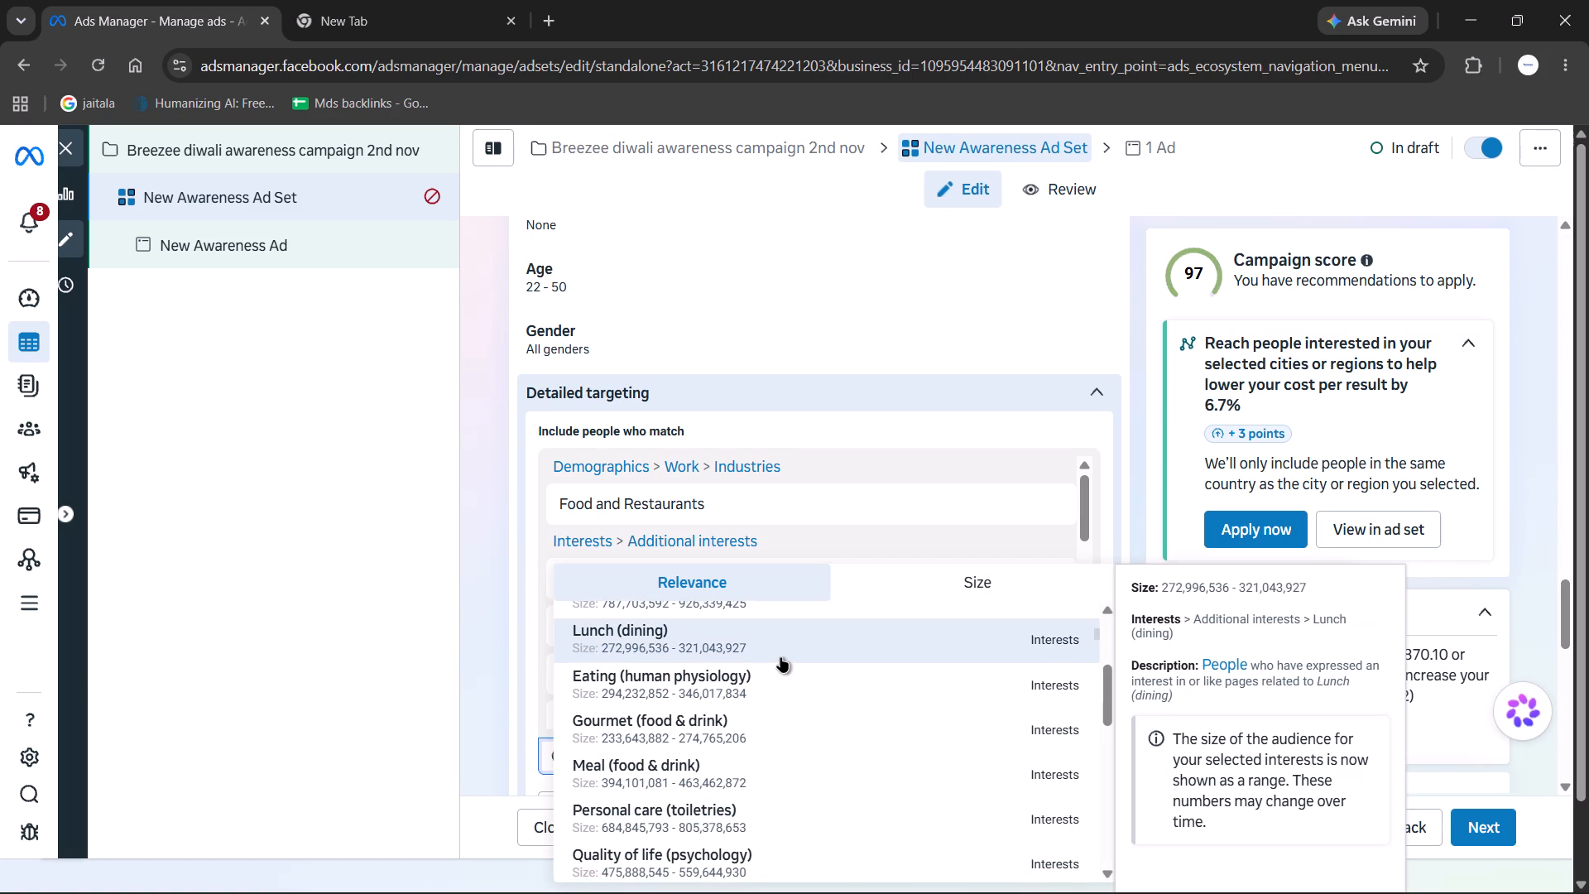
scroll(780, 657, "down", 1)
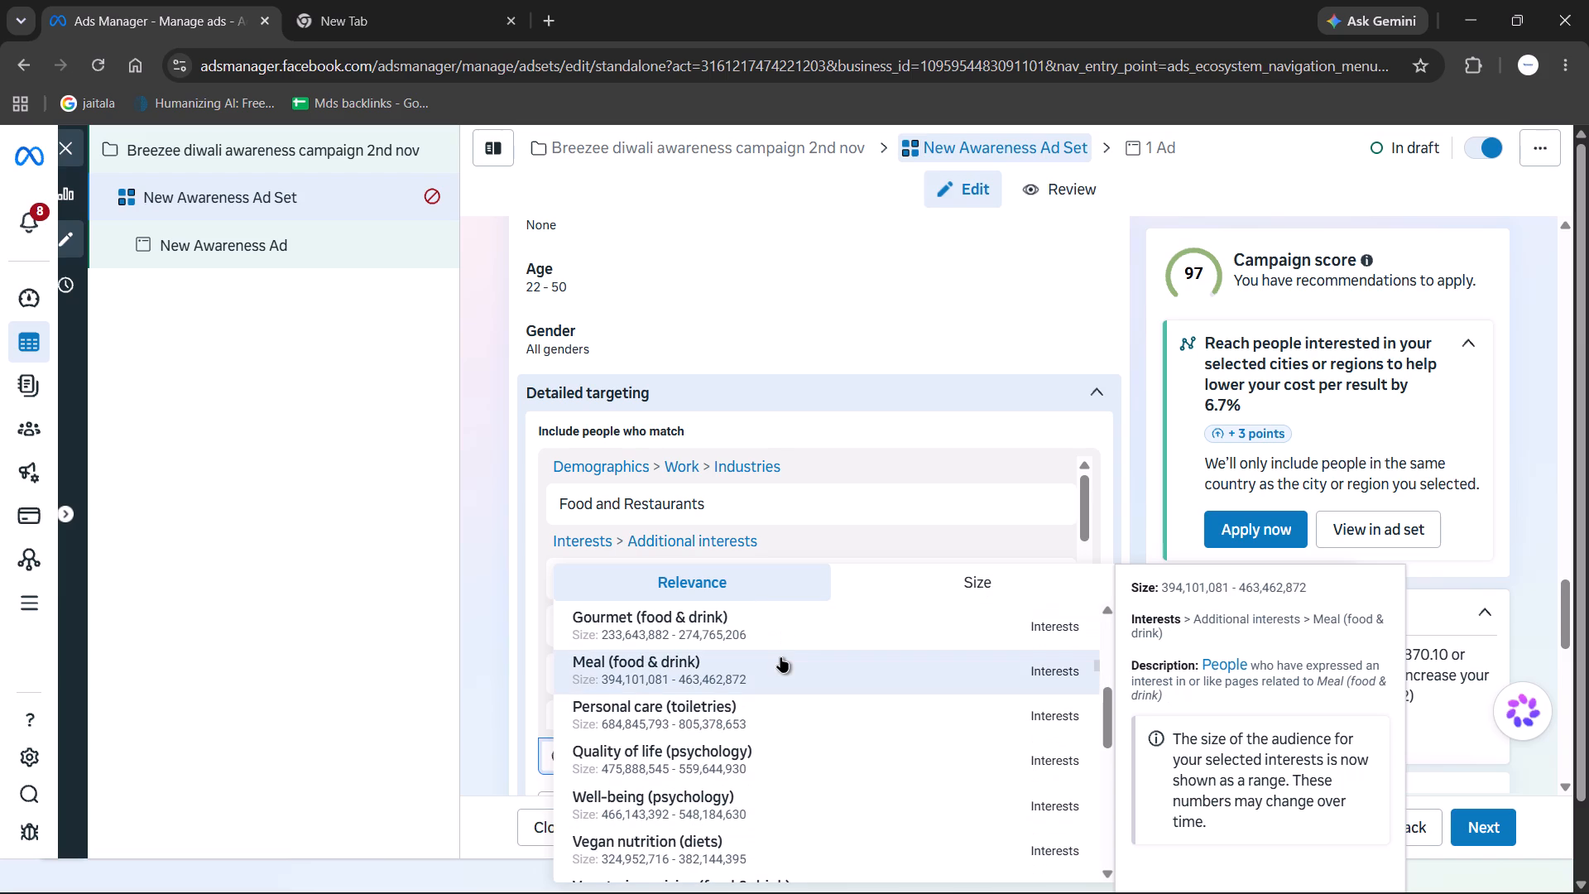
scroll(780, 657, "down", 2)
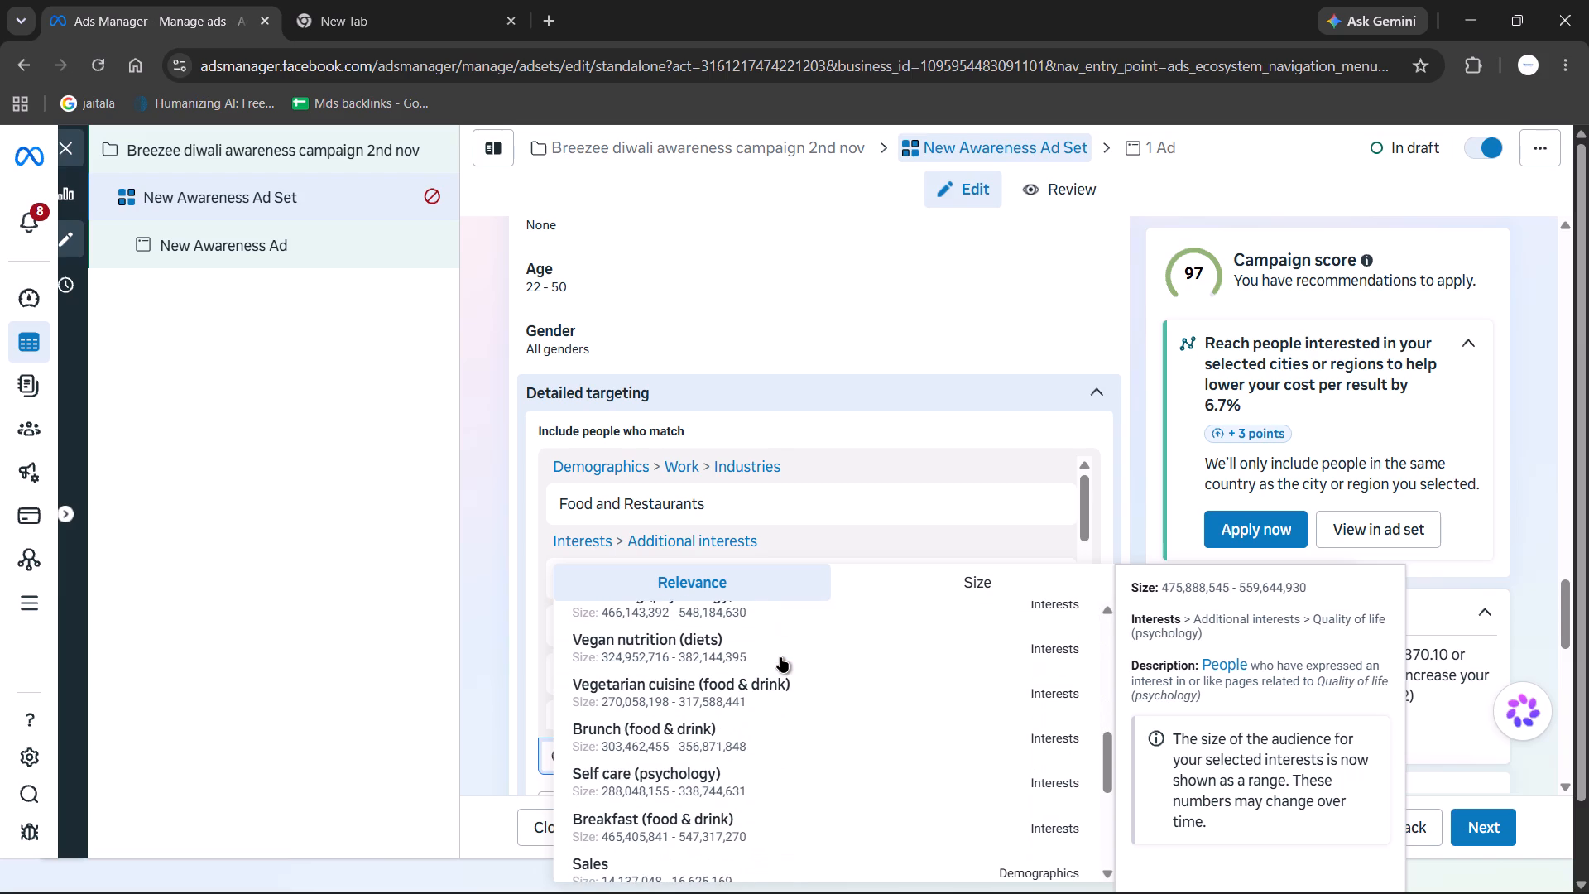
scroll(780, 657, "down", 1)
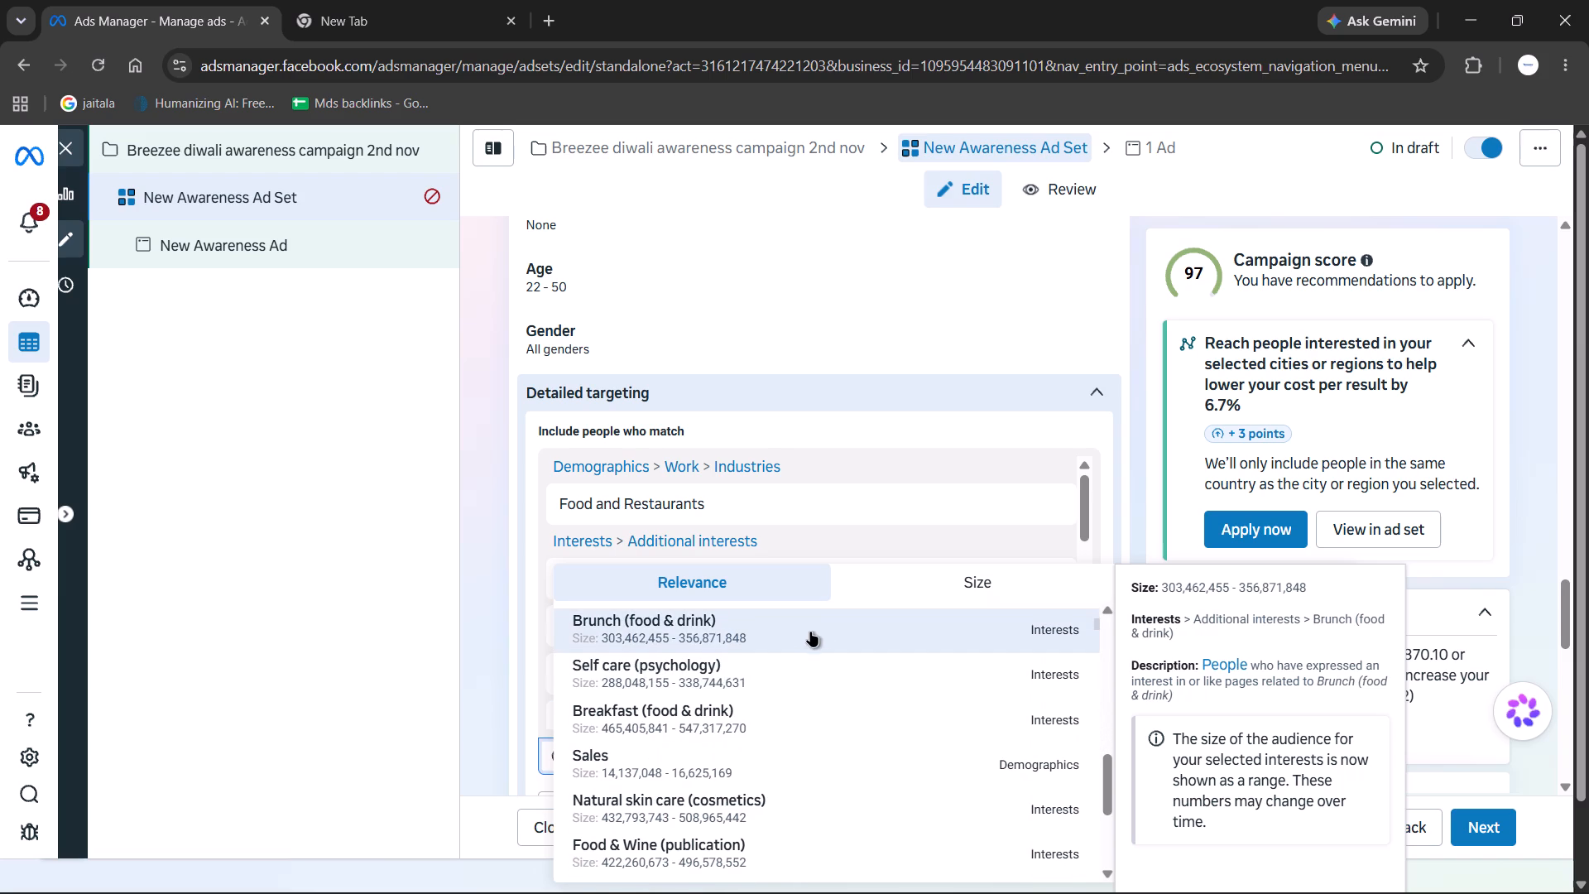
scroll(815, 624, "down", 1)
scroll(801, 733, "down", 1)
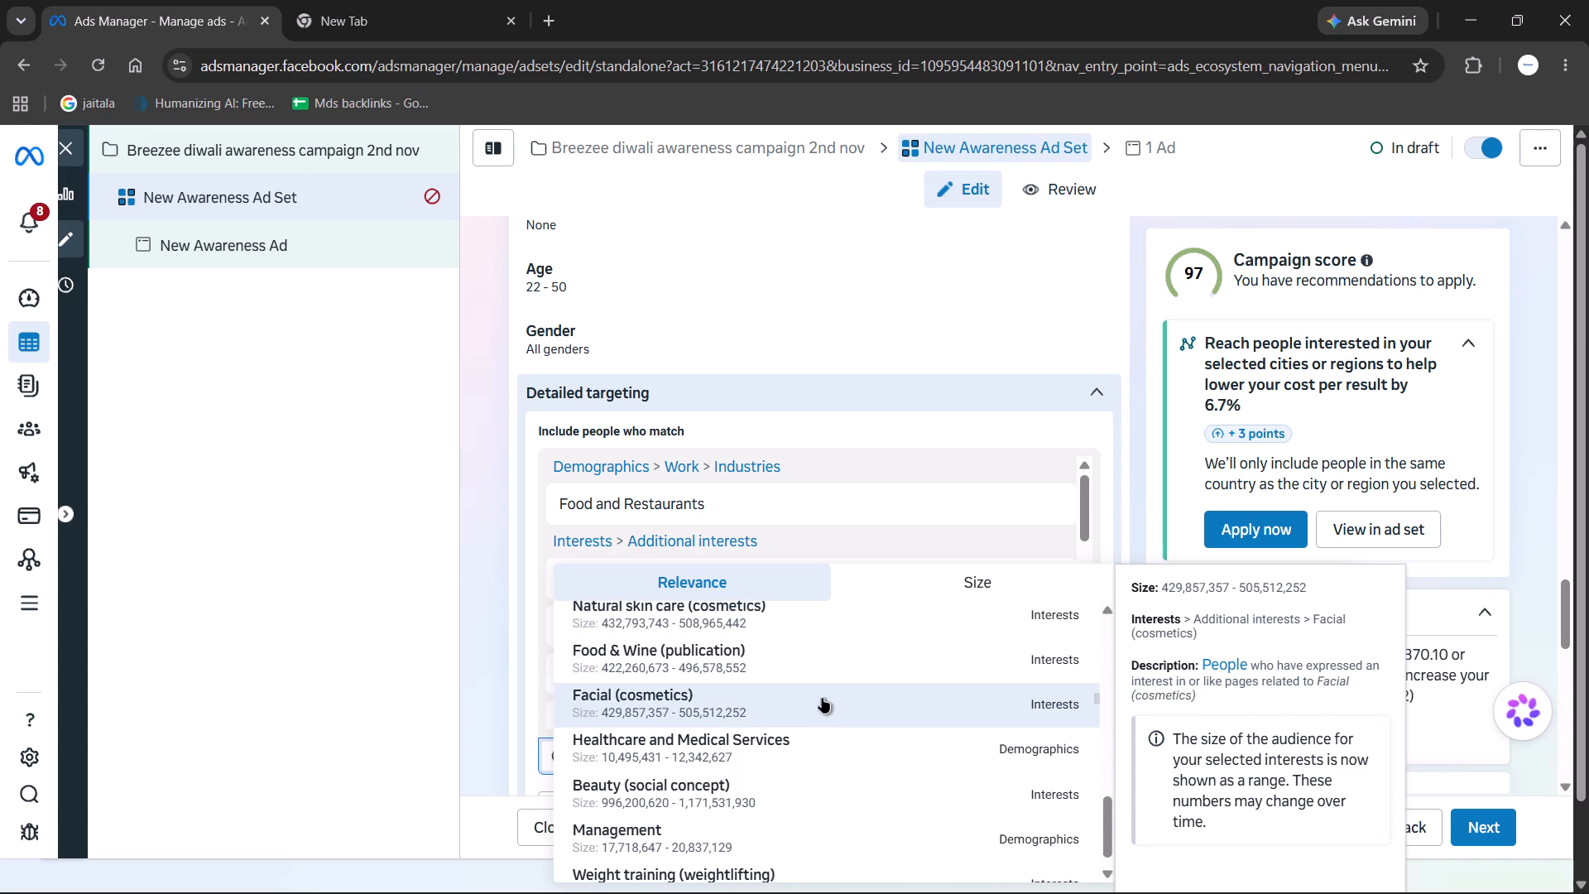
scroll(822, 698, "down", 1)
scroll(804, 746, "up", 3)
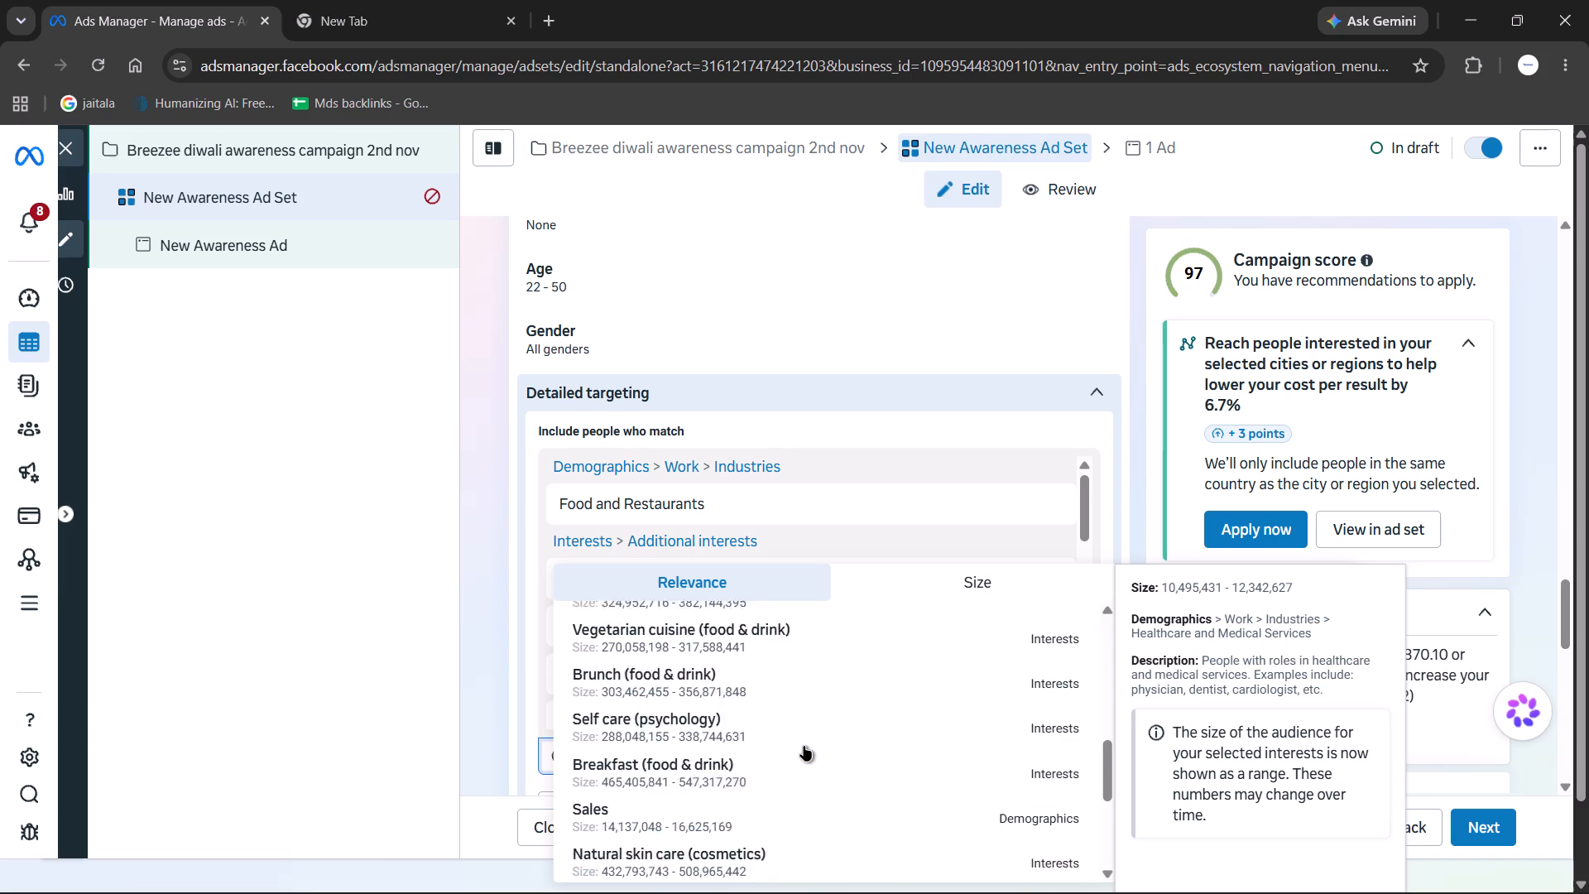
scroll(804, 746, "up", 3)
scroll(804, 746, "down", 1)
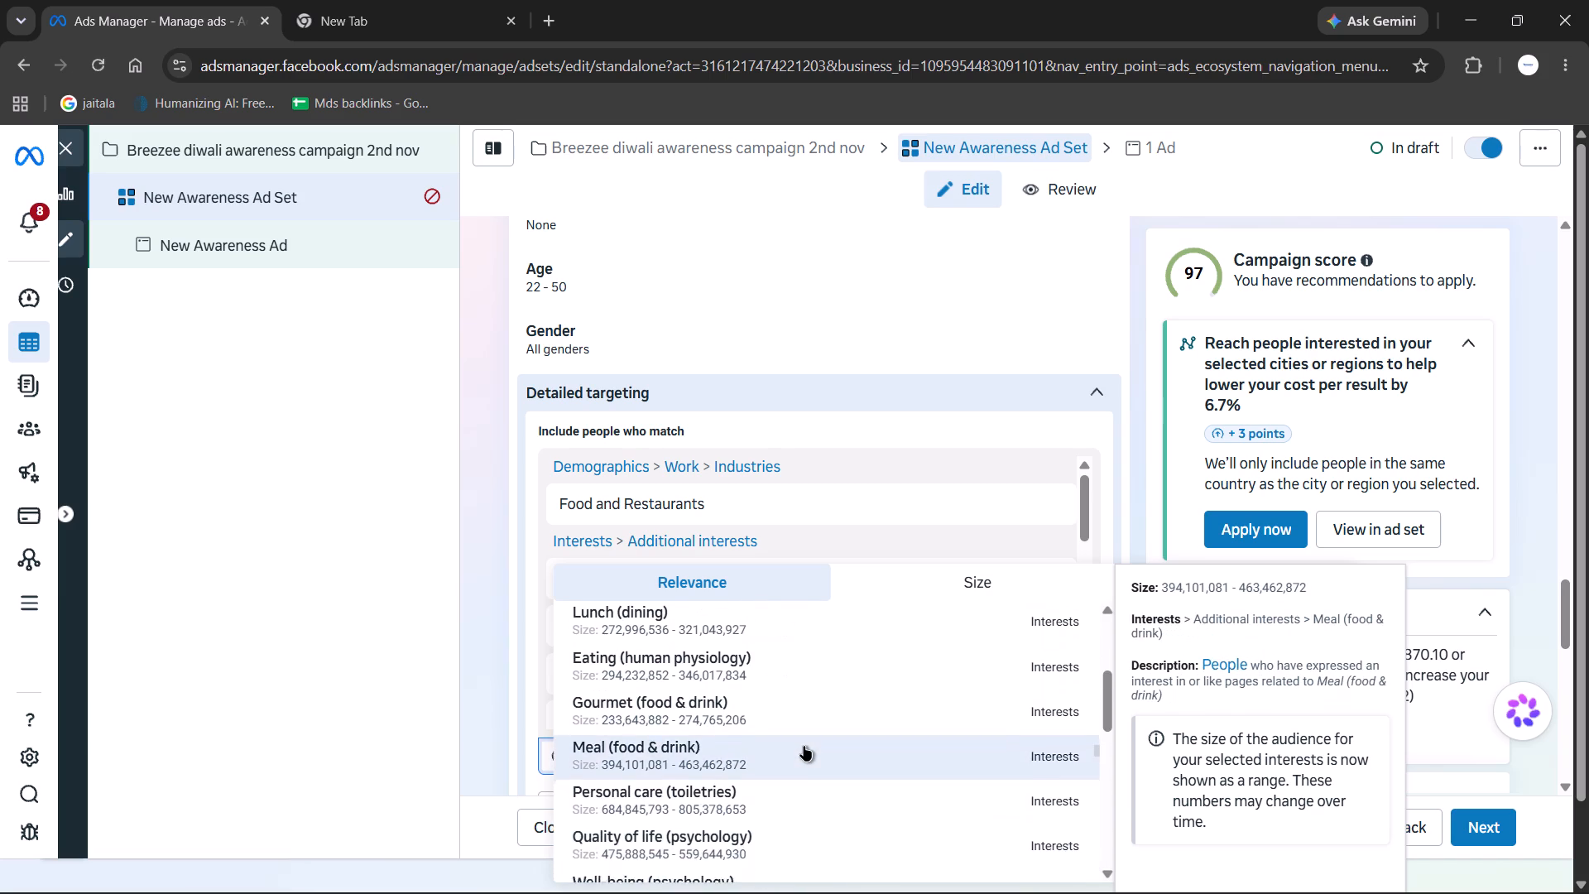
scroll(804, 746, "down", 1)
left_click(799, 771)
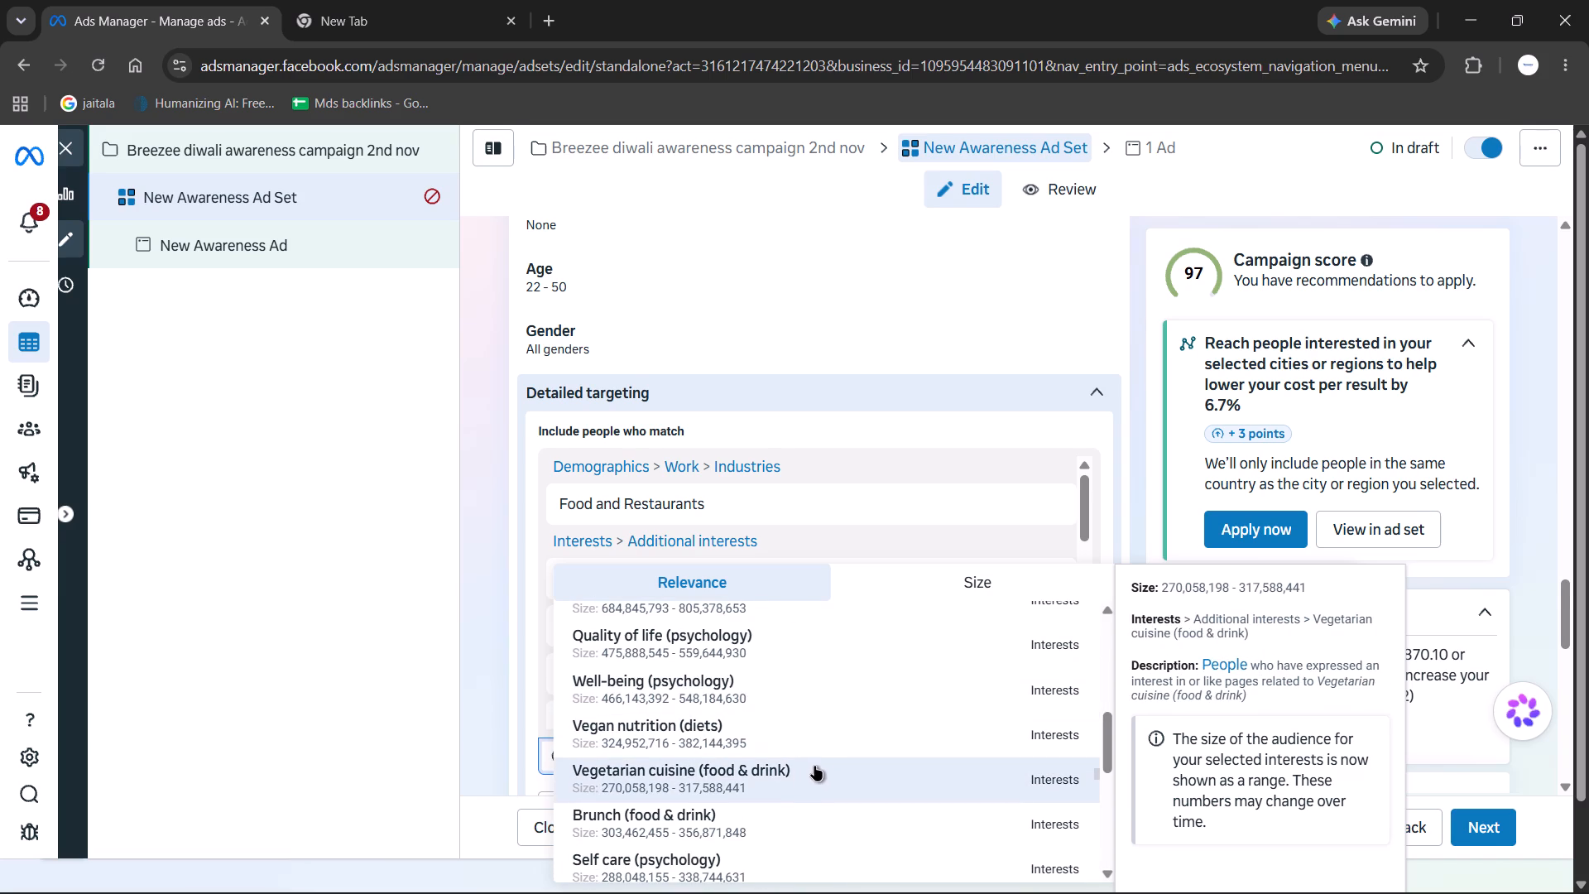
scroll(862, 716, "up", 8)
left_click(516, 405)
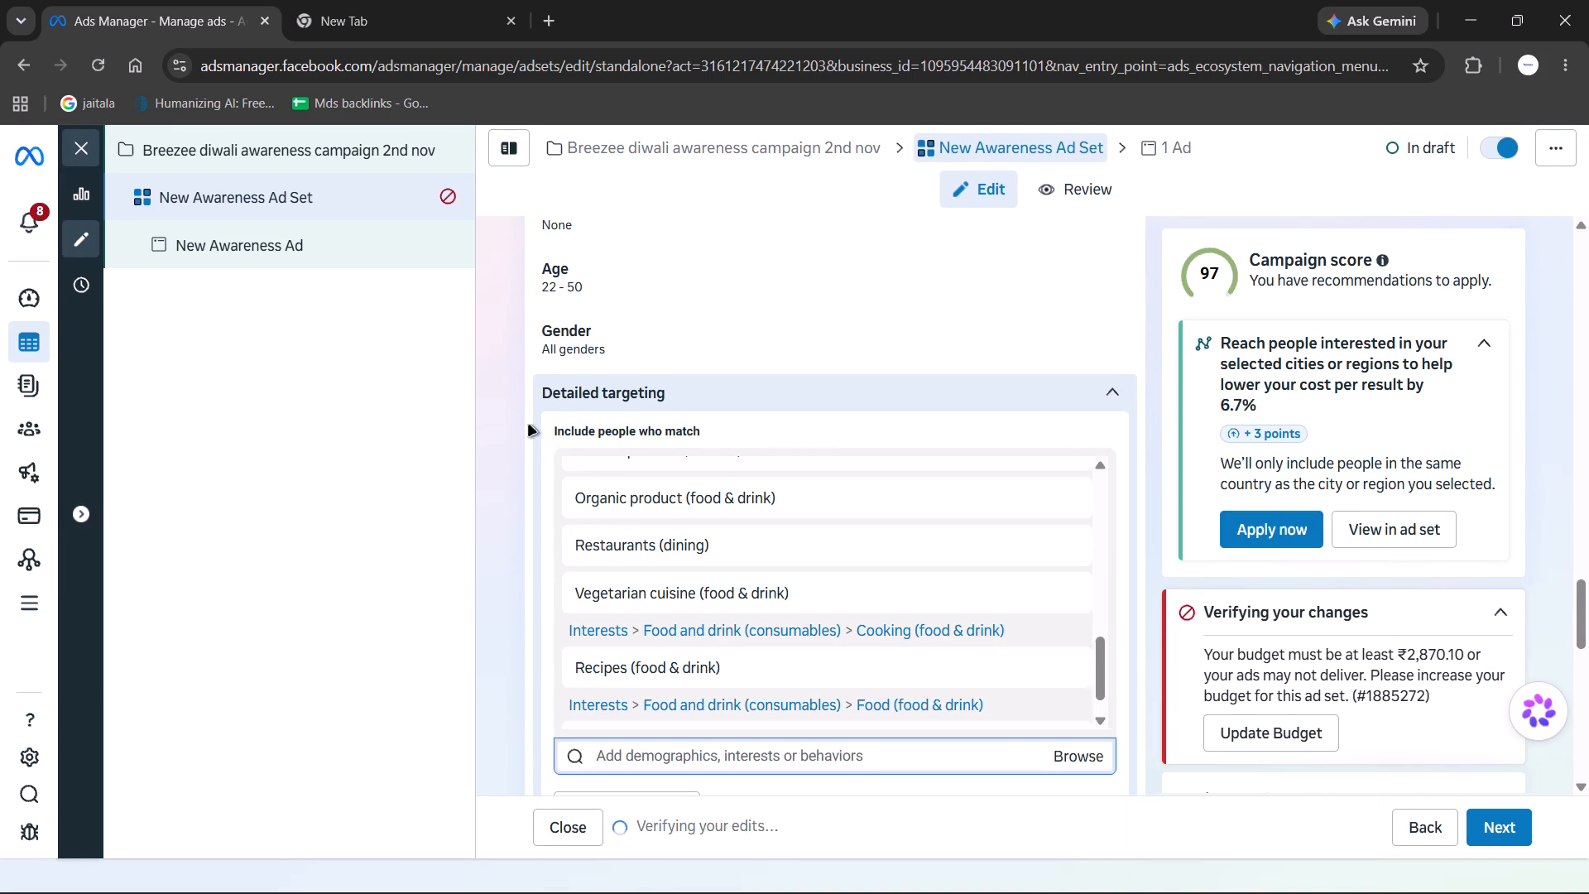
Review the interests and demographics included in the ad set's detailed targeting.
scroll(754, 560, "down", 7)
scroll(754, 560, "up", 4)
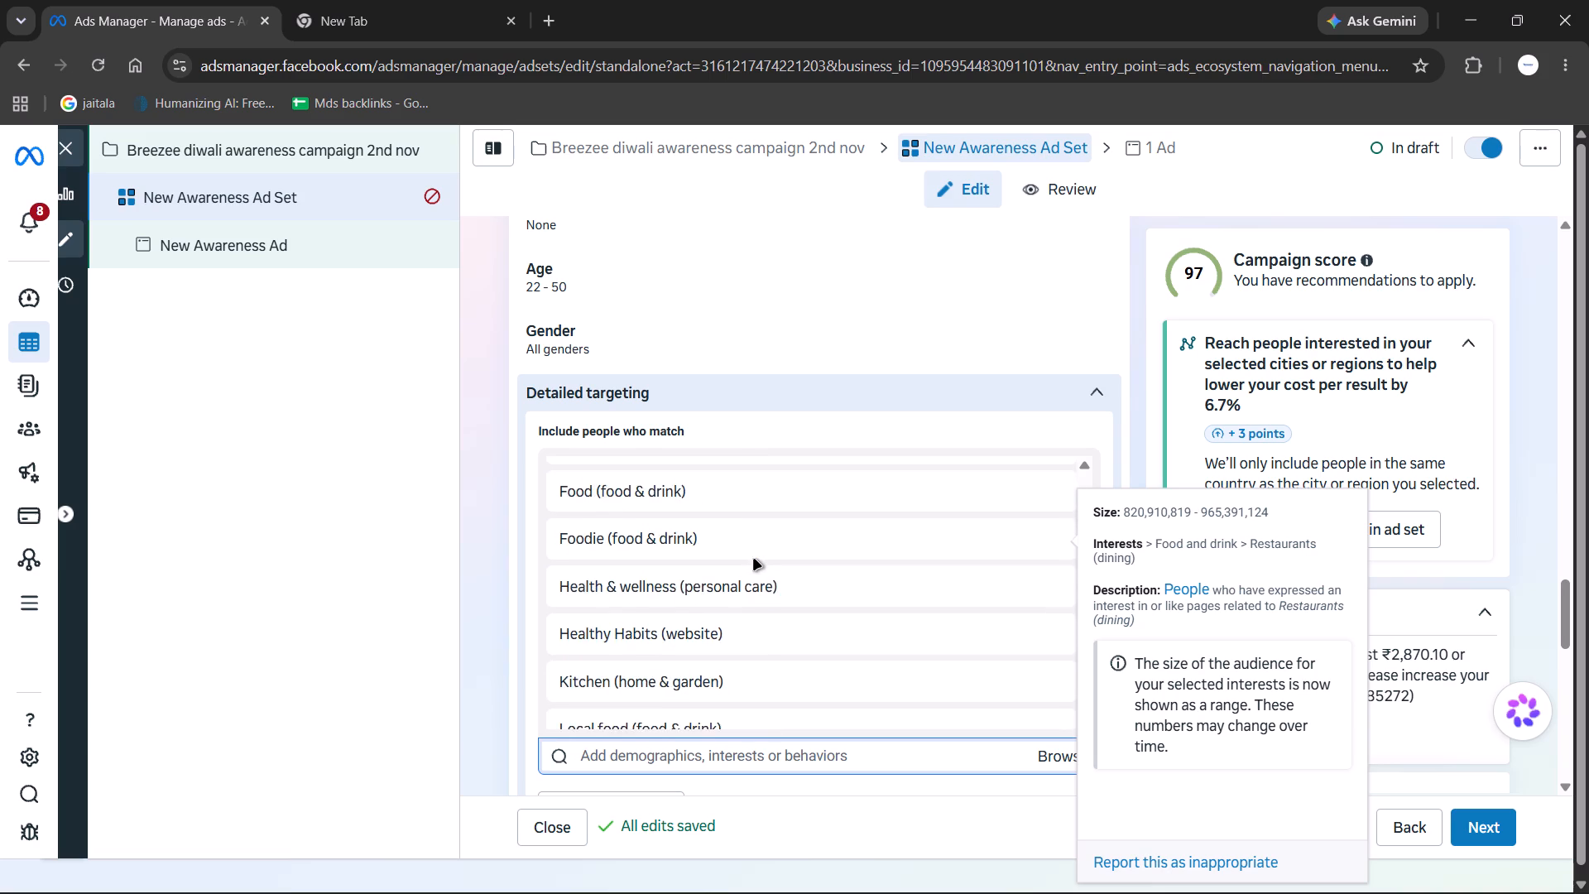
scroll(754, 560, "up", 12)
scroll(754, 563, "down", 11)
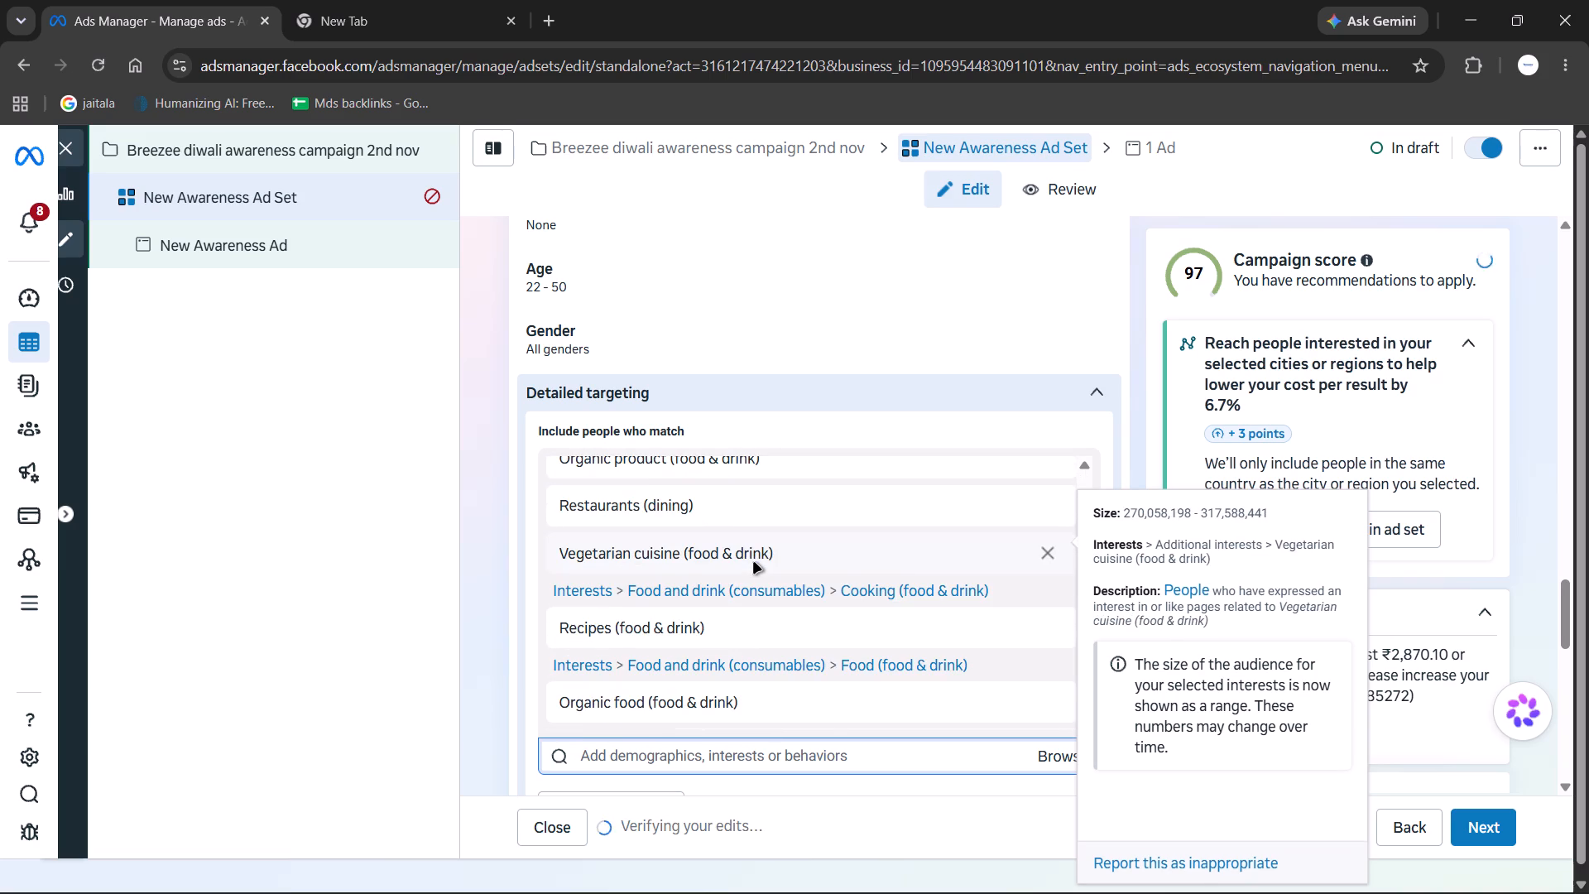
scroll(754, 563, "down", 6)
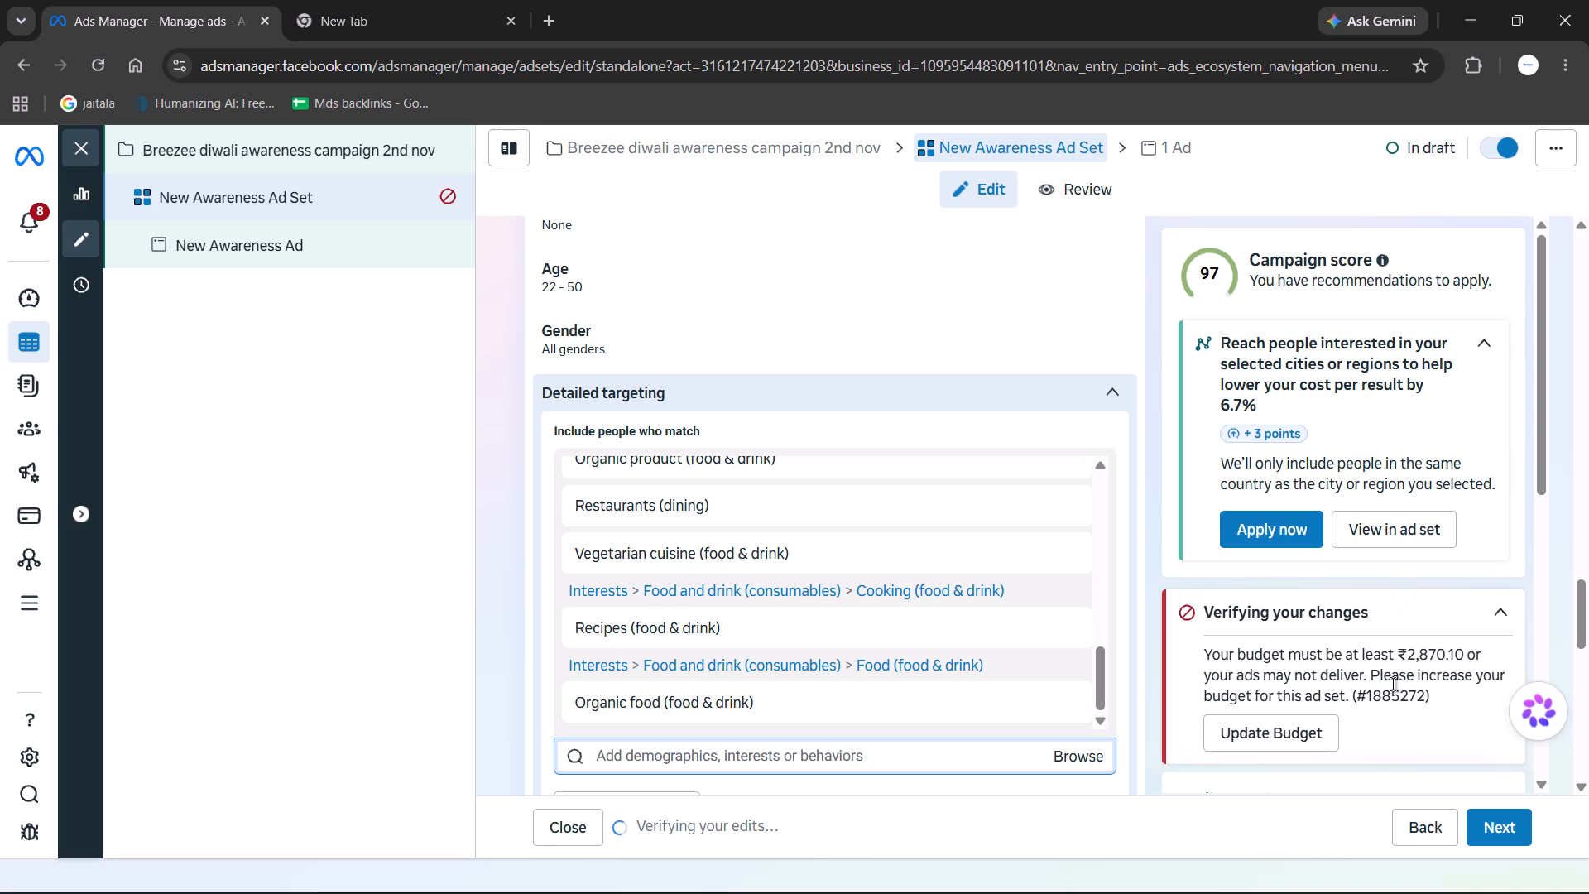
Change the ad set's budget strategy to Daily budget and accept the switch of frequency control to cap.
scroll(835, 382, "up", 4)
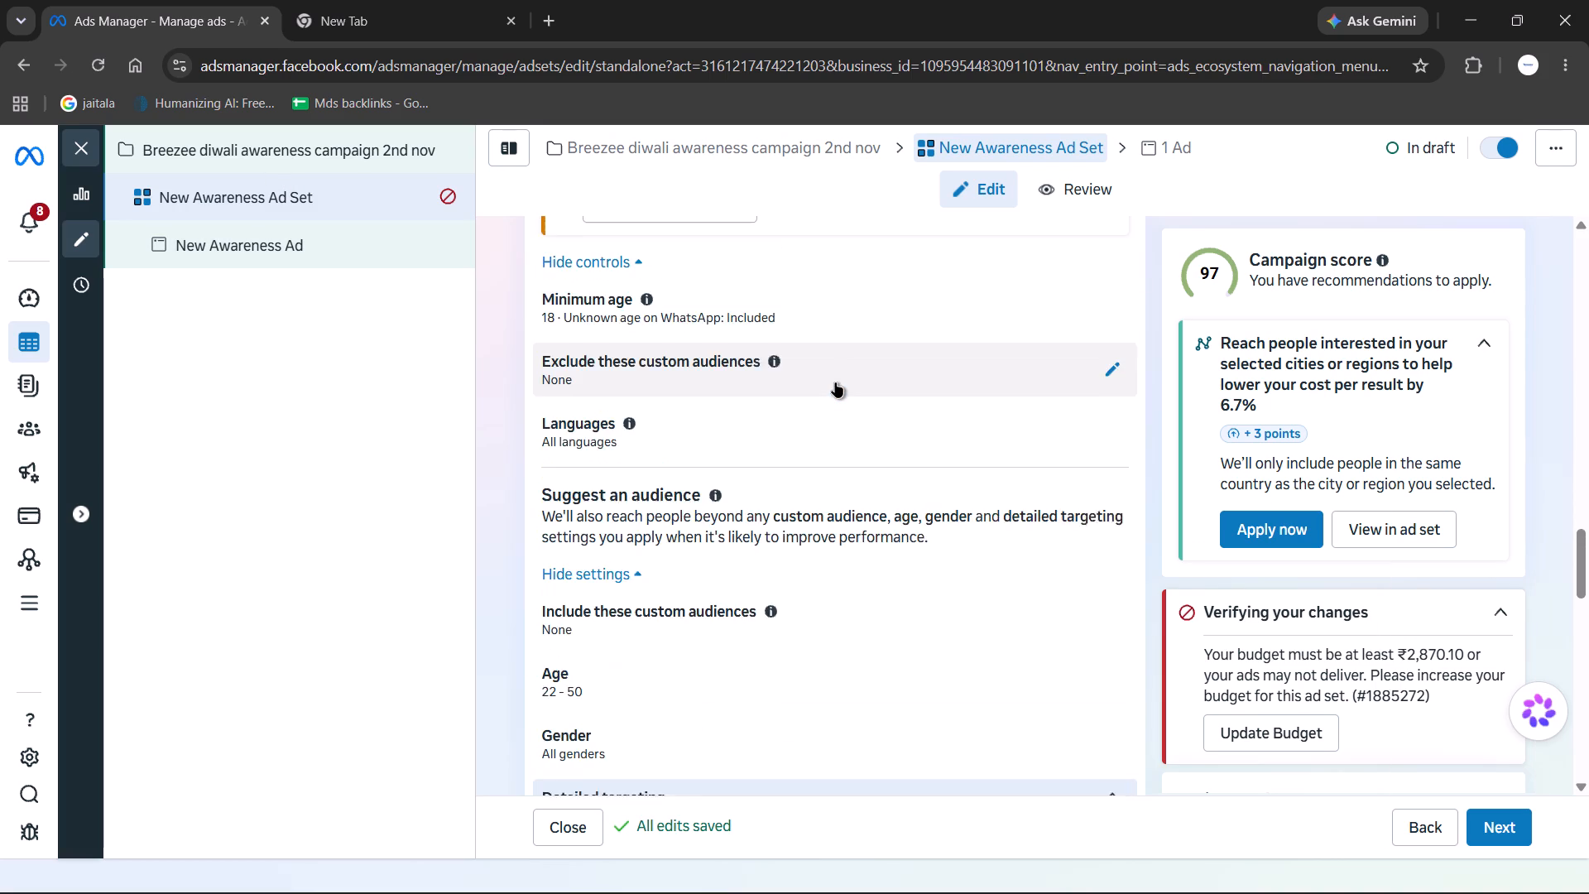
scroll(835, 383, "up", 7)
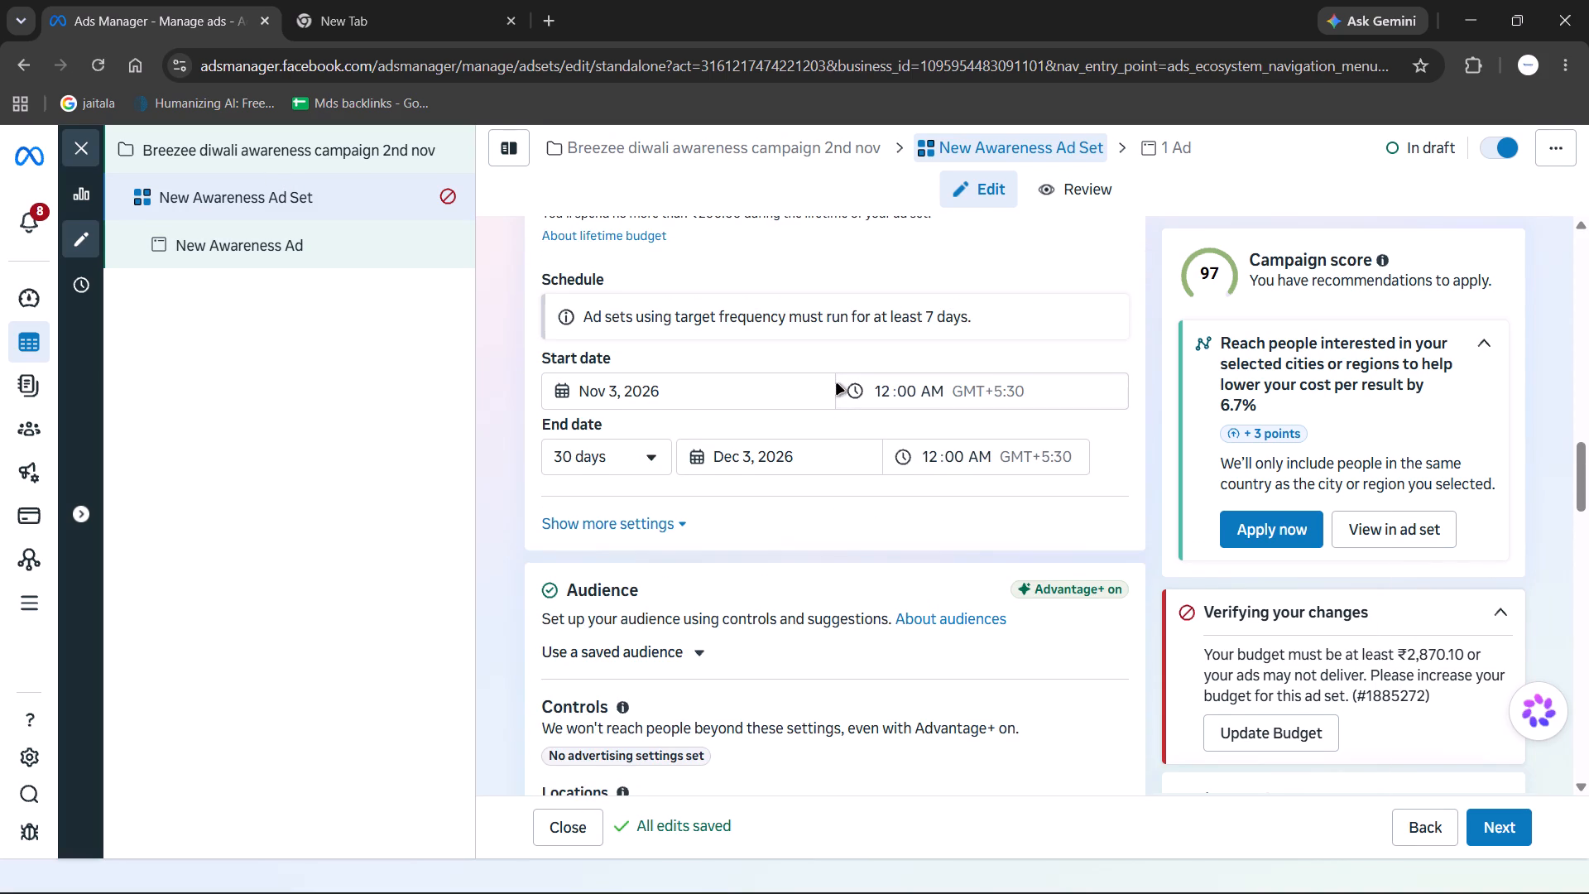
scroll(837, 384, "up", 2)
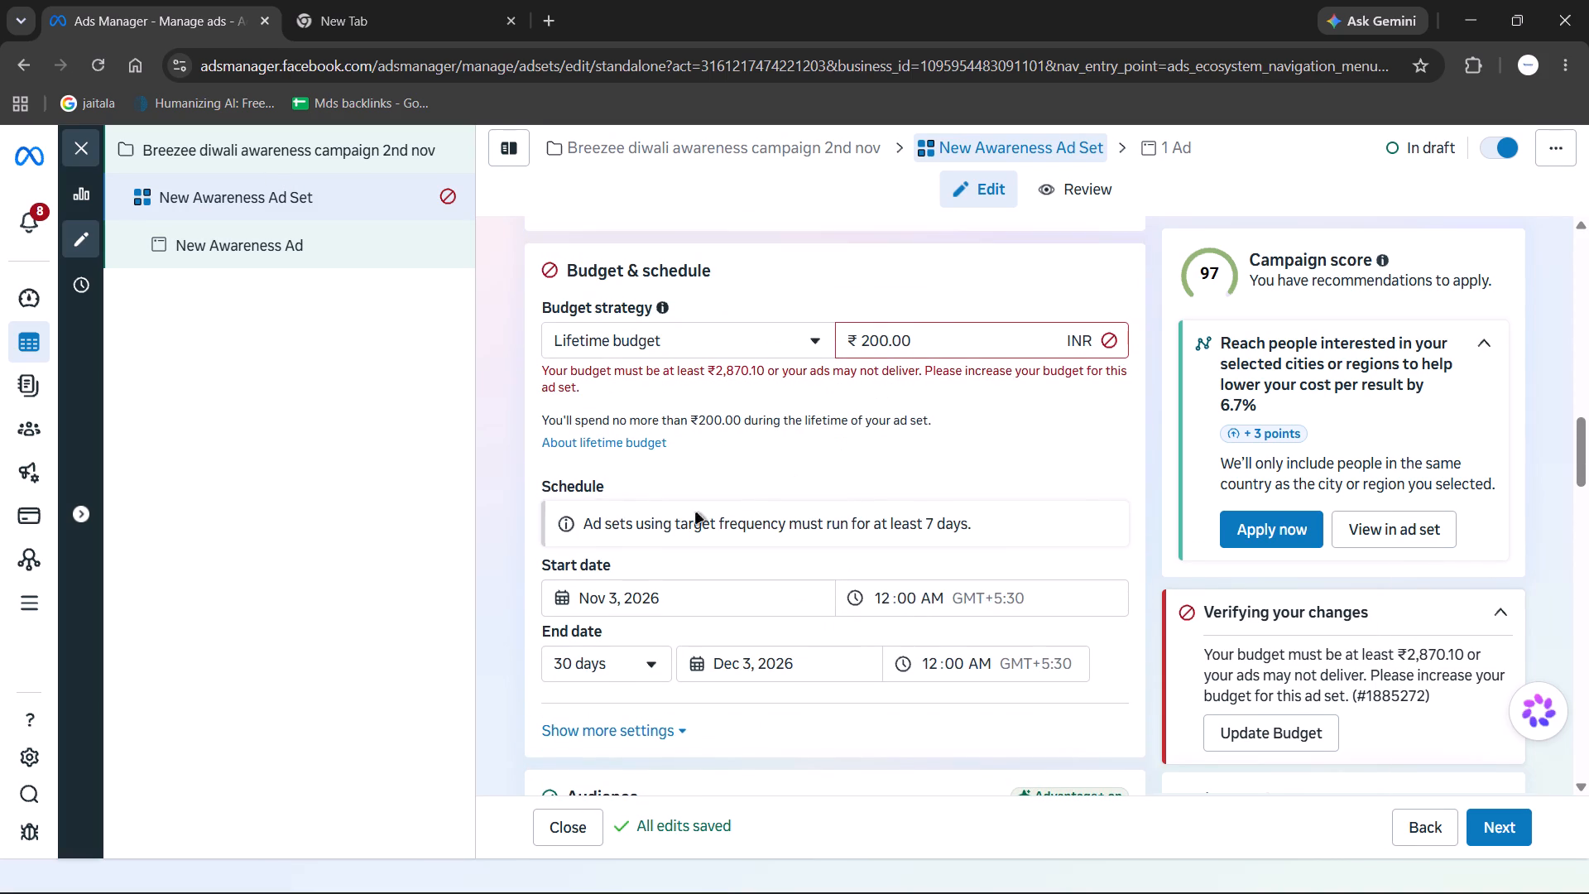
left_click(644, 733)
scroll(757, 598, "up", 3)
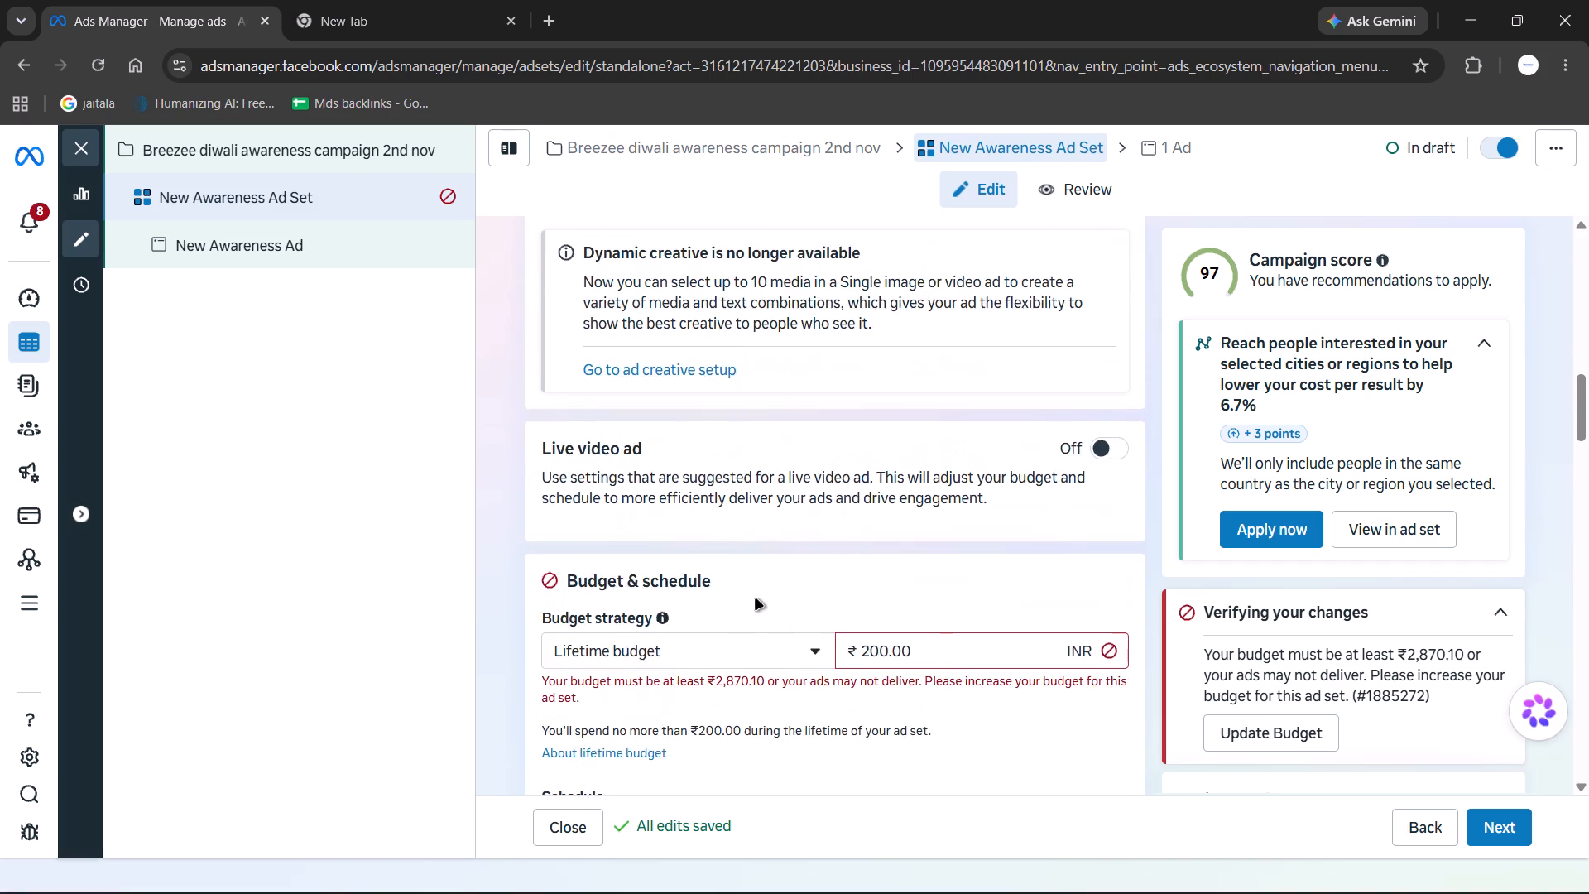
left_click(797, 651)
left_click(600, 691)
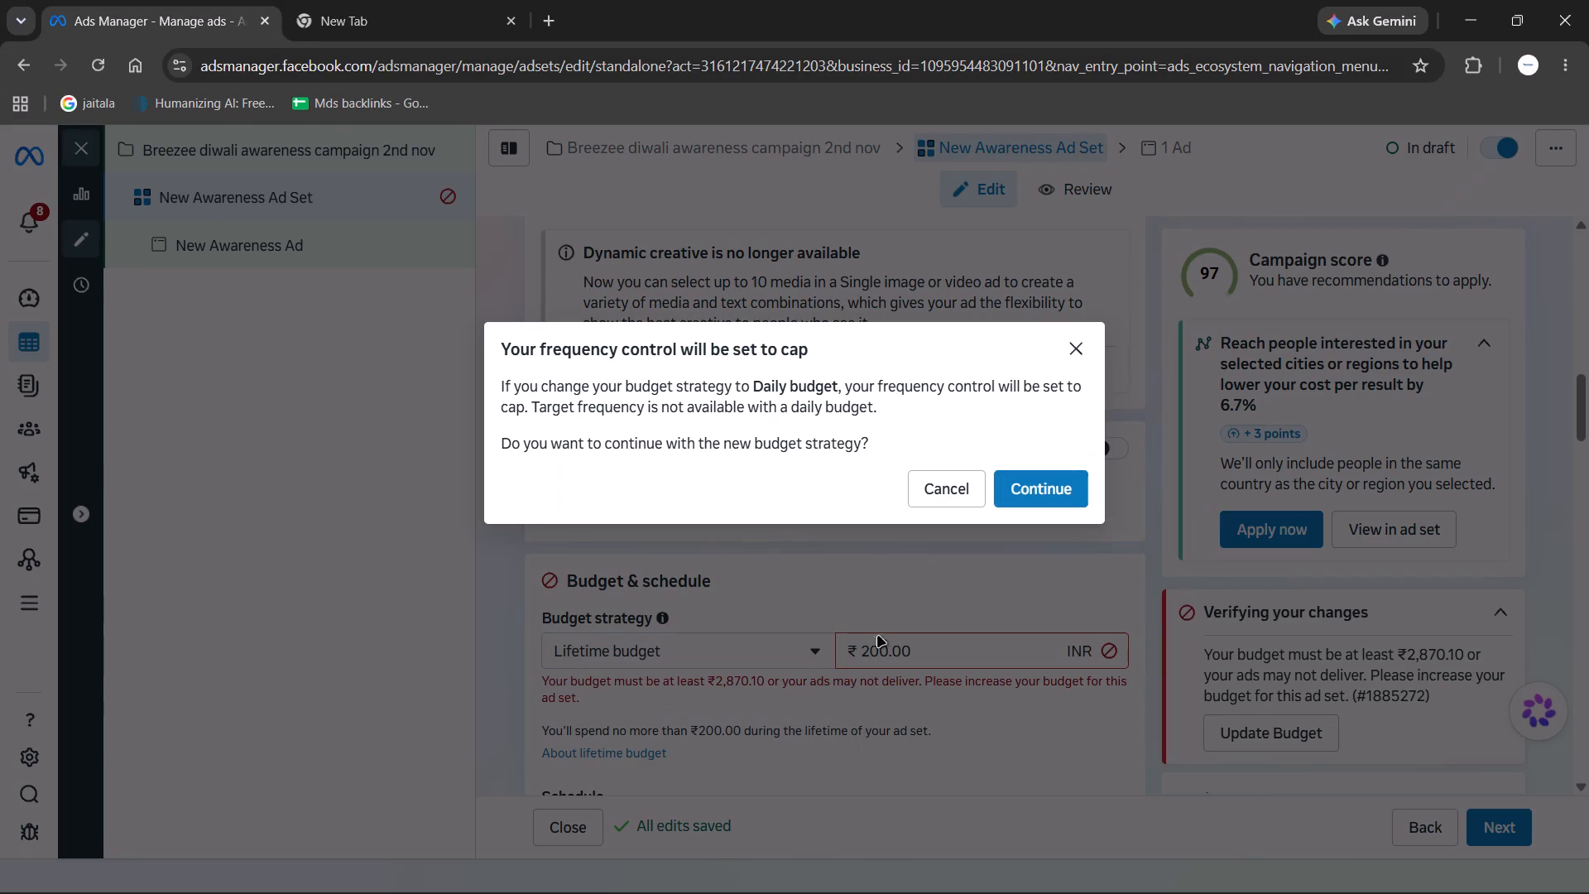
left_click(1038, 484)
Switch the ad set's end date off and on again, and give it a custom end date of November 8, 2026.
scroll(988, 558, "down", 4)
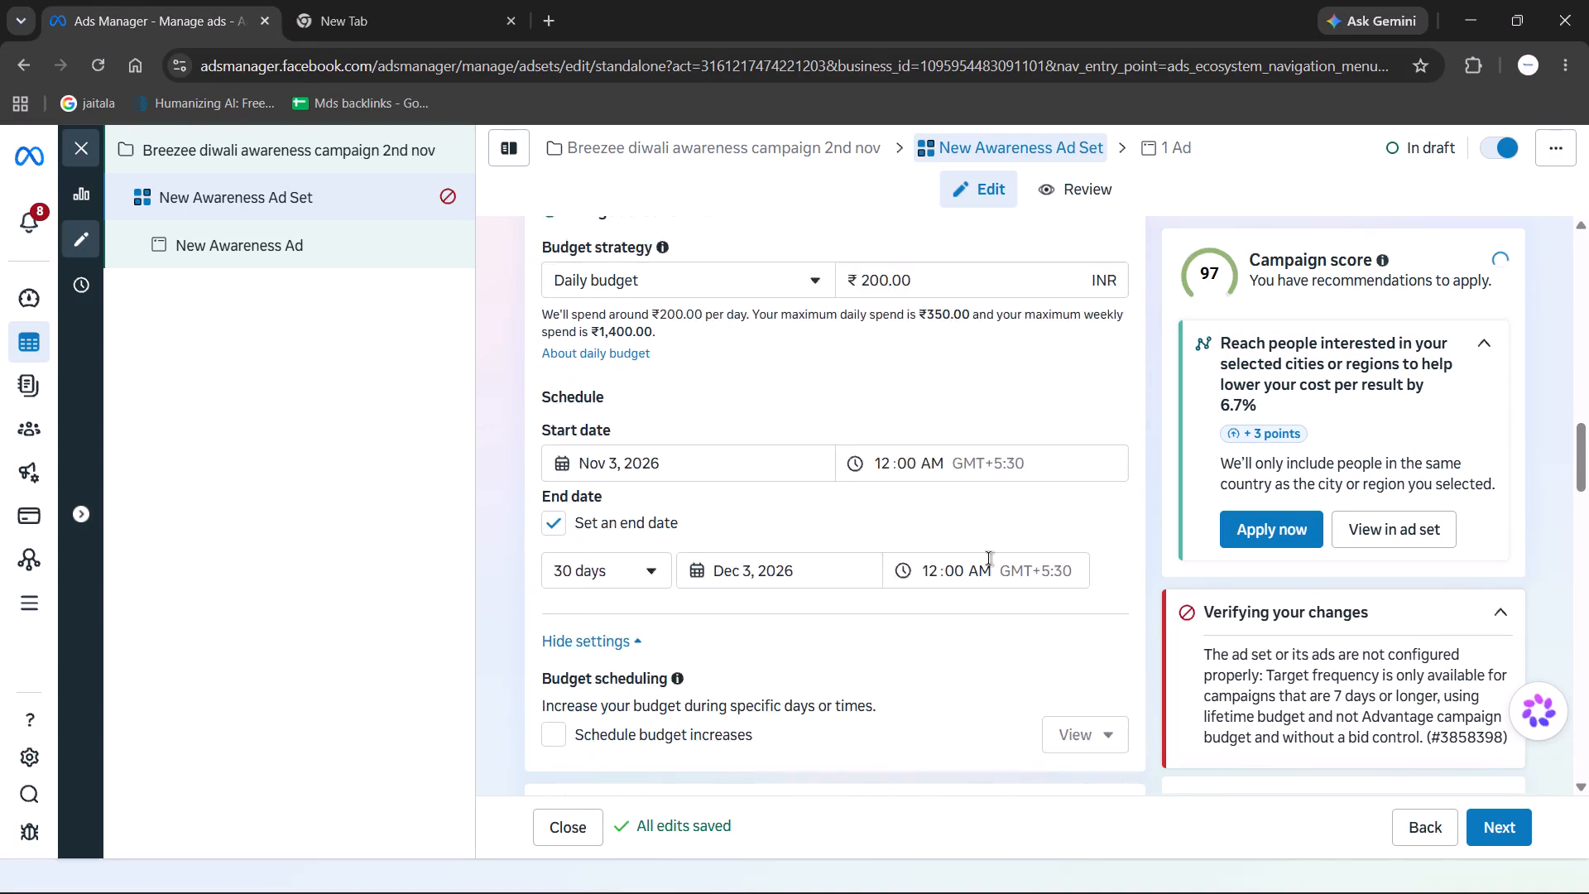
left_click(562, 483)
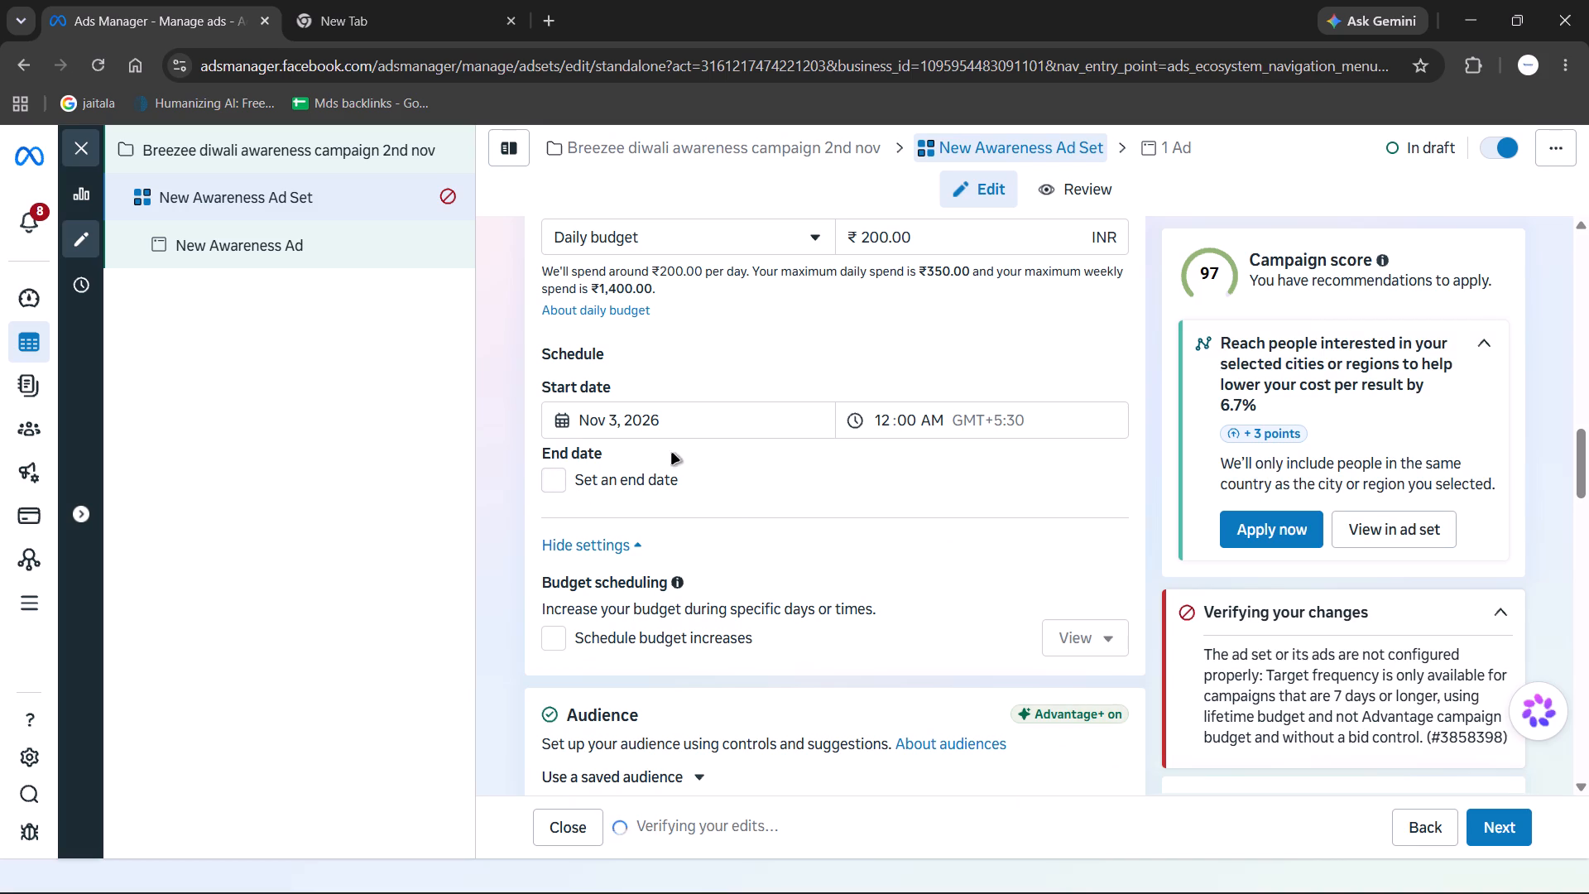
left_click(549, 478)
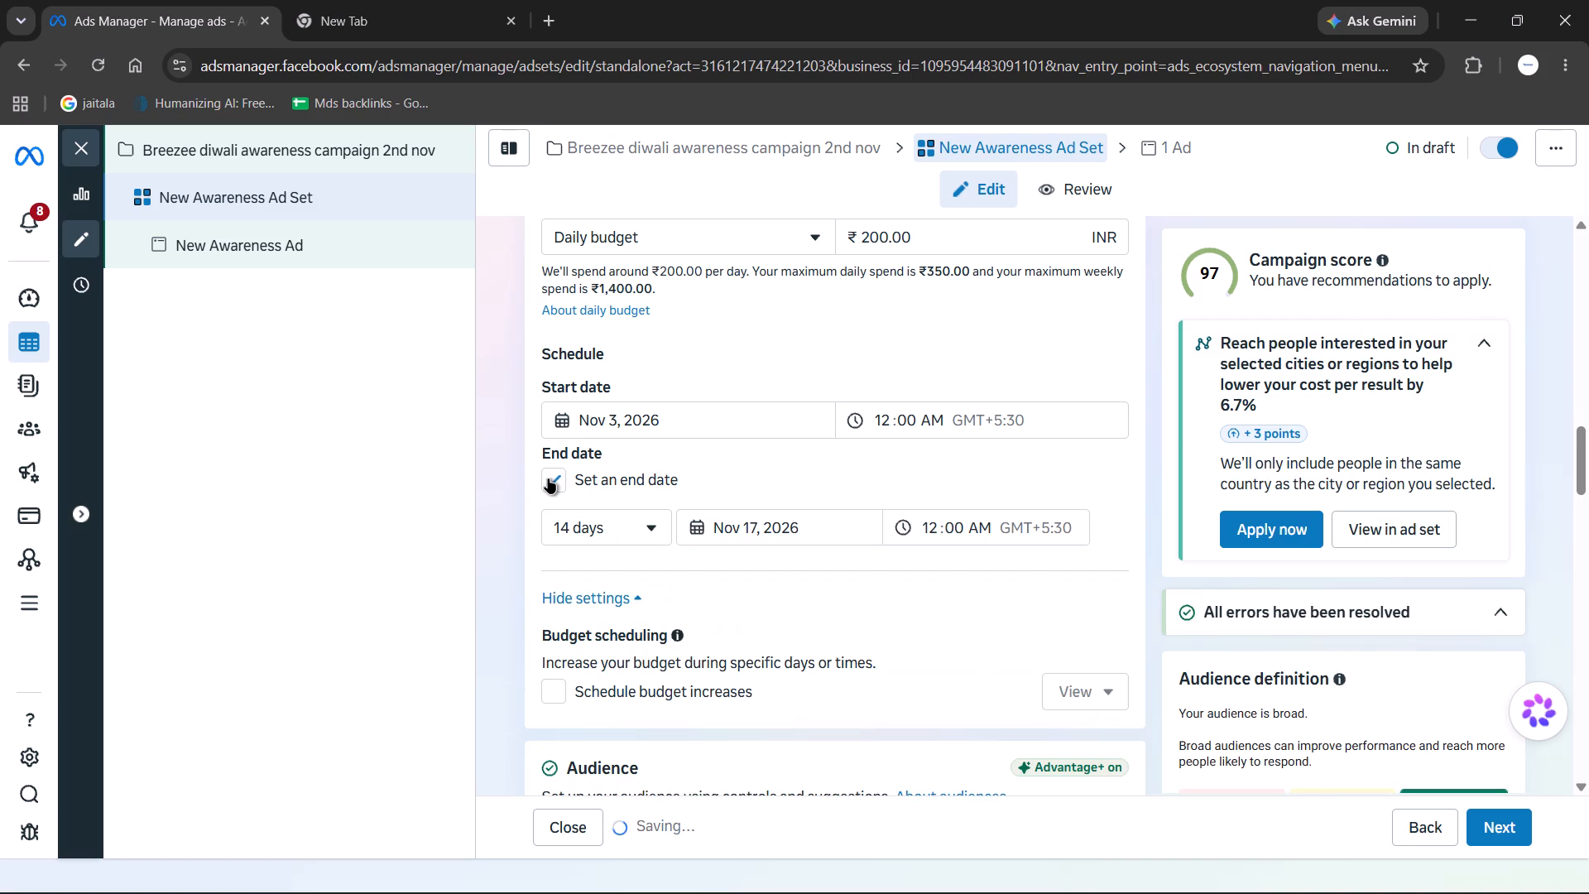
left_click(636, 517)
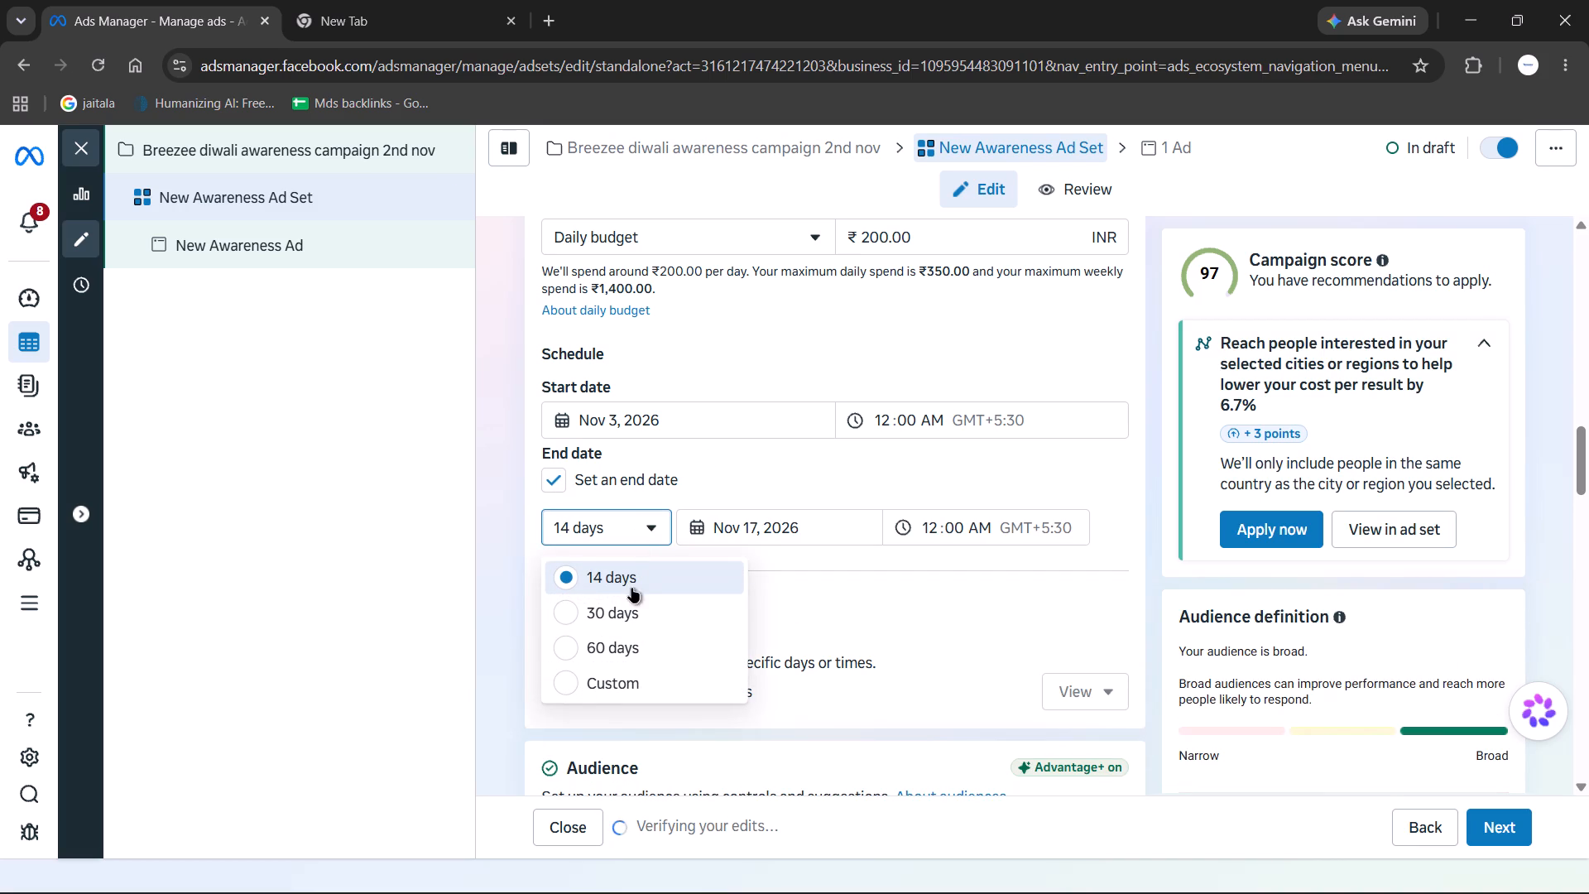
left_click(653, 673)
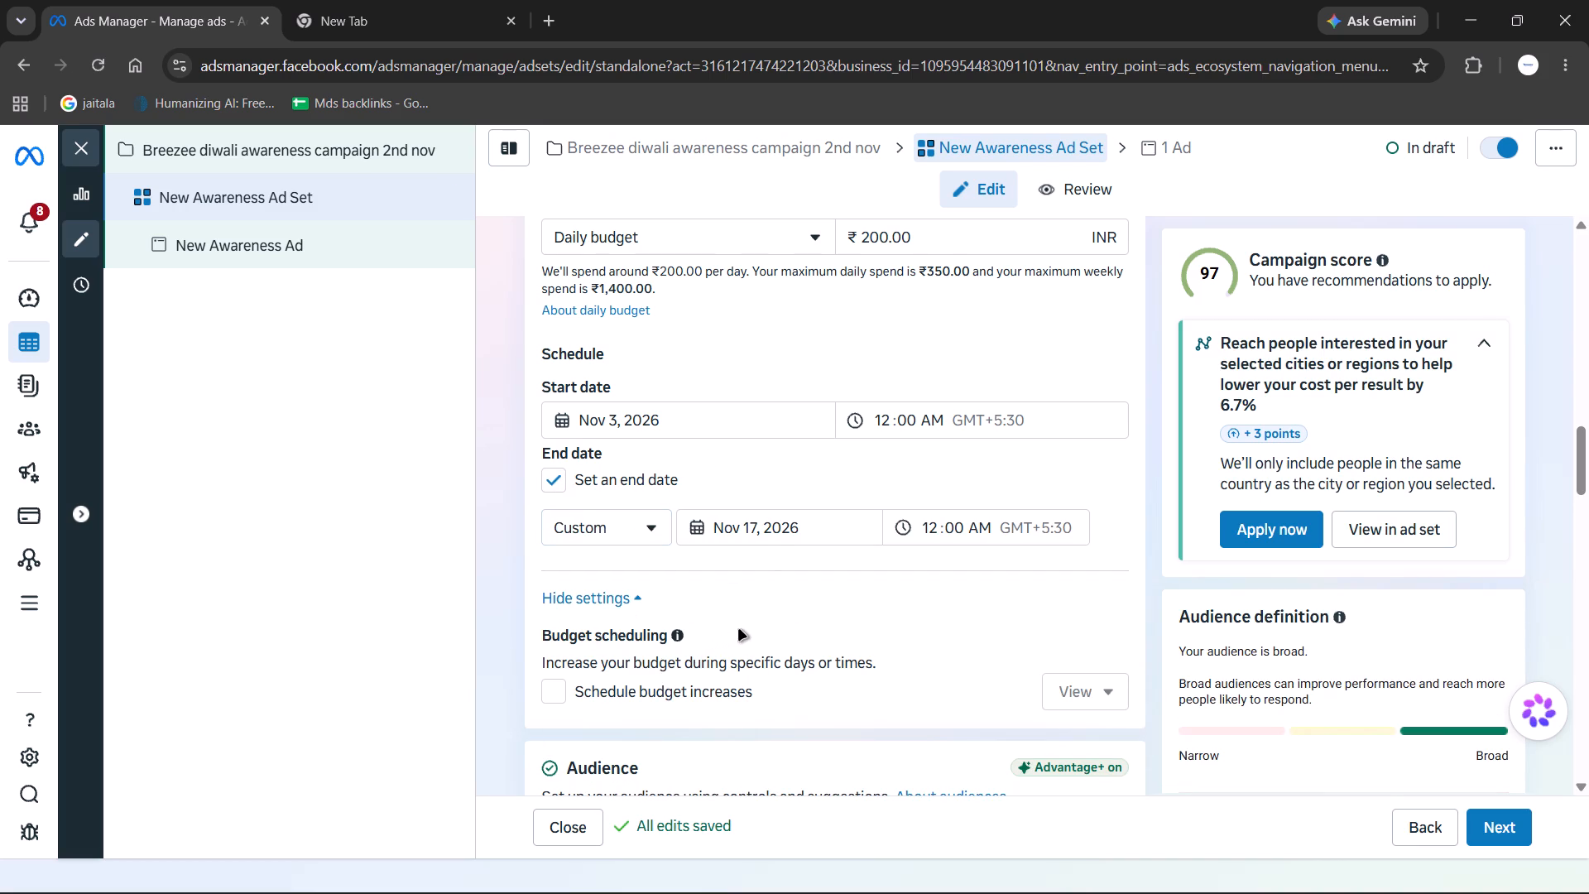
left_click(766, 518)
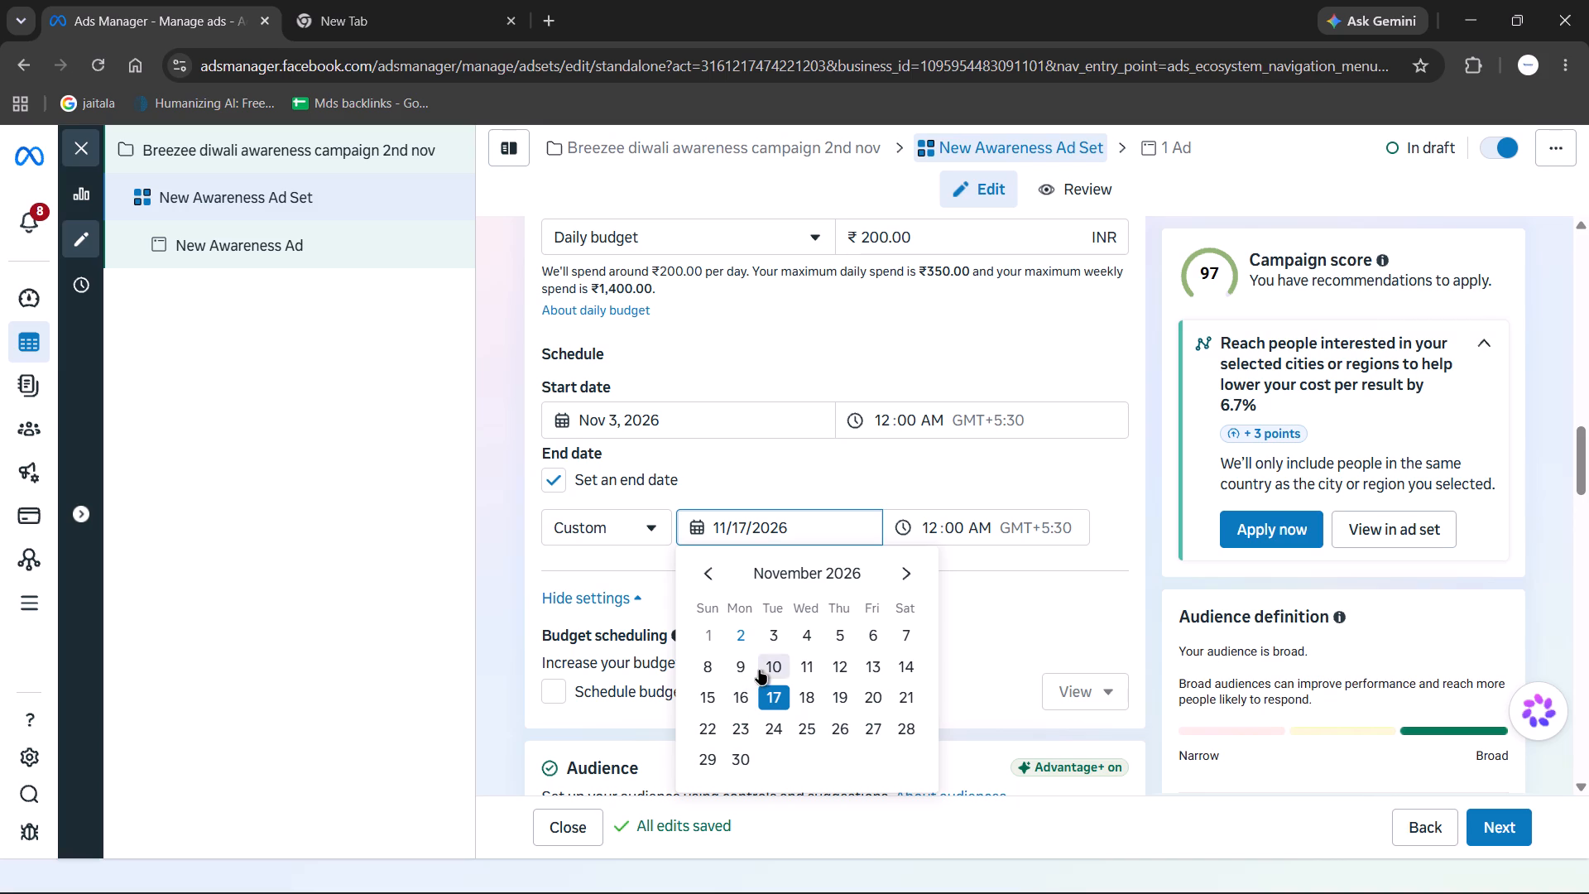
left_click(718, 666)
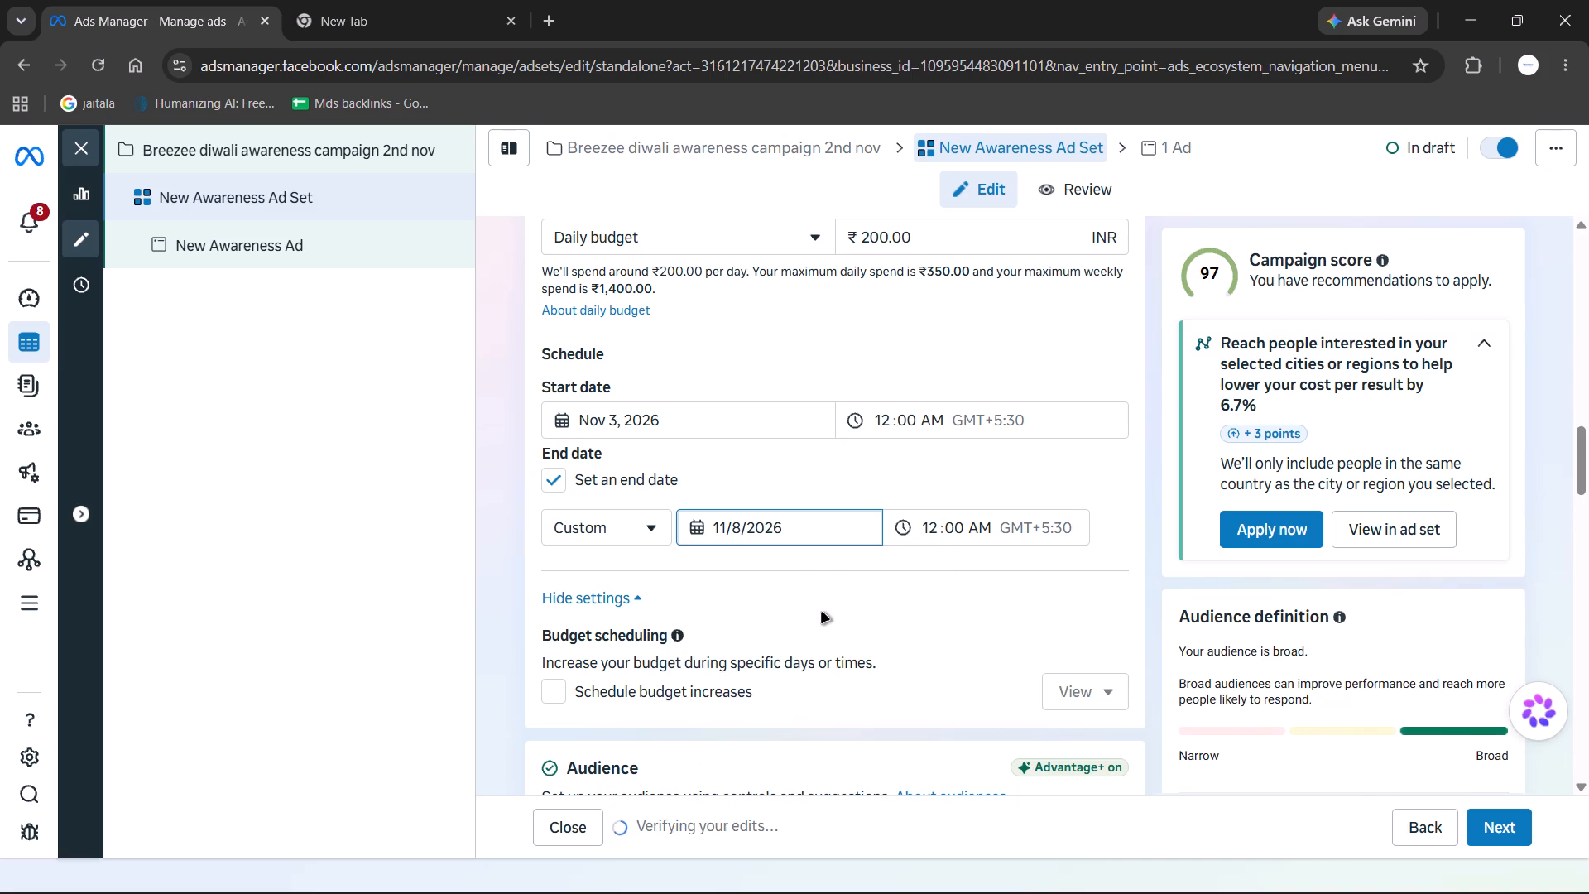
Change the ad set's custom end date to November 7, 2026.
scroll(932, 456, "down", 1)
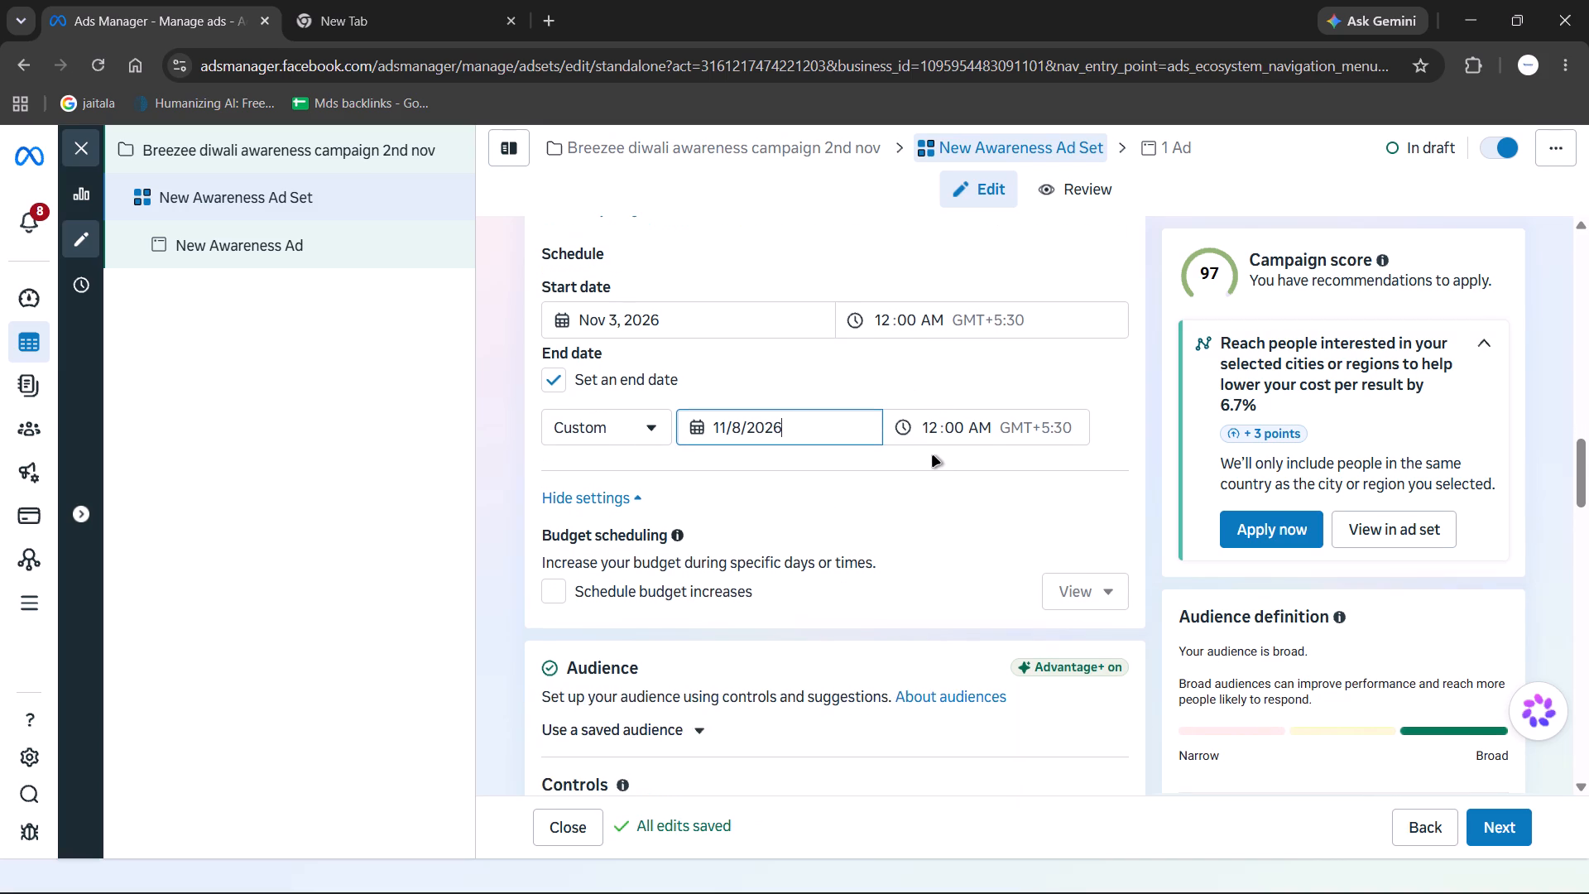
scroll(933, 456, "up", 1)
left_click(771, 533)
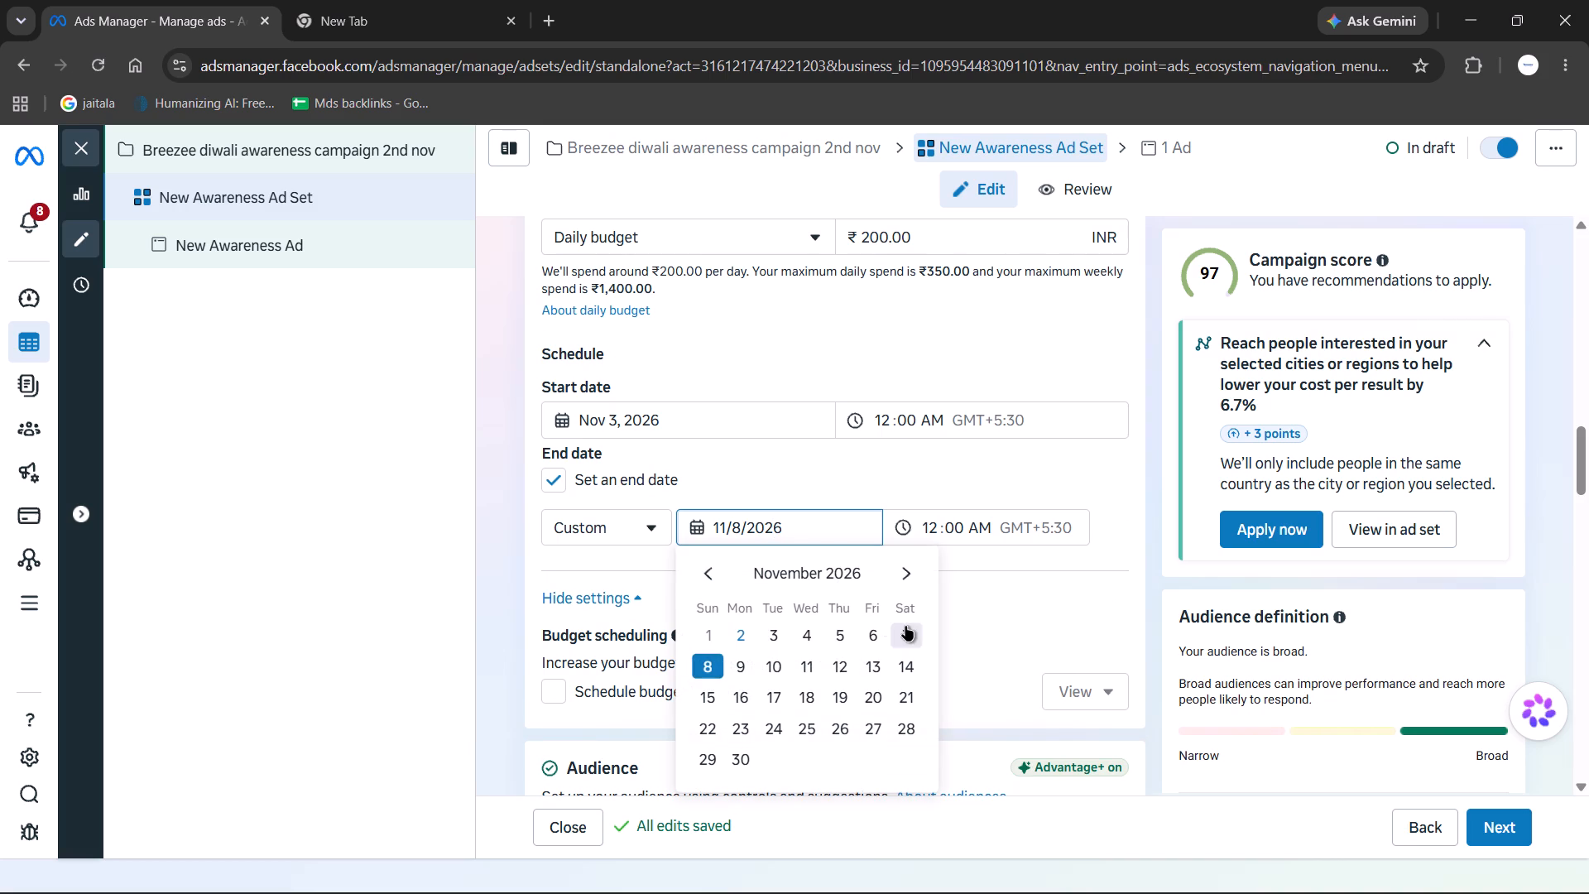
left_click(905, 626)
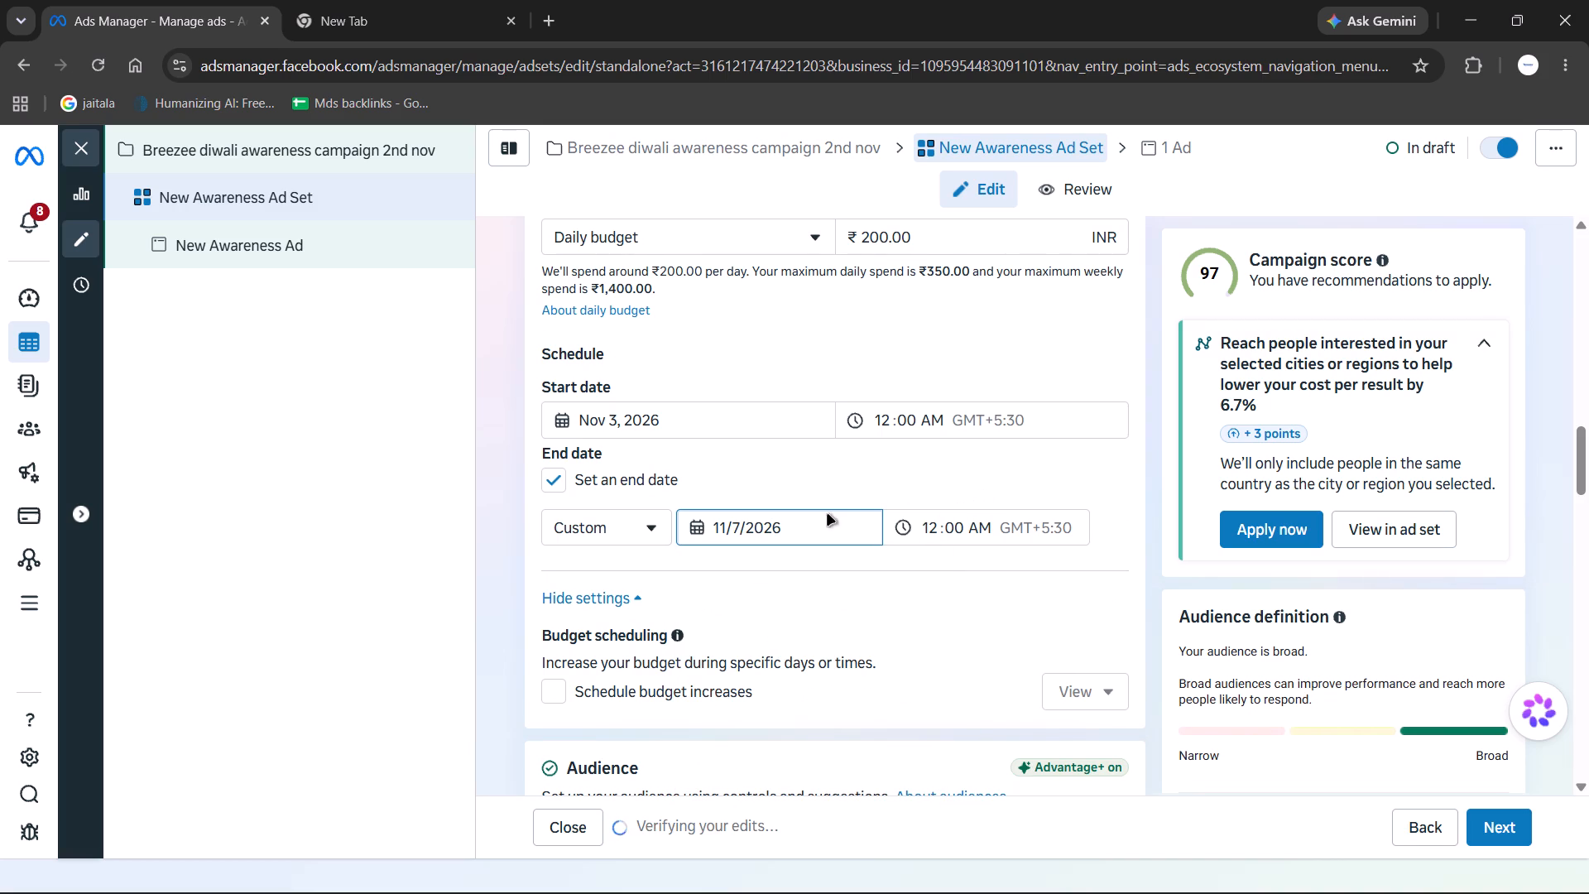
left_click(786, 524)
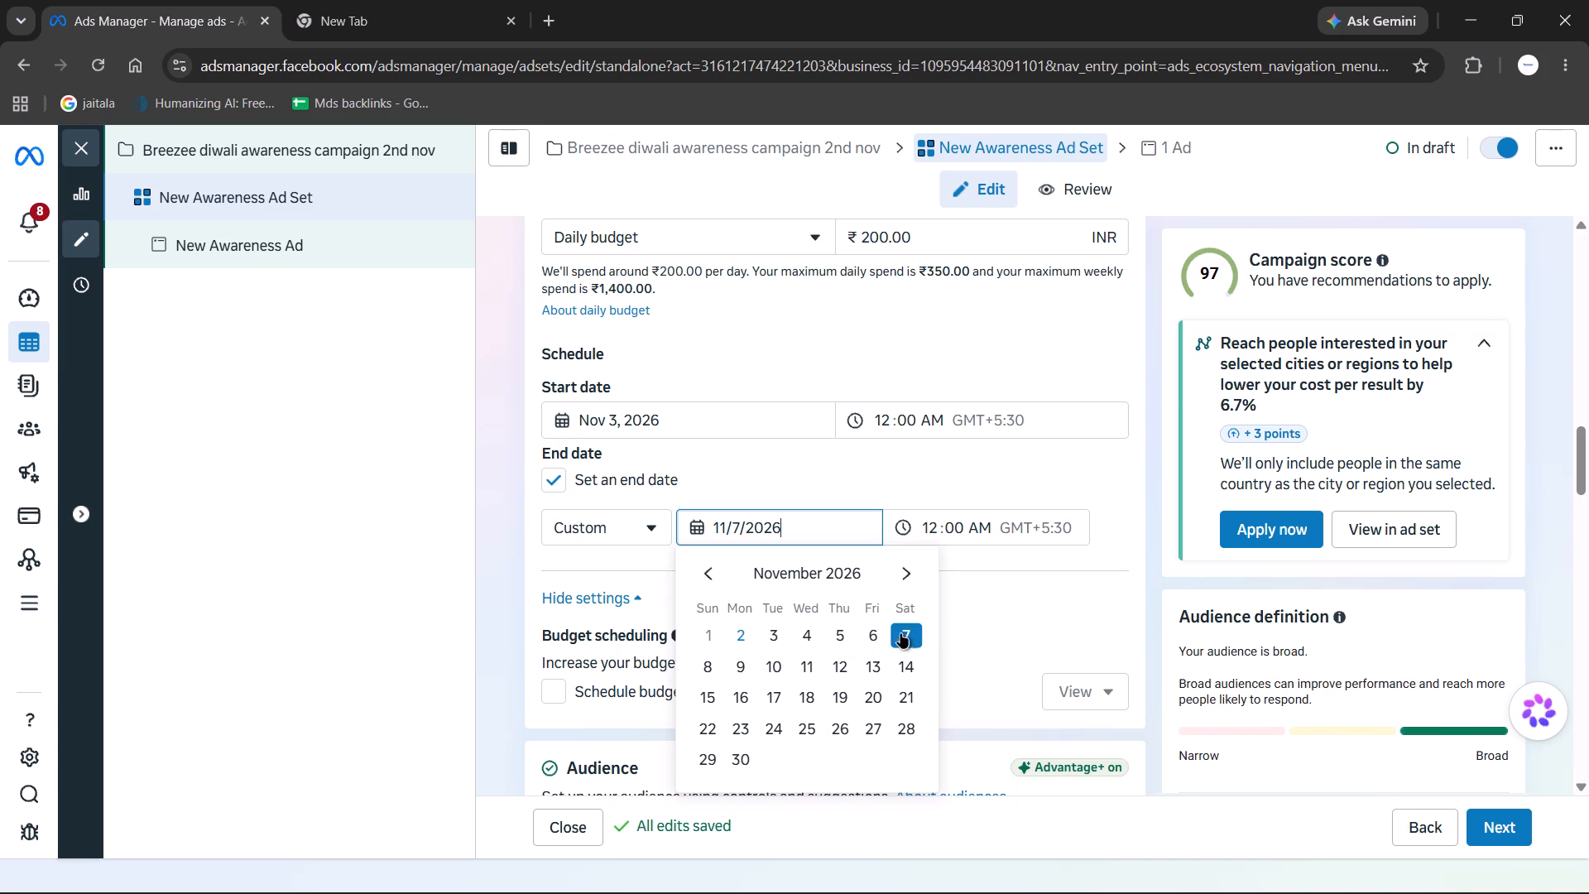
left_click(934, 464)
Examine the ad set's audience controls, including the radius options for the Nagpur, Maharashtra location.
scroll(825, 526, "down", 1)
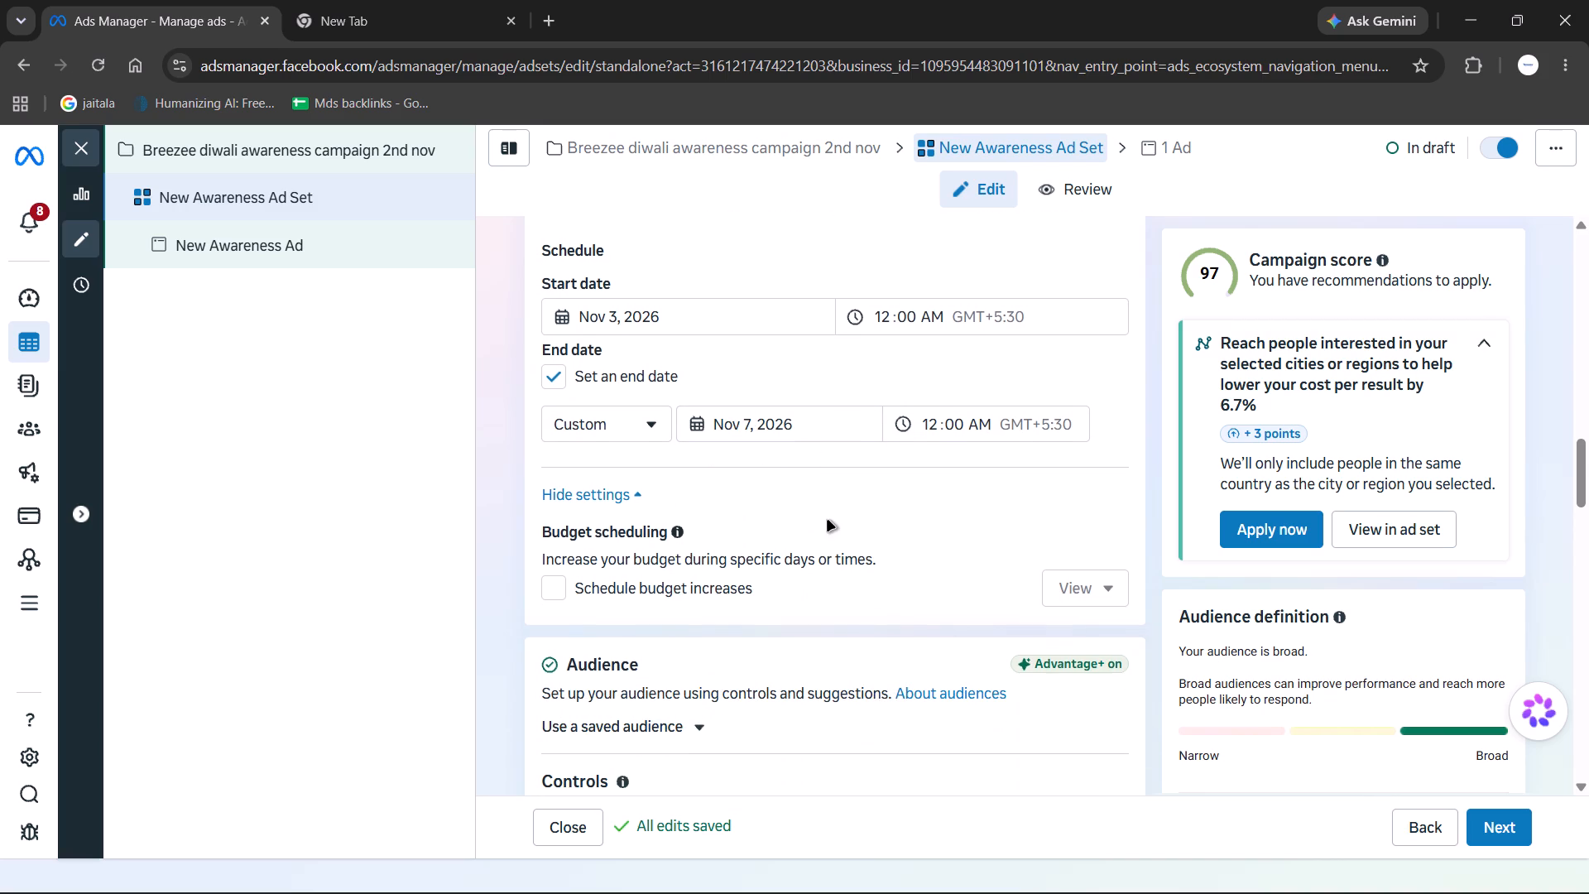
scroll(828, 521, "down", 1)
scroll(829, 521, "up", 2)
scroll(829, 521, "down", 5)
left_click(1112, 464)
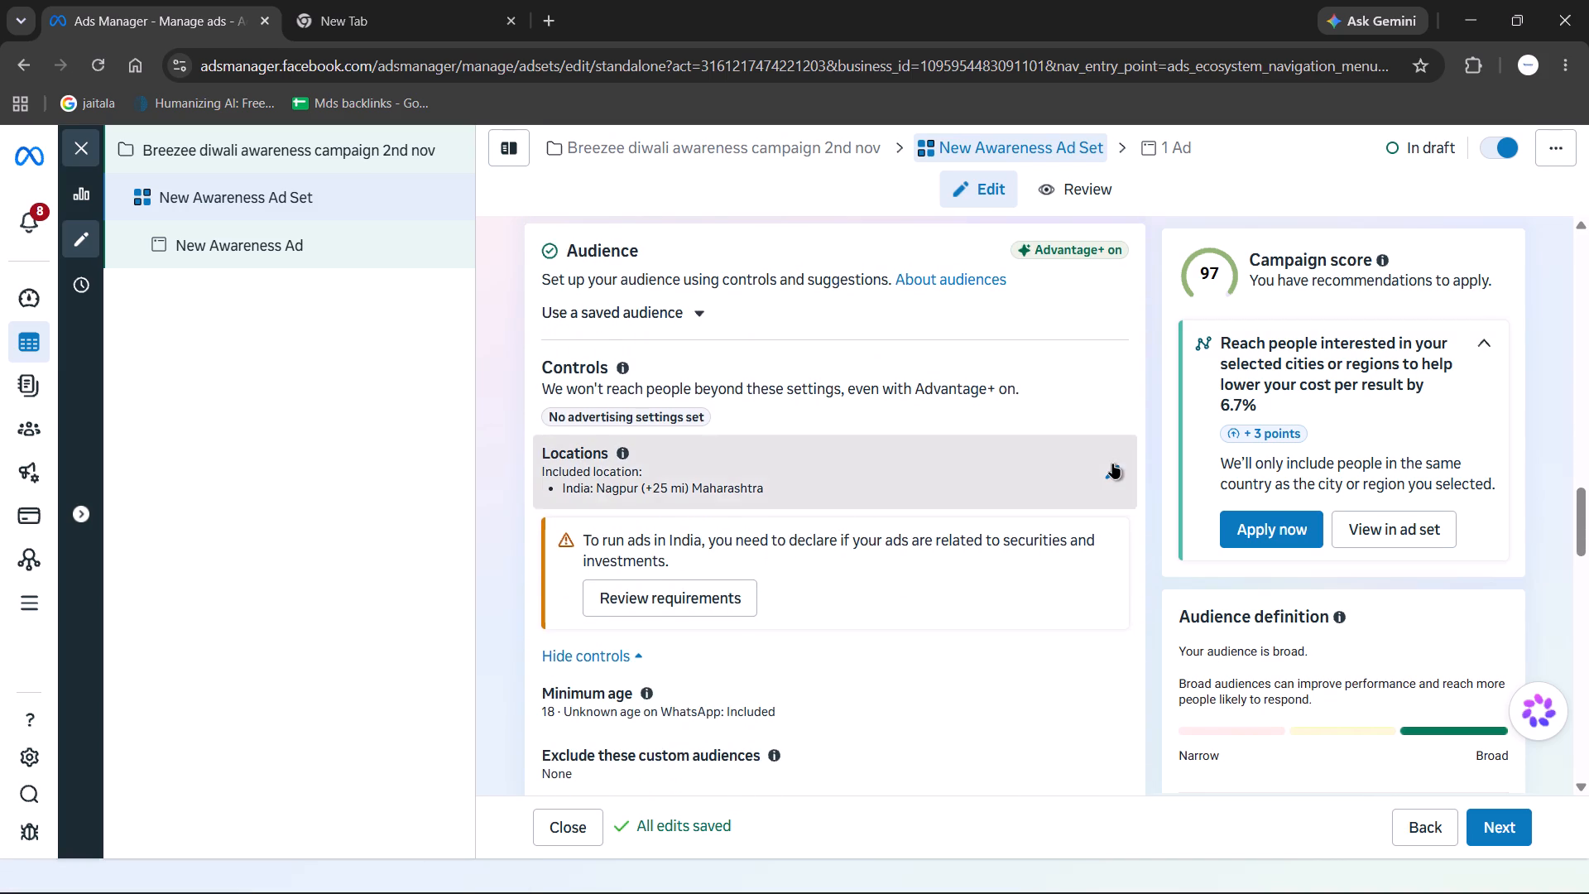
scroll(878, 498, "down", 1)
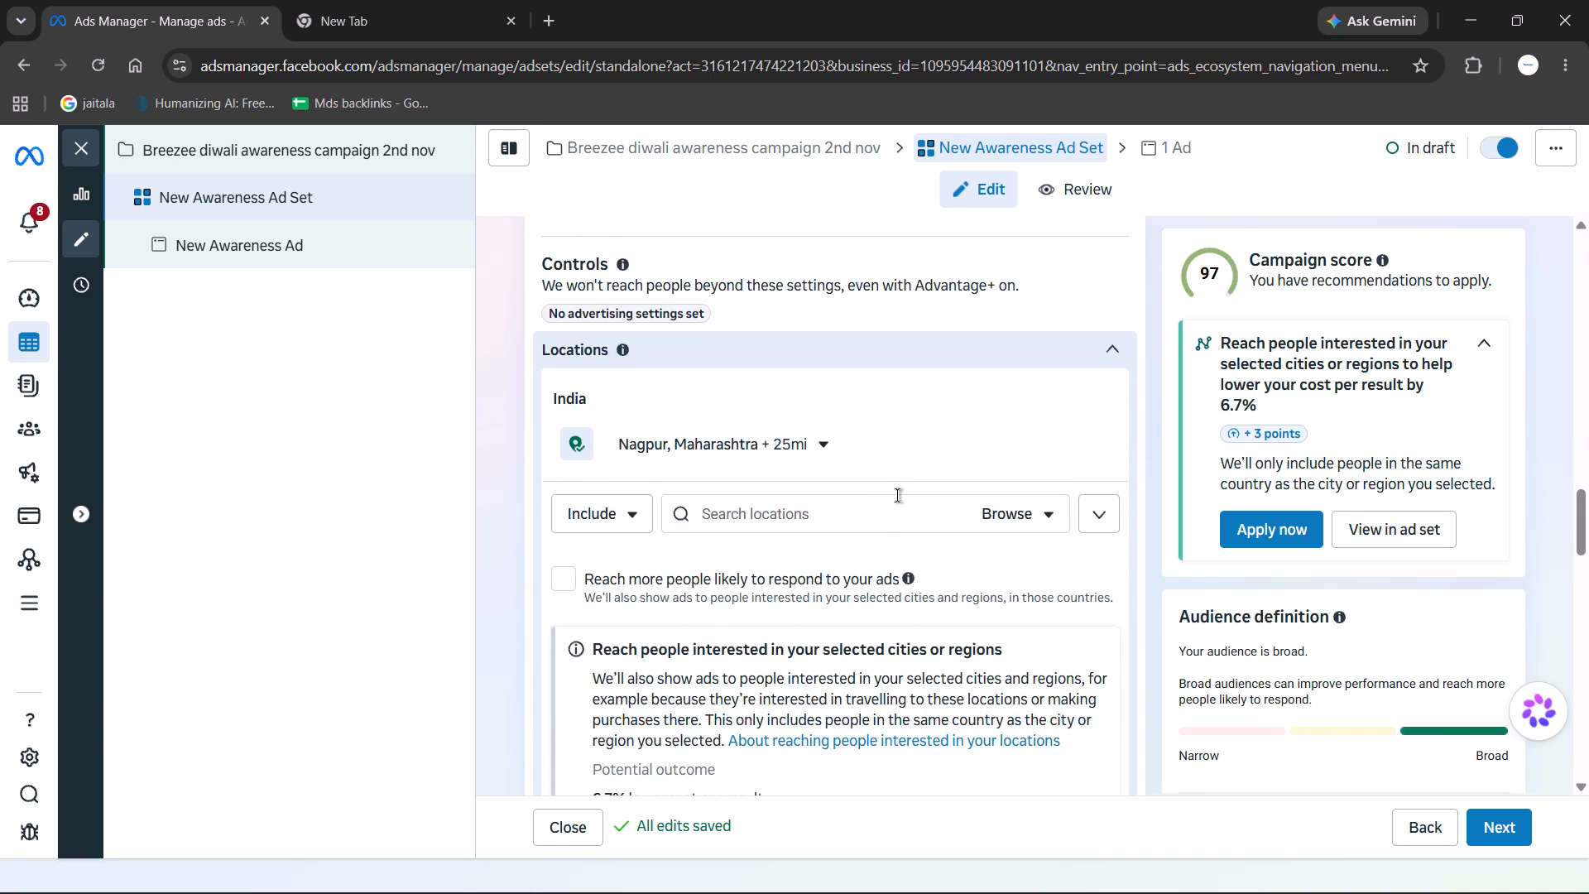
left_click(825, 440)
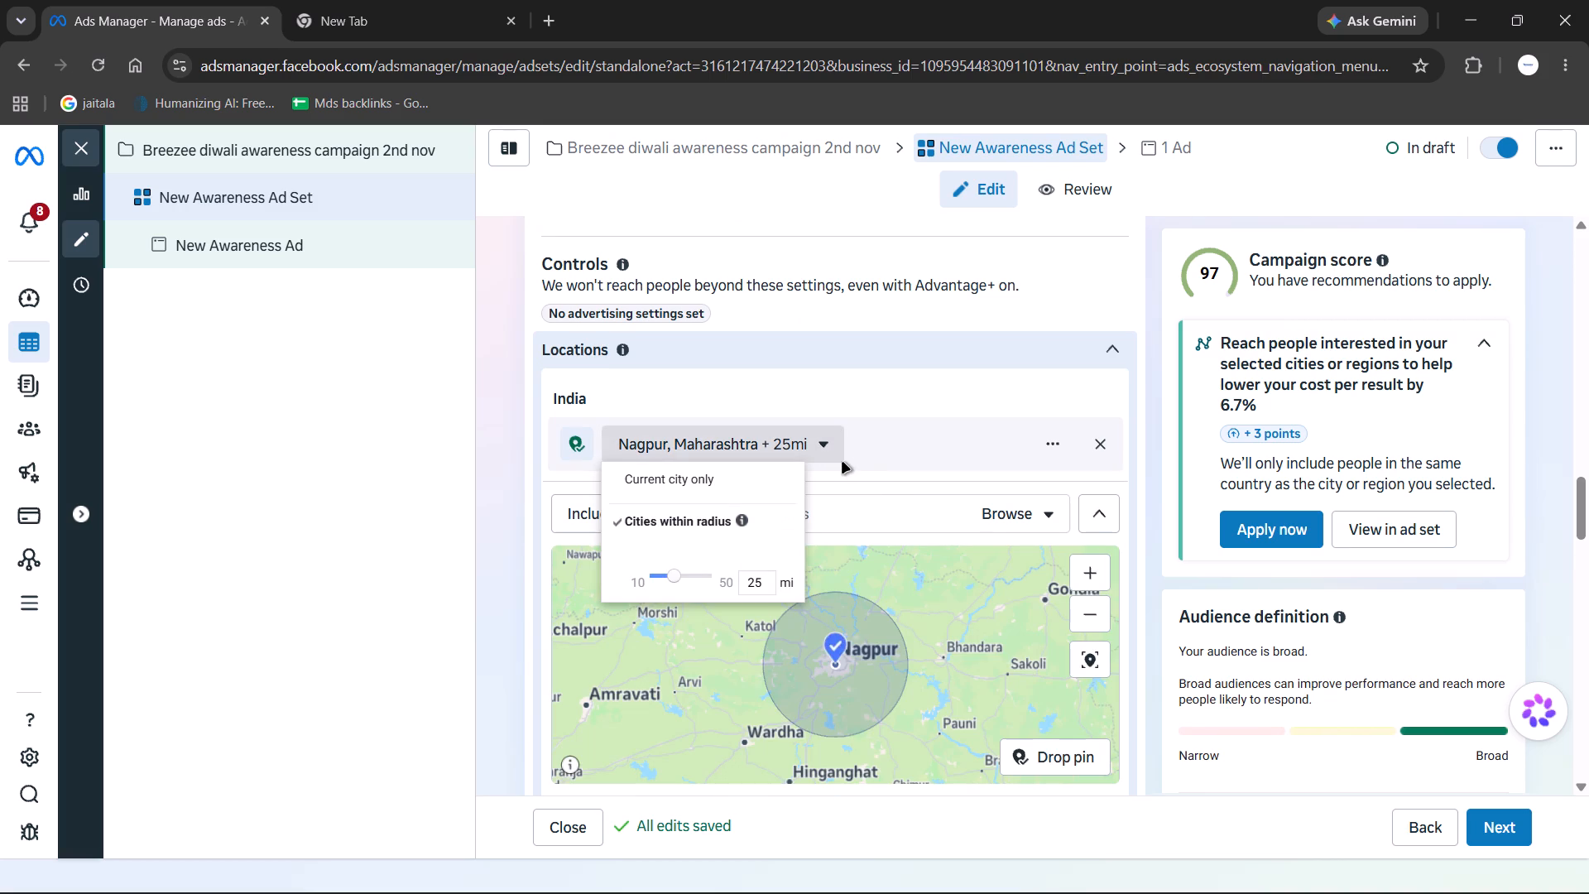
left_click(1116, 340)
scroll(953, 550, "down", 4)
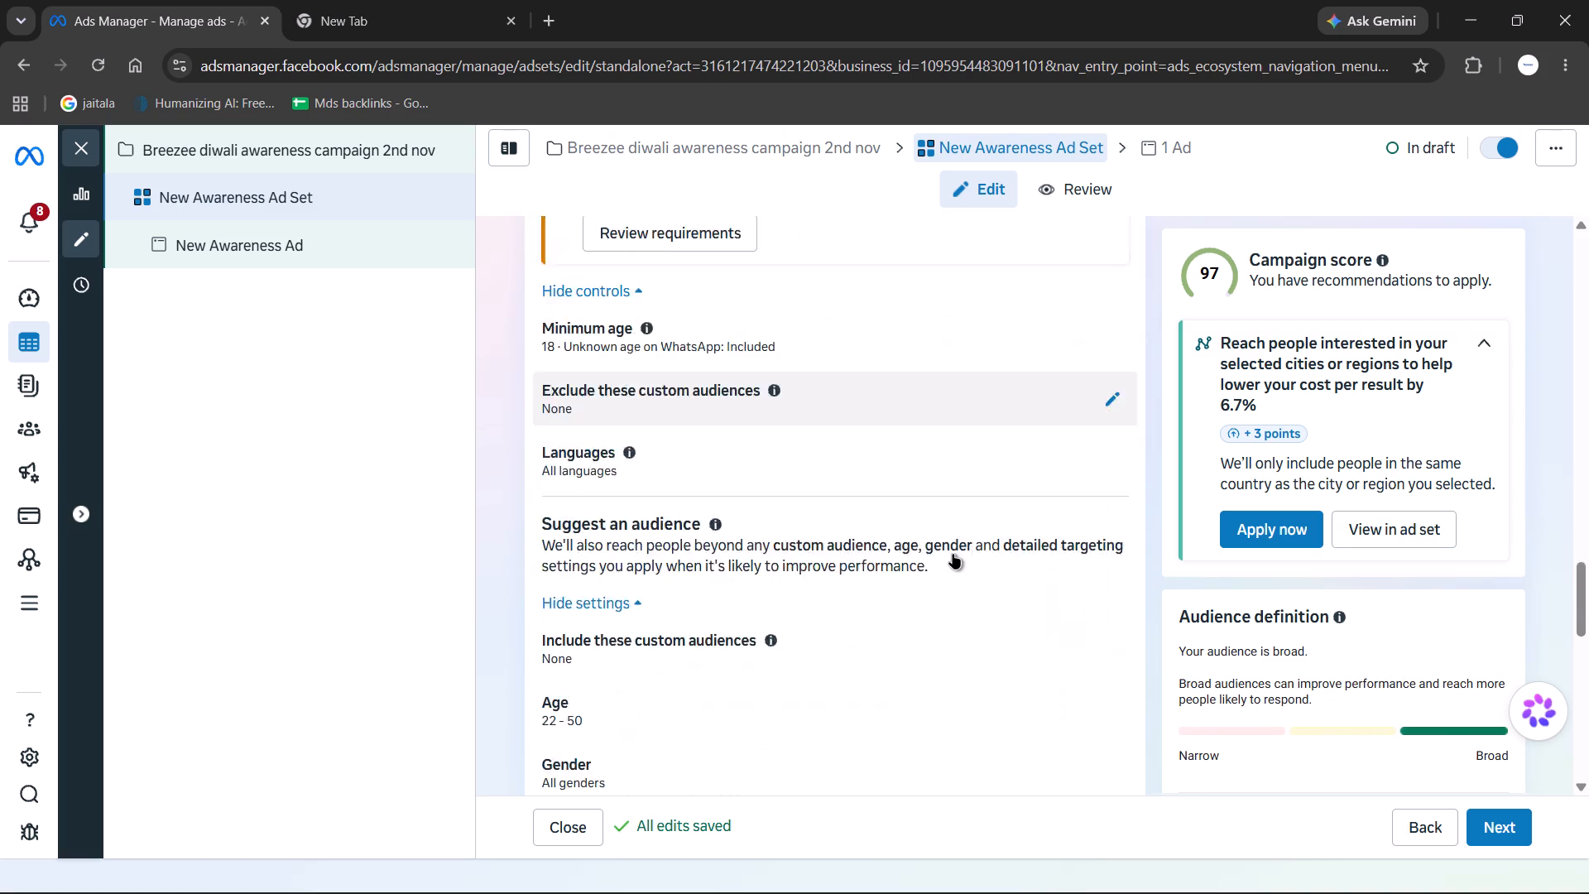
Examine the ad set's regulatory and placement settings, dismissing the WhatsApp Status notice and expanding the placement value rules and account controls.
scroll(953, 554, "down", 7)
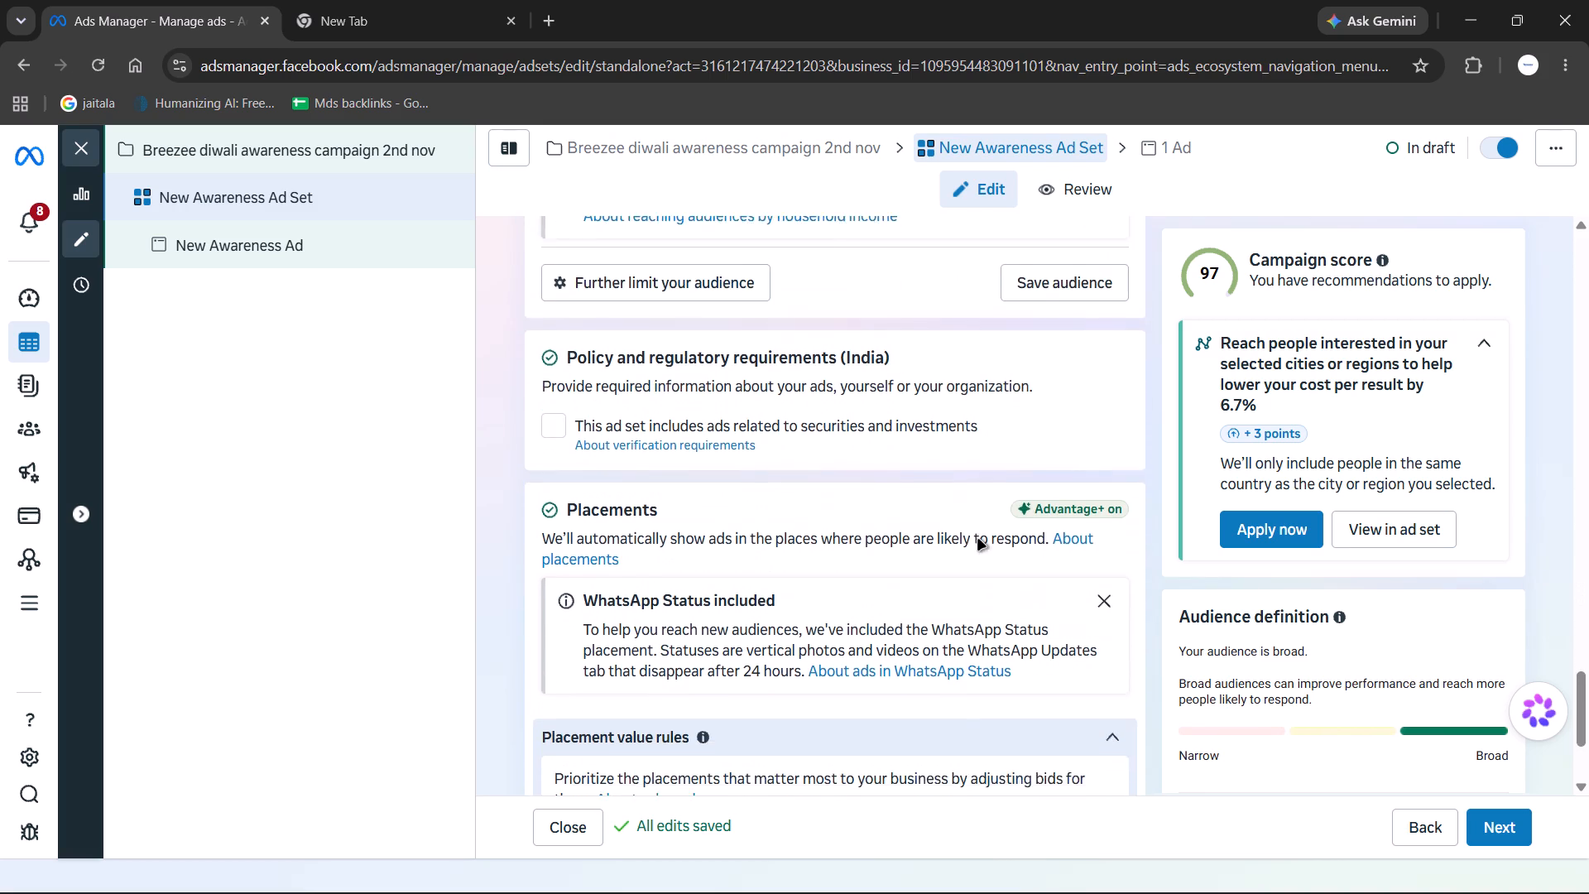
scroll(978, 540, "down", 4)
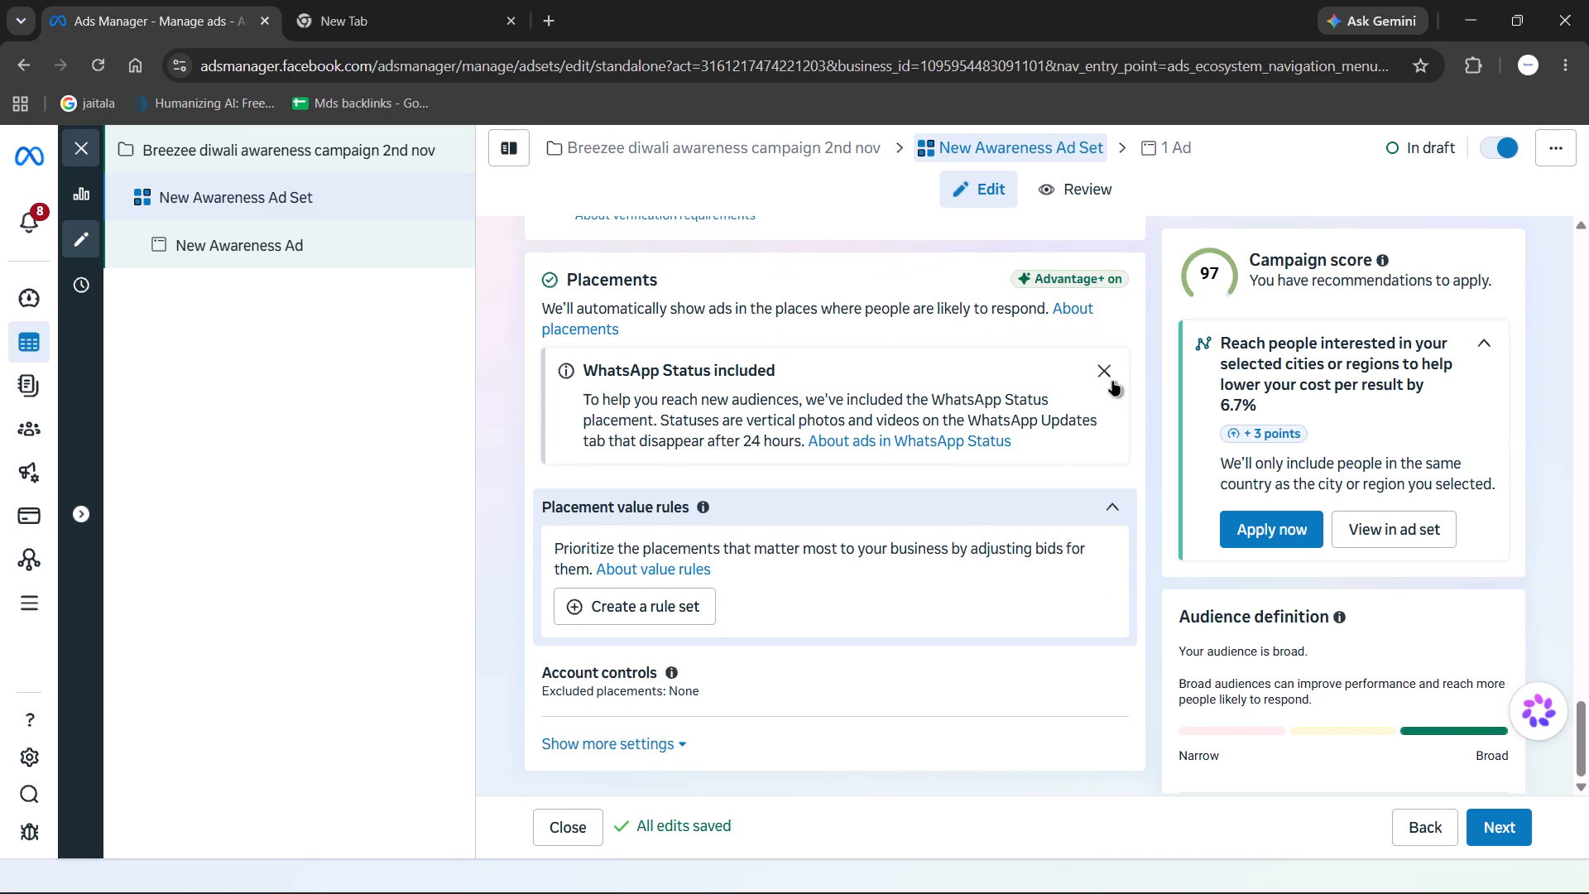
left_click(1112, 377)
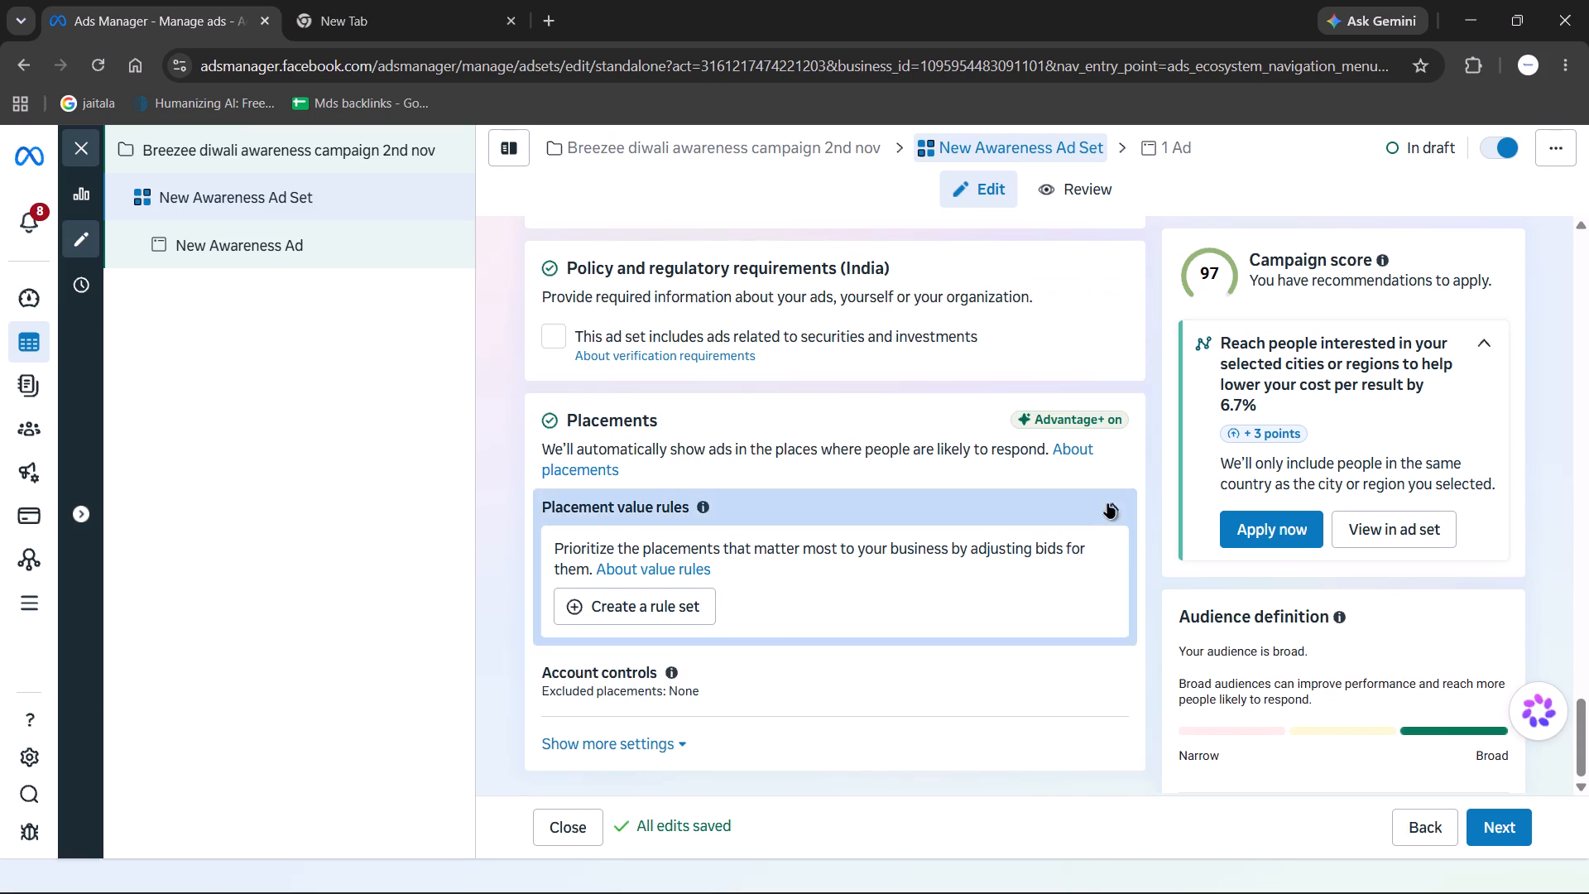
left_click(1107, 503)
scroll(995, 570, "down", 1)
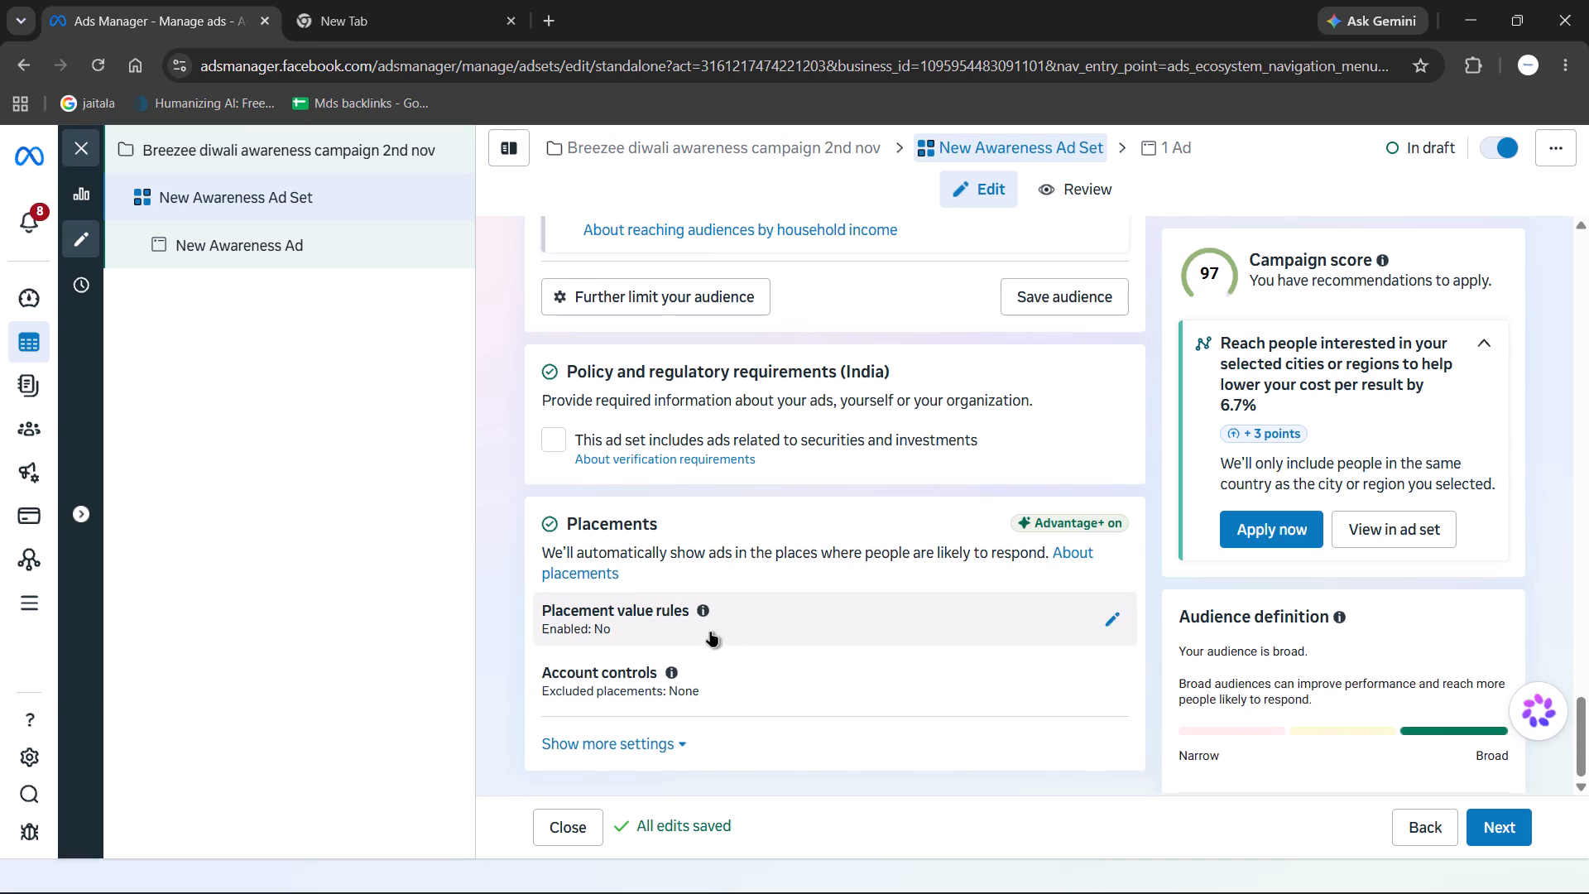
left_click(1119, 621)
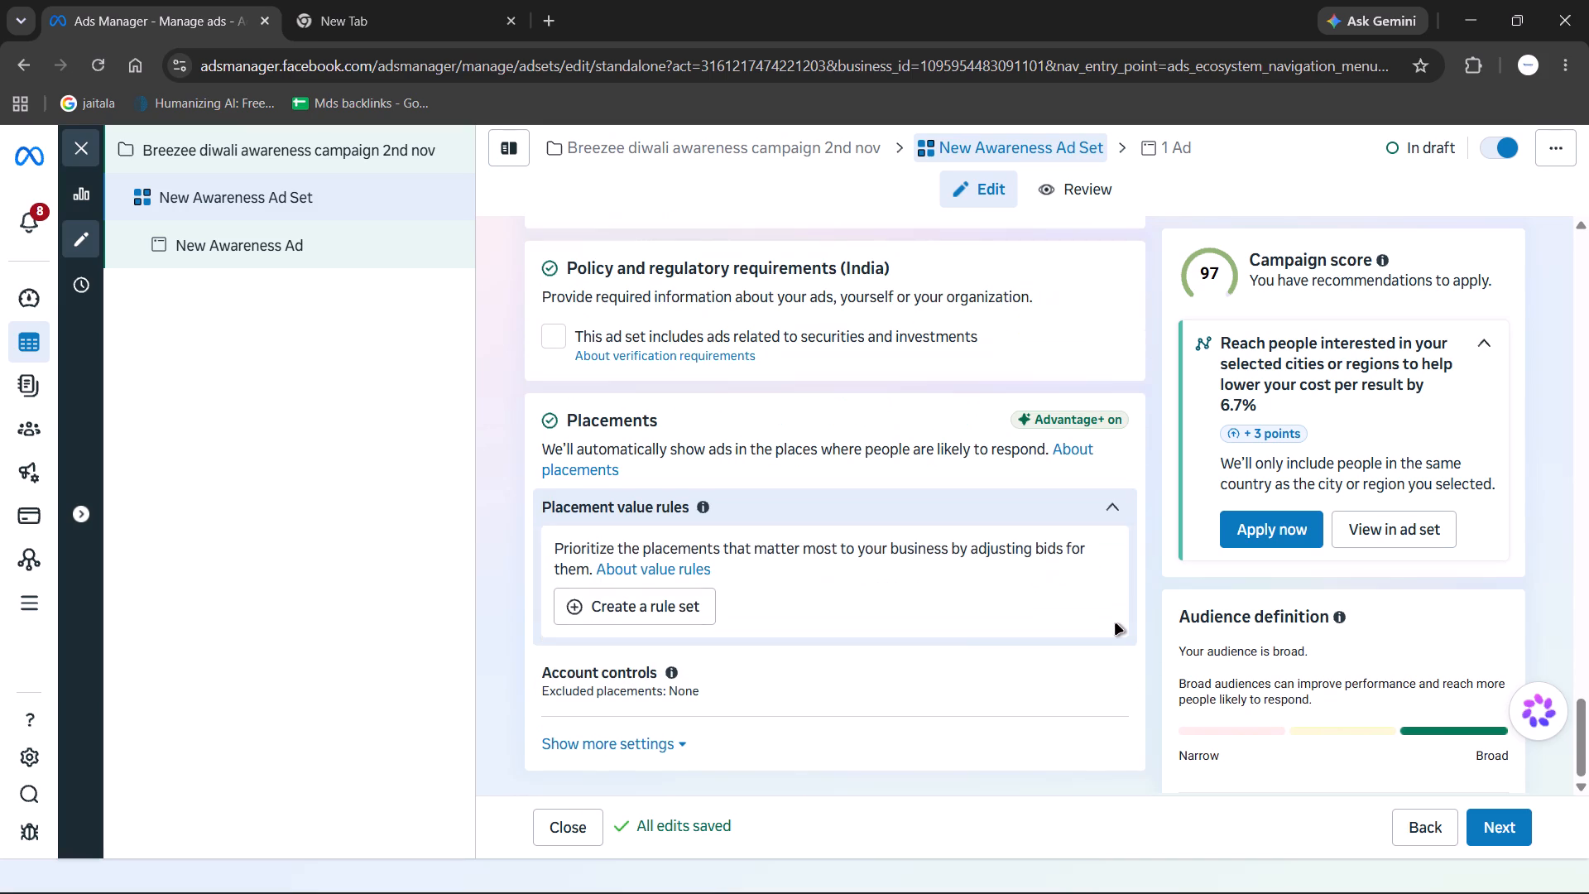
left_click(890, 680)
scroll(939, 640, "down", 2)
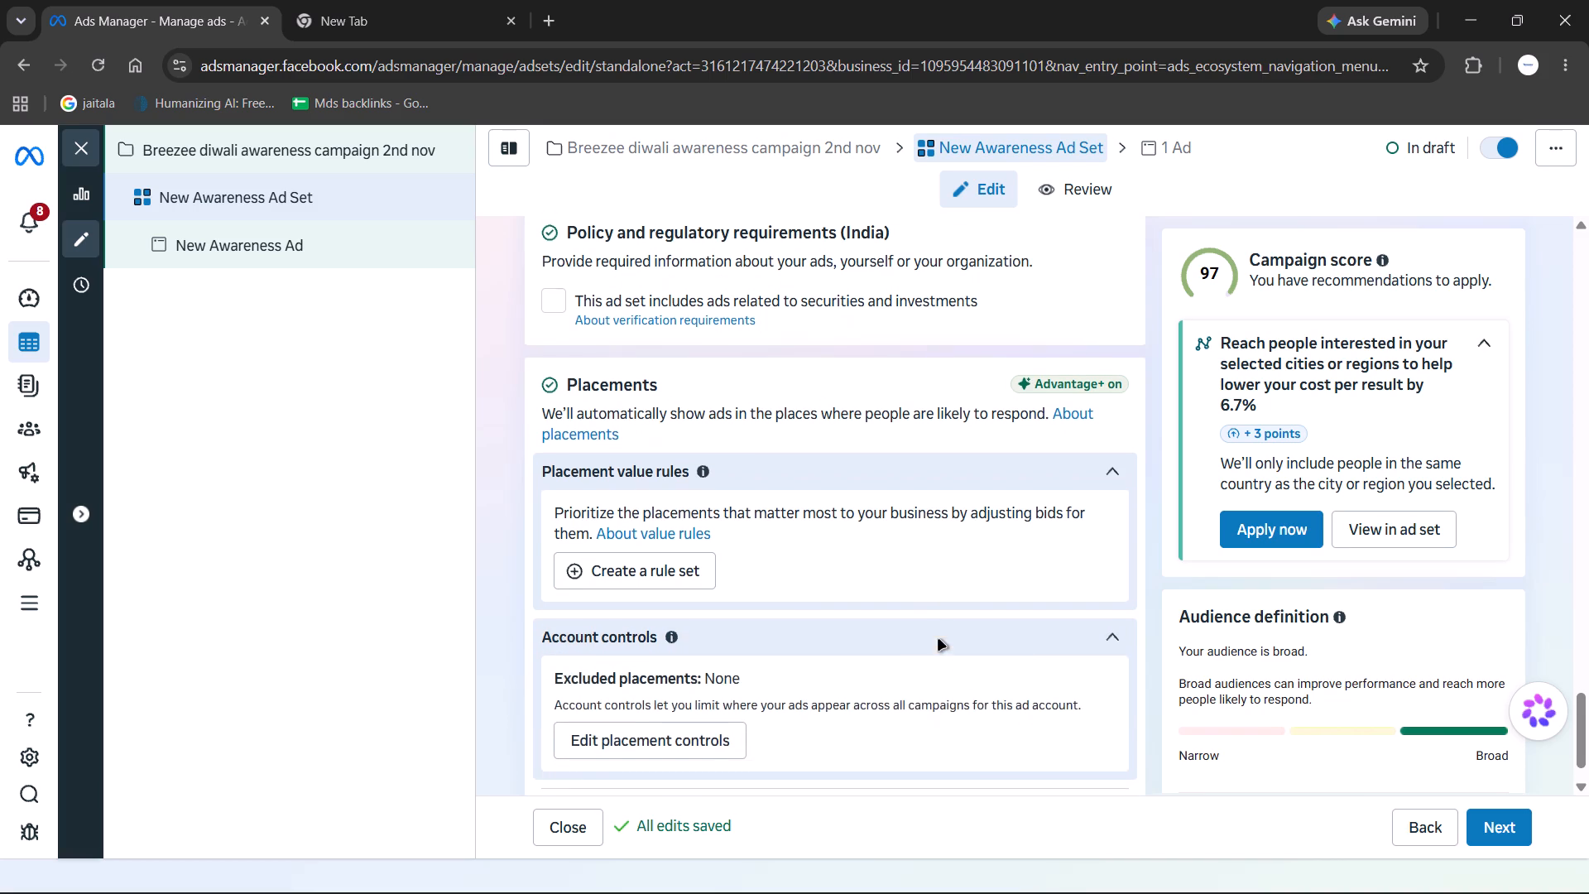
scroll(939, 640, "down", 4)
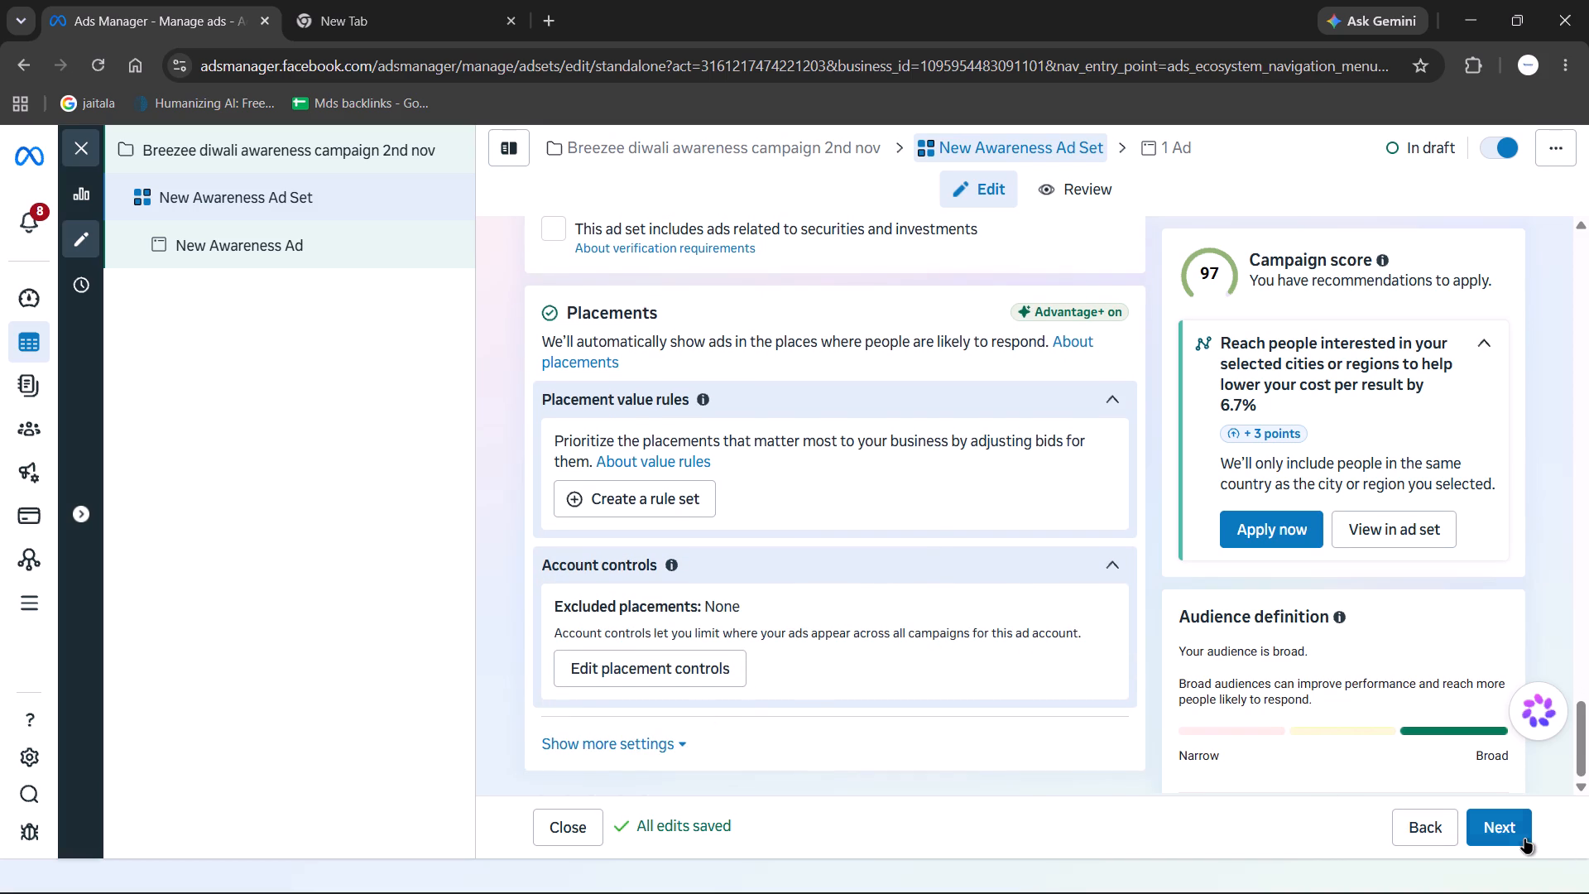
Rename the ad set as "breezee 2nd nov awareness".
scroll(879, 603, "up", 4)
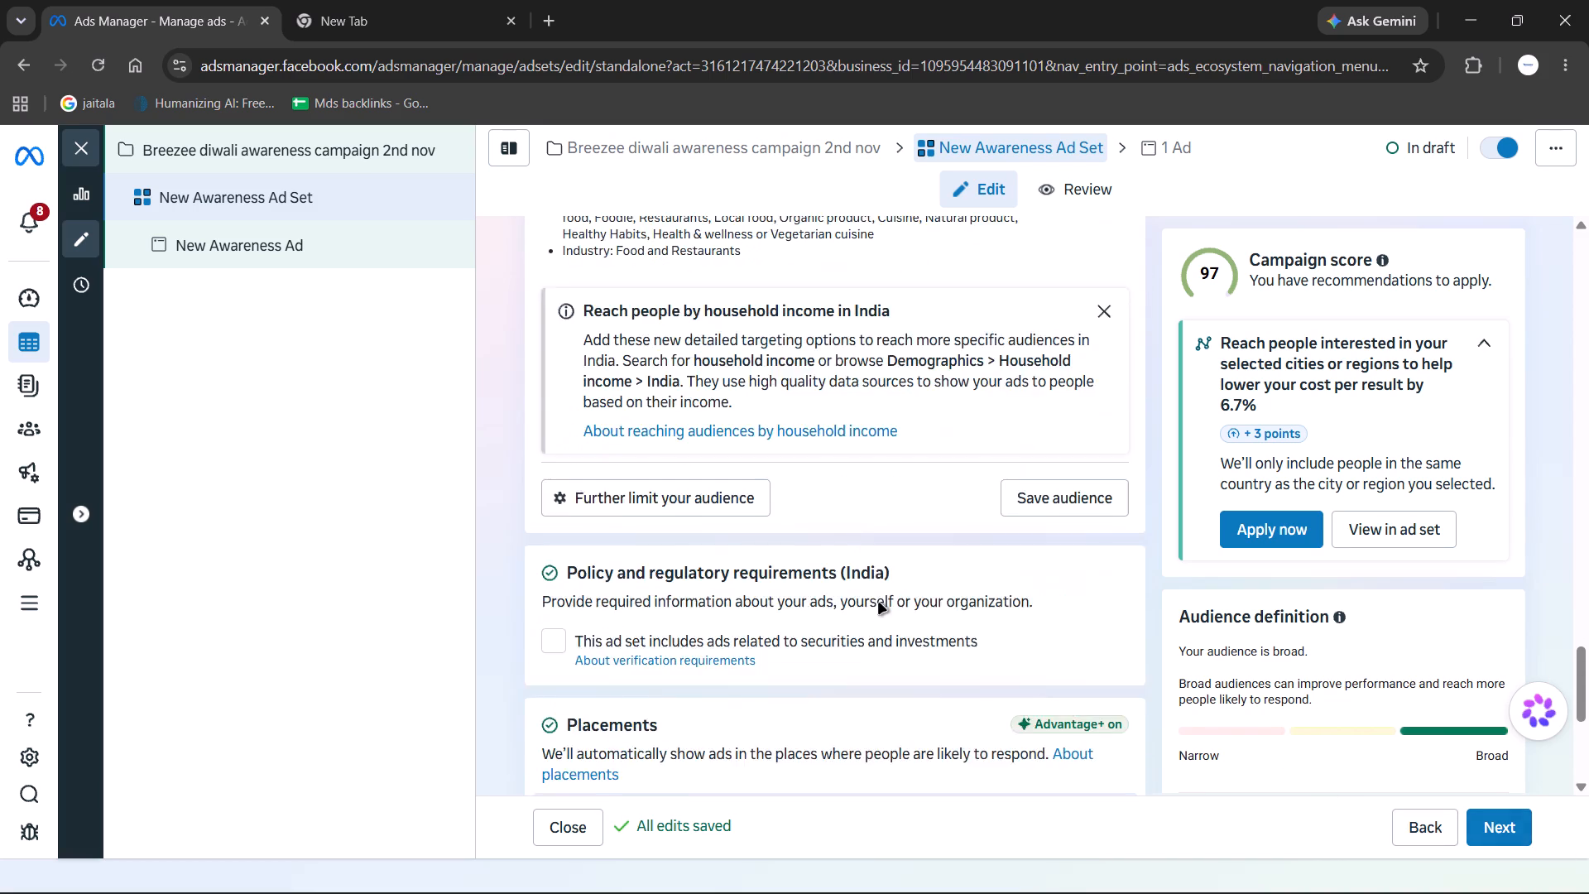
scroll(879, 603, "up", 20)
scroll(879, 603, "up", 12)
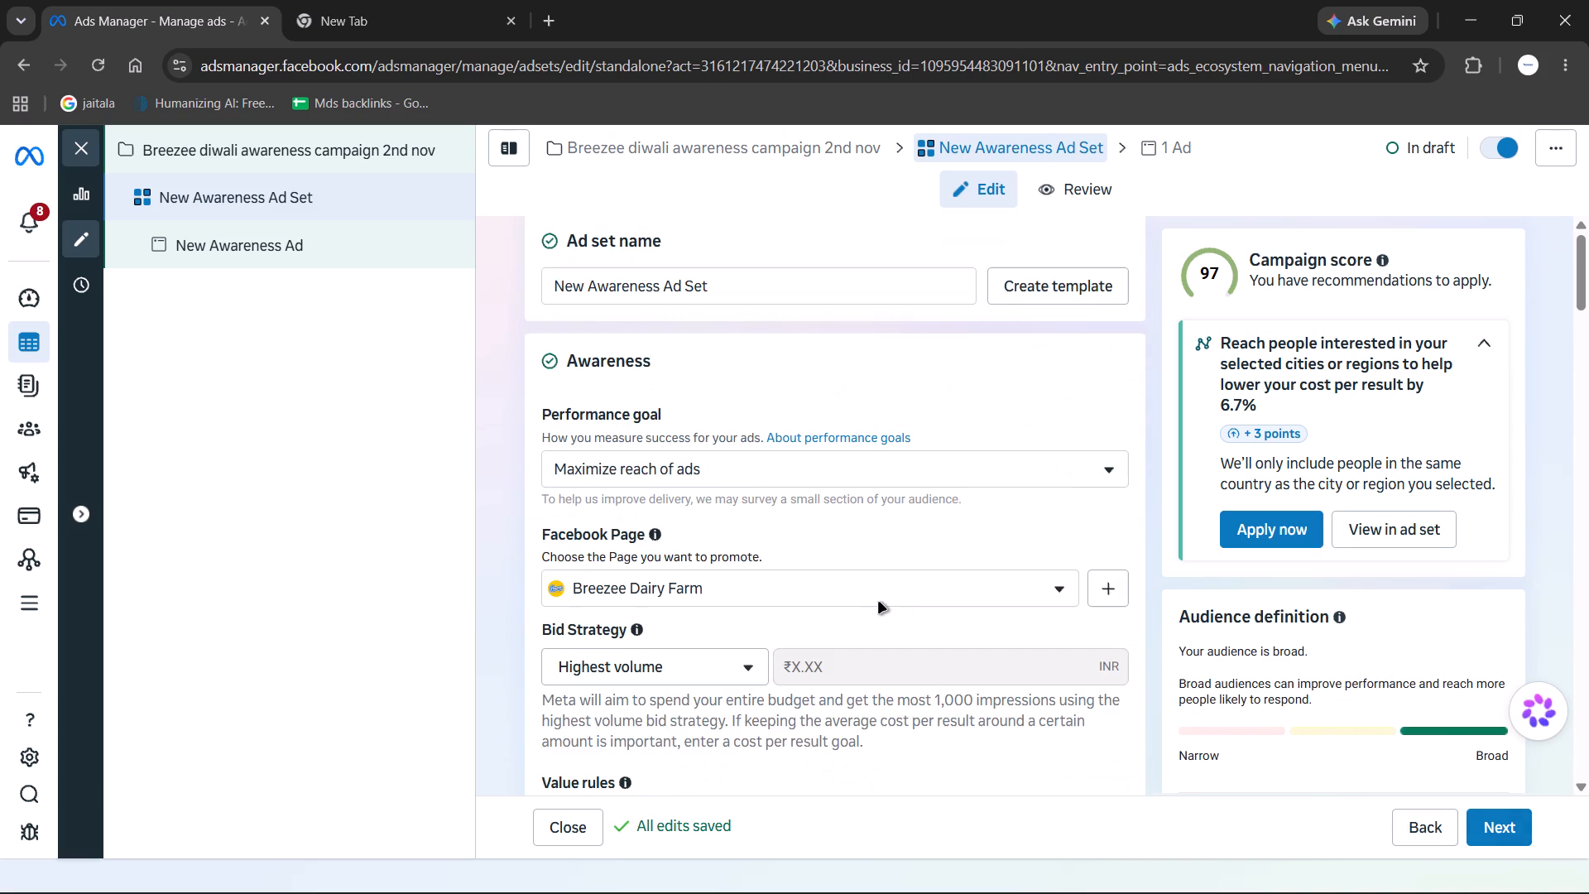
scroll(879, 603, "up", 8)
left_click_drag(728, 294, 526, 288)
type("bree")
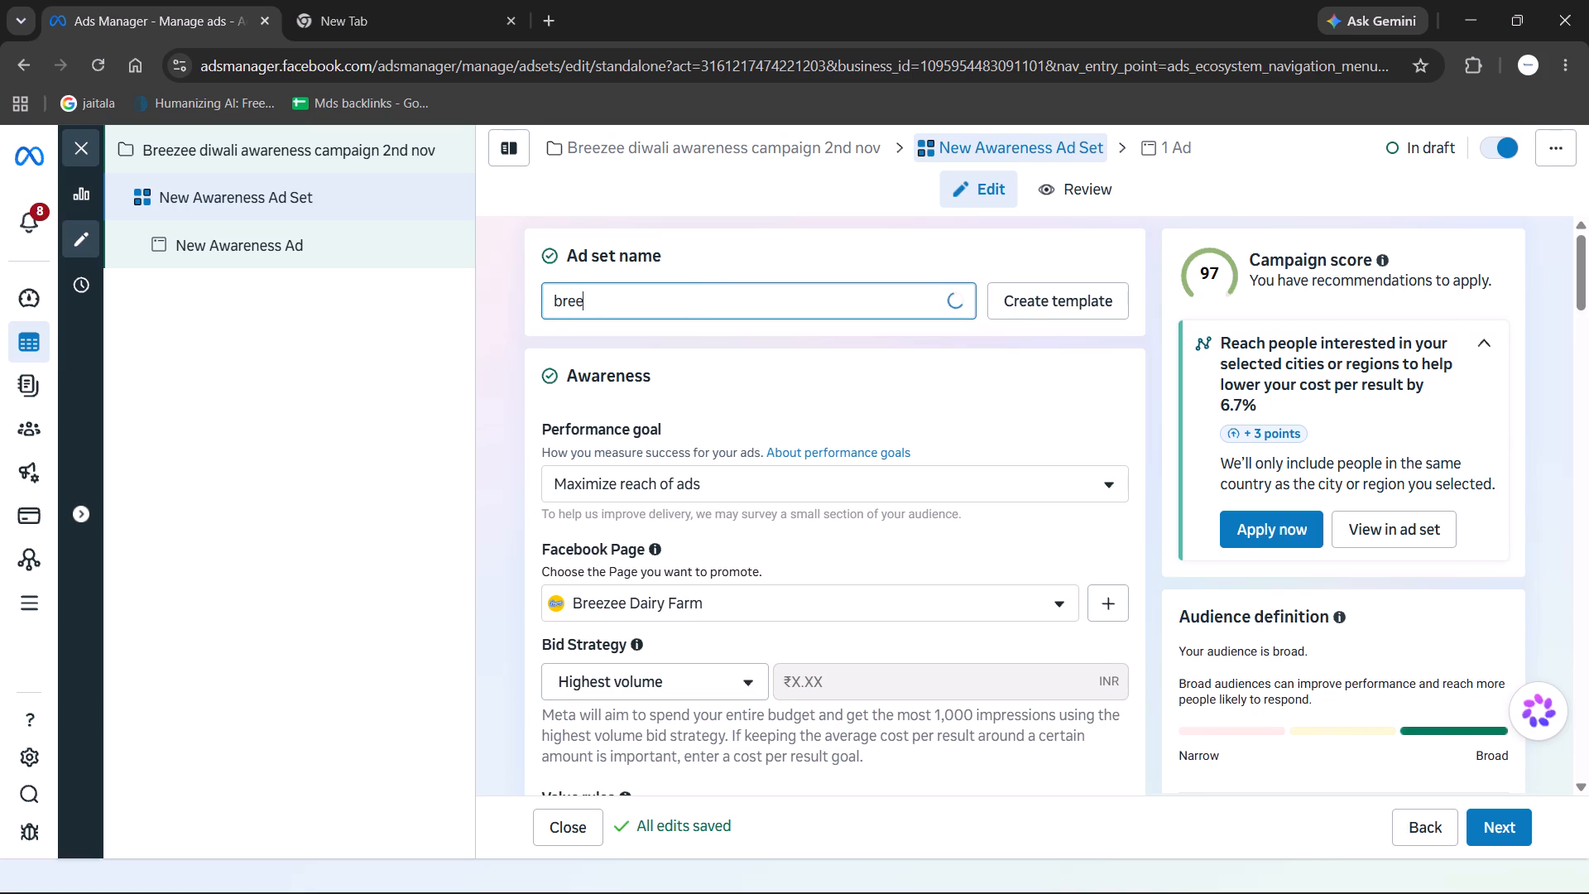
type("zee")
key("space")
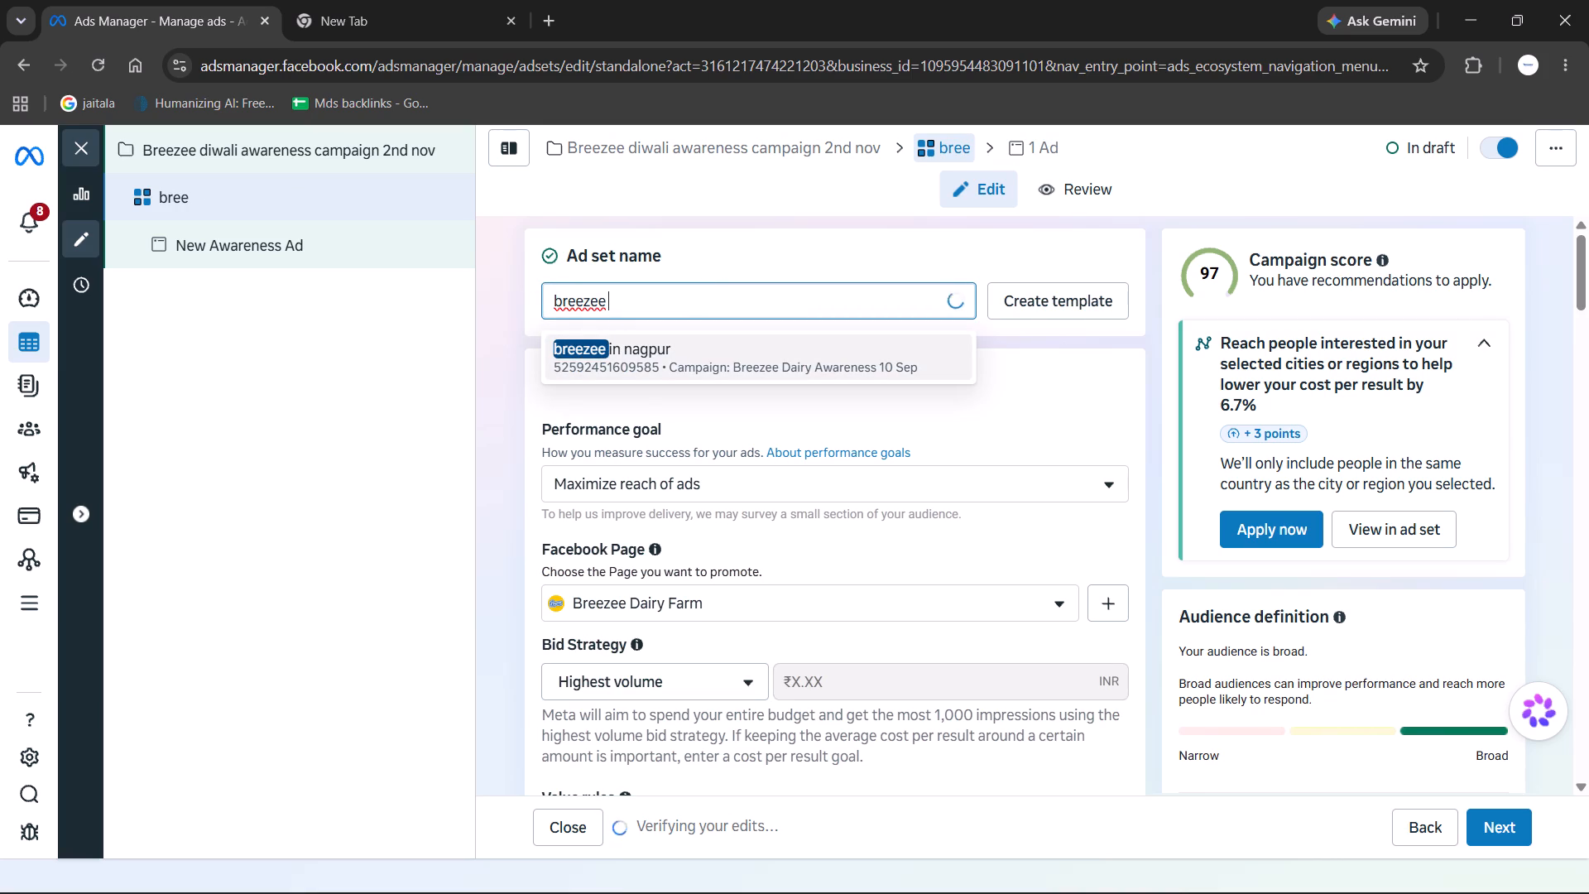
type("2nd nov ara")
key("BackSpace")
key("BackSpace")
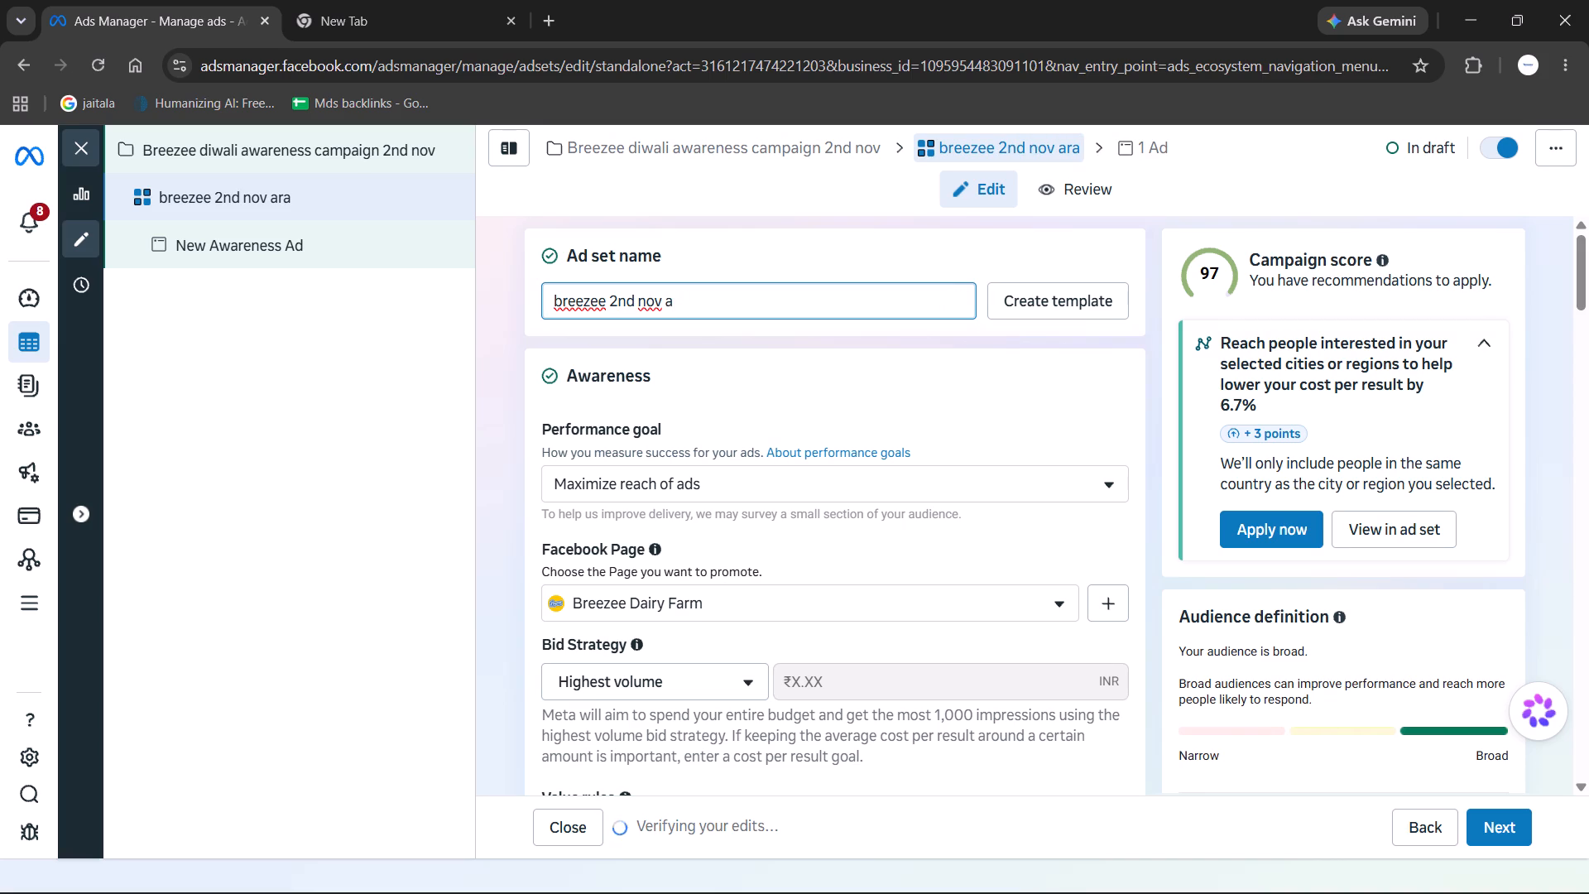
Complete the ad set name as "breezee 2nd nov awareness" and continue to the ad.
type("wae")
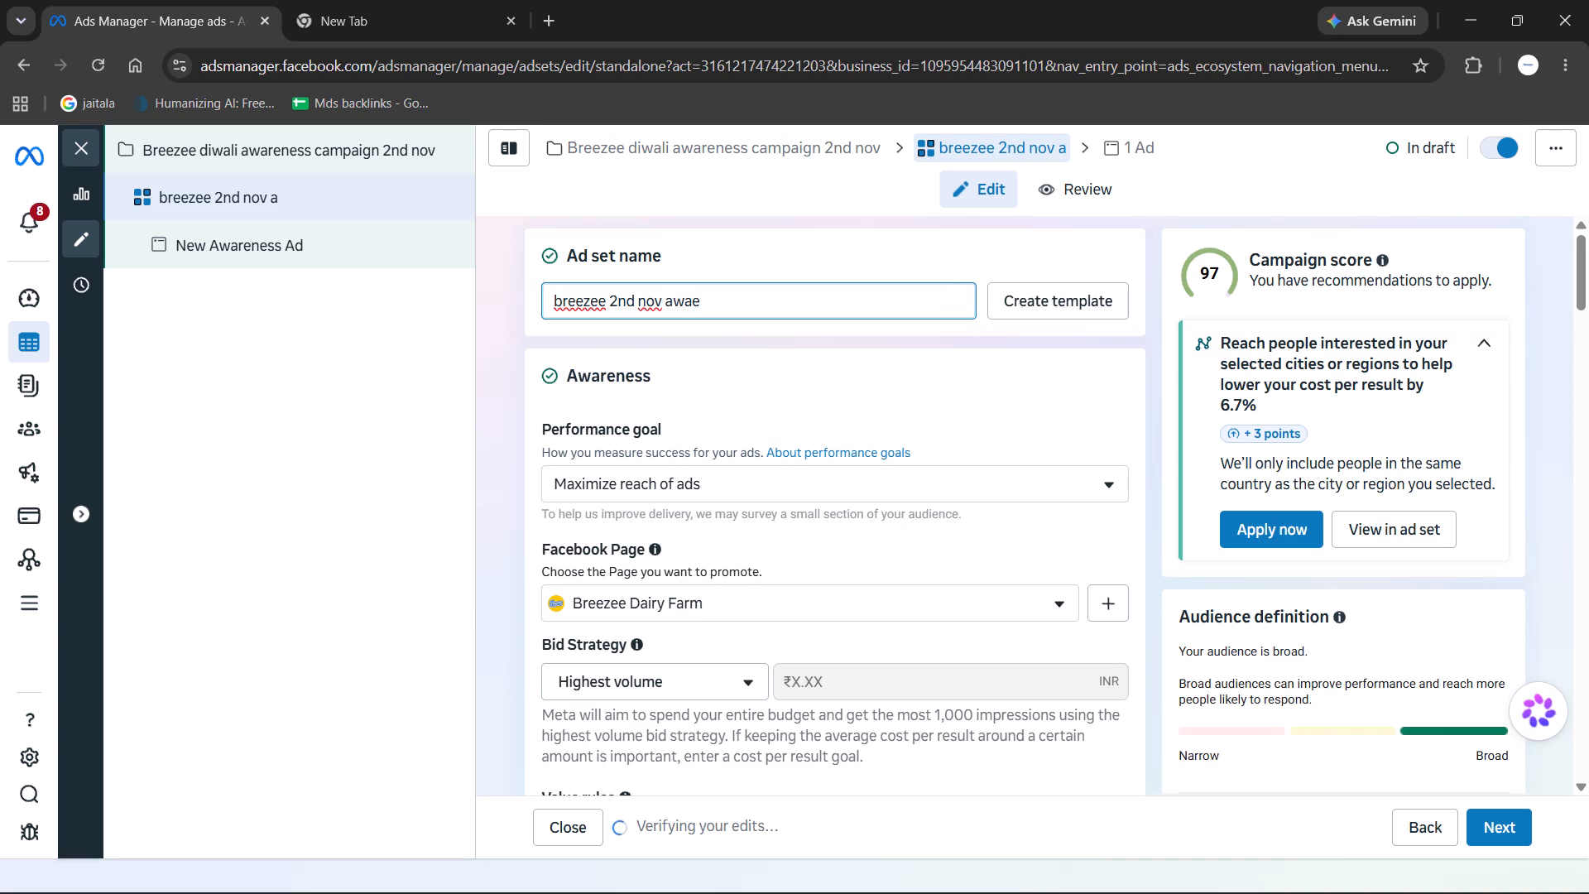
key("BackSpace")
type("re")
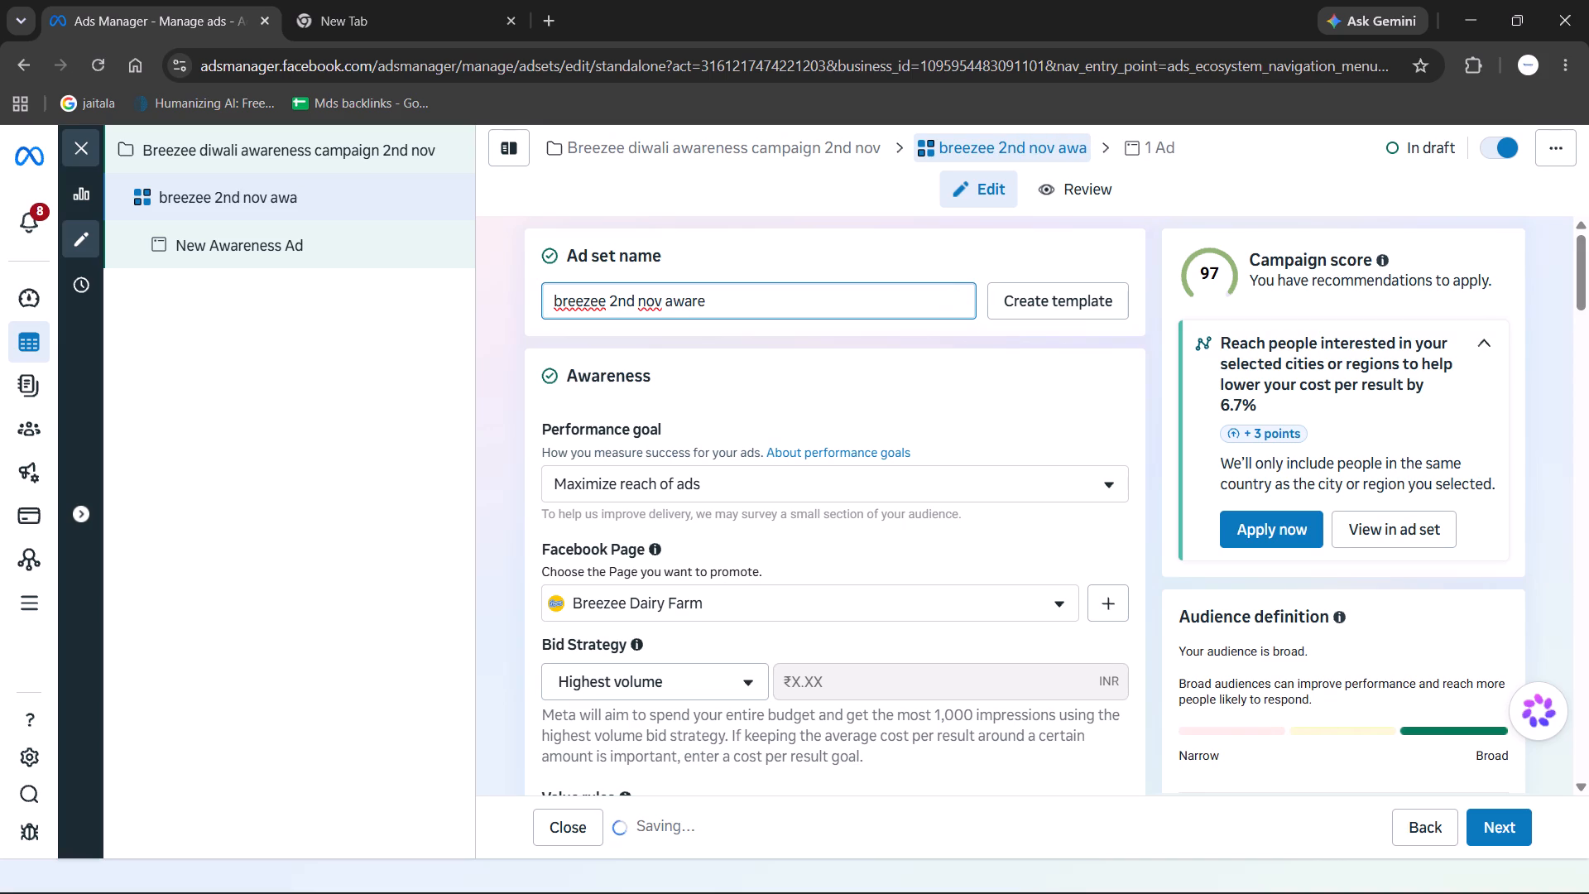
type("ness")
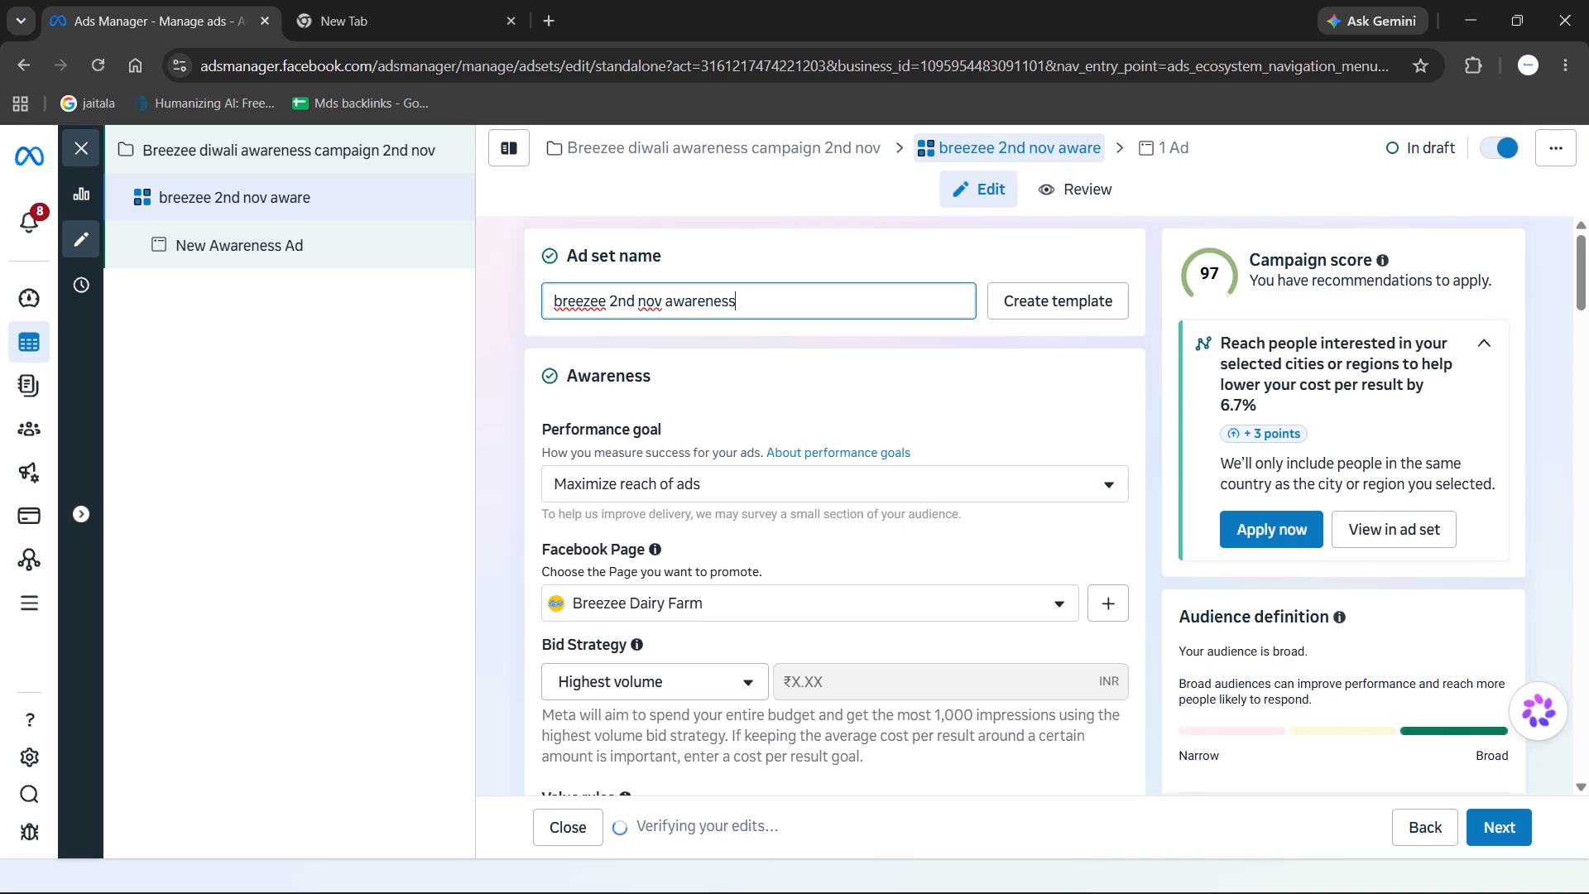
left_click(1507, 818)
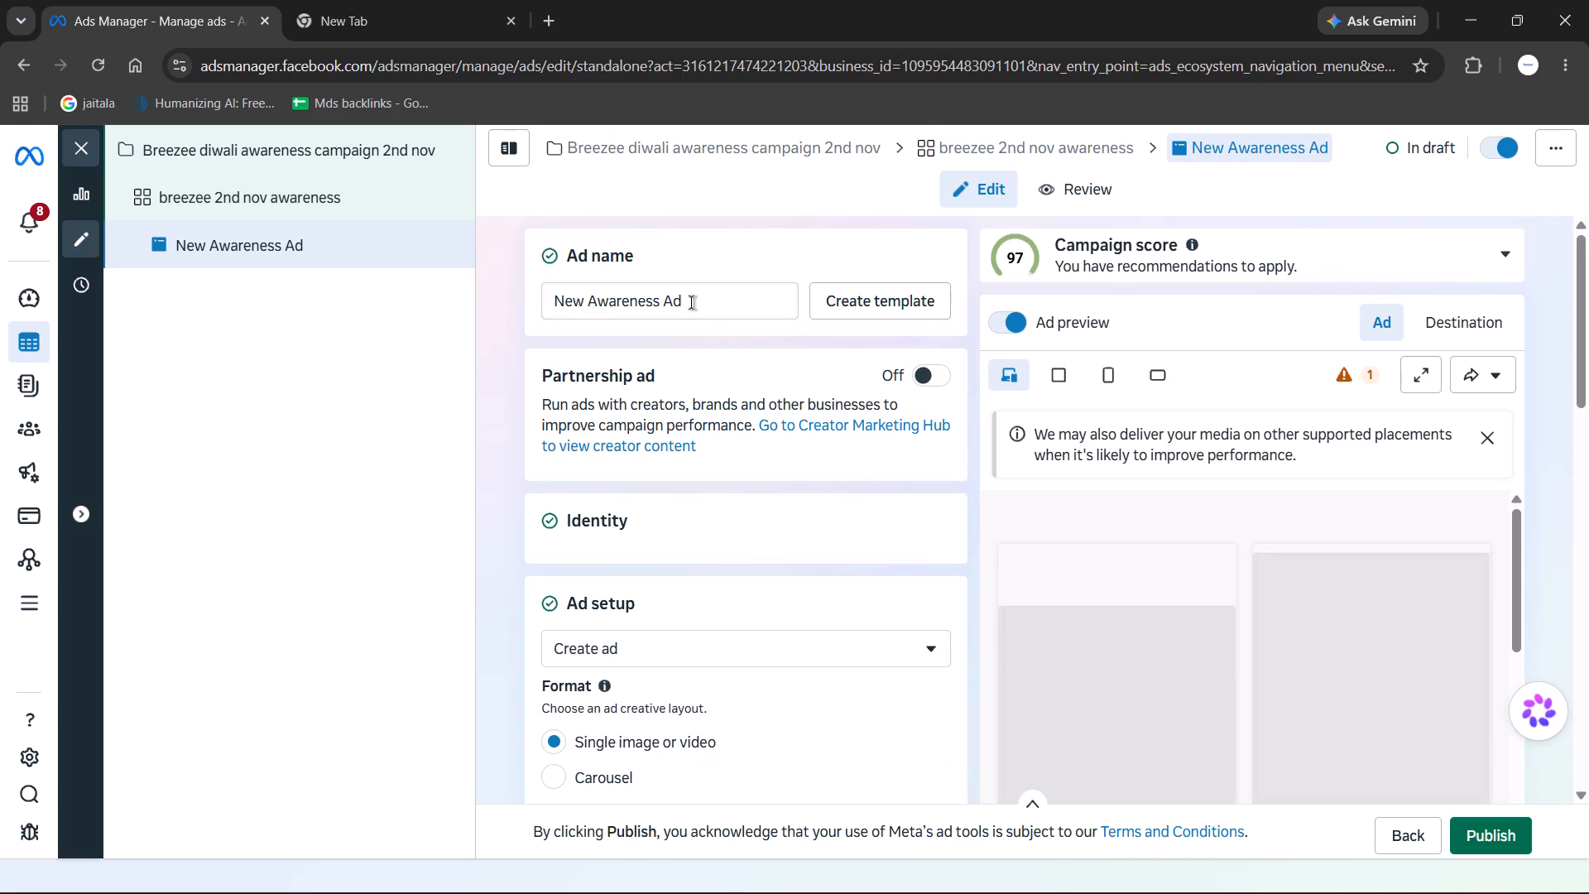
Rename the ad as "influncer video".
triple_click(691, 302)
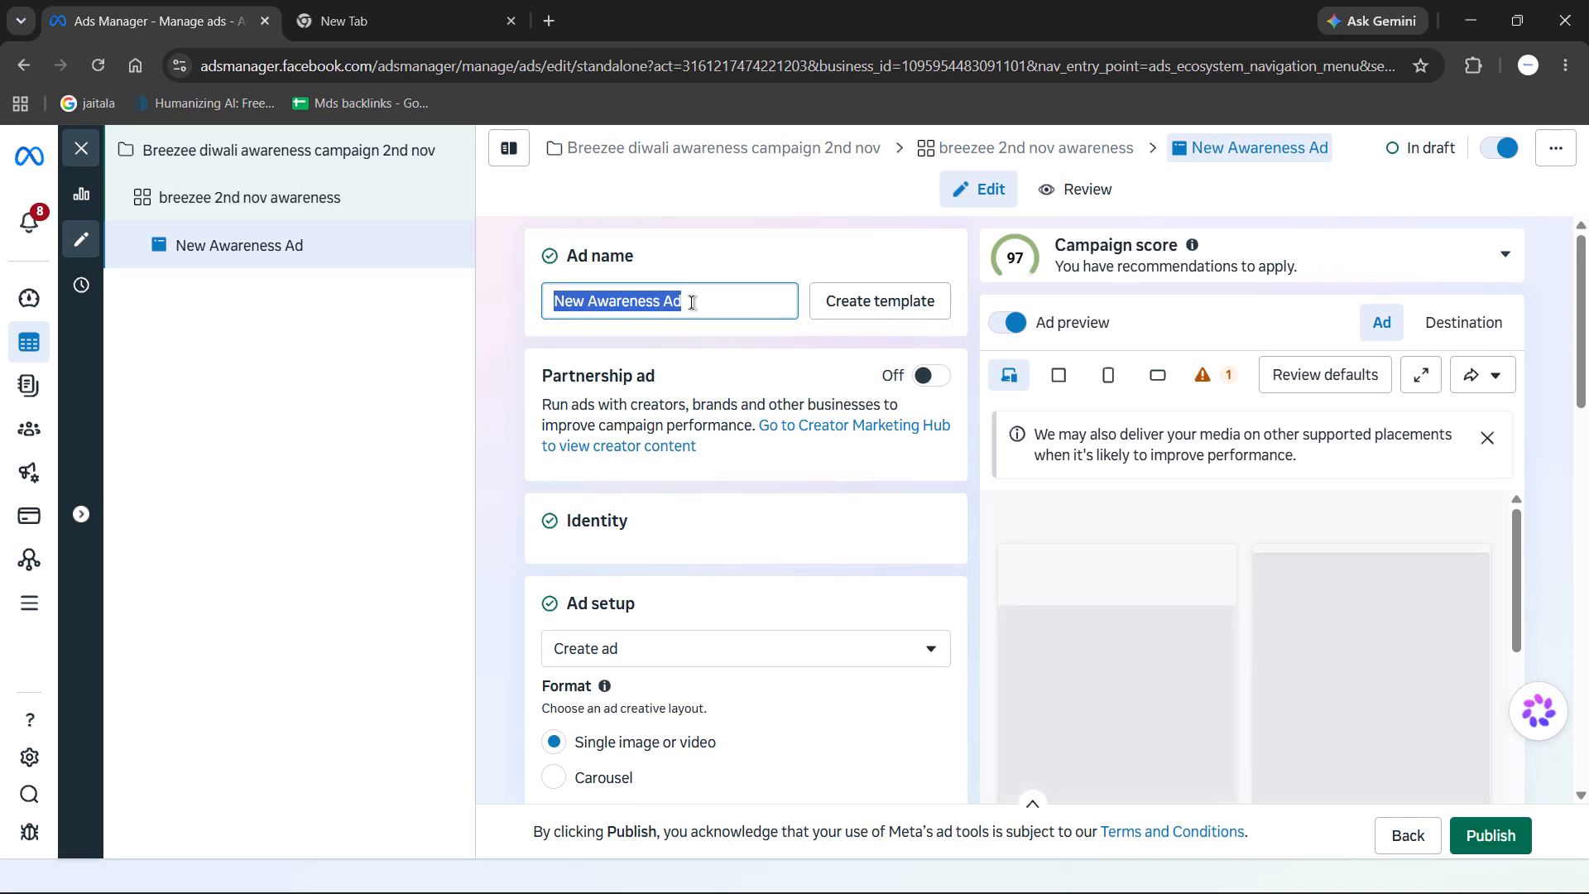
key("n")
key("BackSpace")
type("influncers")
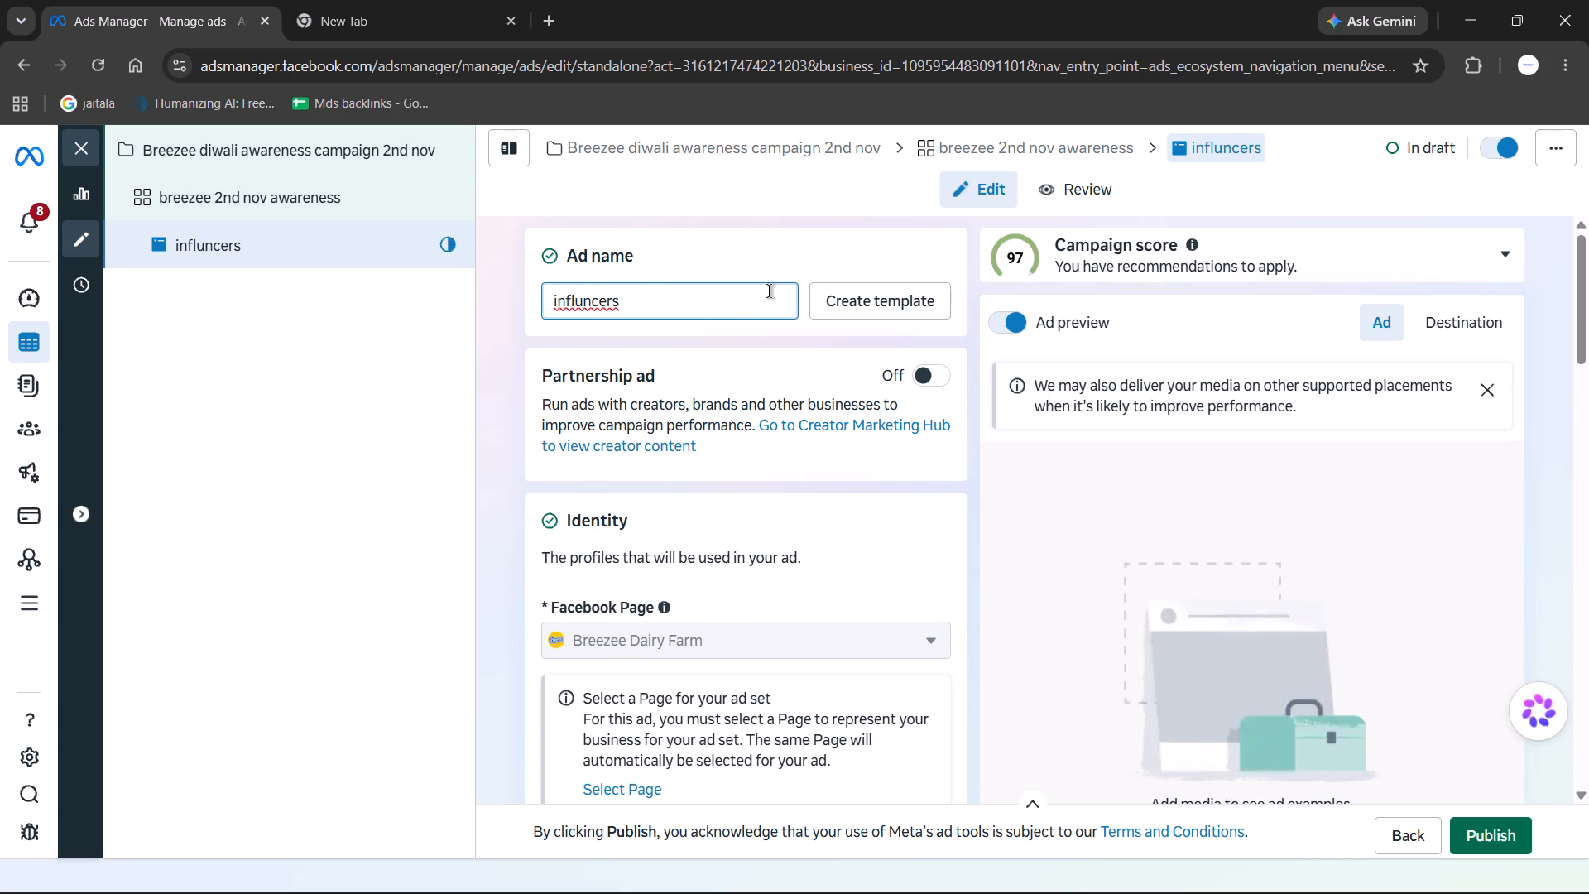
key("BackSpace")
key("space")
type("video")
Change the ad setup from creating an ad to using an existing post.
scroll(772, 416, "down", 2)
scroll(850, 159, "down", 2)
scroll(832, 424, "down", 1)
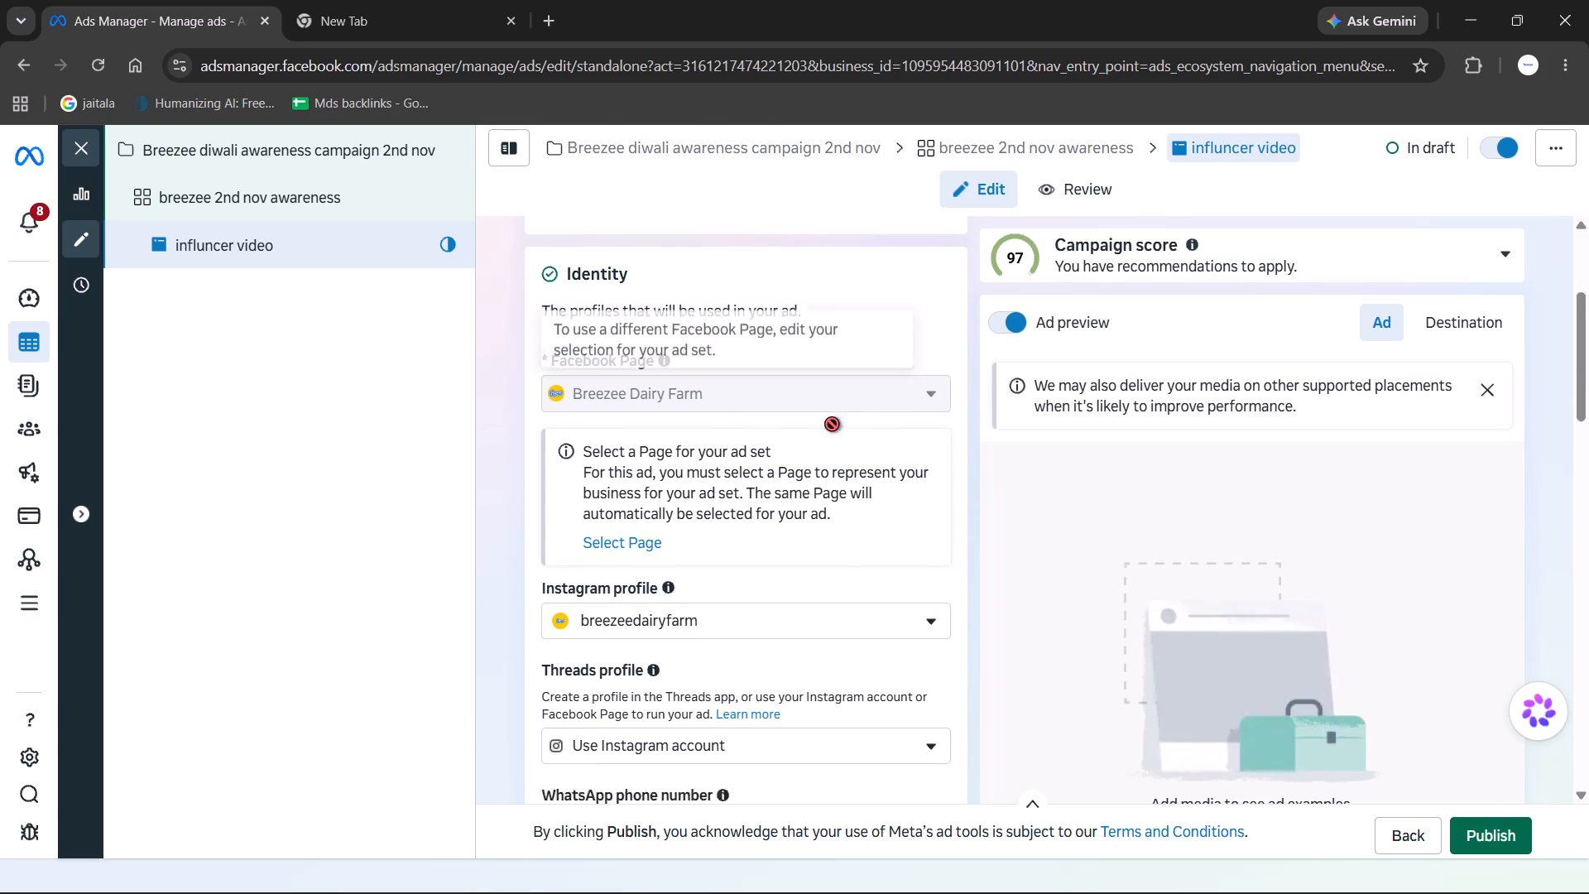
scroll(832, 424, "down", 4)
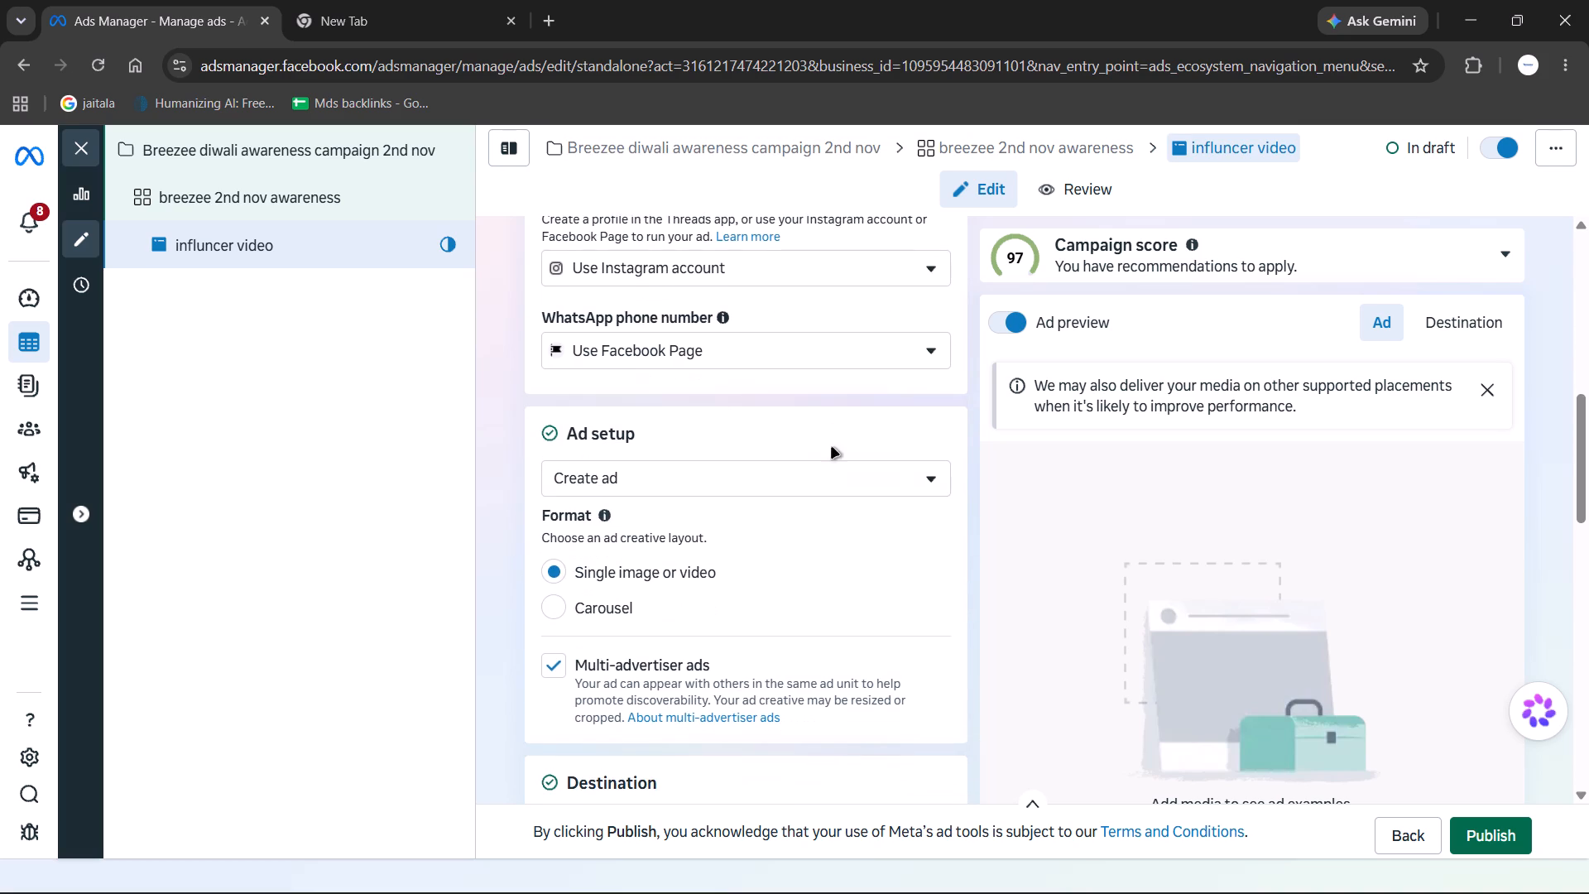
left_click(835, 470)
left_click(659, 565)
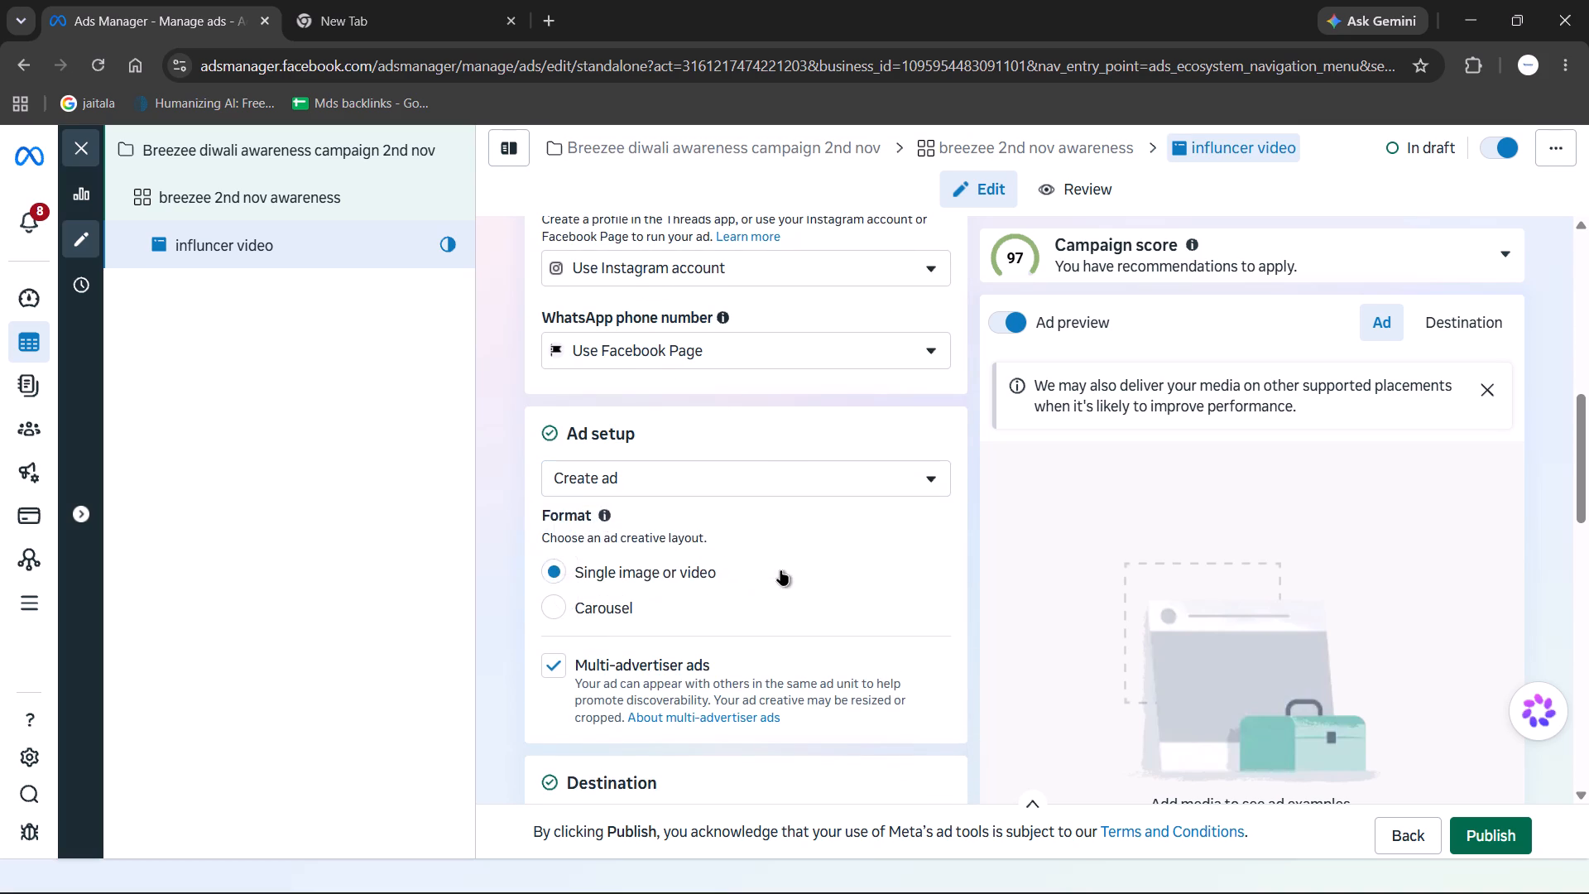
Examine the ad's destination settings, including the website URL, the mobile app choices and the browser add-ons.
scroll(834, 510, "down", 3)
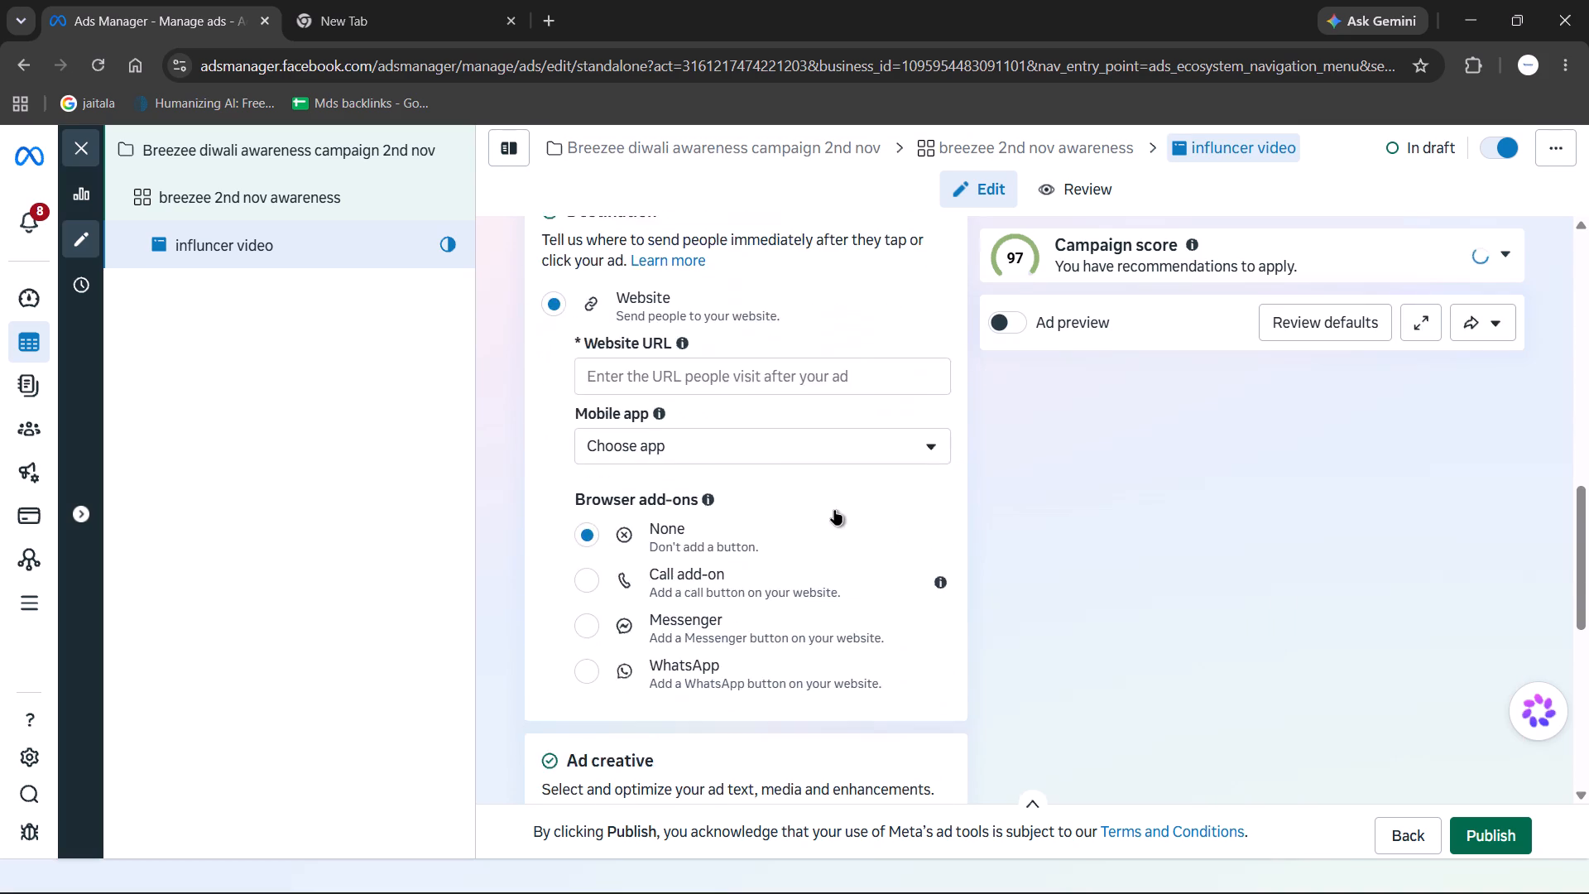
scroll(834, 510, "up", 1)
scroll(760, 492, "up", 3)
scroll(760, 492, "down", 2)
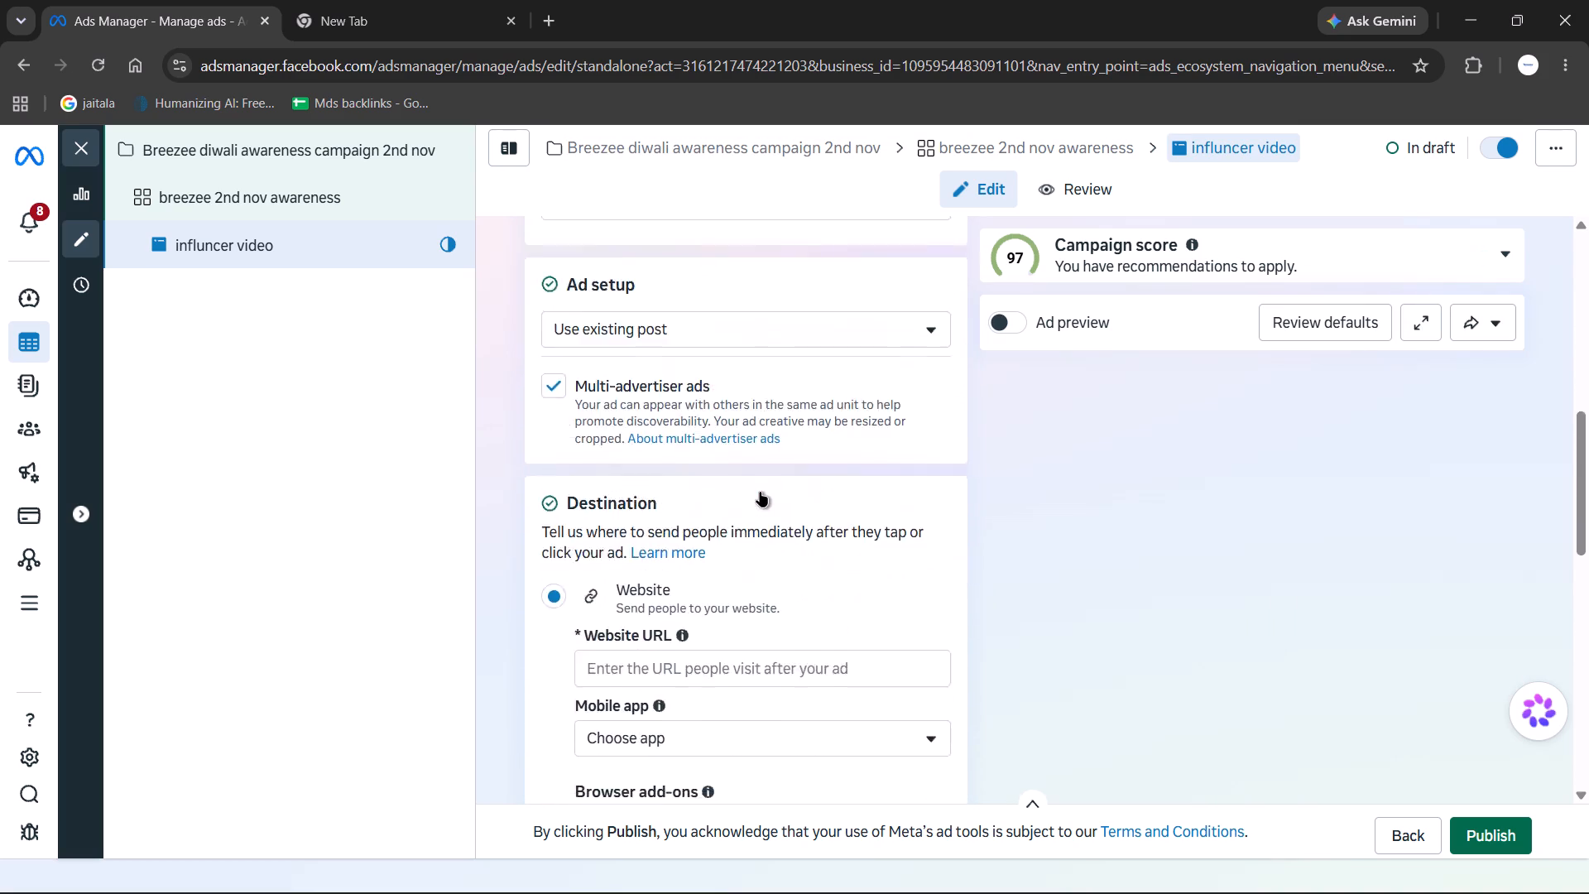
scroll(760, 492, "down", 2)
left_click(811, 426)
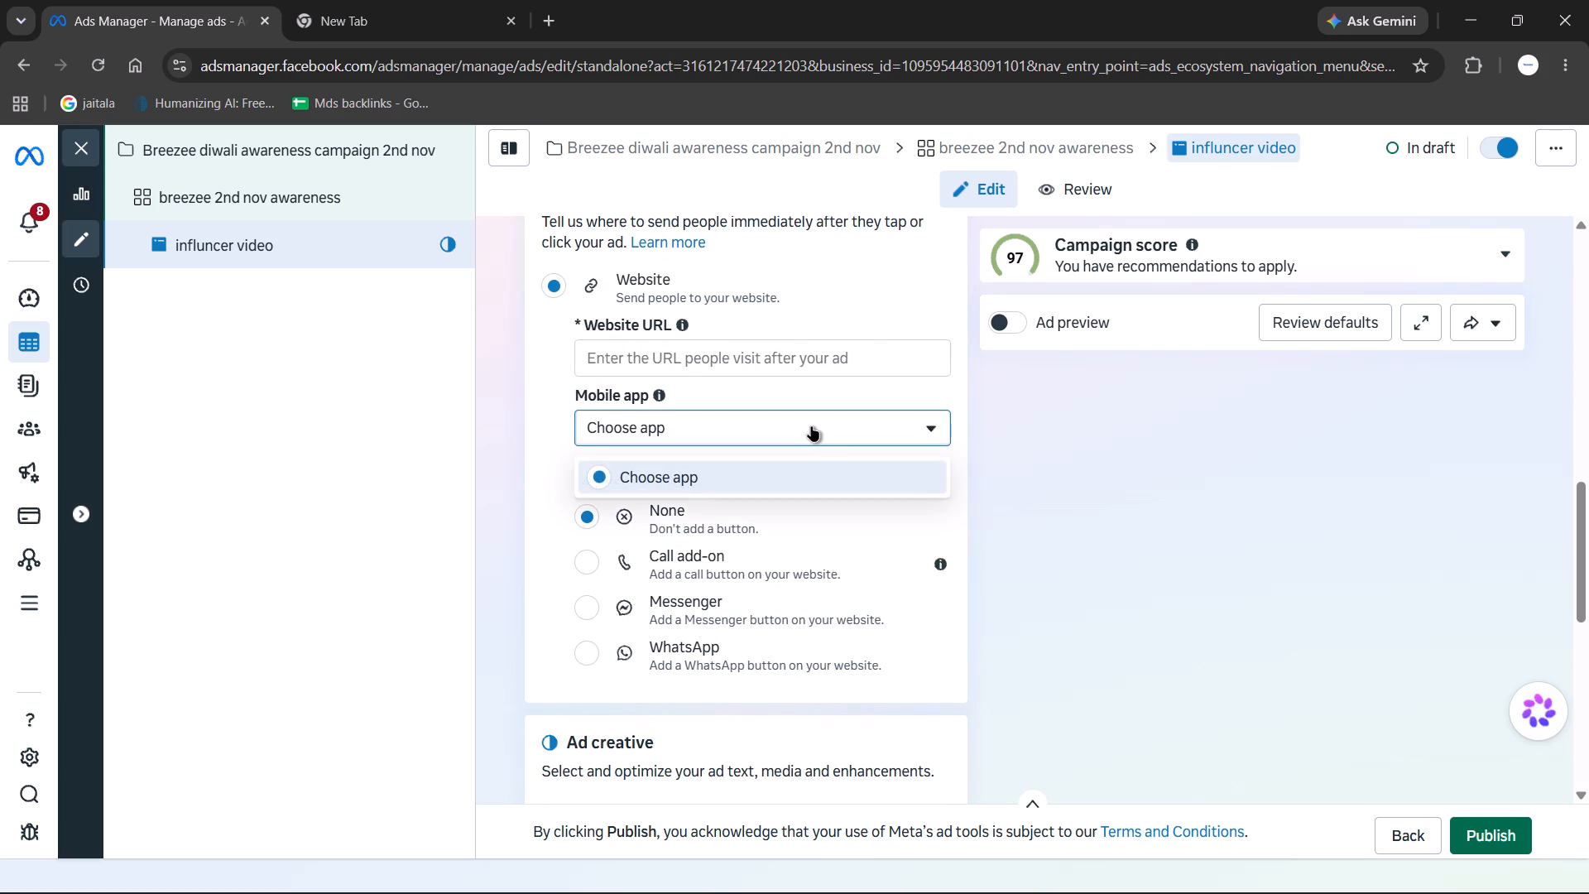
left_click(811, 426)
left_click(802, 367)
scroll(745, 353, "up", 6)
Open post selection for the ad creative and look through the available Instagram posts.
scroll(757, 377, "down", 9)
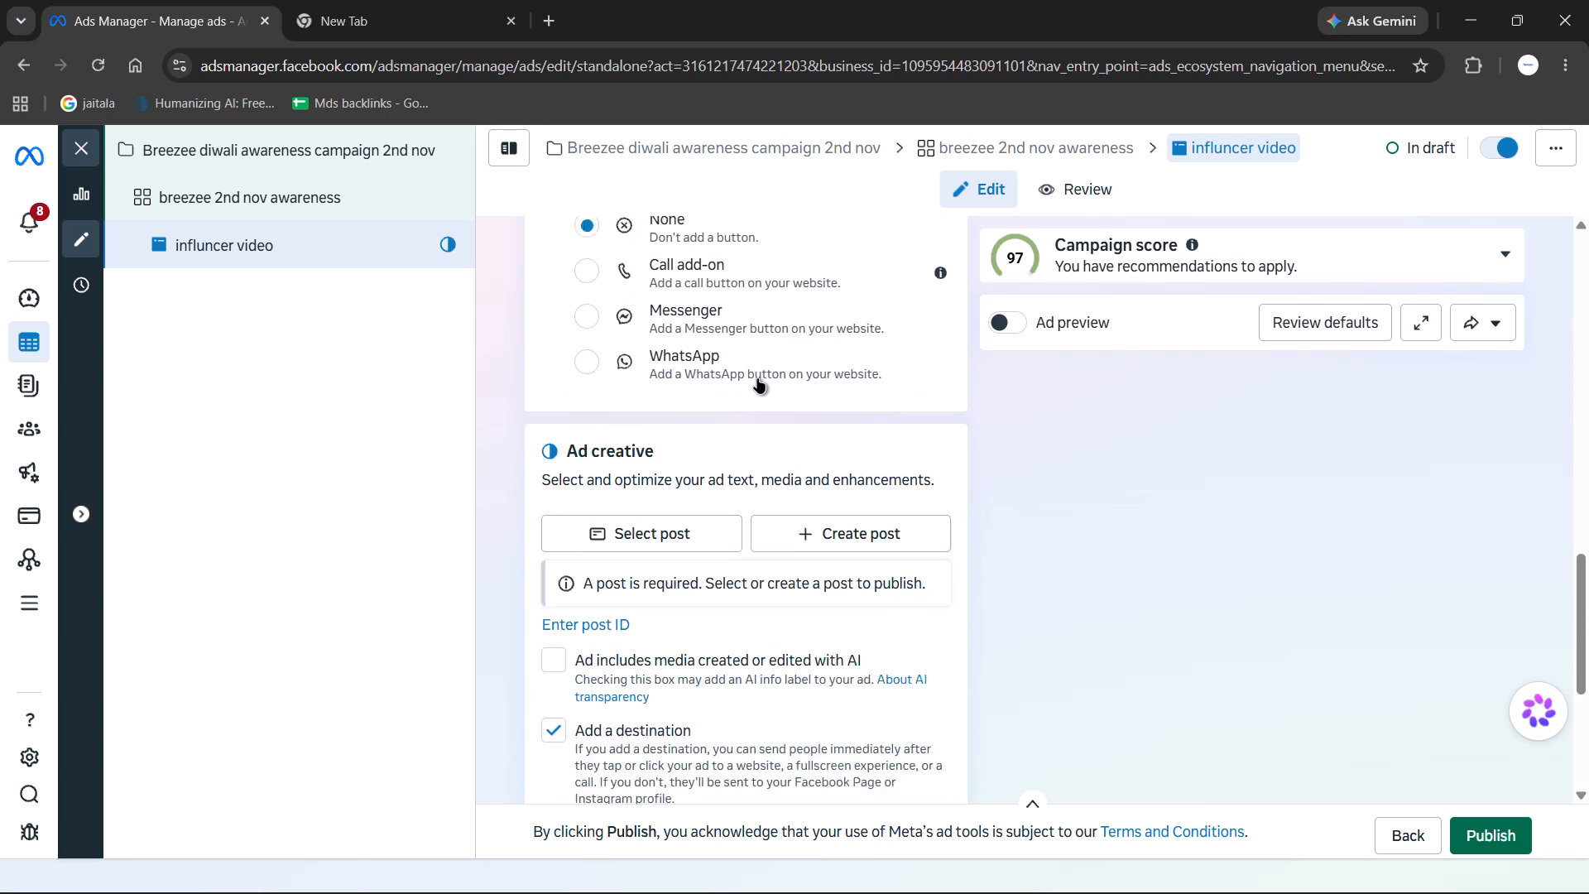
left_click(698, 497)
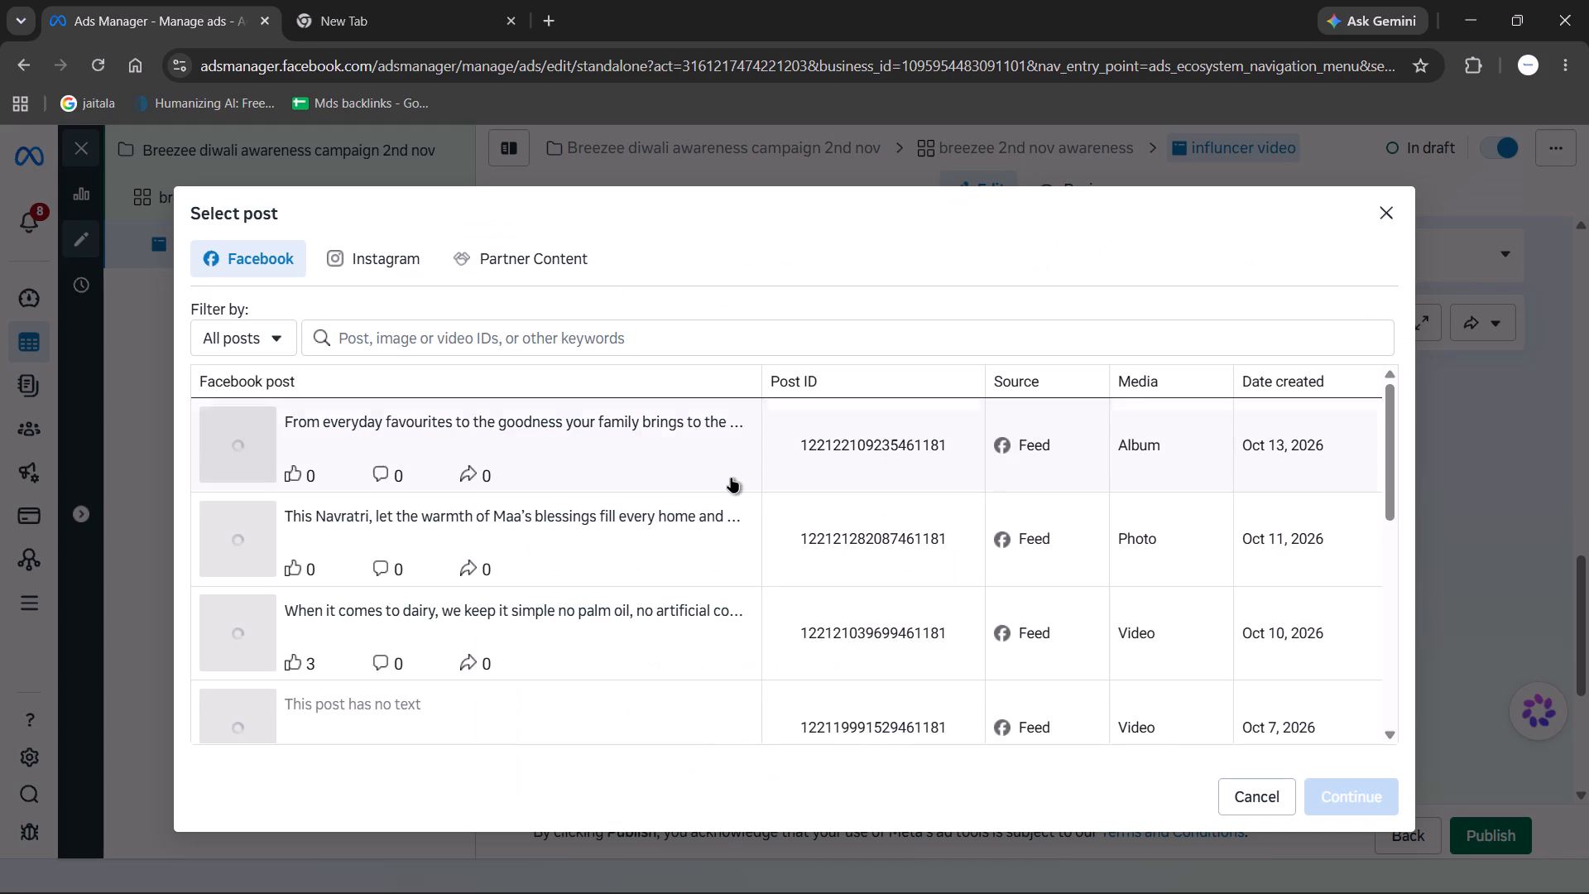
left_click(396, 273)
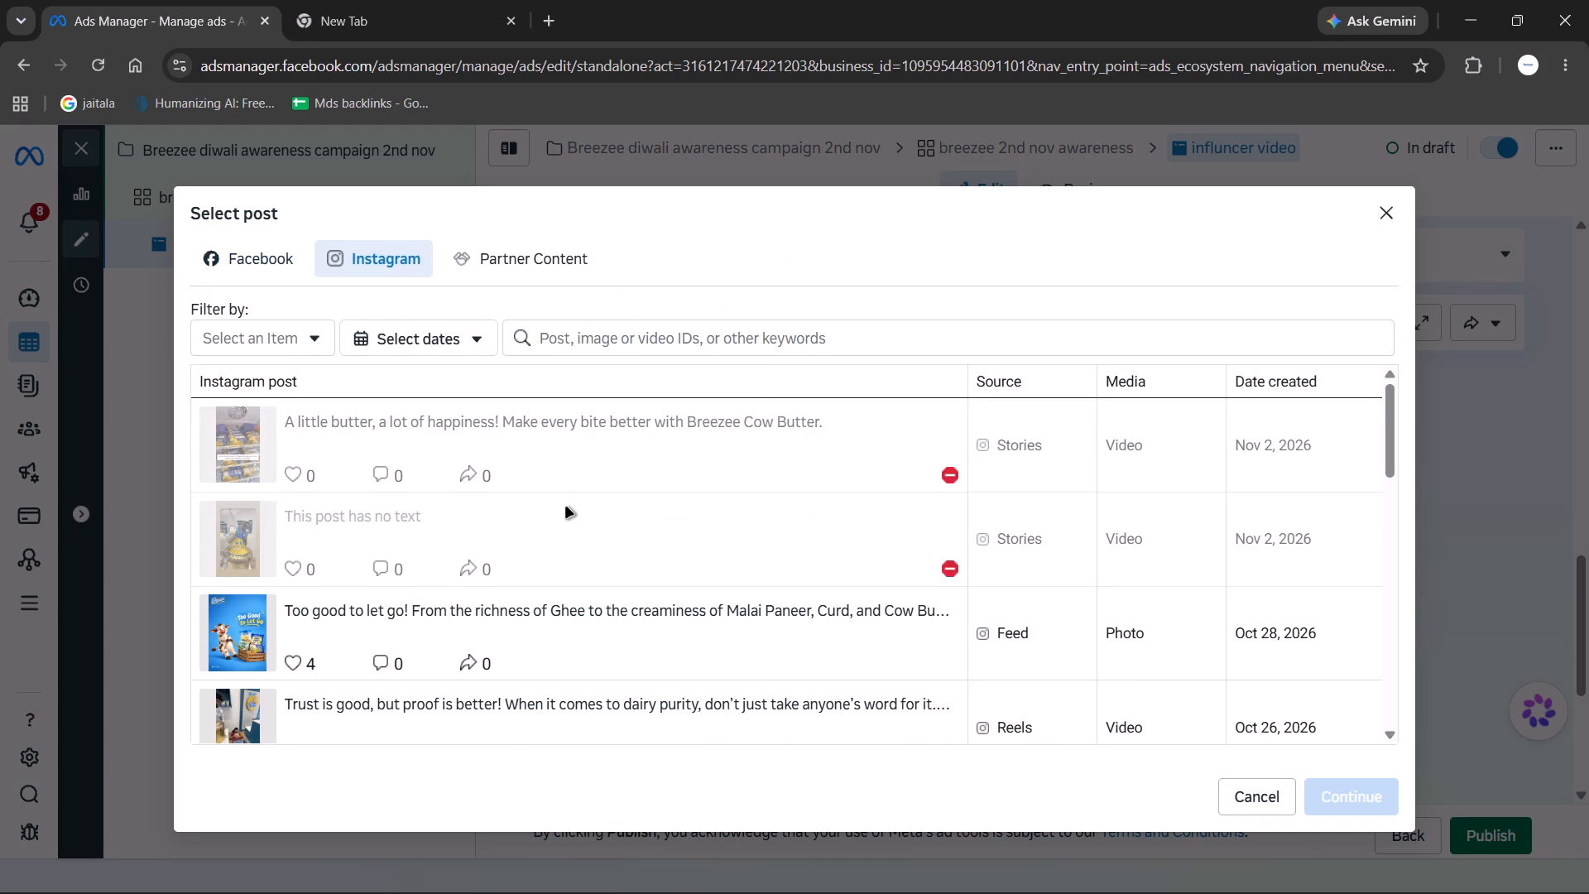
scroll(566, 507, "down", 2)
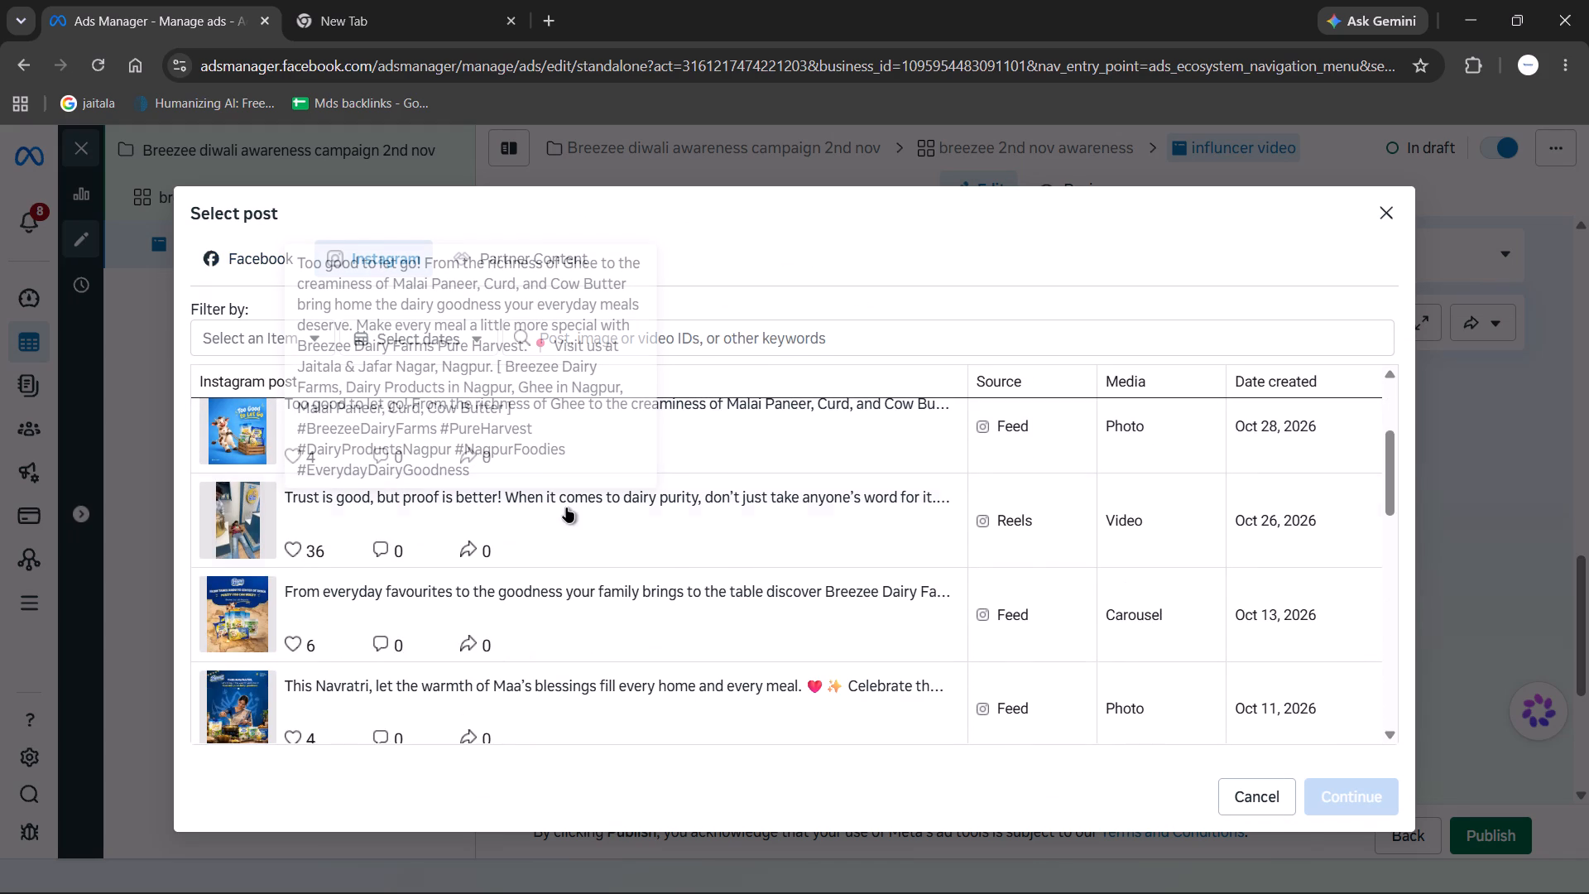
scroll(557, 529, "down", 1)
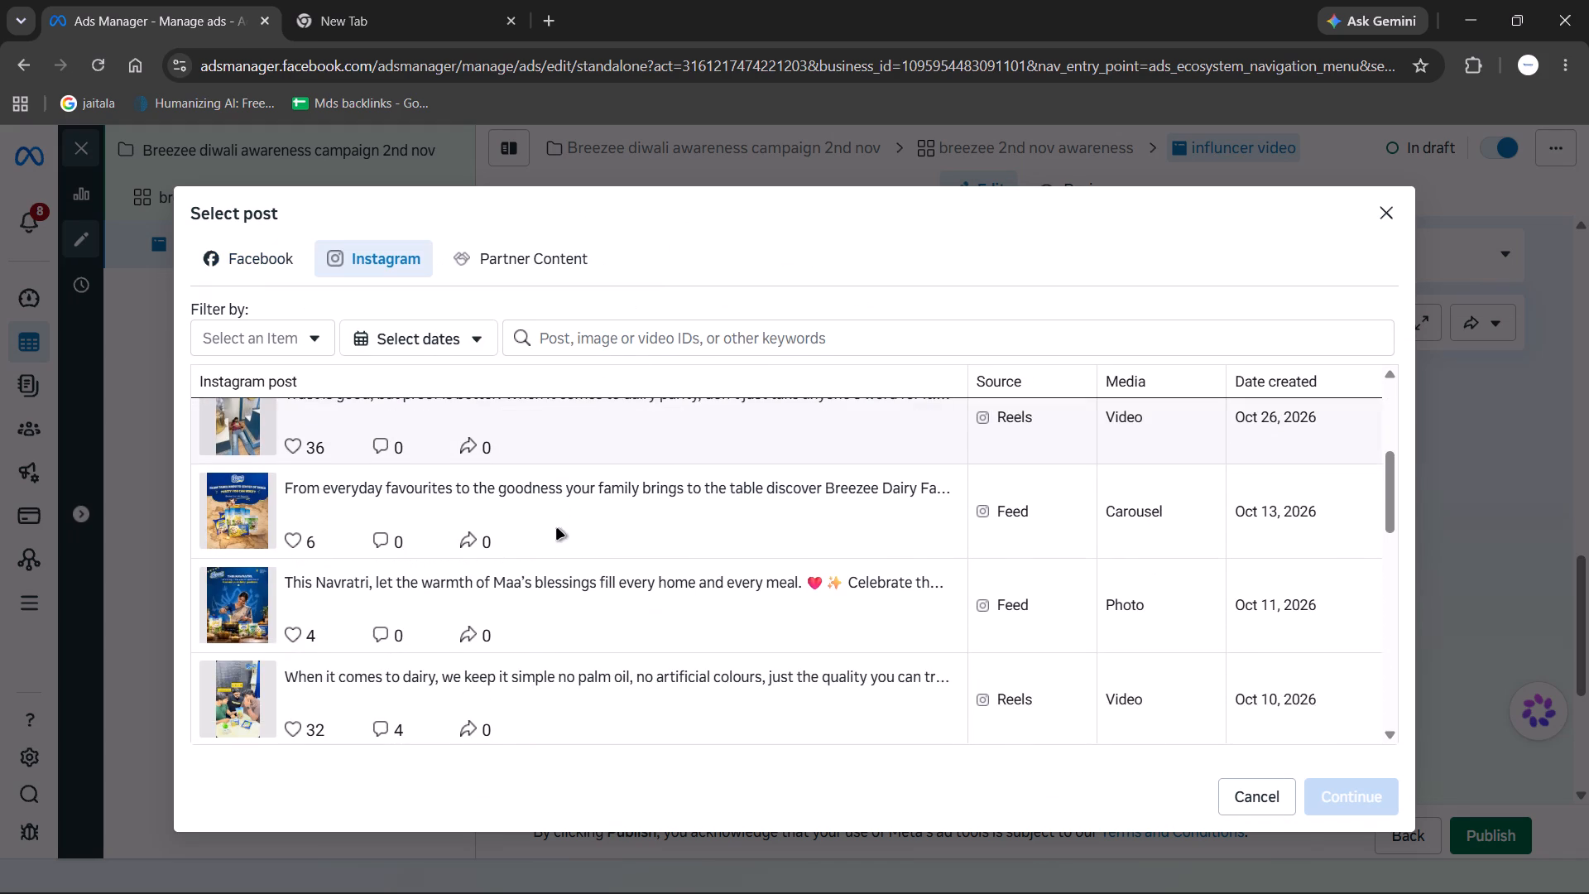
scroll(557, 529, "down", 2)
scroll(557, 529, "up", 5)
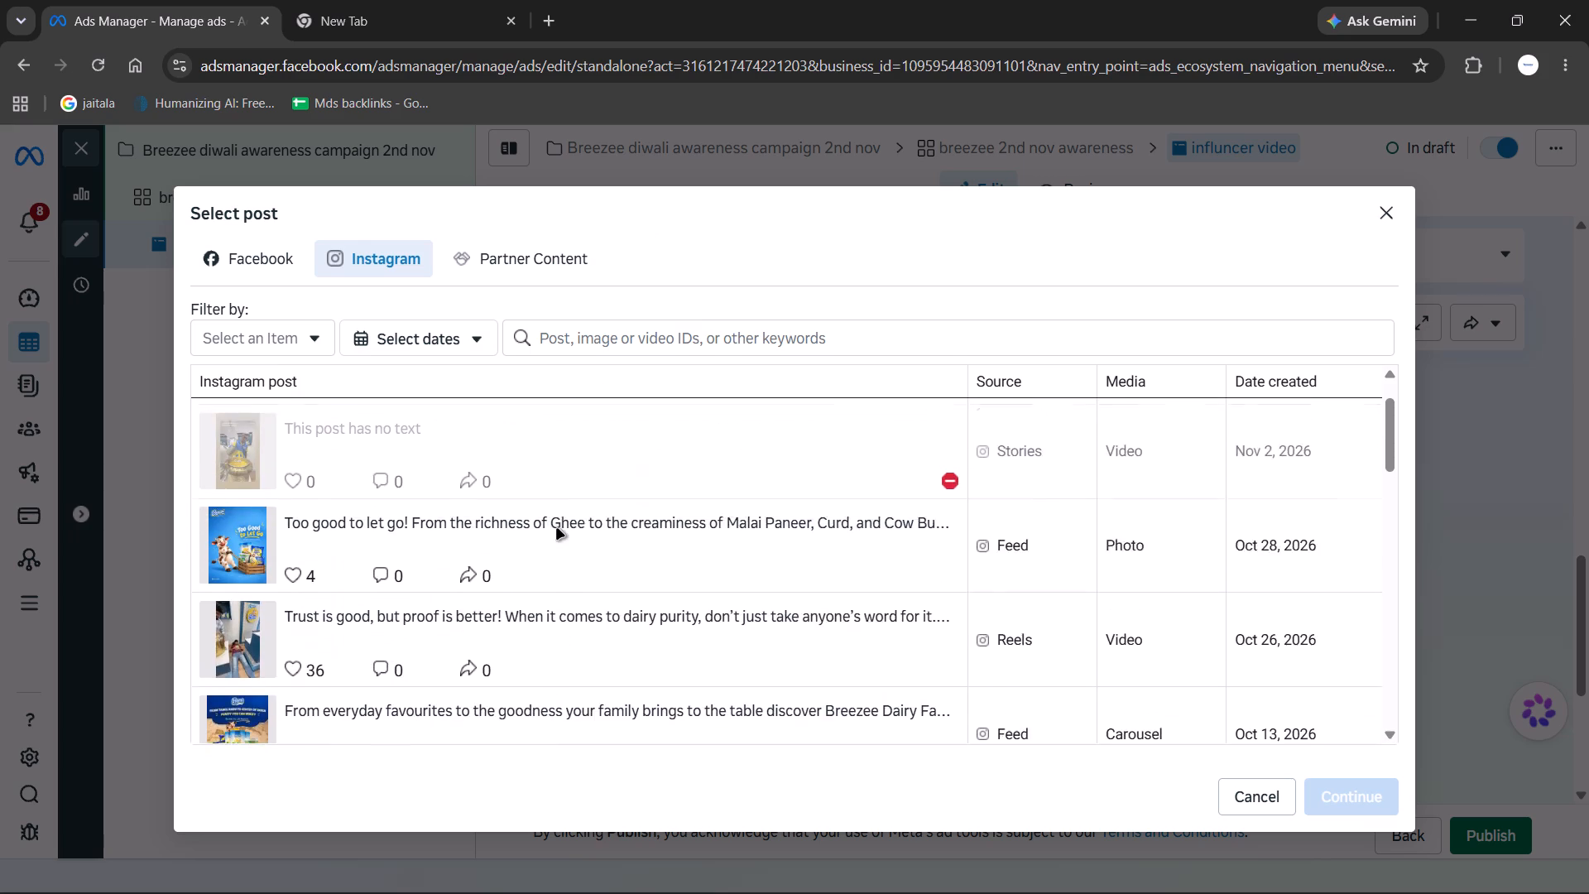
scroll(557, 529, "up", 1)
Try to select the Oct 31, 2026 reel from the partner content and view its content error details.
left_click(575, 276)
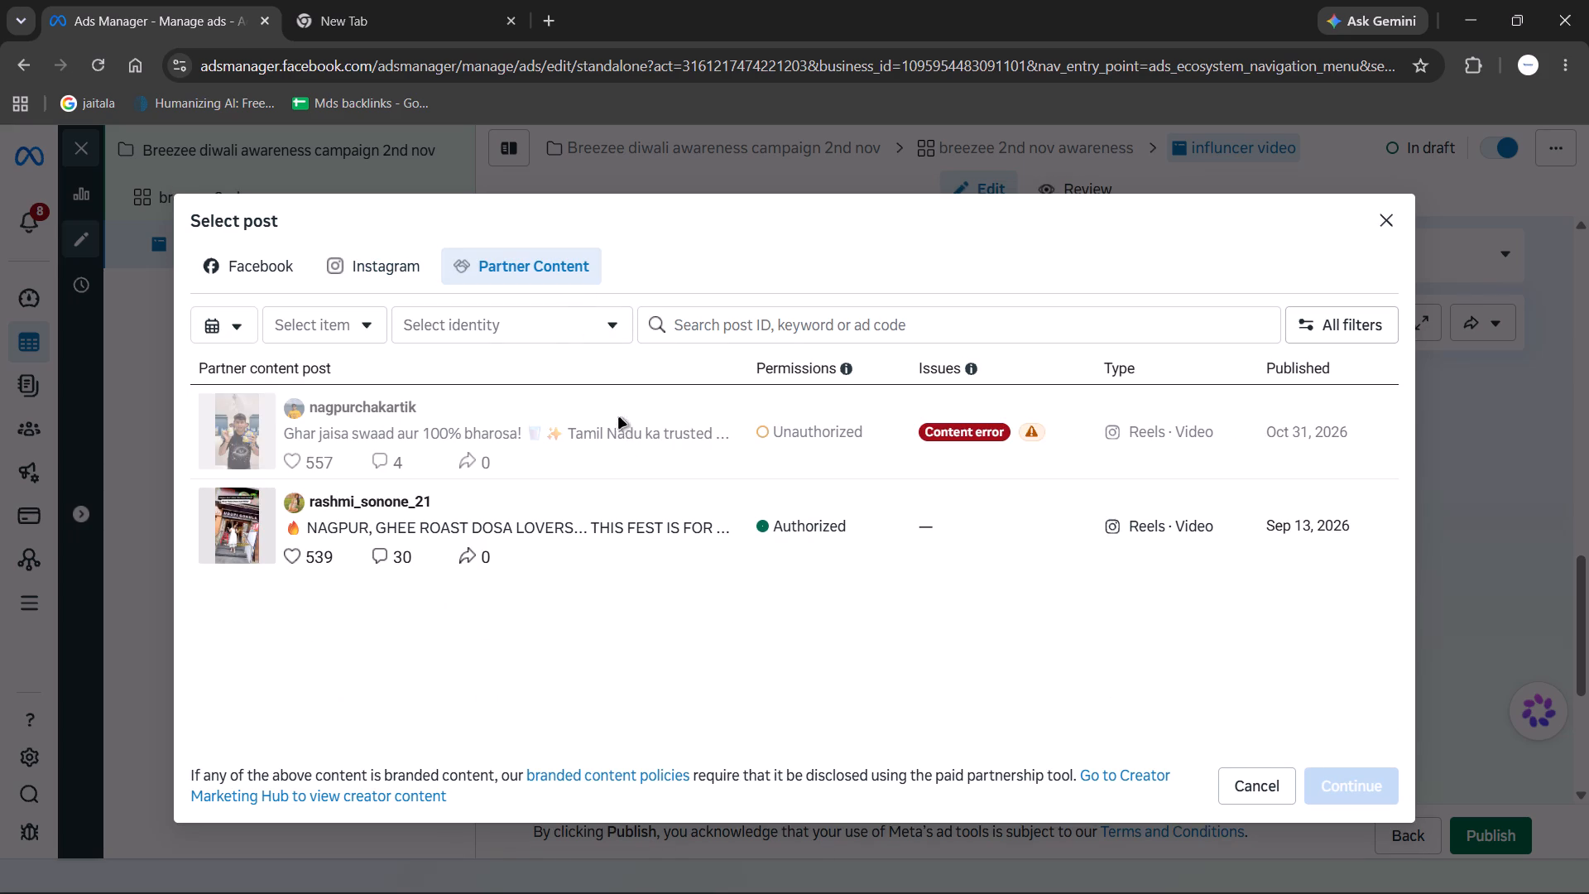
left_click(594, 416)
left_click(952, 434)
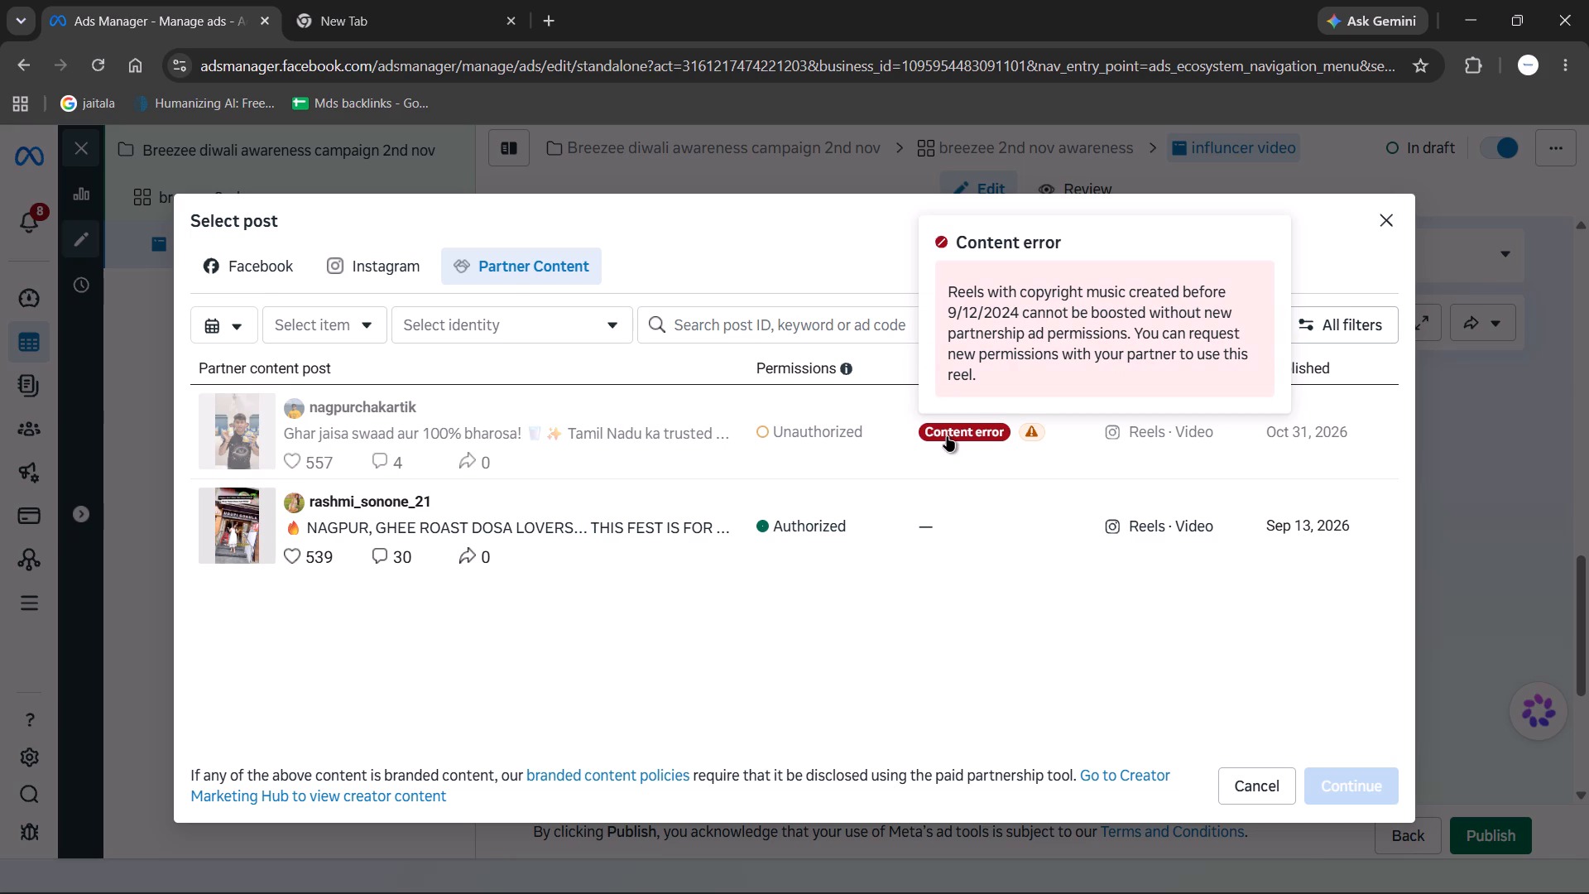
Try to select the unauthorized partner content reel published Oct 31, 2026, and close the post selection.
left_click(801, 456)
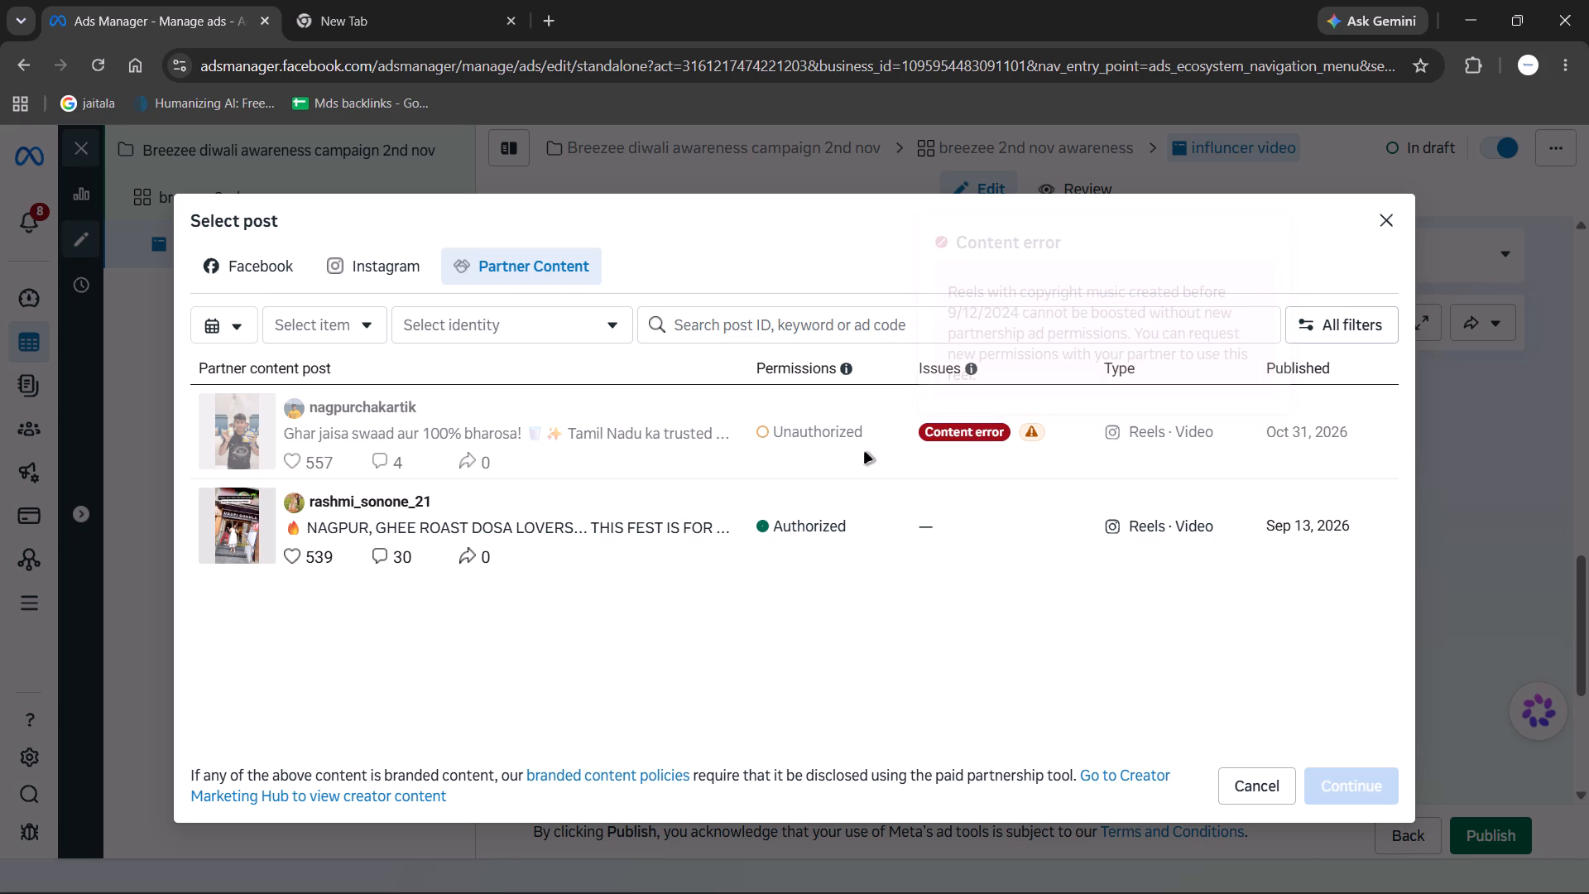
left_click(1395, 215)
Turn on Partnership ad for the "influncer video" ad.
scroll(756, 444, "up", 6)
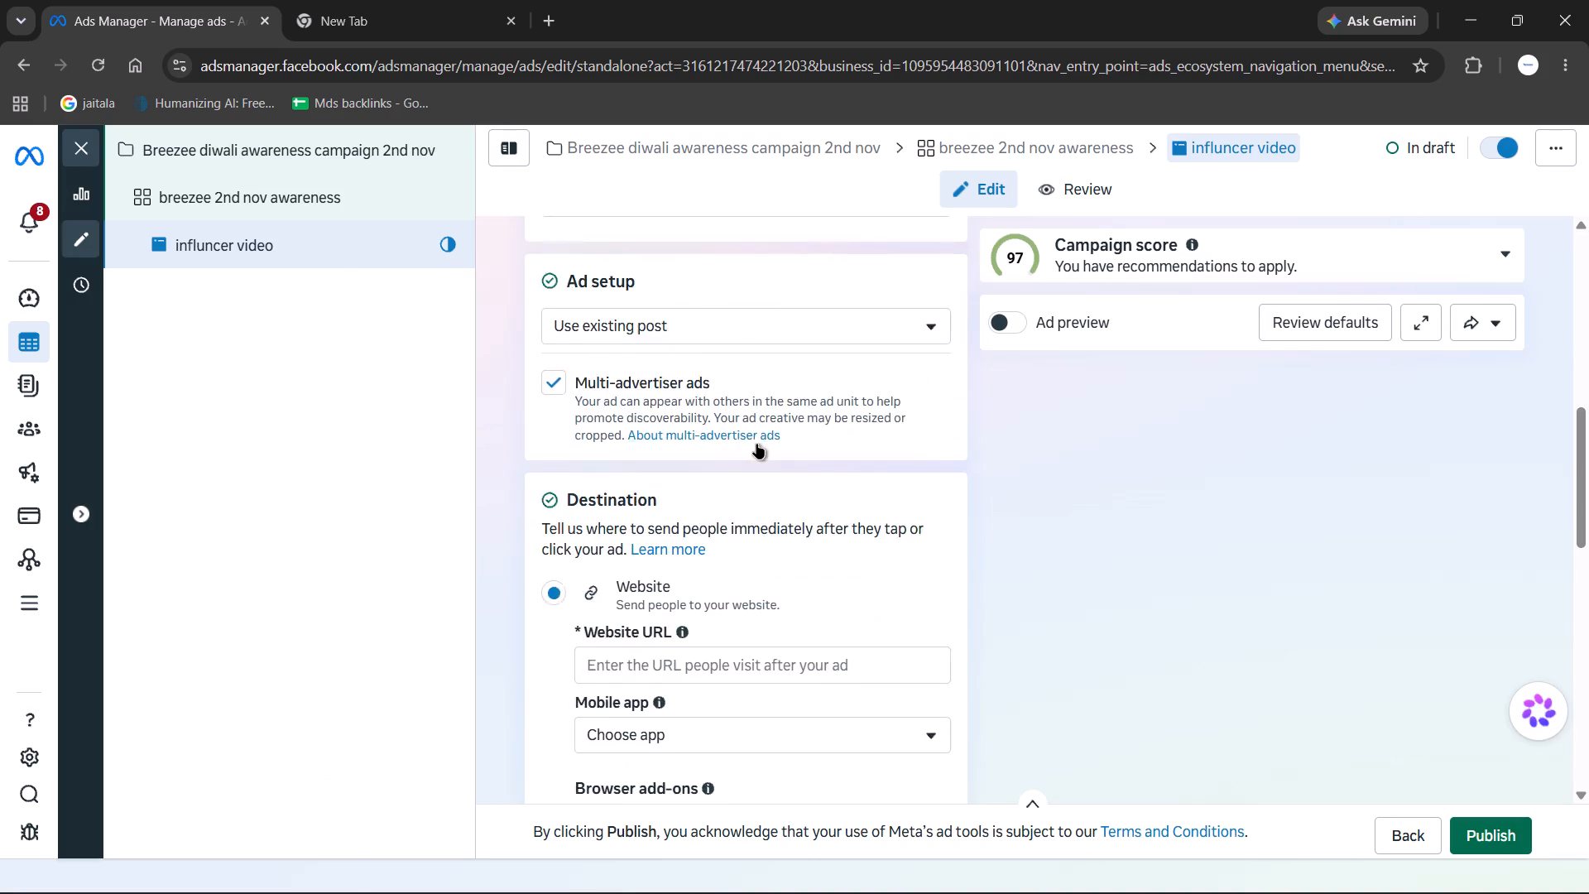
scroll(756, 444, "up", 9)
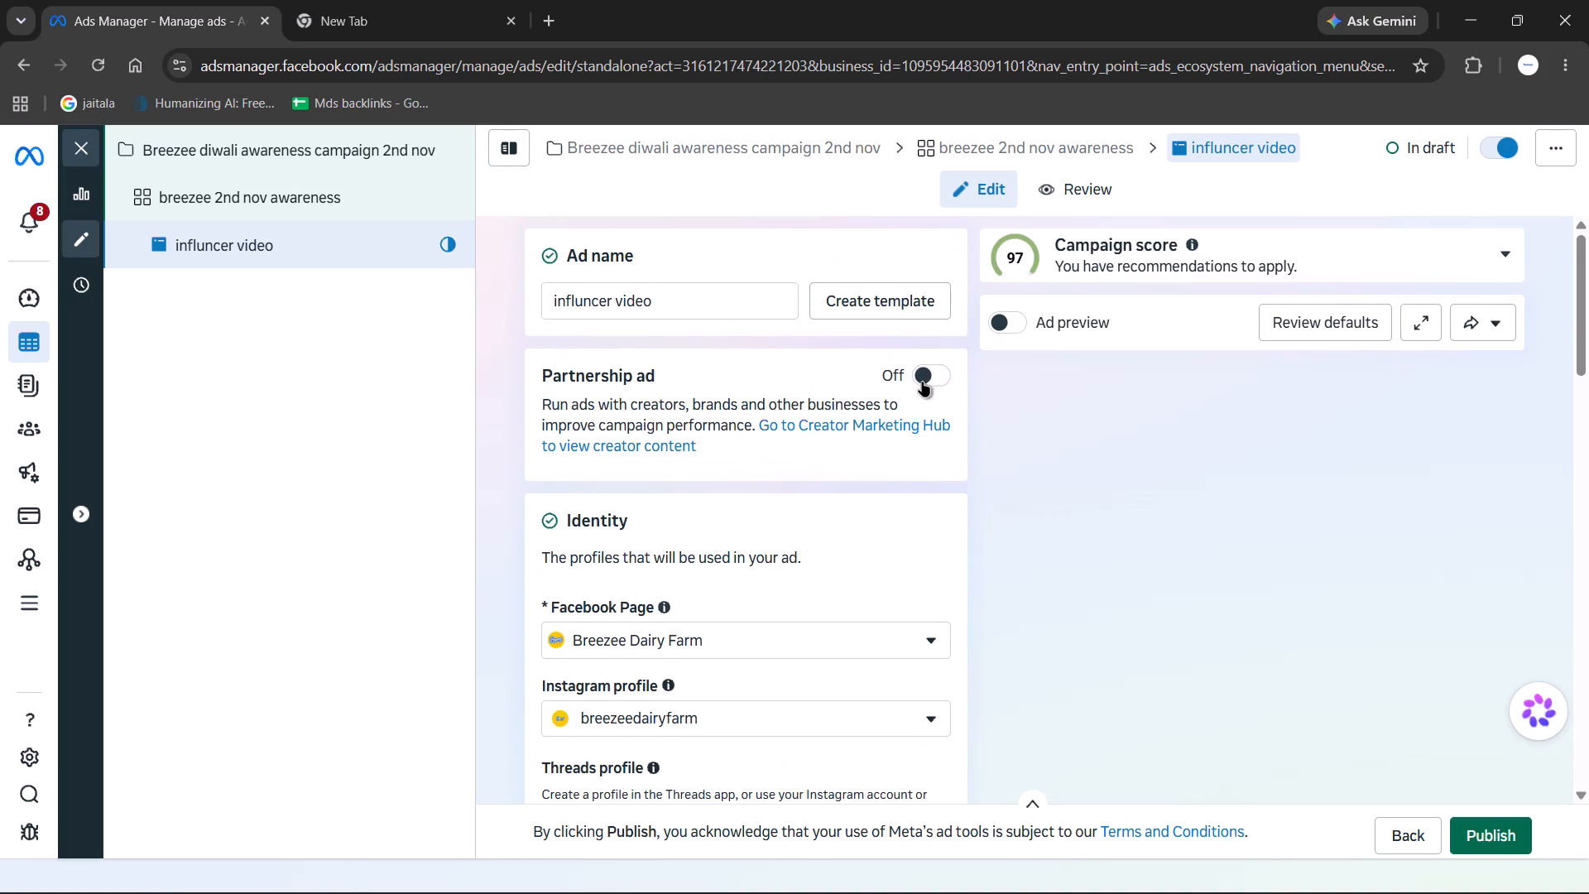
left_click(928, 377)
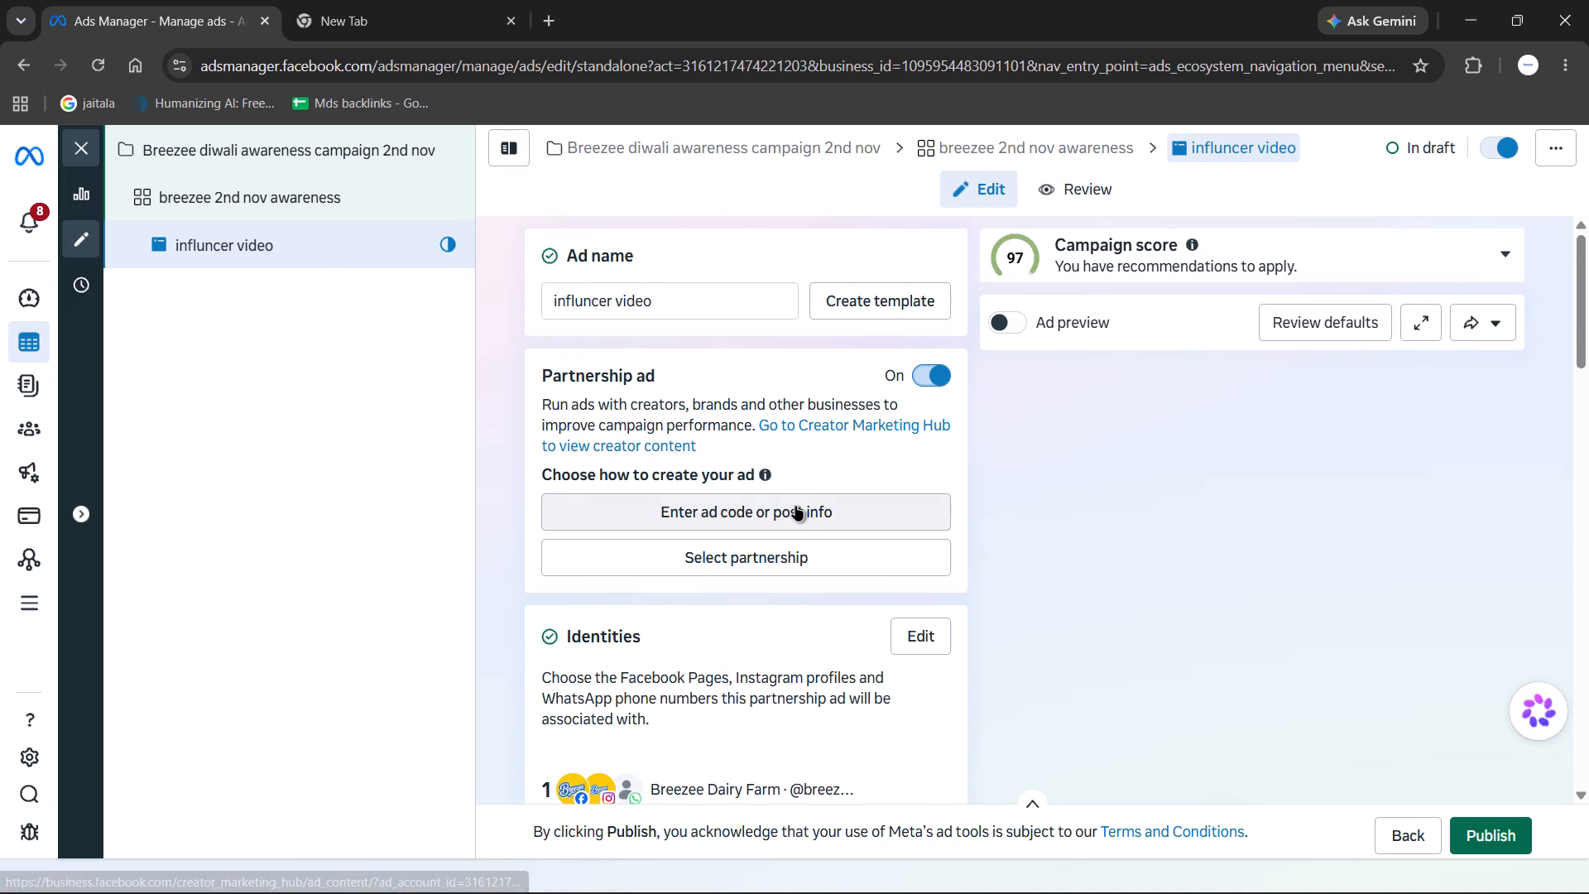
Open the partnership selection for the ad and look through the received partnership requests for Breezee Dairy Farm.
left_click(830, 557)
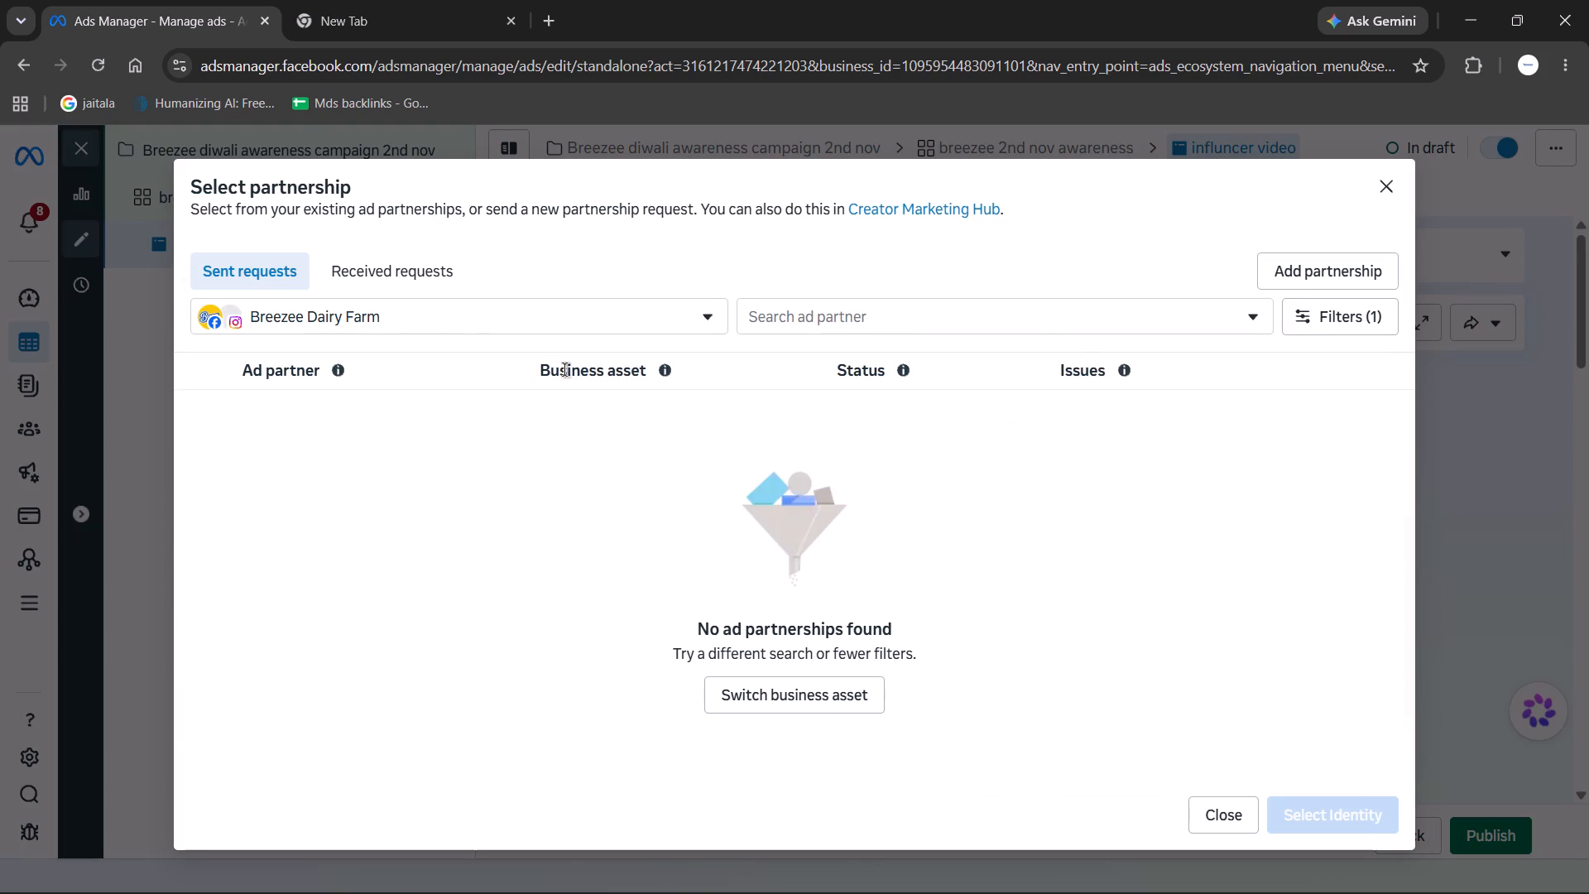
left_click(407, 272)
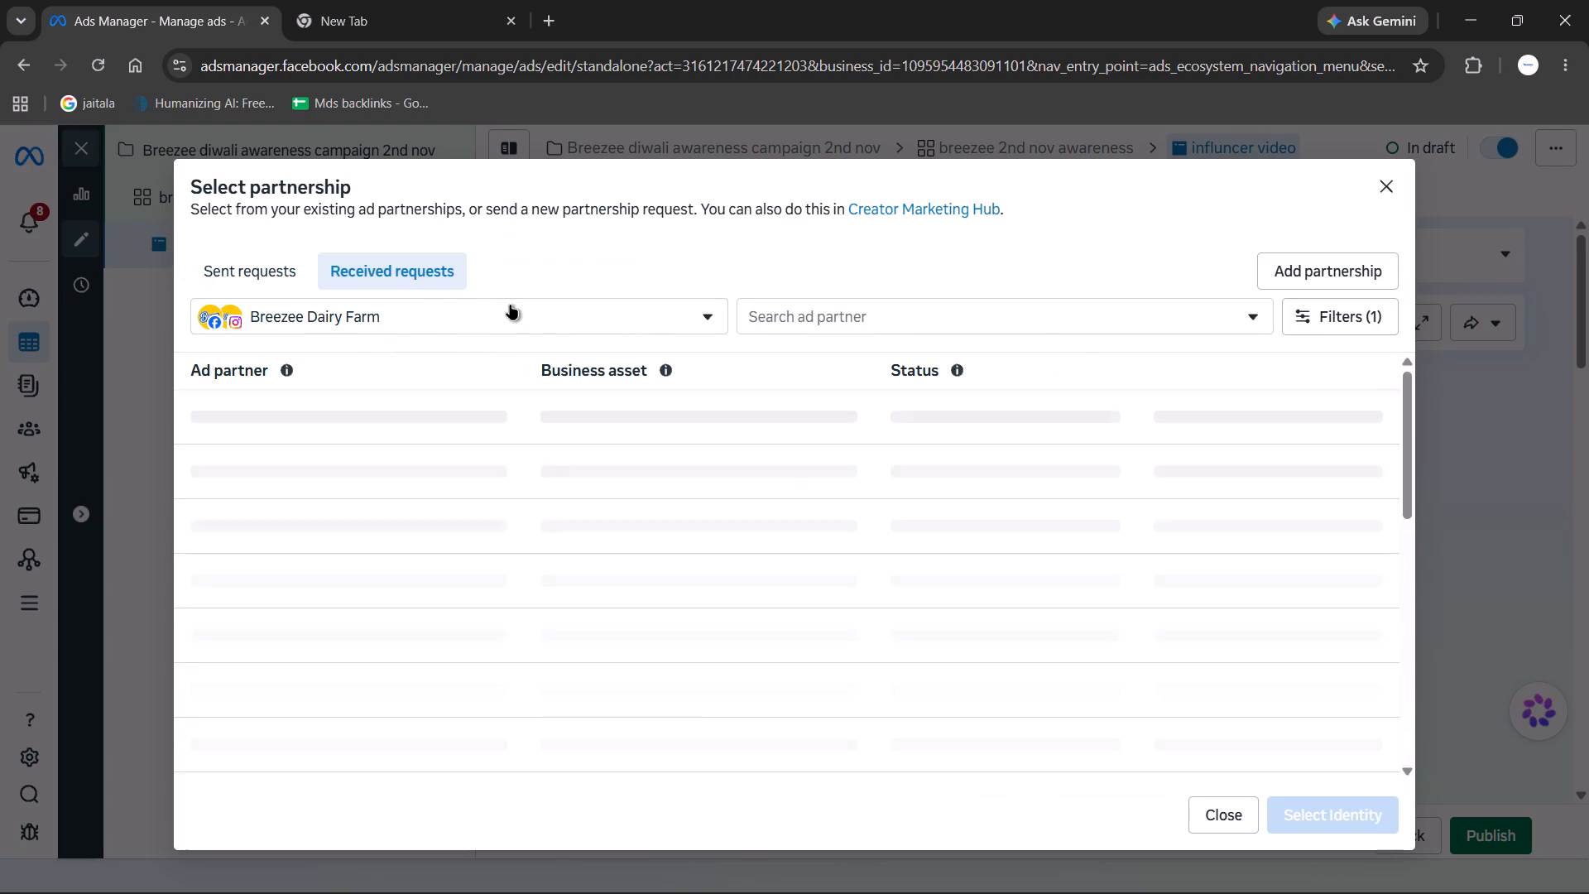
left_click(273, 263)
left_click(576, 302)
left_click(606, 306)
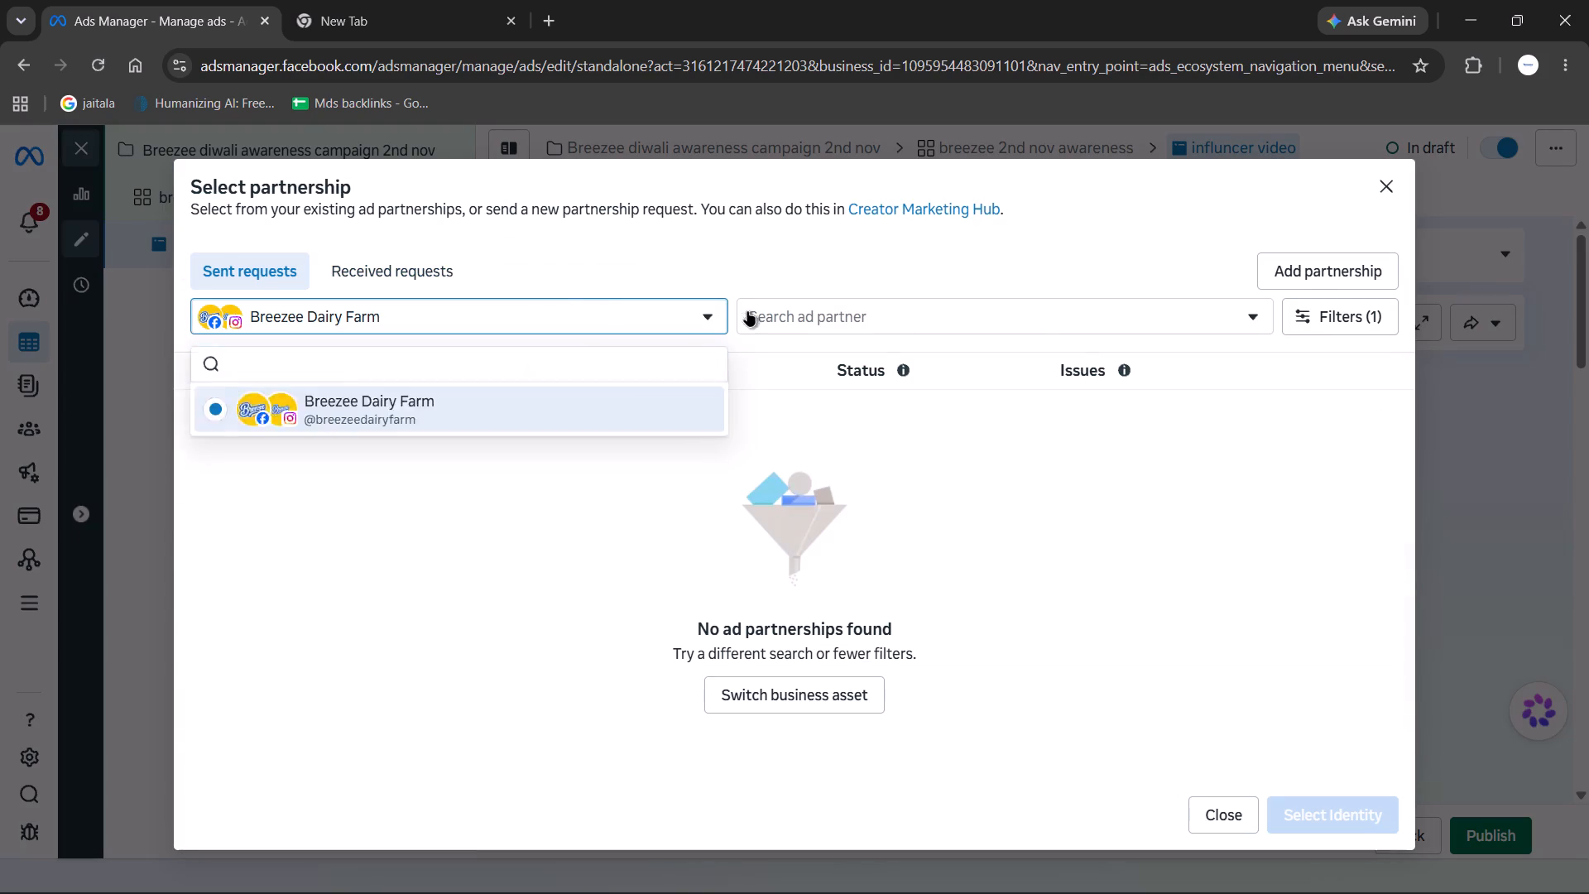
left_click(786, 311)
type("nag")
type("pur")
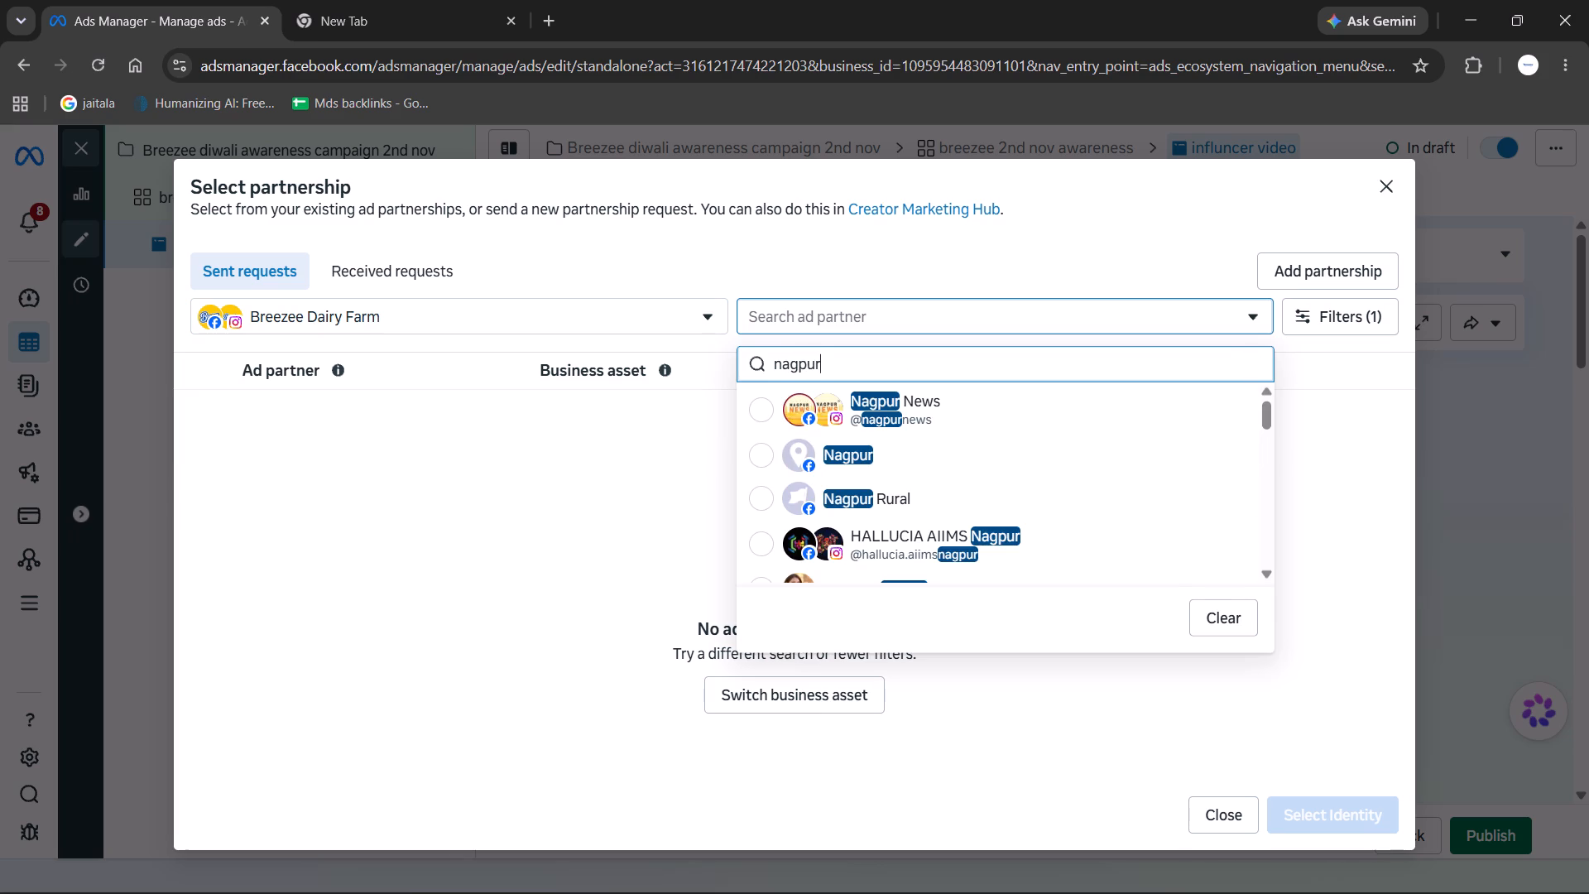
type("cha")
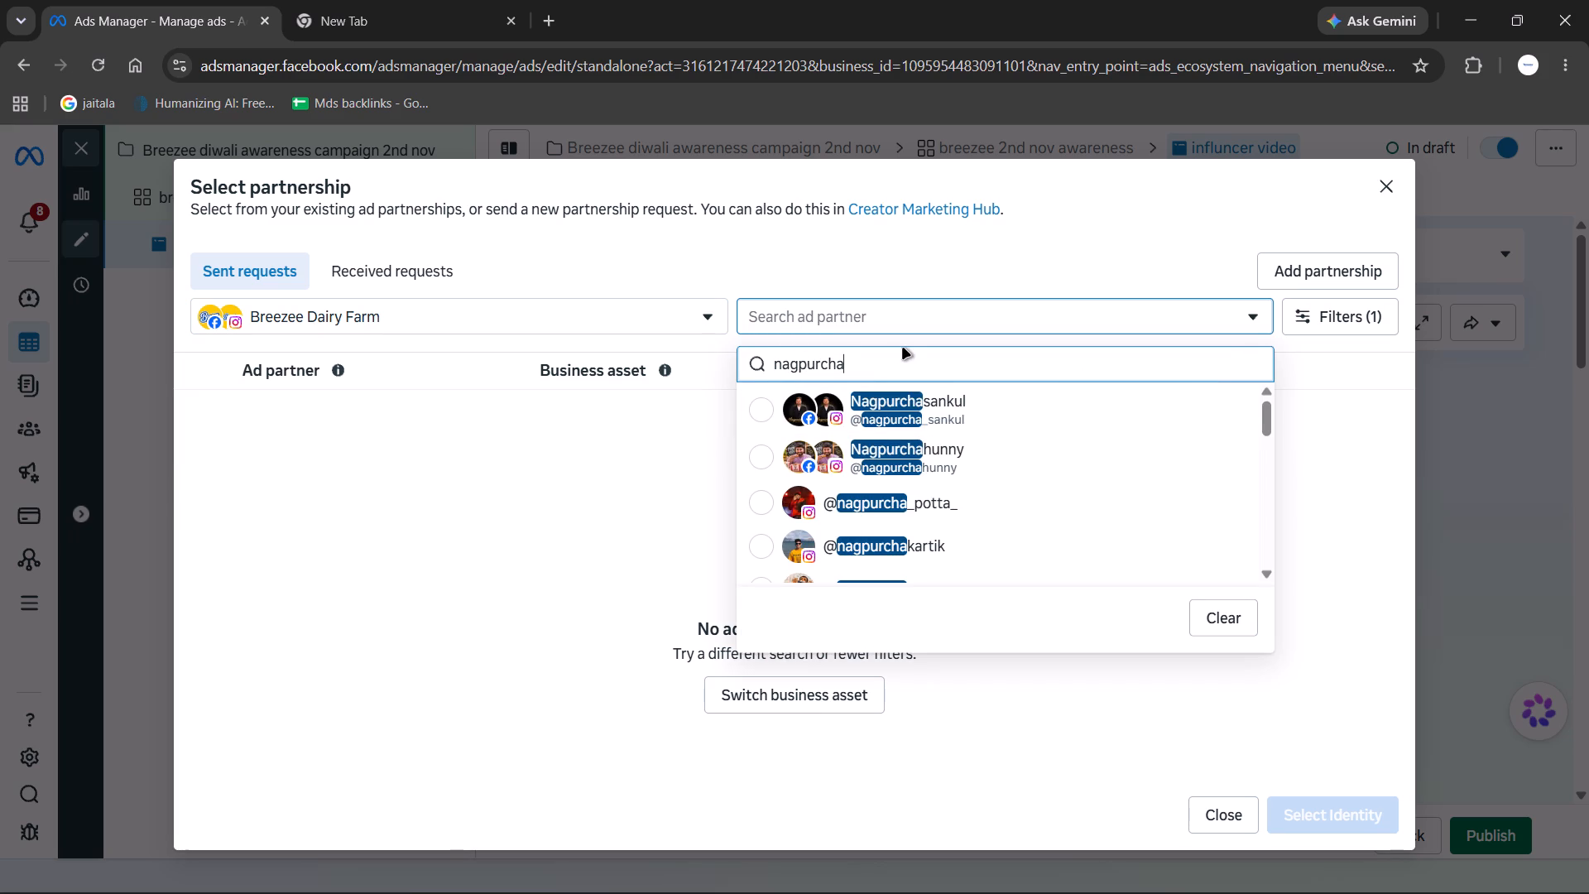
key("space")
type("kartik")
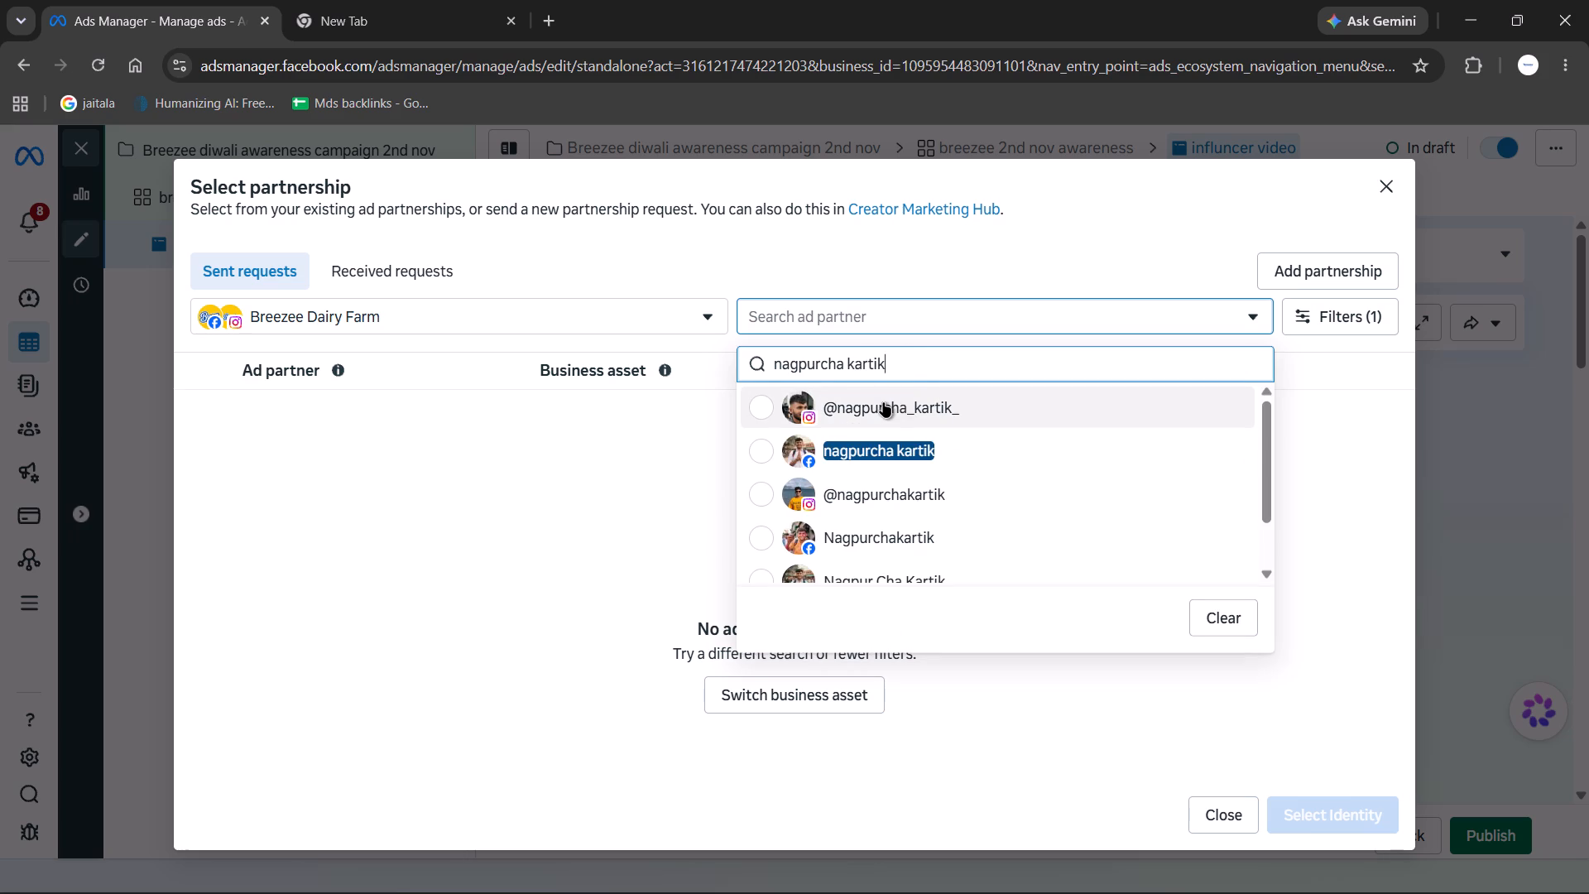
left_click(910, 483)
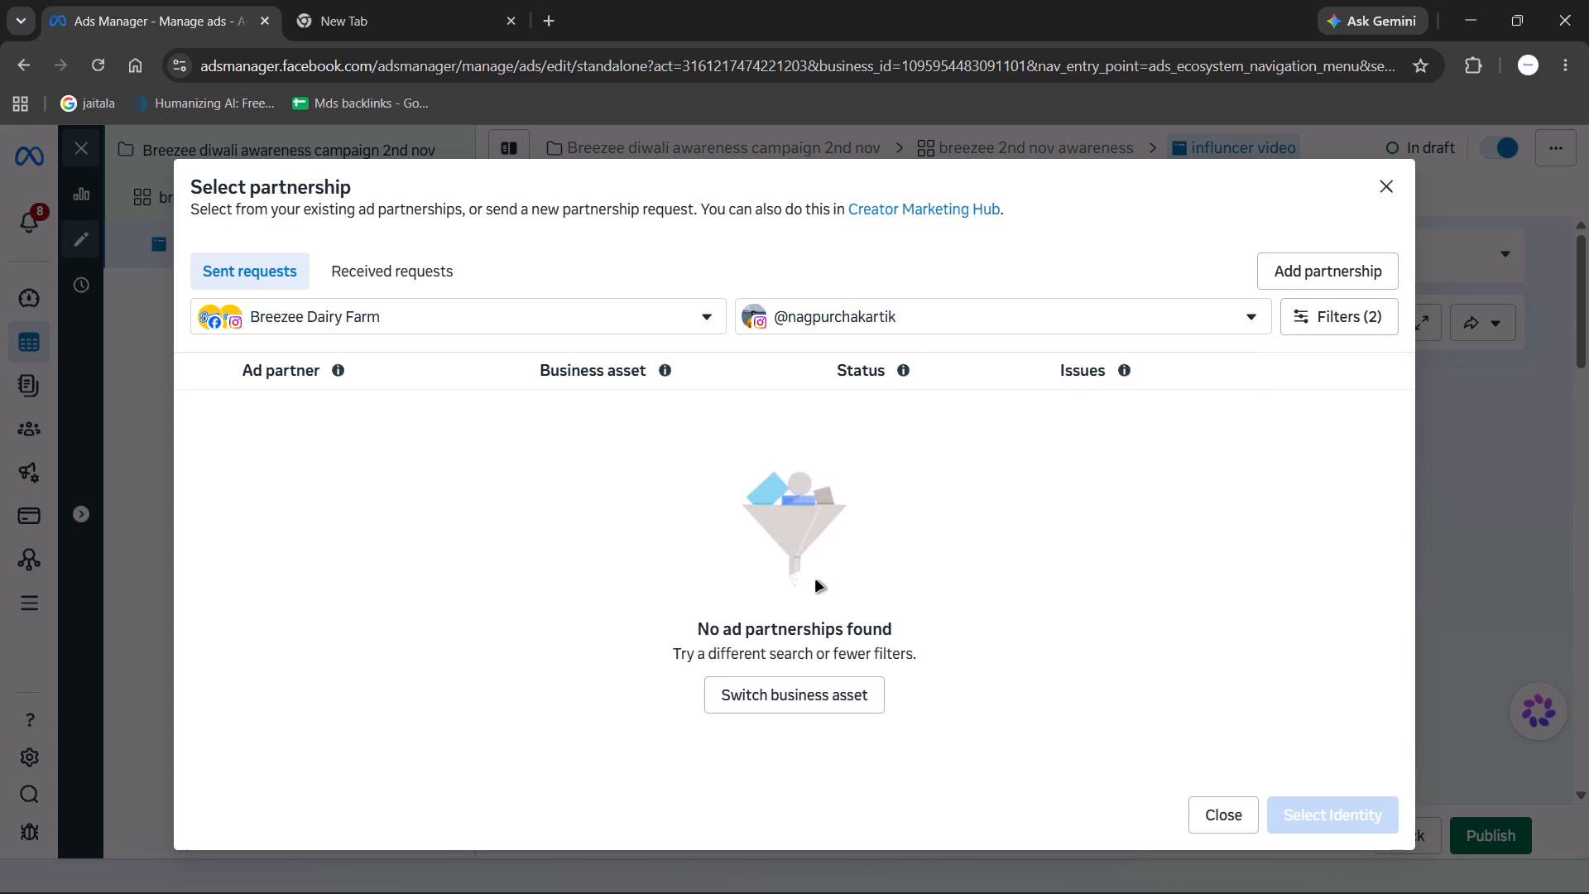
left_click(693, 318)
left_click(693, 318)
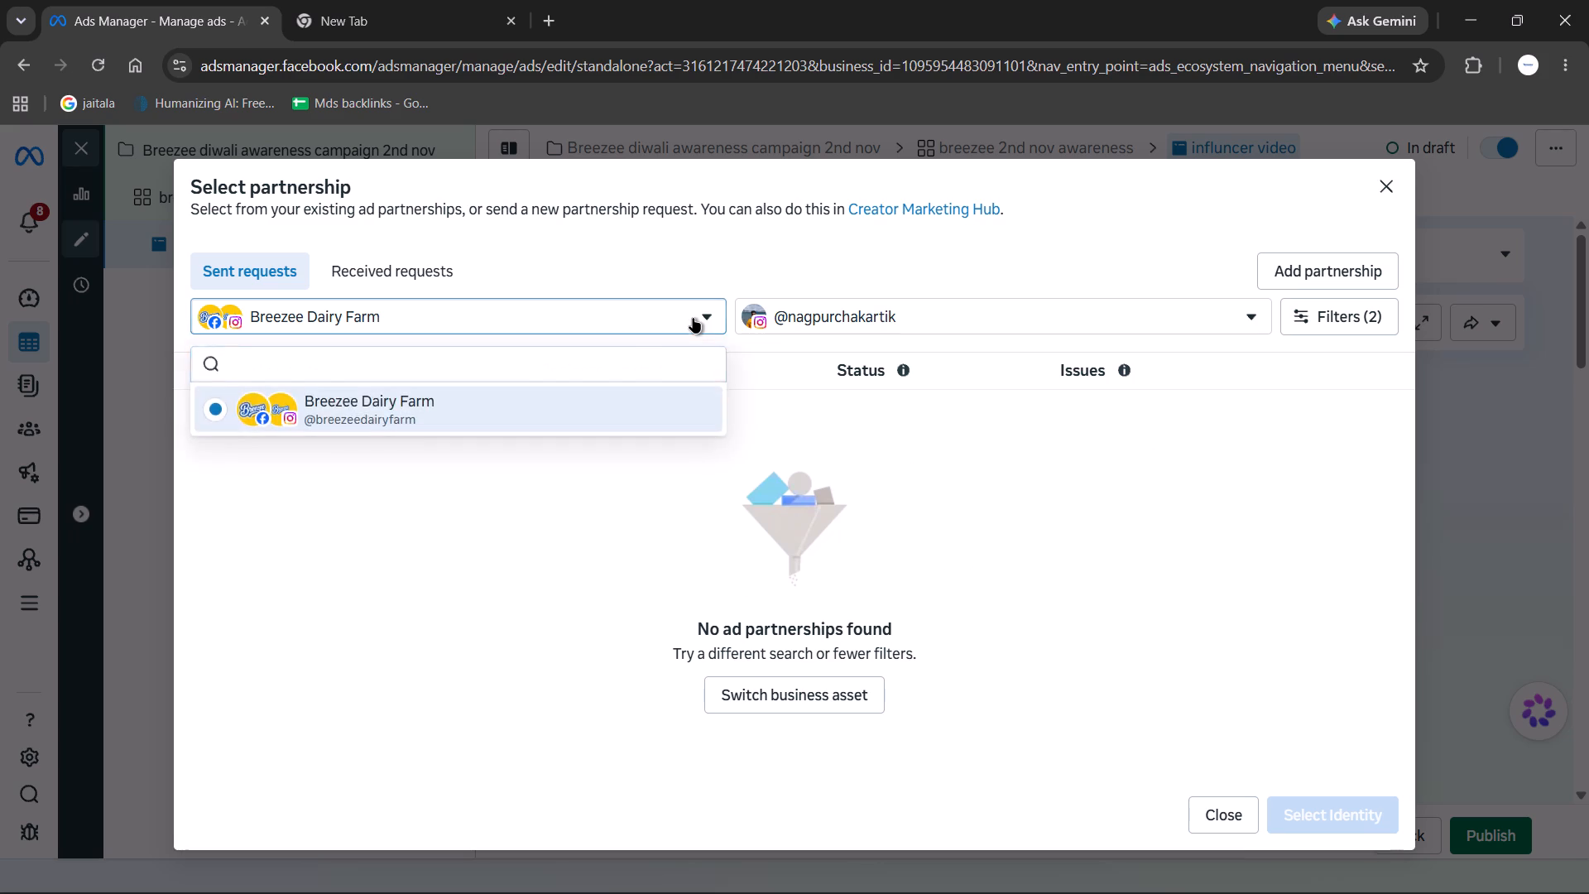
left_click(1347, 268)
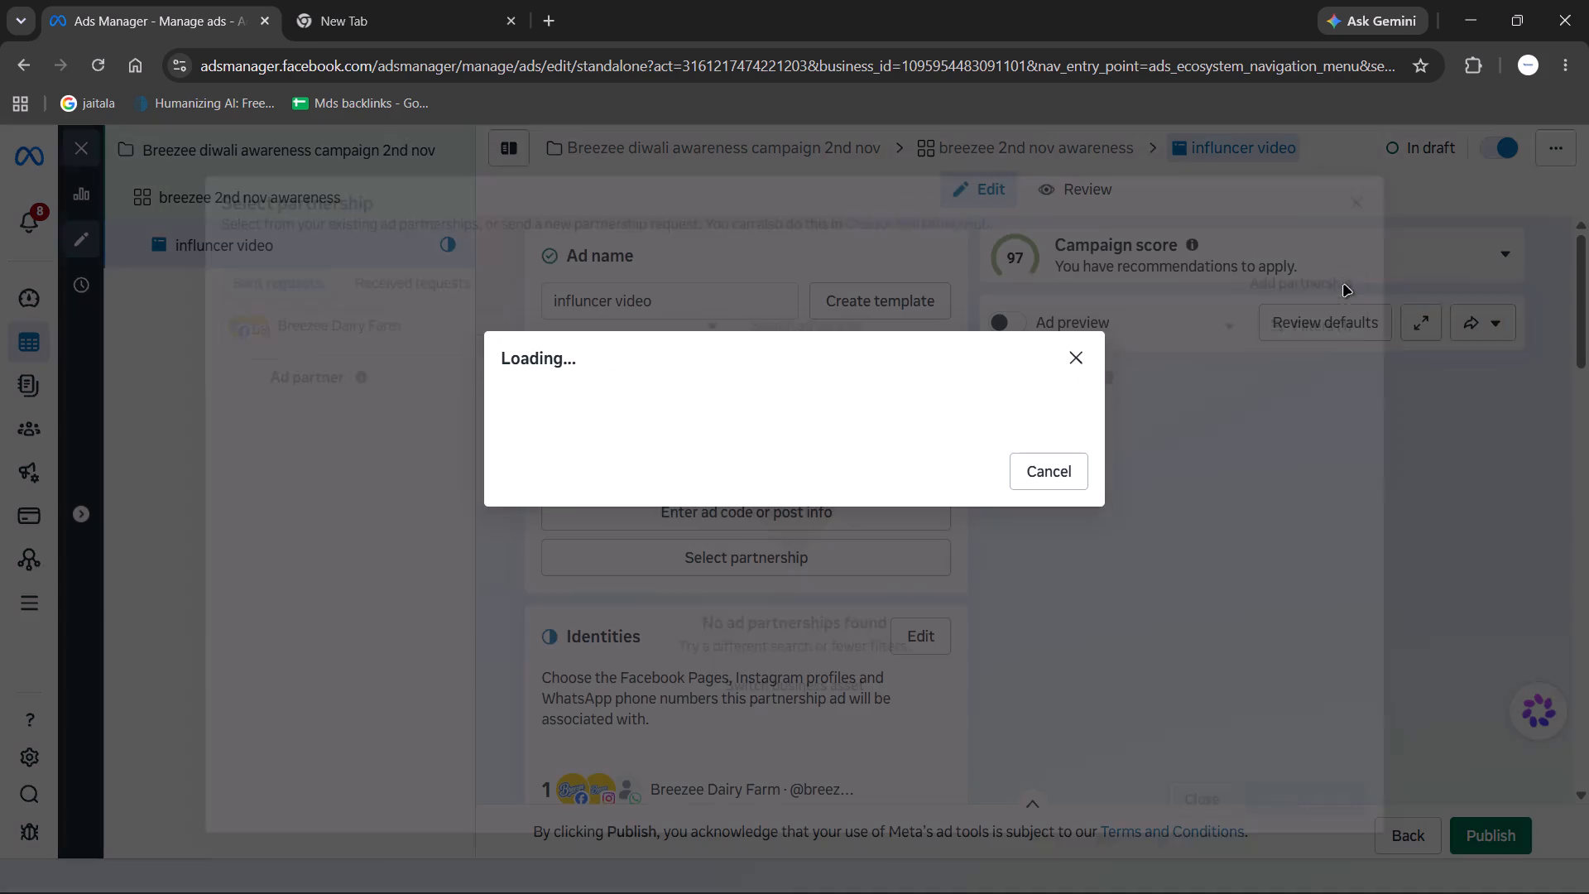
left_click(857, 364)
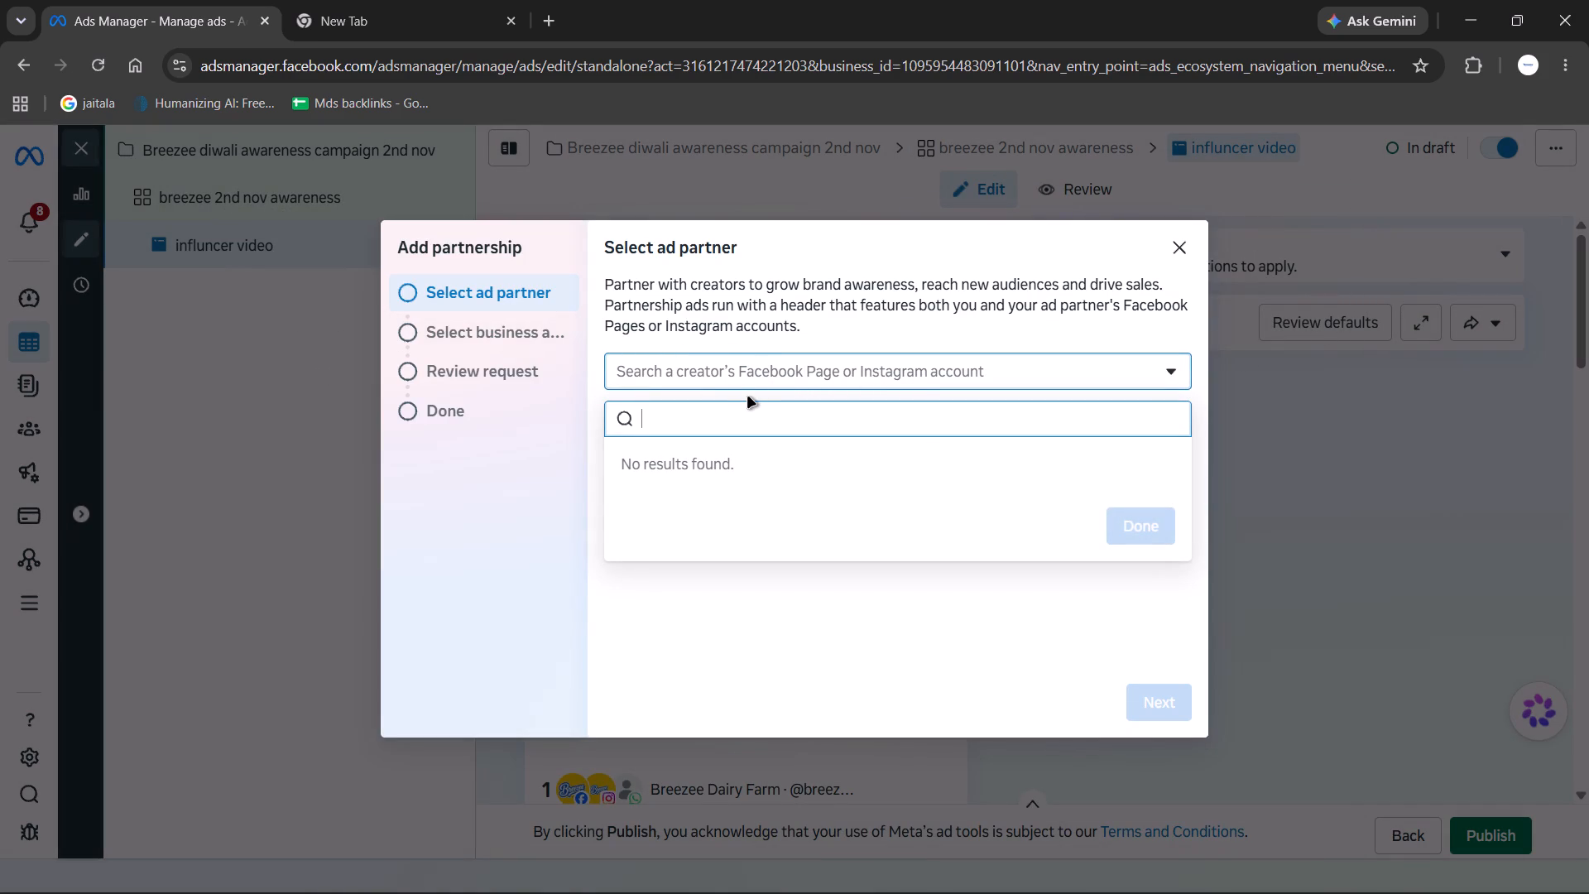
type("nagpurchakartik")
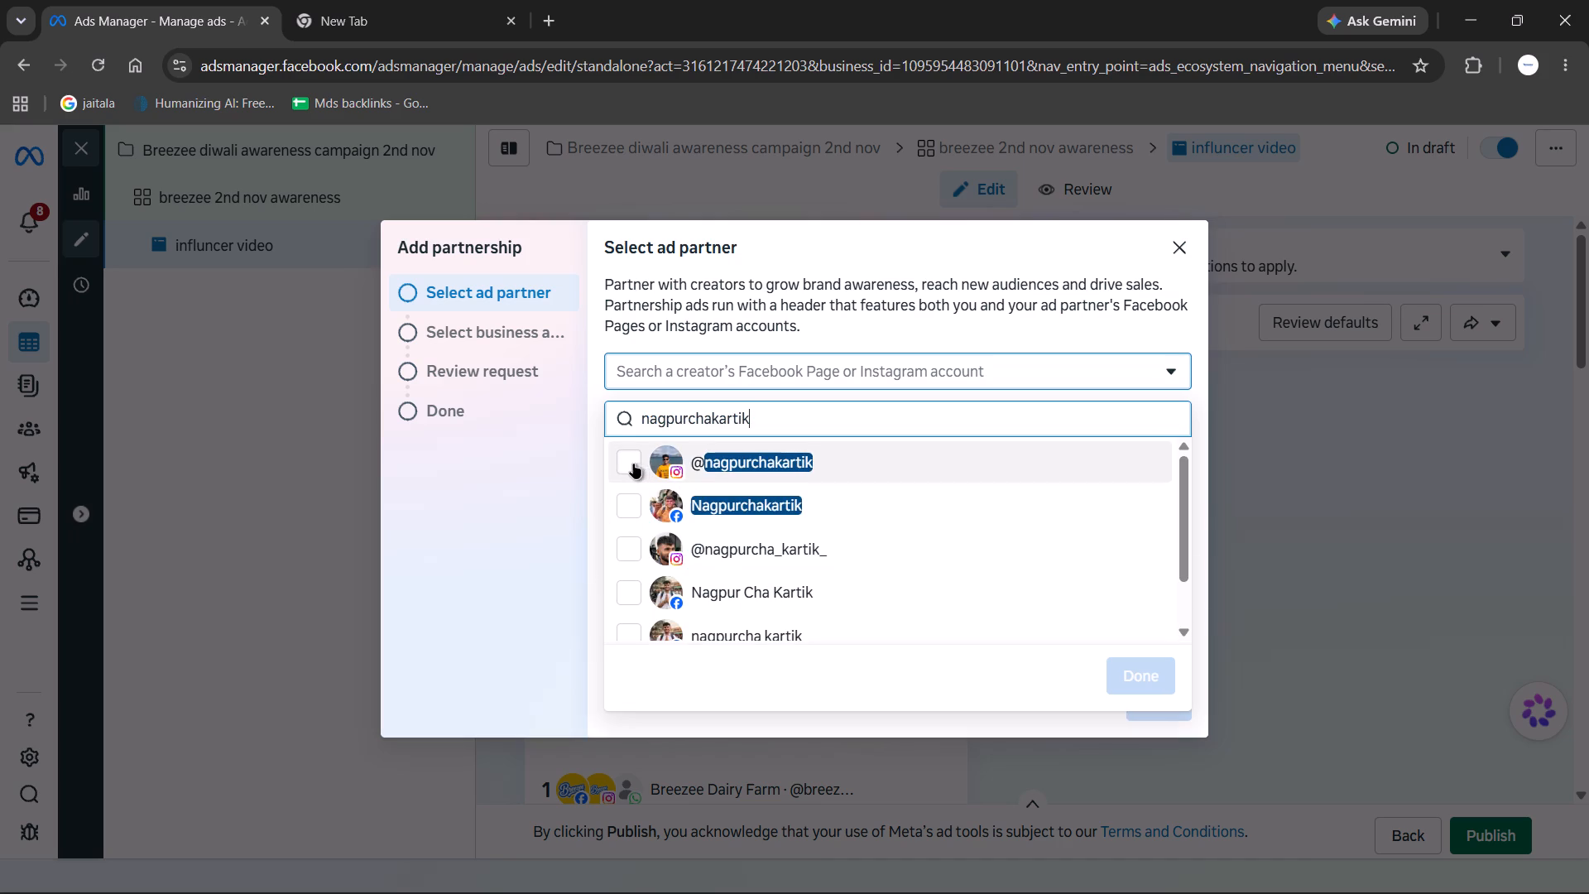
left_click(633, 464)
left_click(1147, 684)
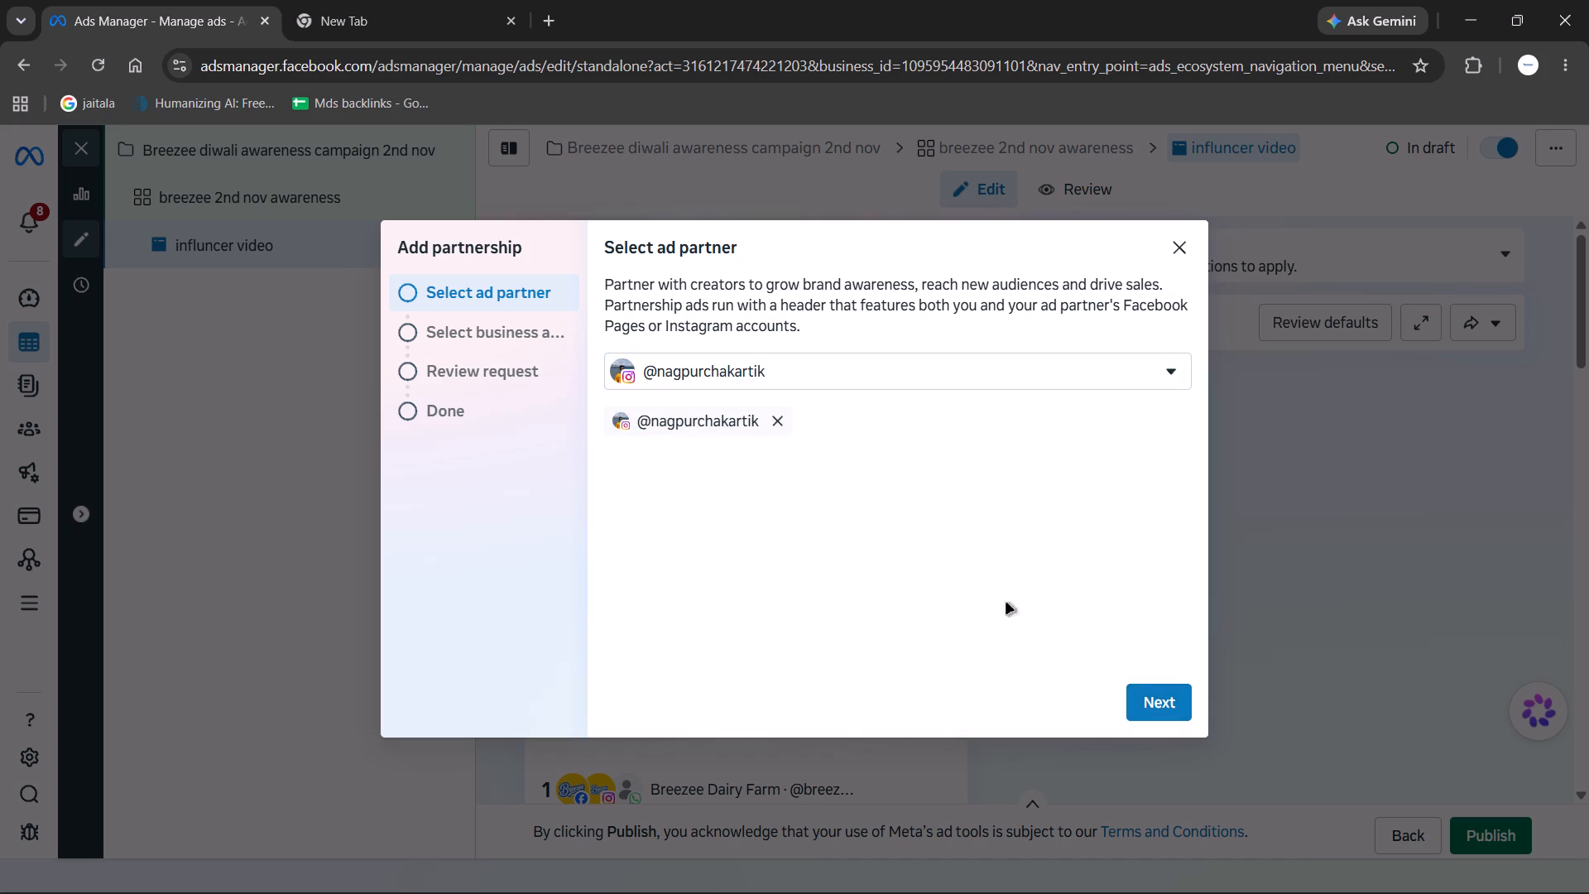
left_click(1147, 695)
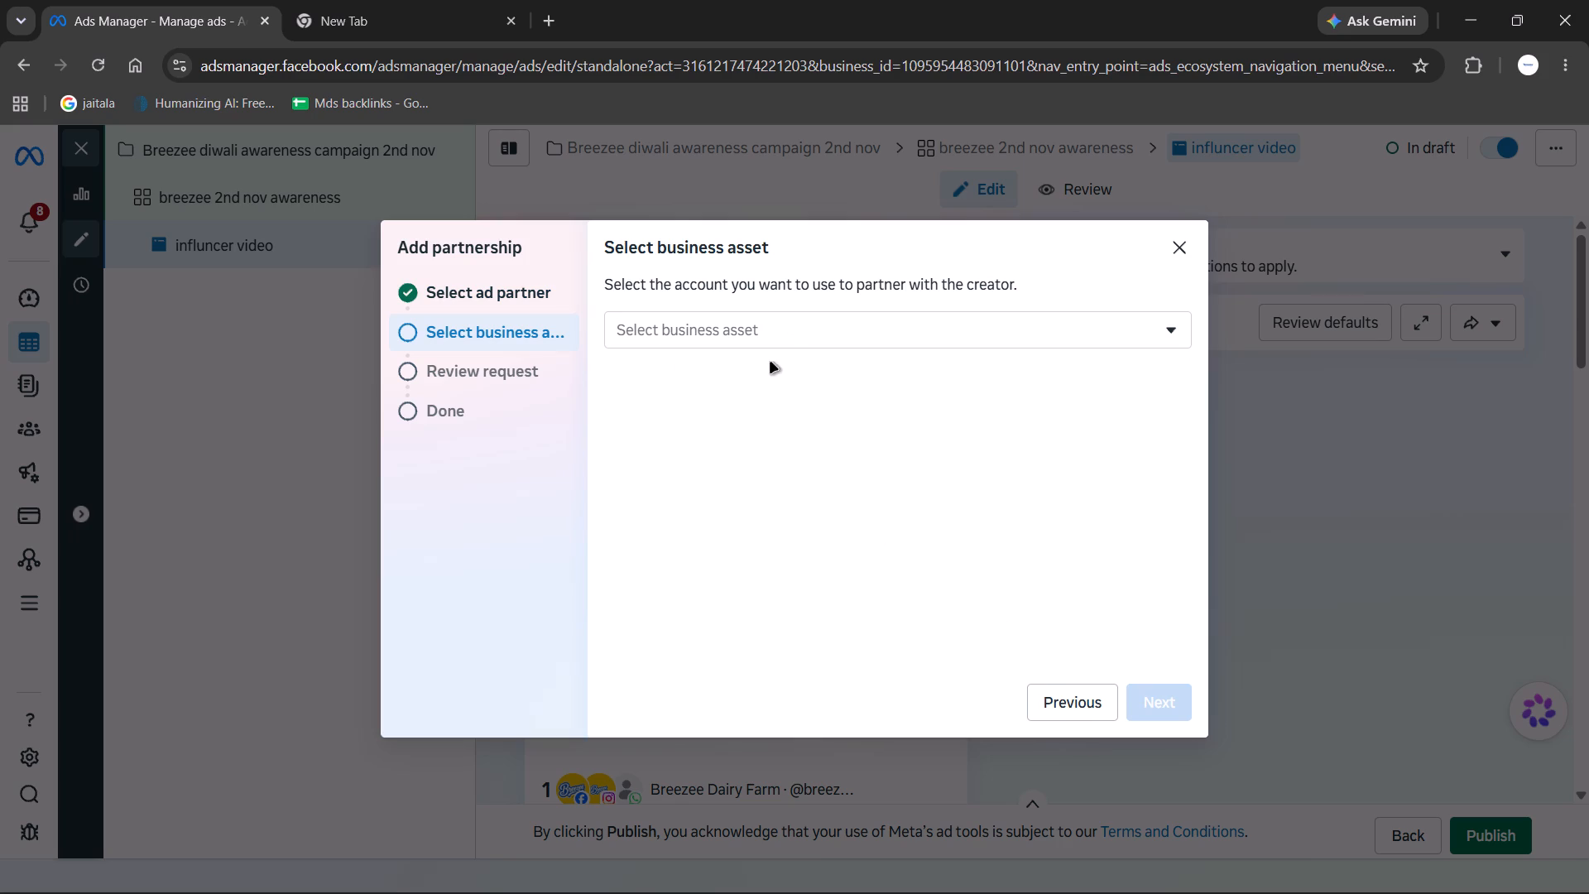
left_click(814, 330)
left_click(628, 423)
left_click(1160, 480)
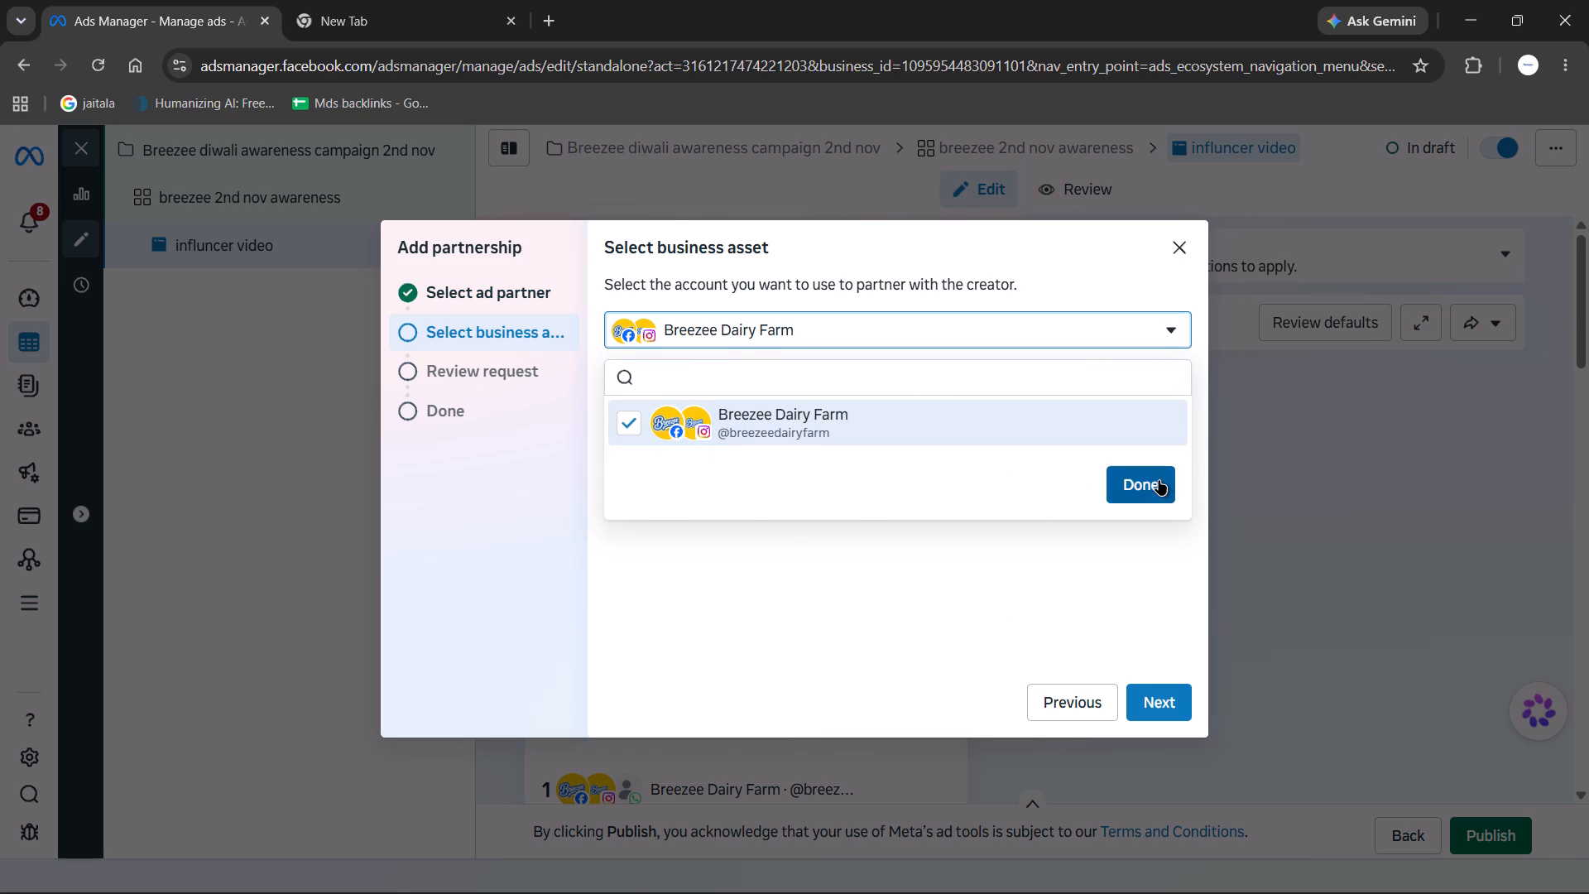
left_click(1153, 705)
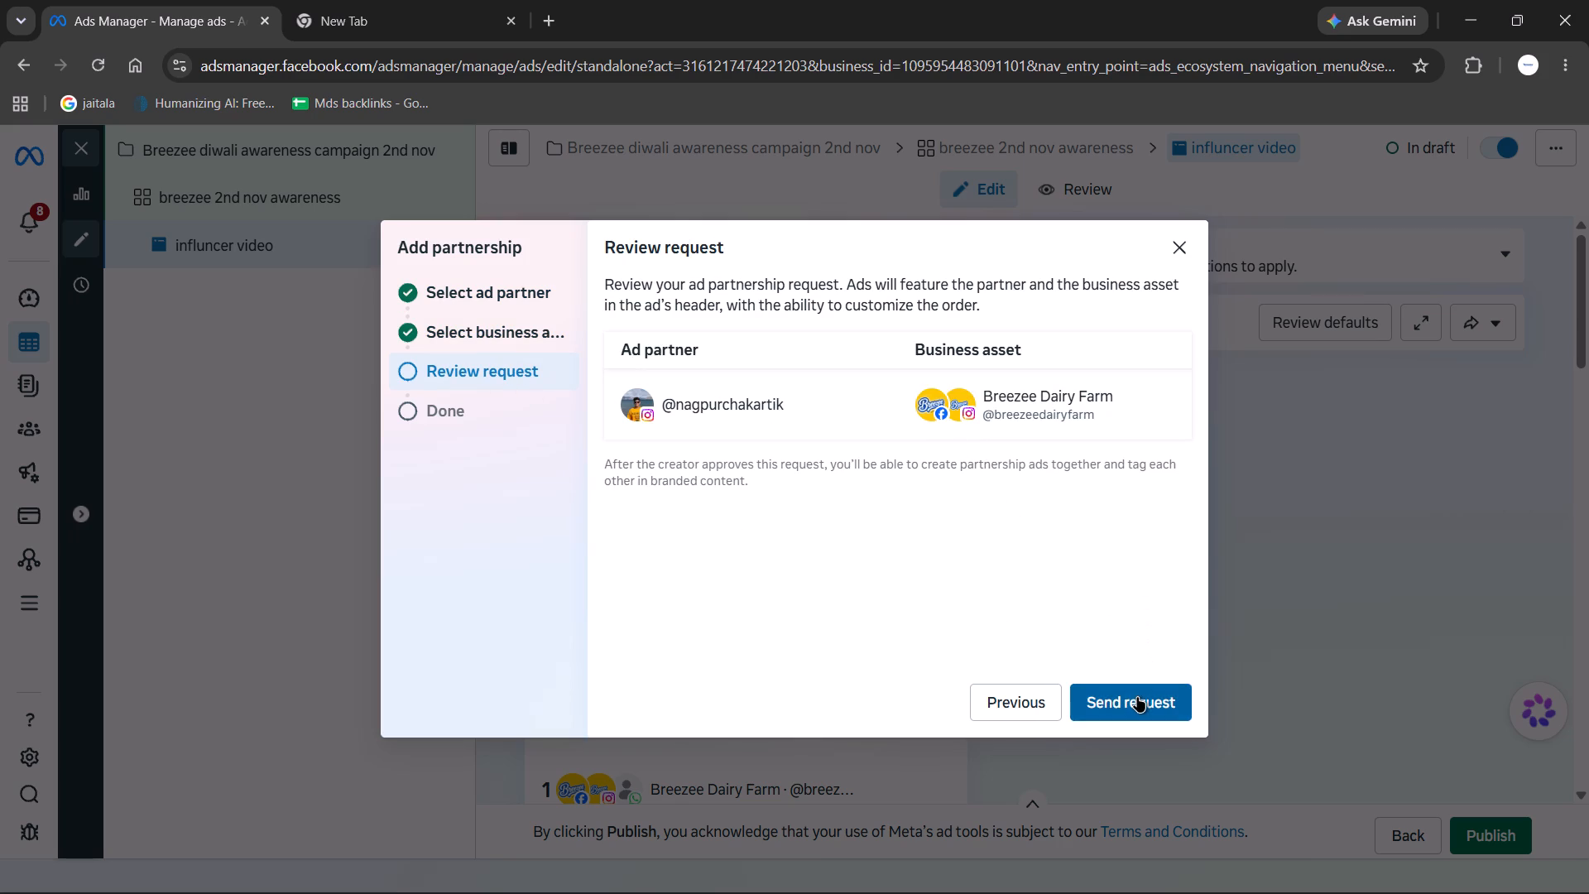
left_click(1137, 697)
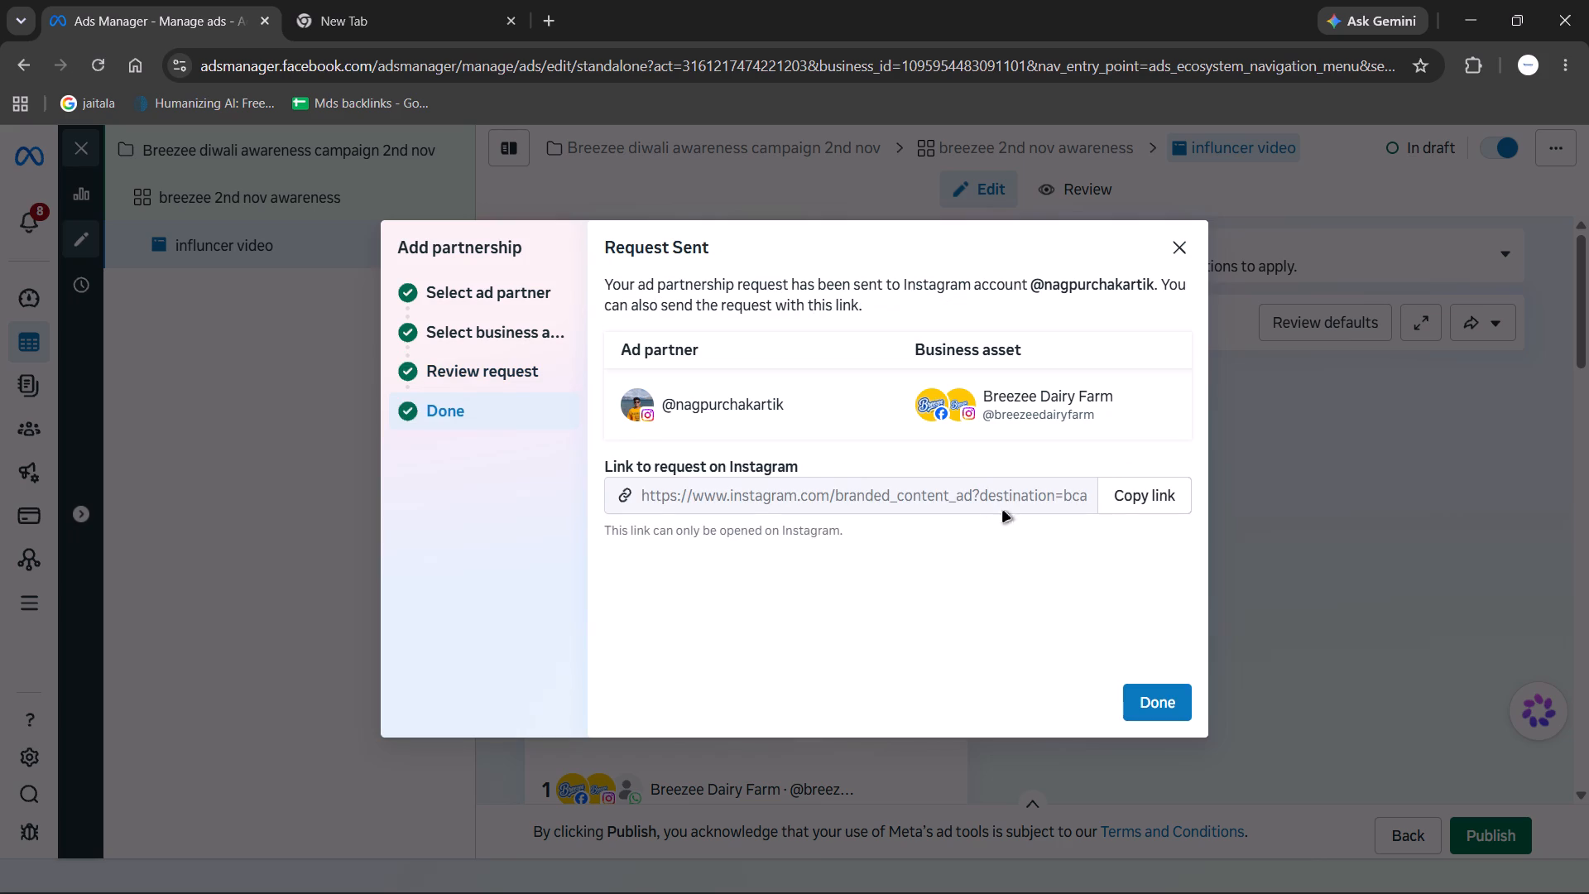
Copy the Instagram link to the partnership request and finish adding the partnership.
left_click(1146, 501)
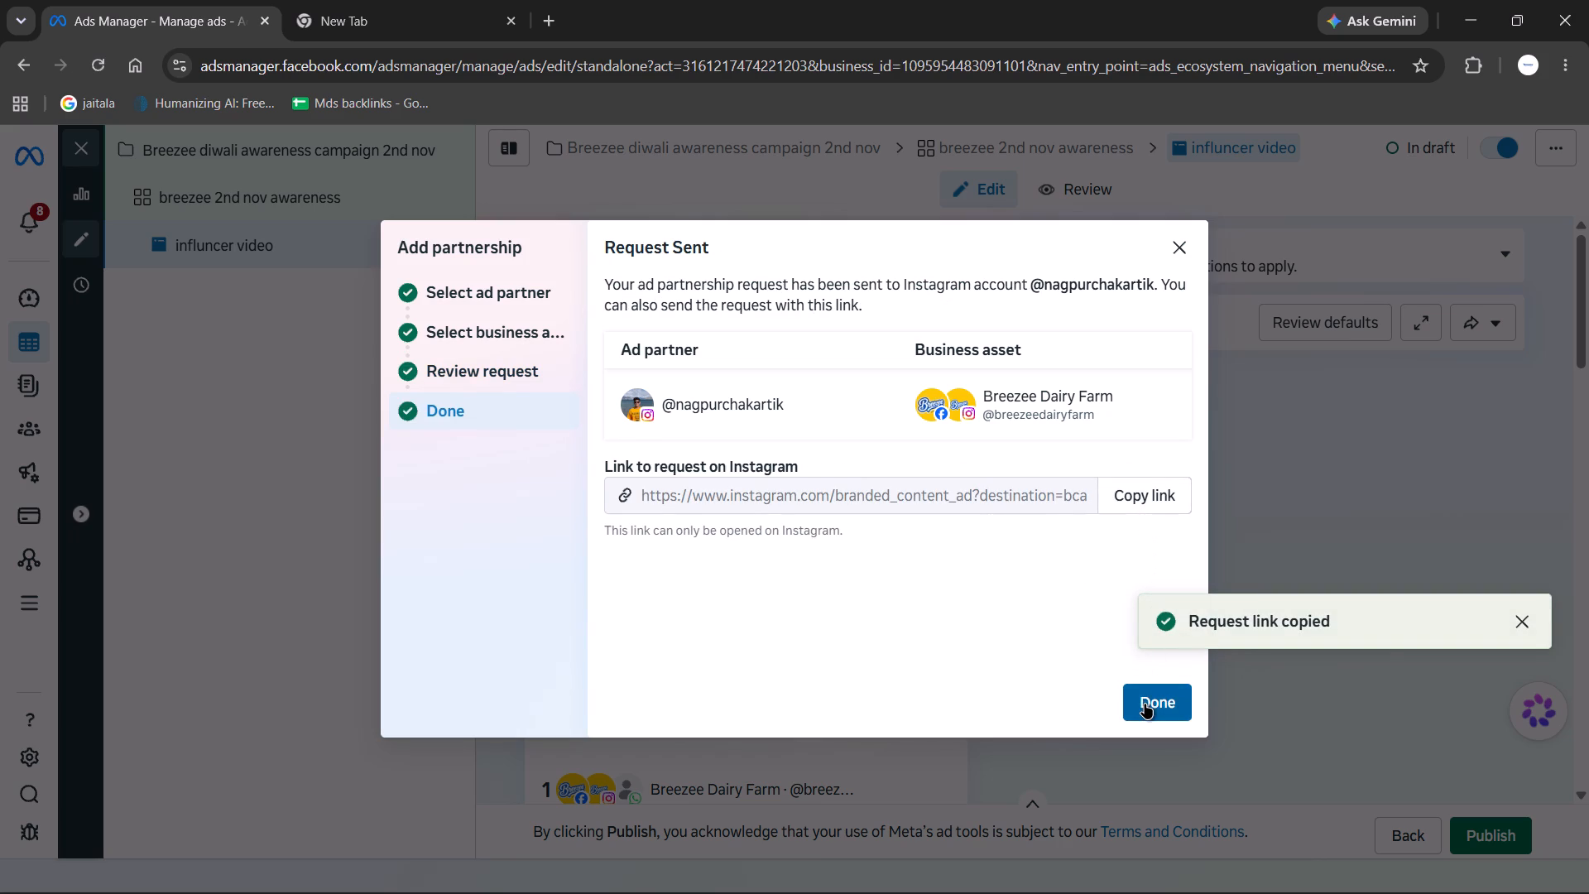
left_click(1145, 704)
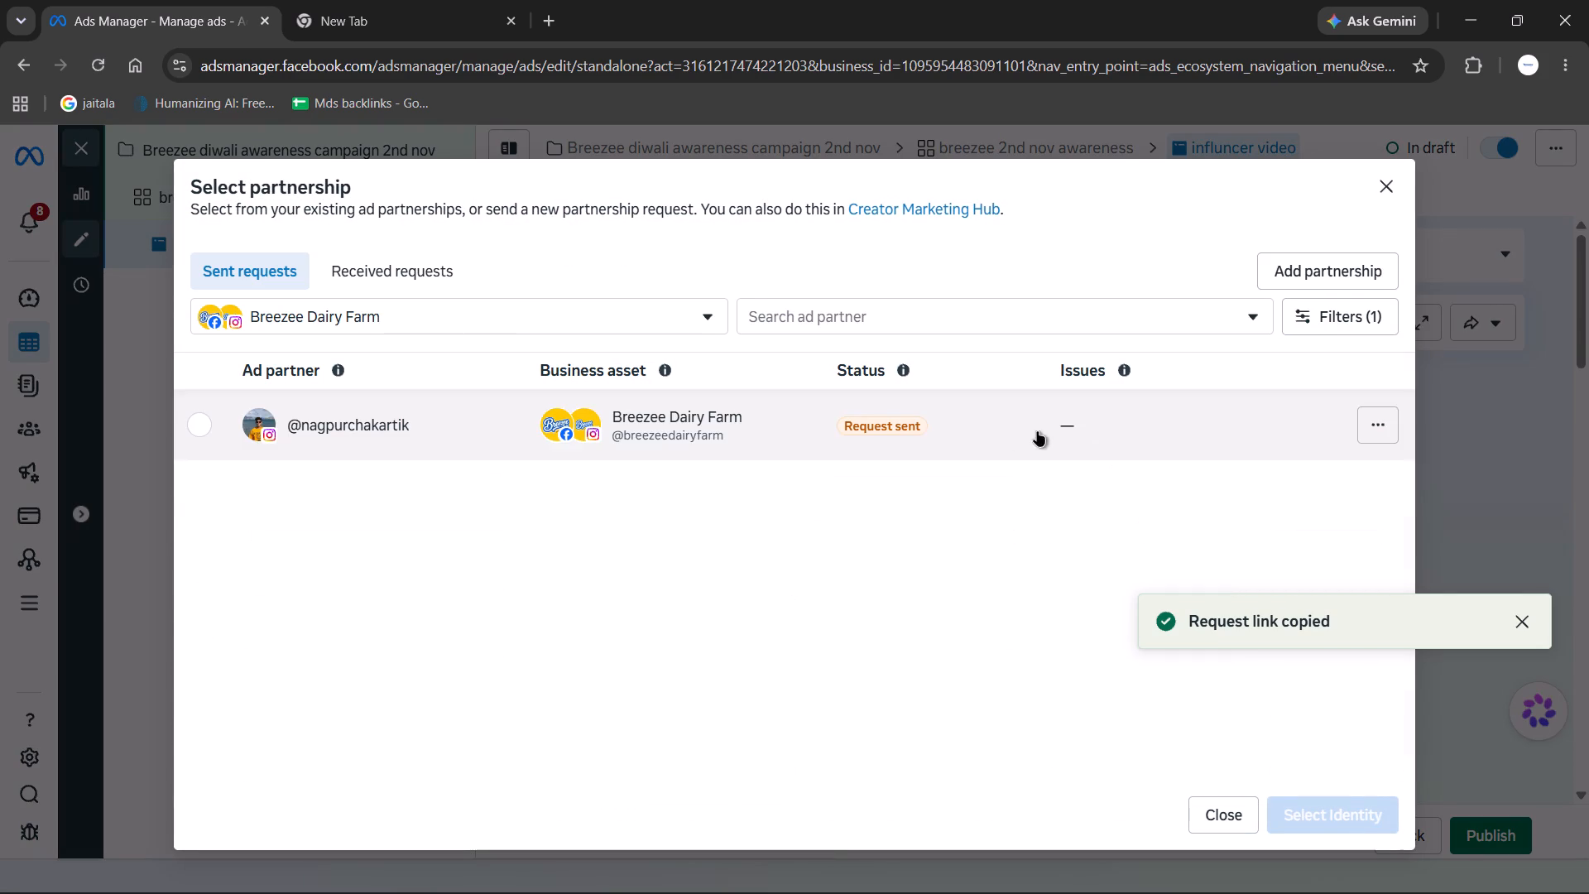
left_click(834, 445)
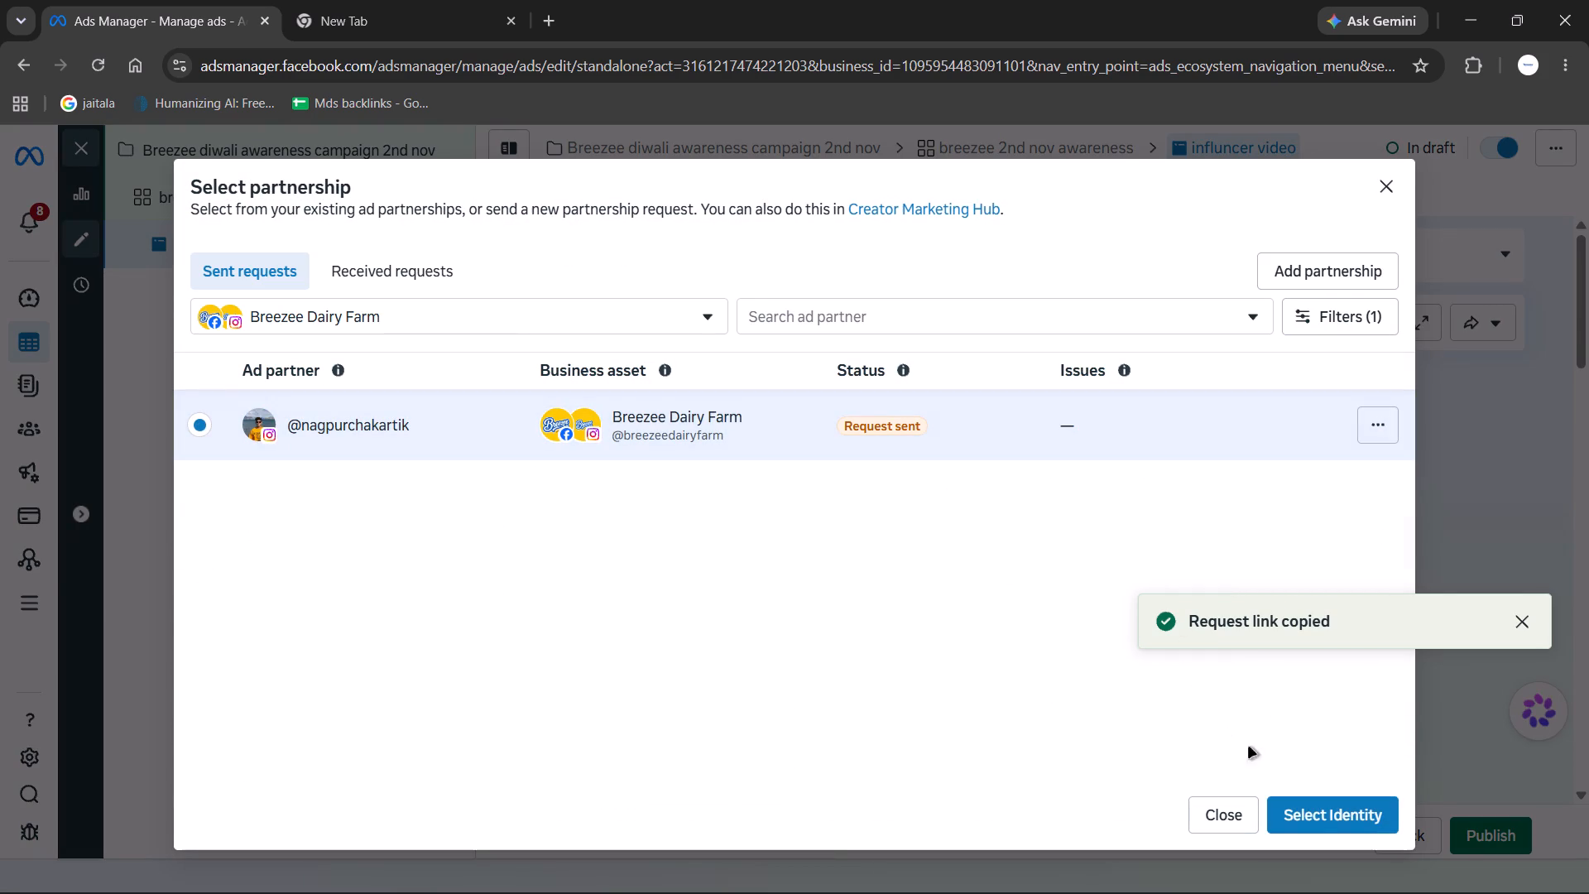
left_click(1320, 815)
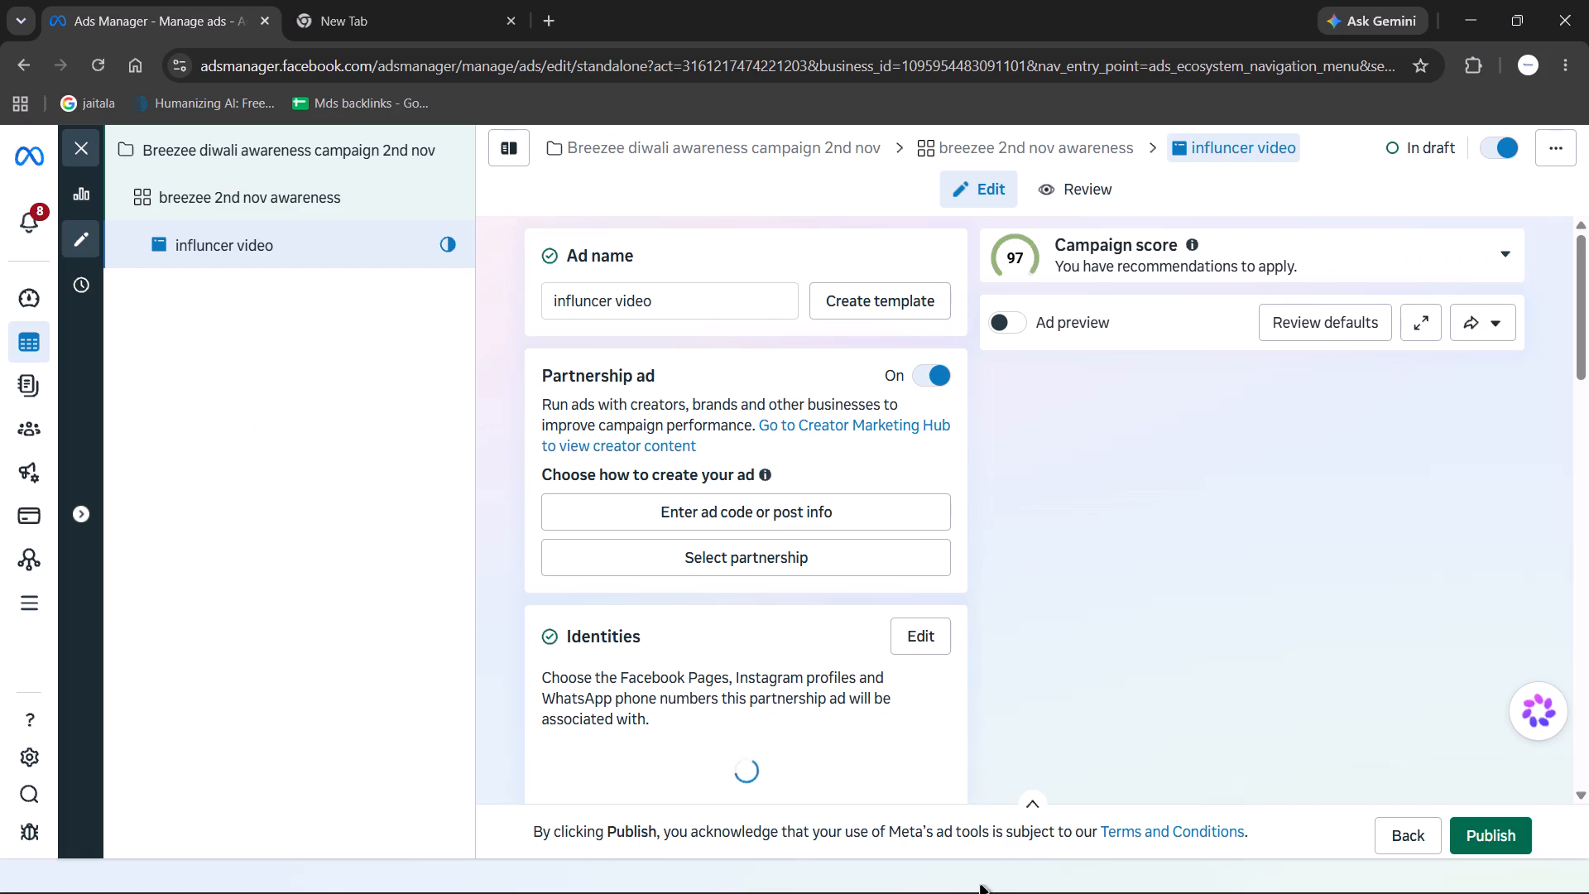
scroll(904, 552, "down", 1)
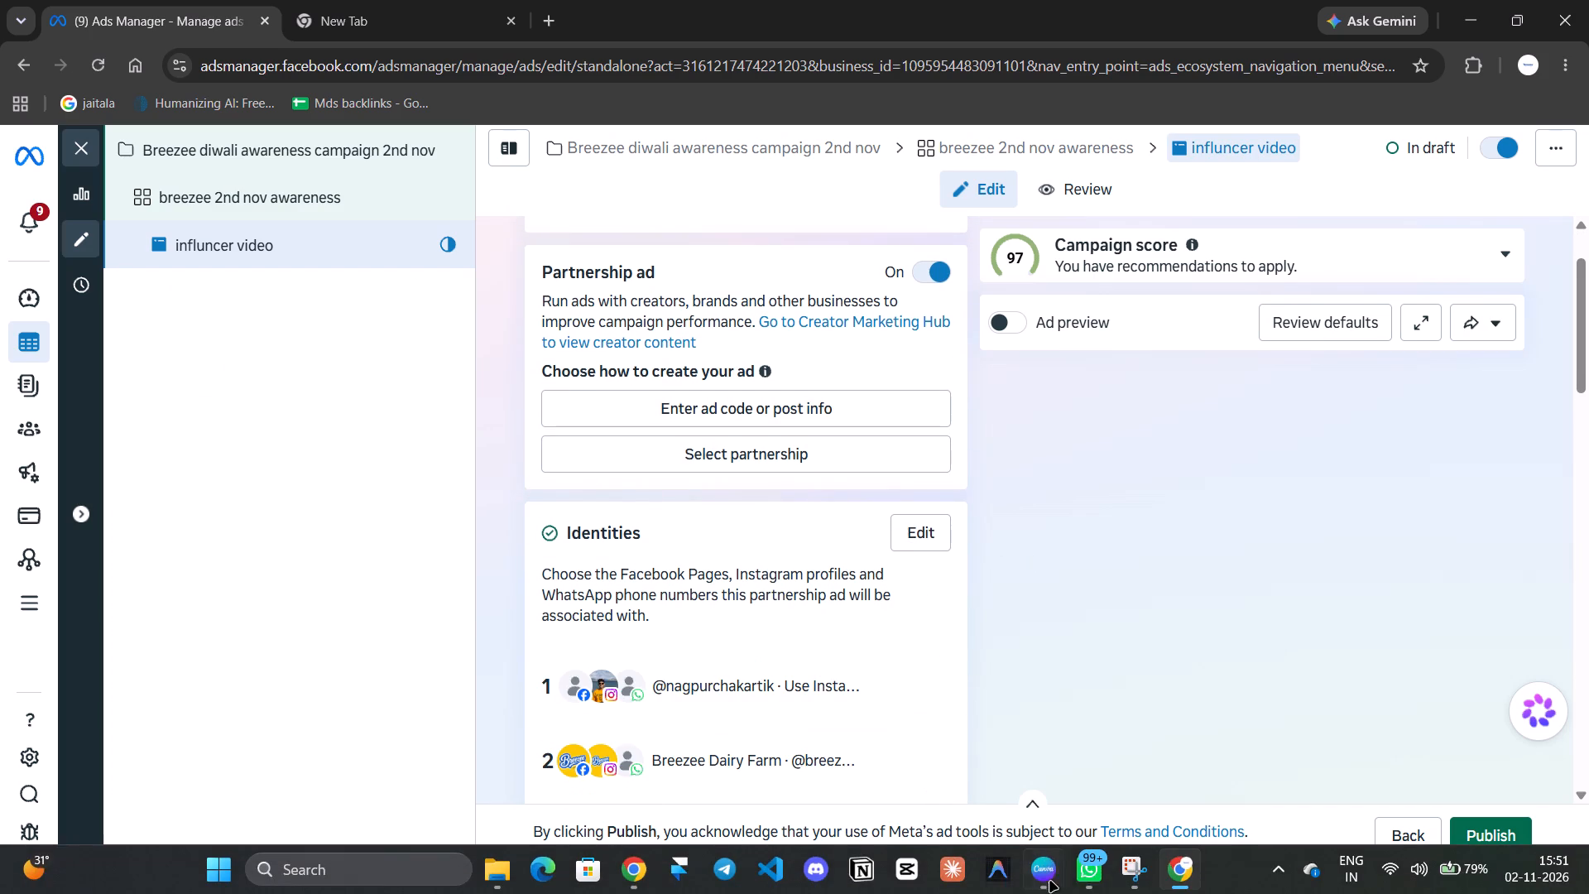
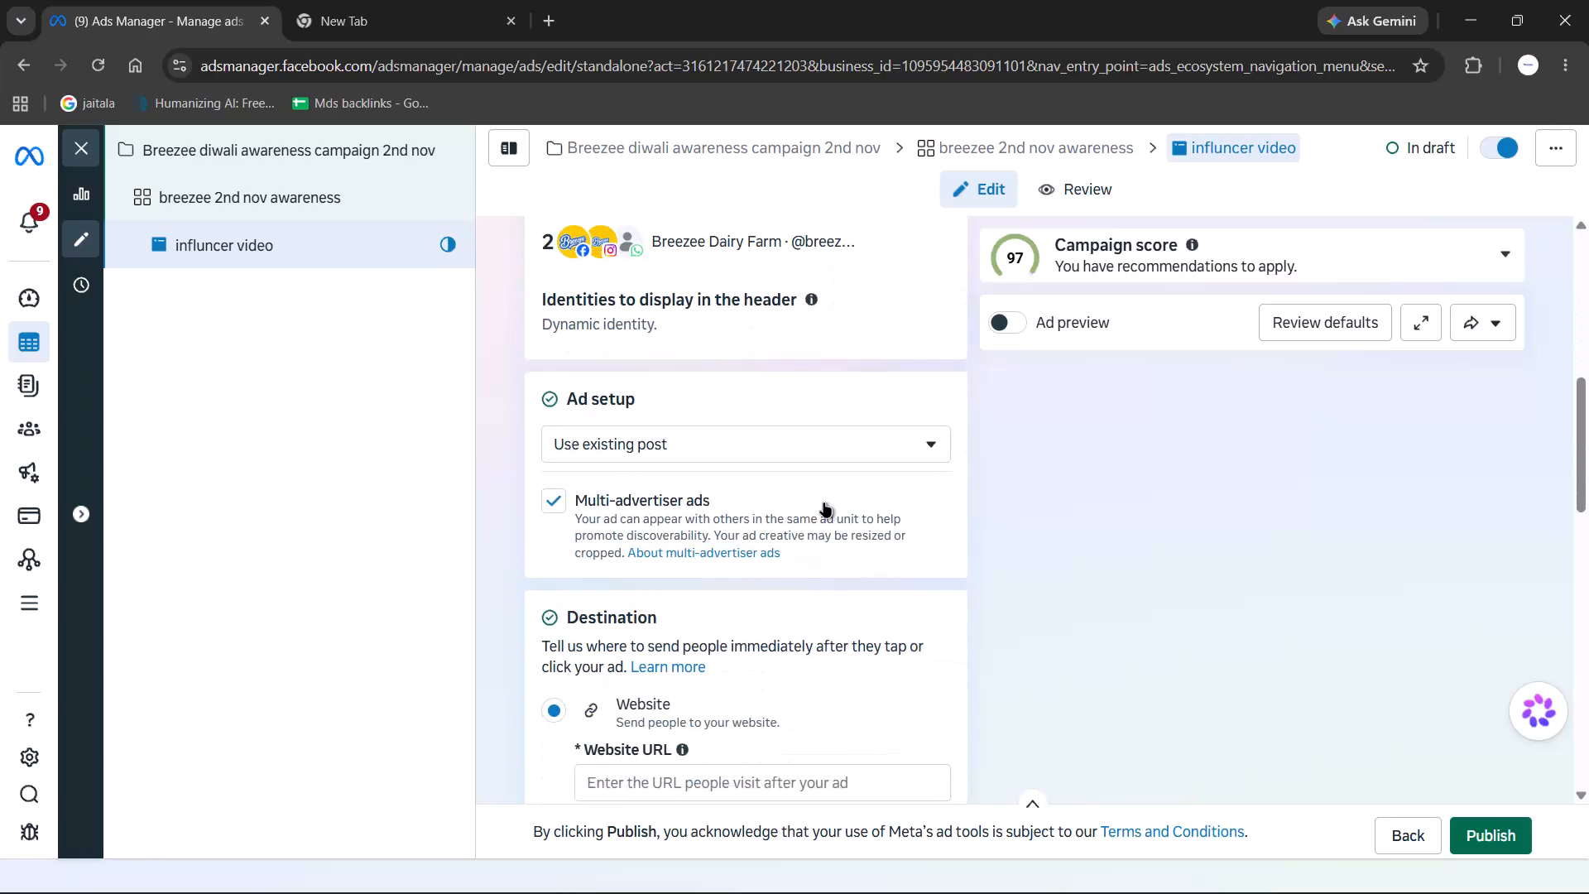
Select the influencer's authorized partner content reel published Oct 31, 2026 as the ad's post and continue.
scroll(823, 502, "down", 6)
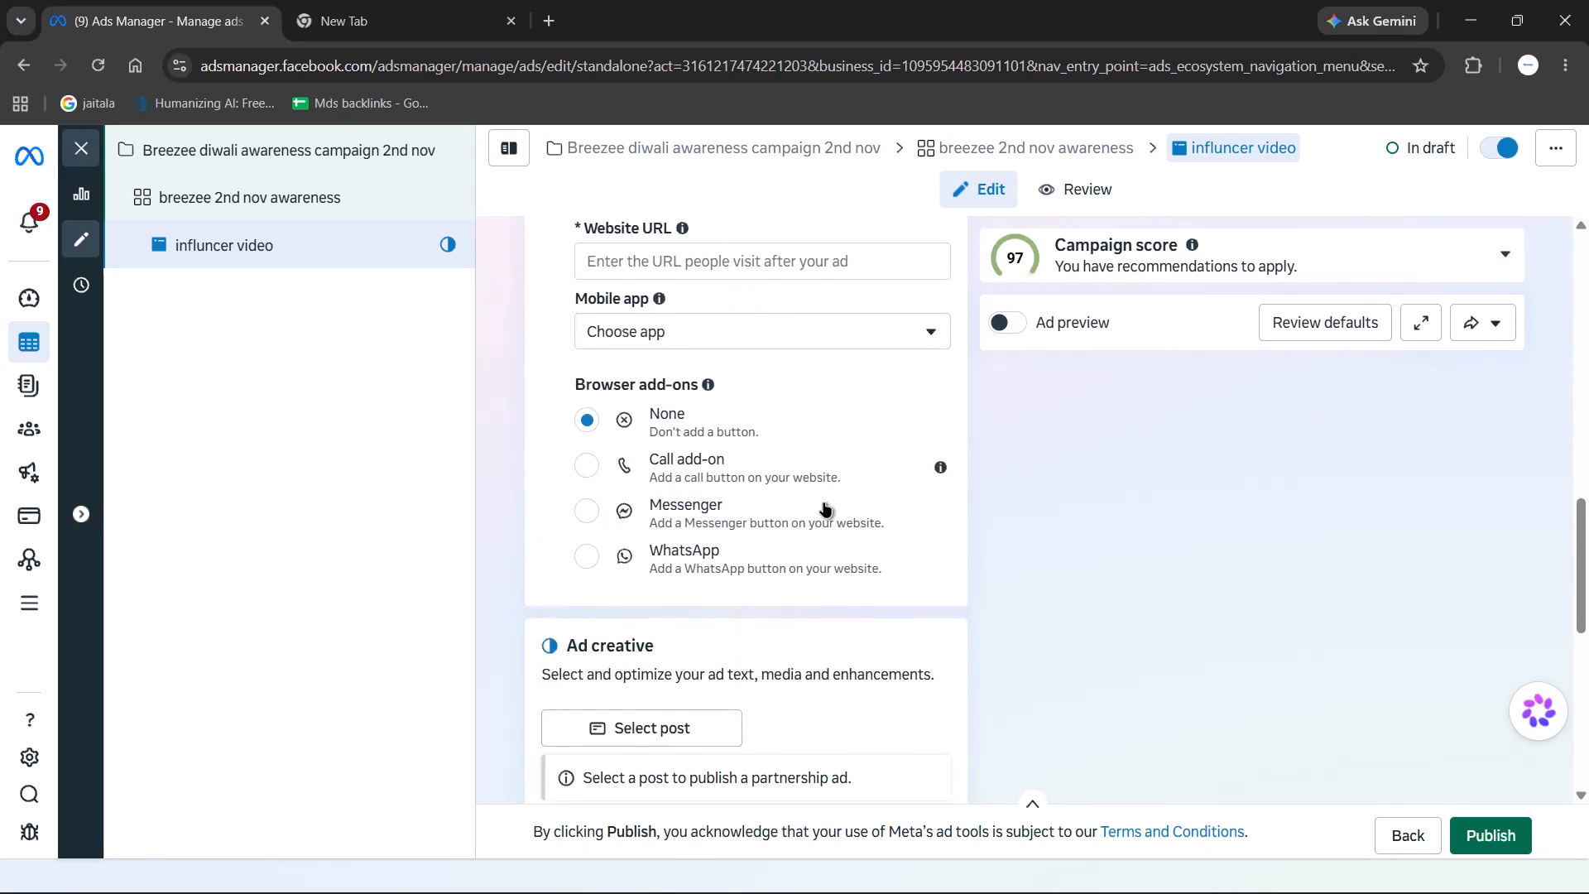
left_click(702, 517)
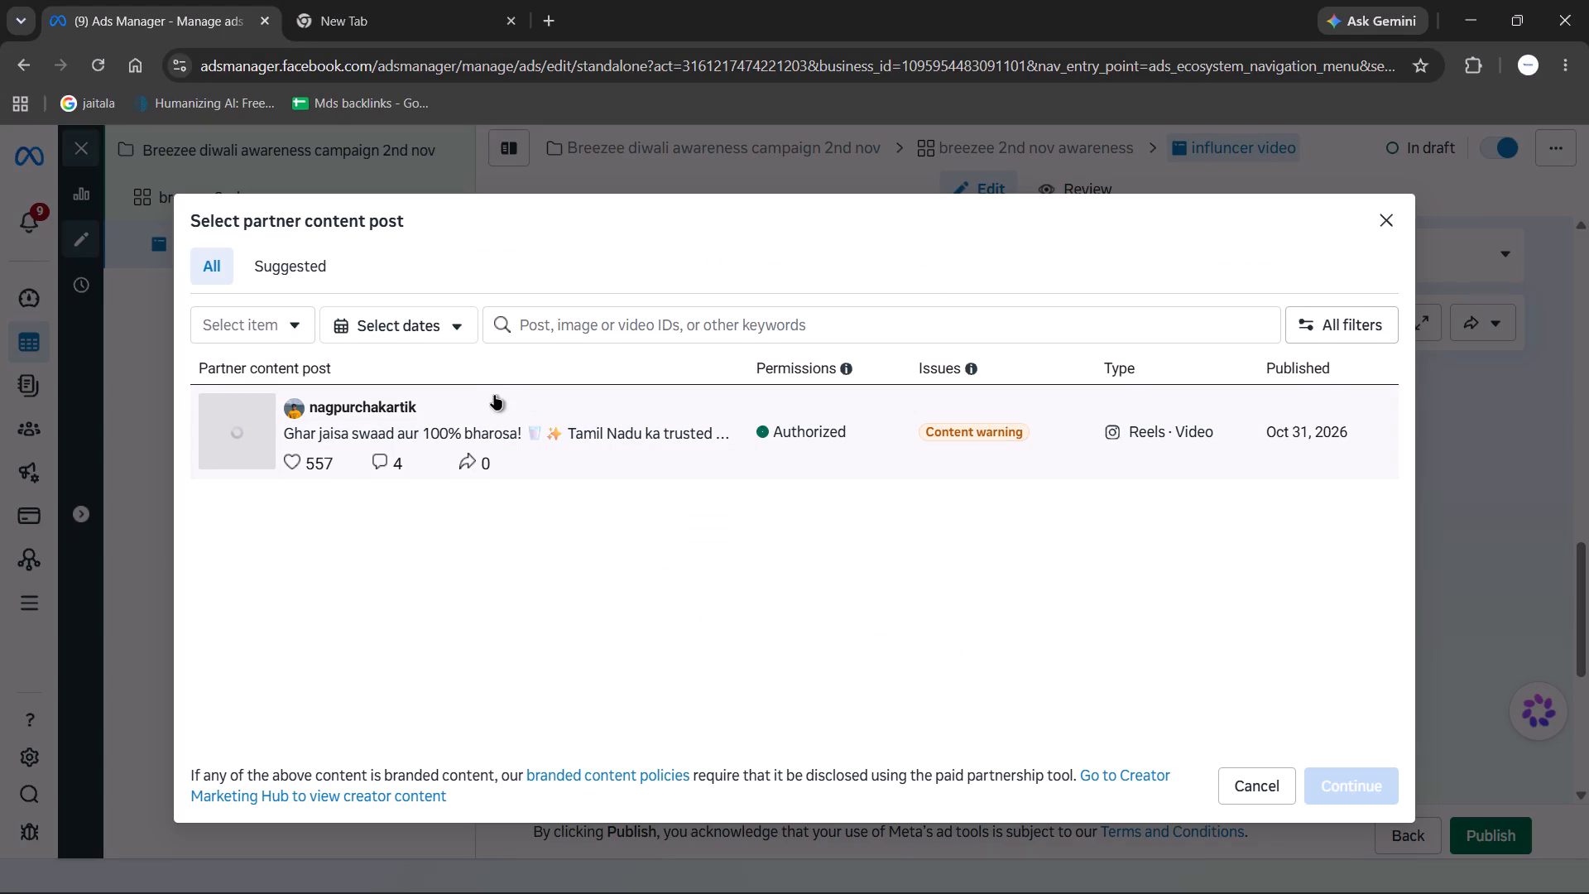
left_click(486, 402)
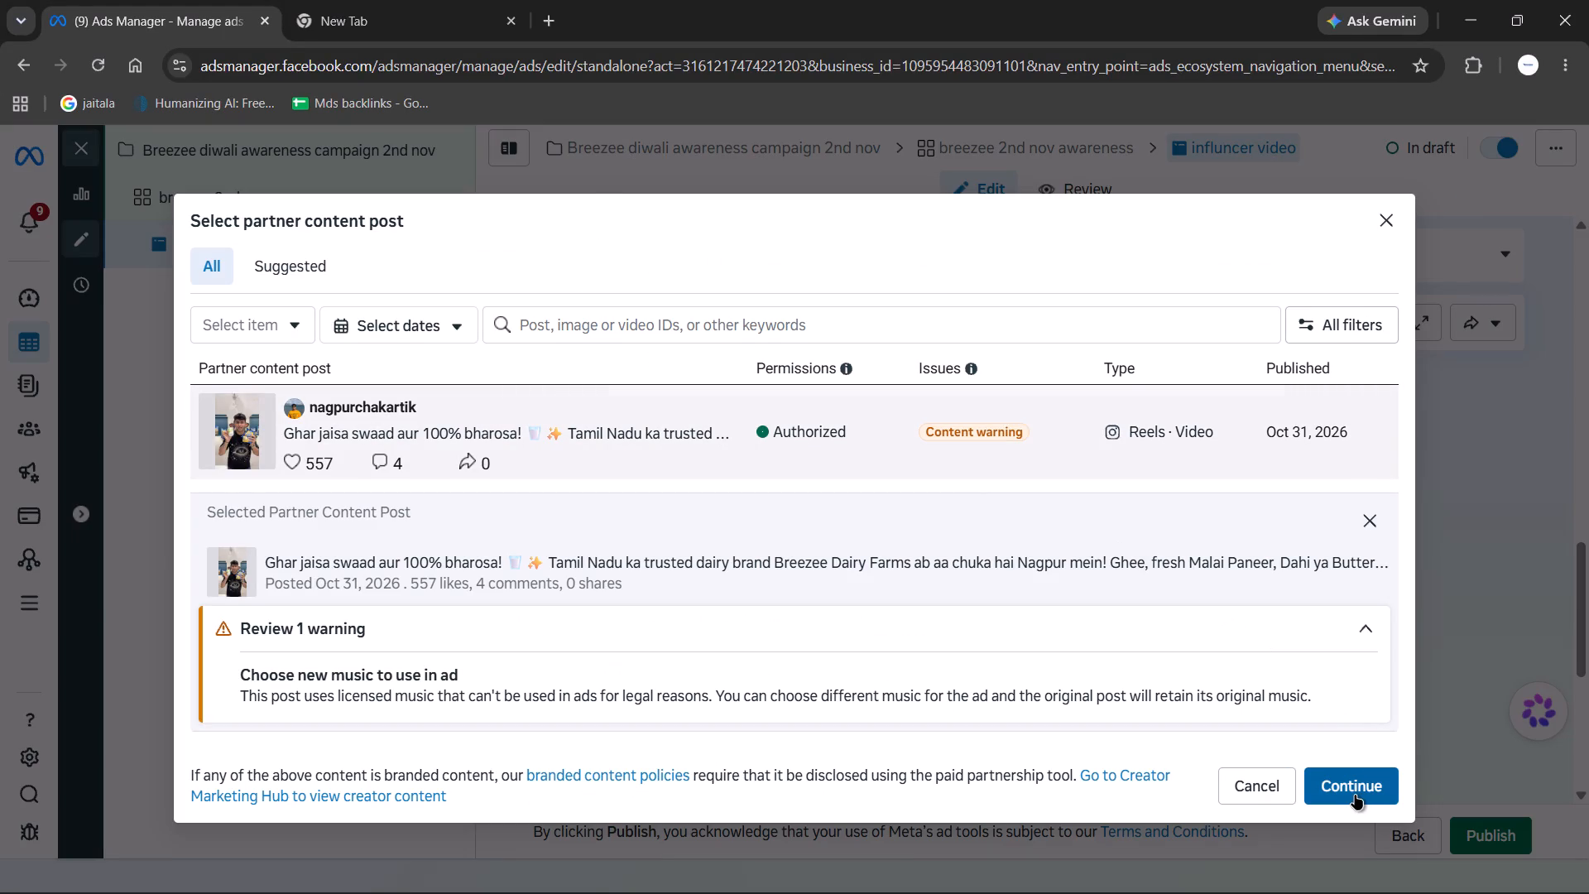
left_click(1355, 795)
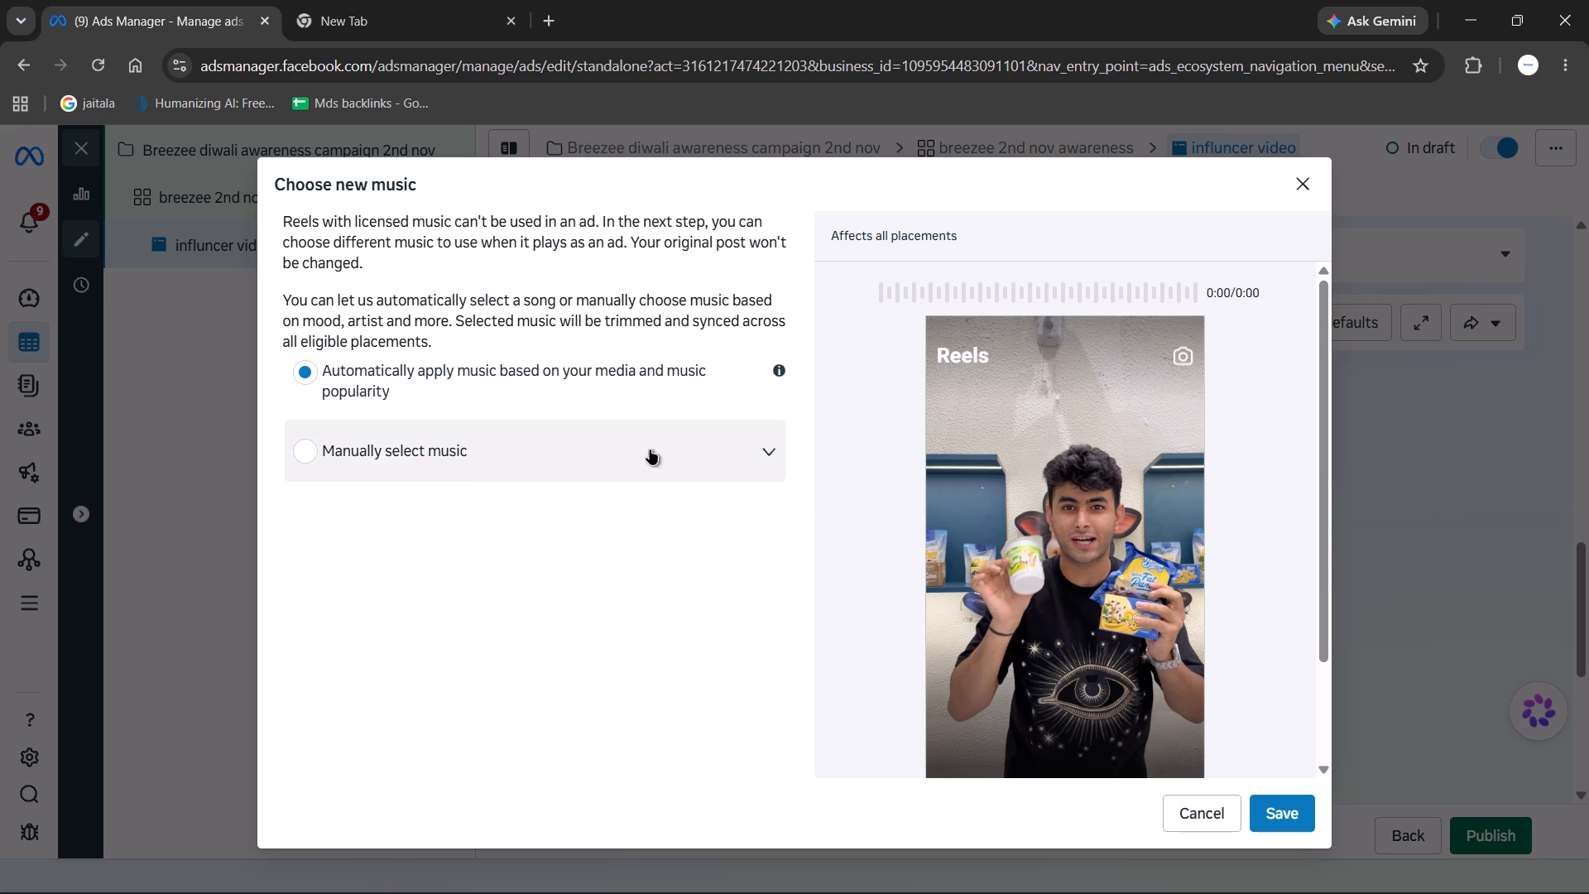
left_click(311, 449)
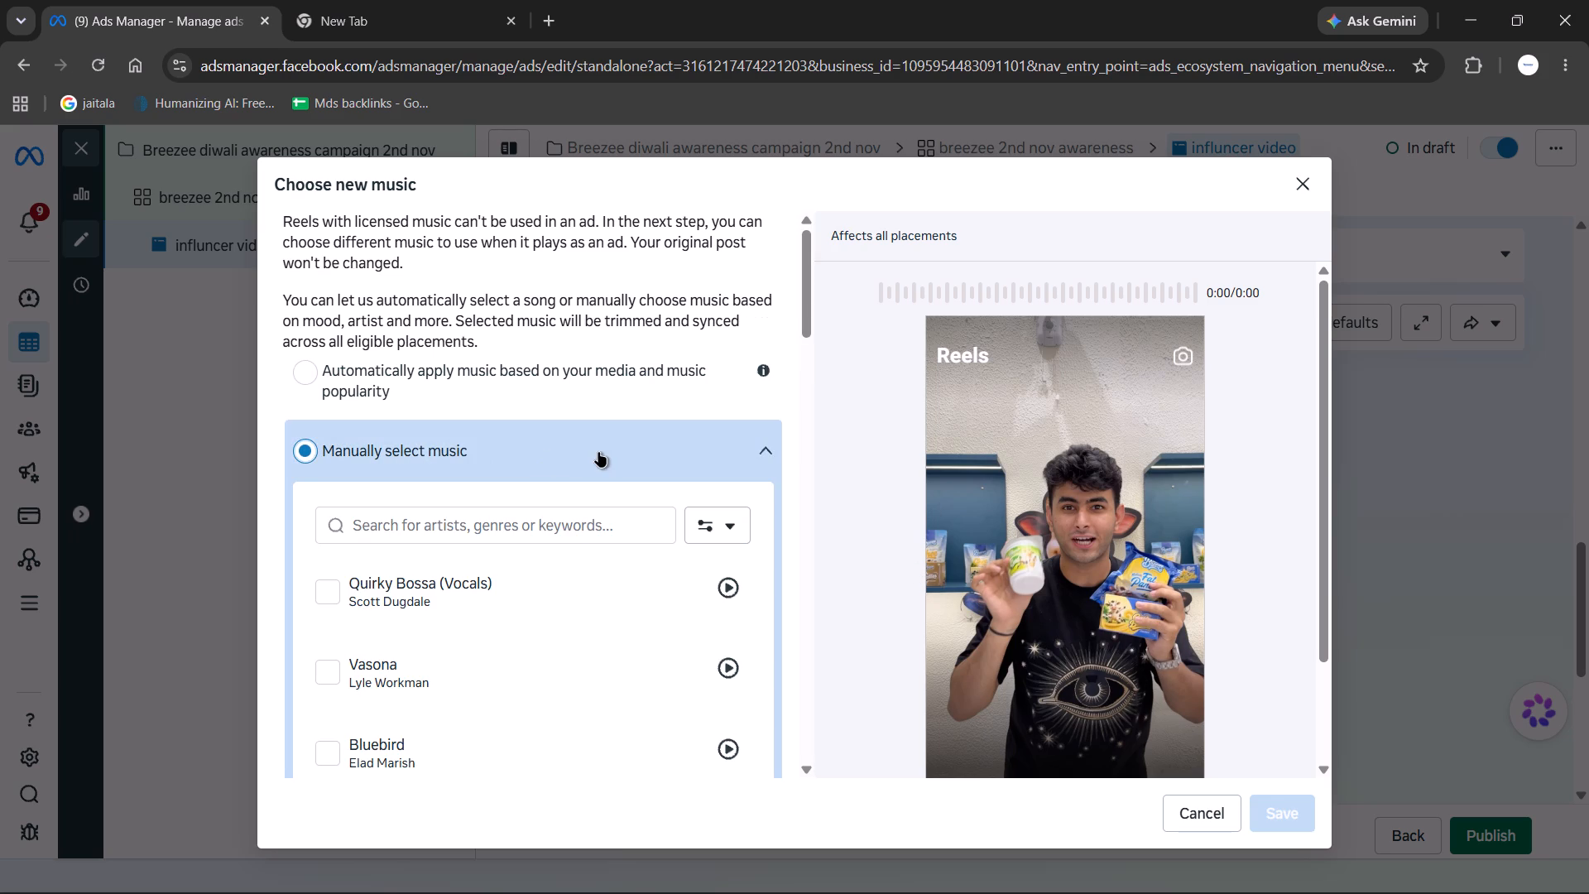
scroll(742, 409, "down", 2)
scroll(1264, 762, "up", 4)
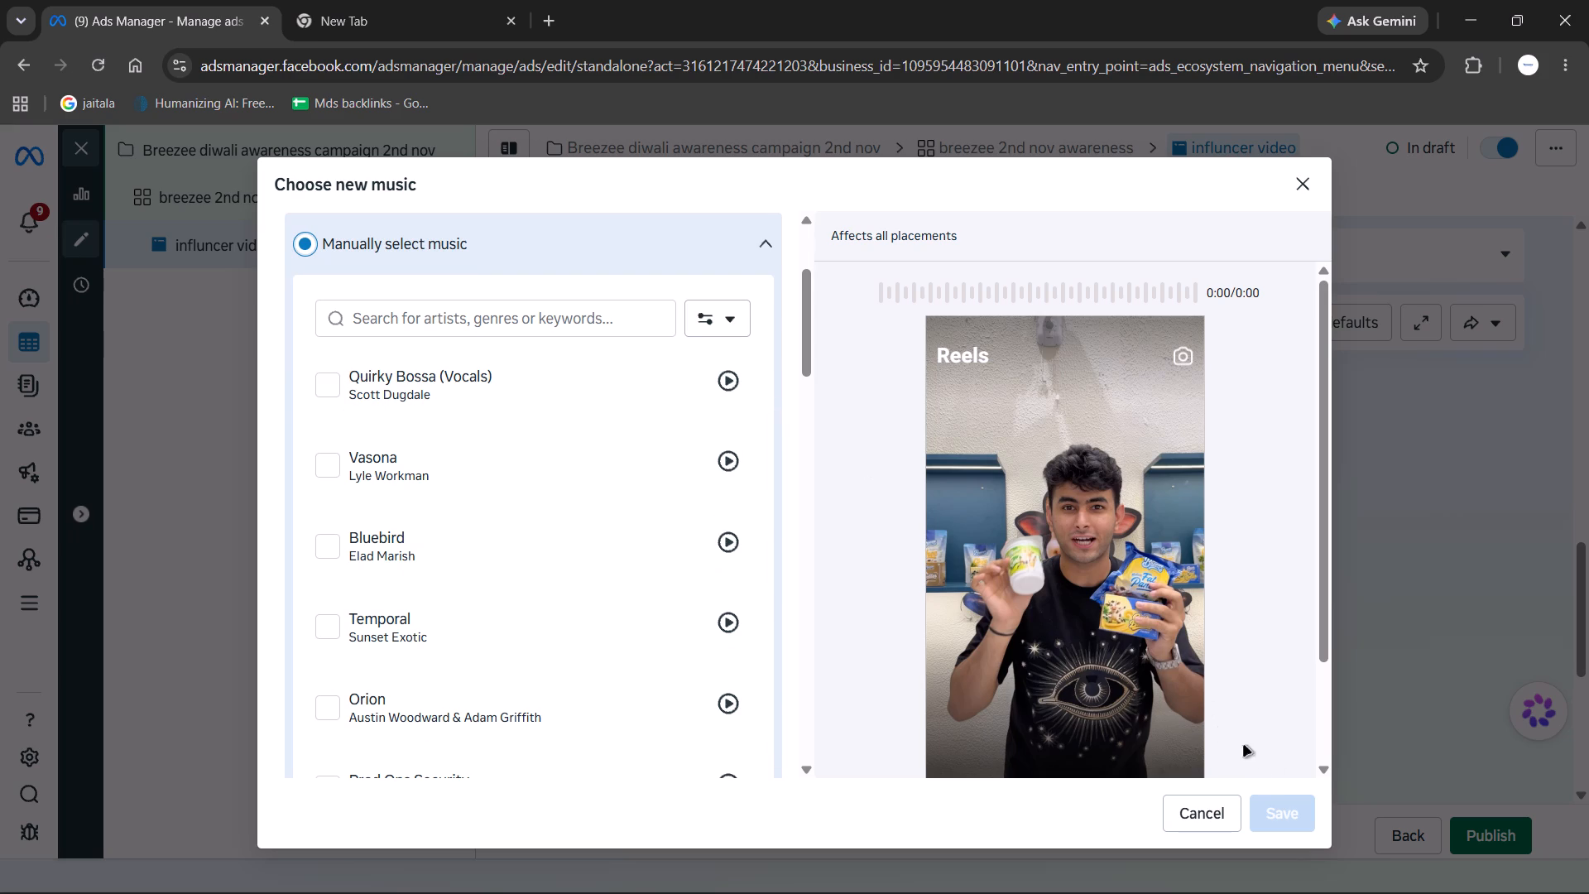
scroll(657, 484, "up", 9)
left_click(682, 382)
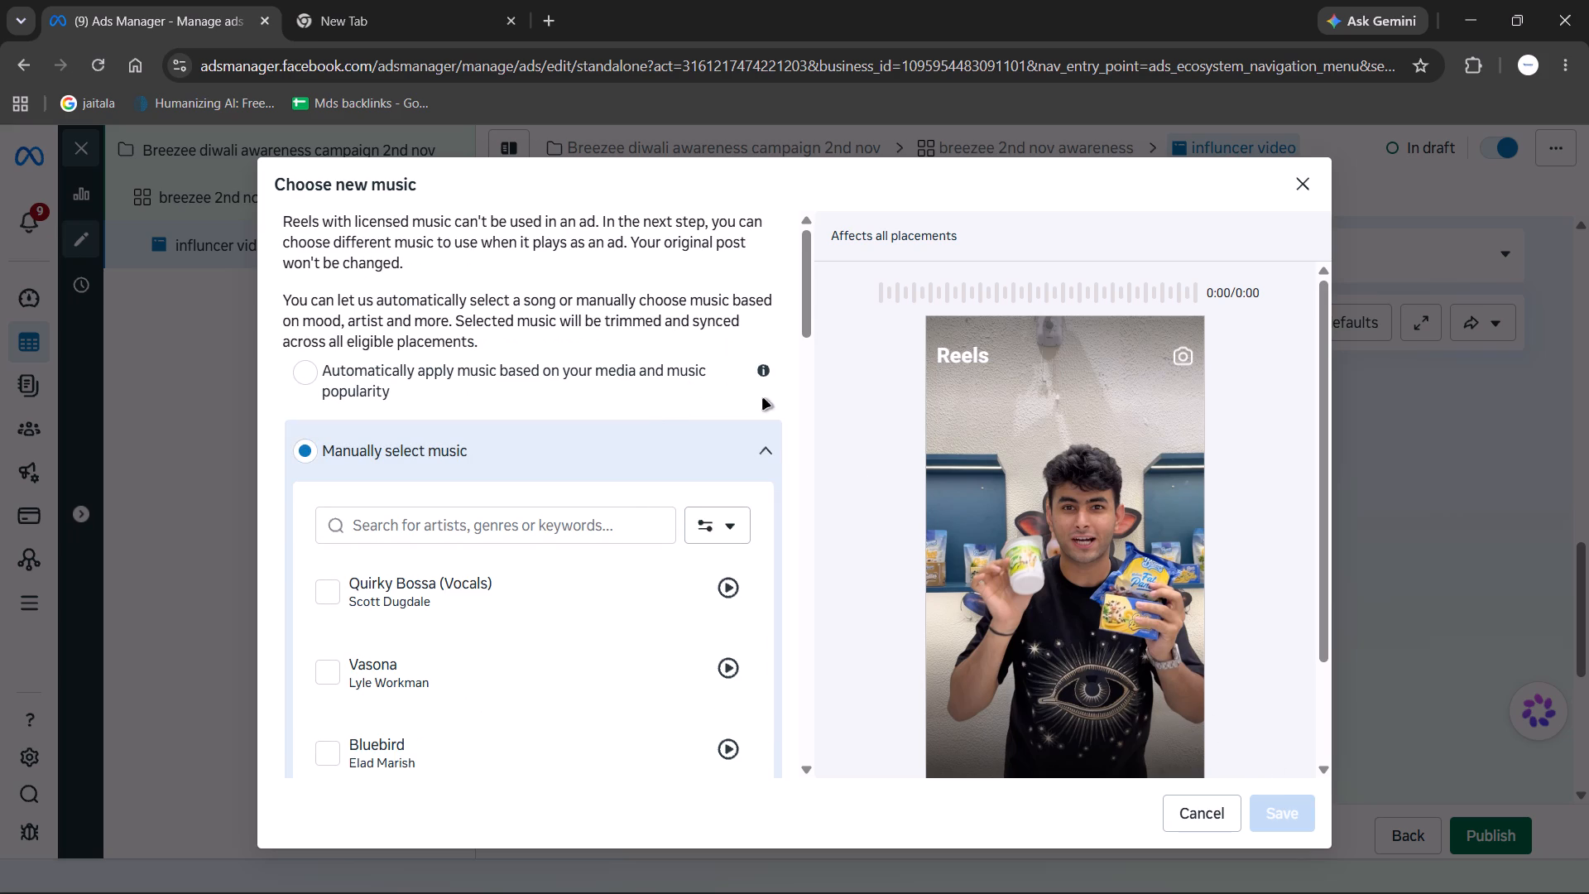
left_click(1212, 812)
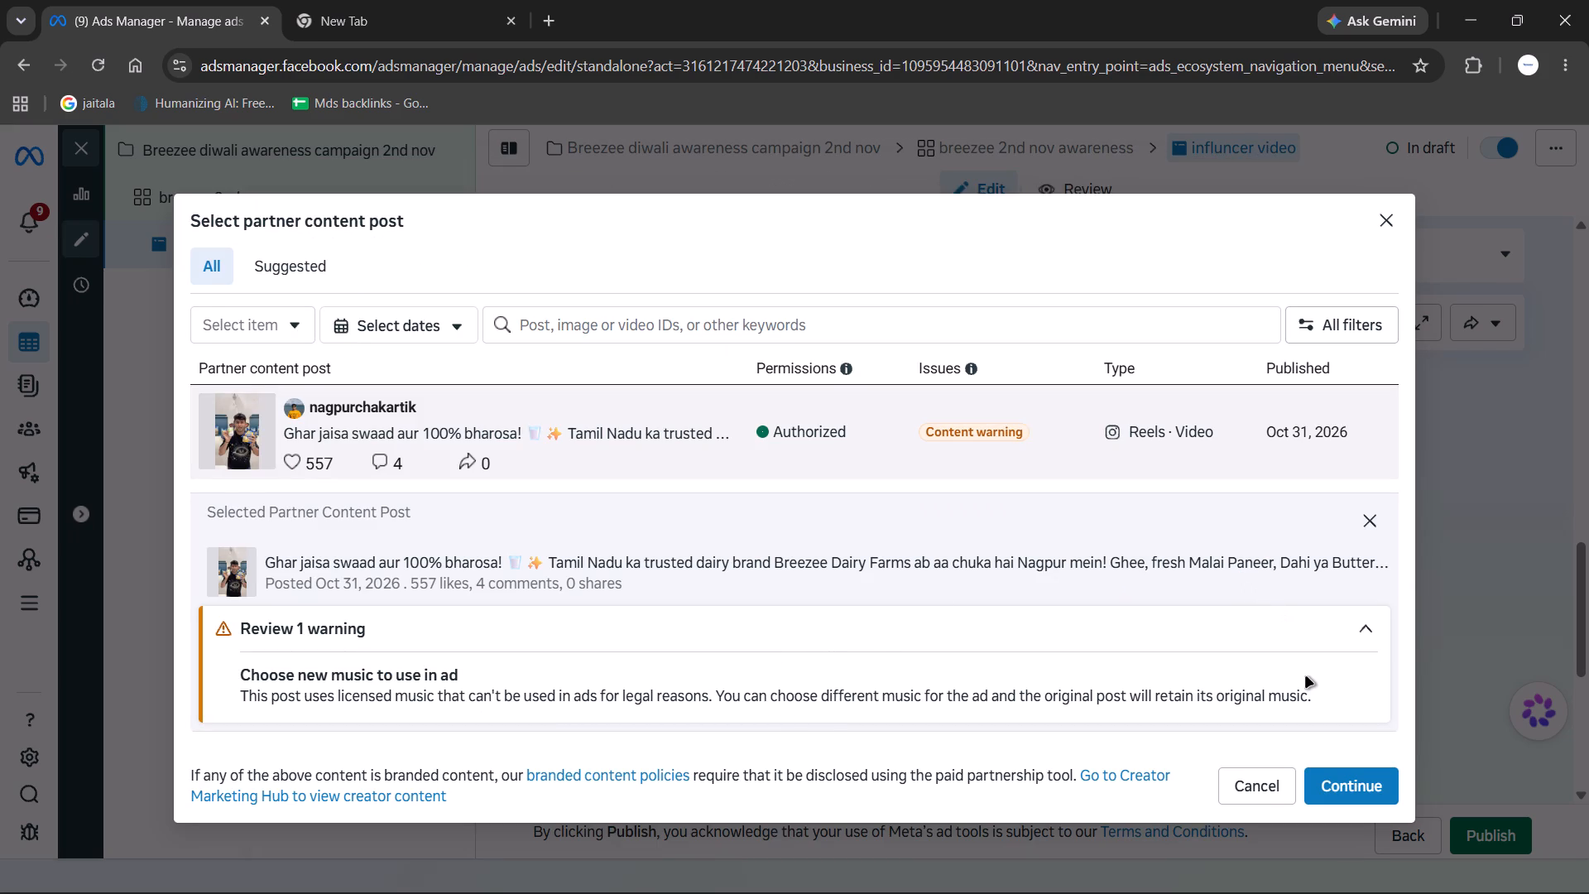
Check the content warning for the selected partner reel and continue to the choice of new music.
left_click(1361, 622)
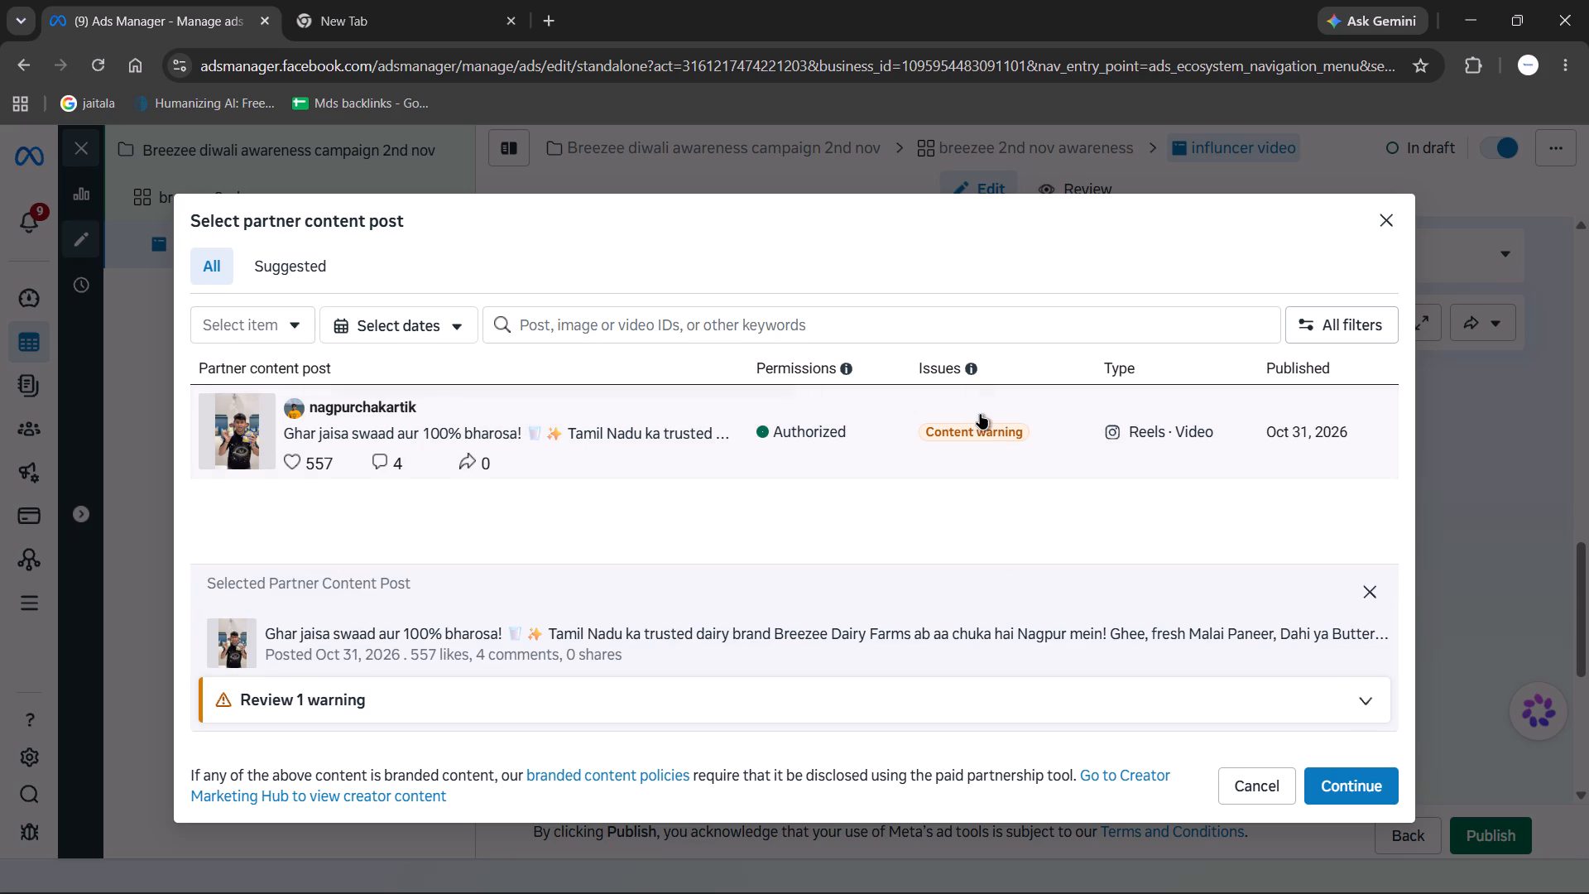
left_click(827, 413)
left_click(900, 401)
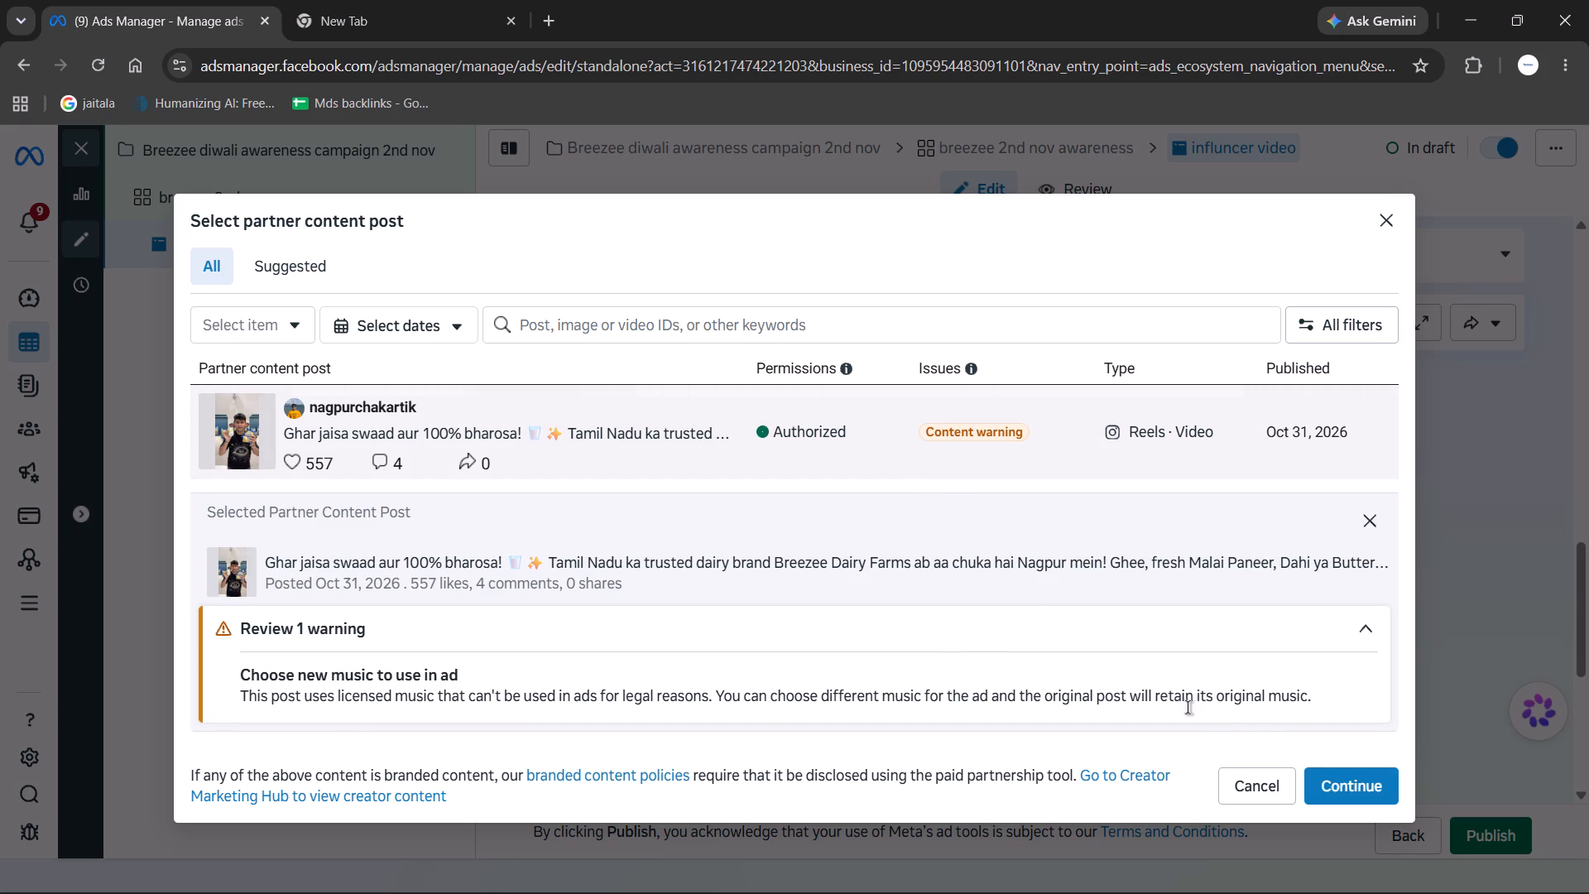
left_click(1336, 782)
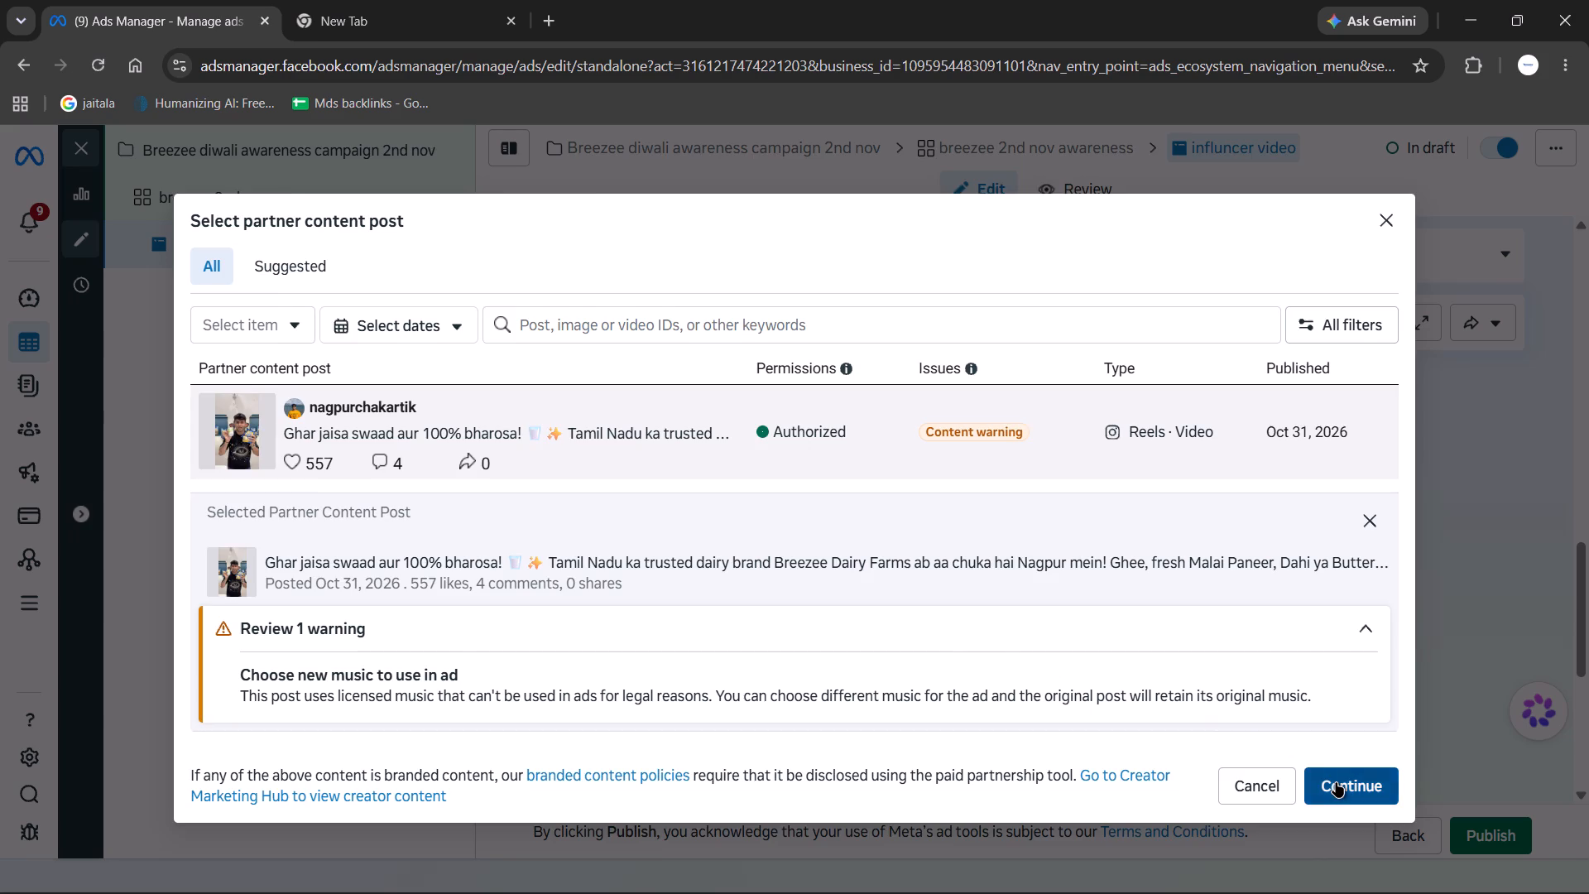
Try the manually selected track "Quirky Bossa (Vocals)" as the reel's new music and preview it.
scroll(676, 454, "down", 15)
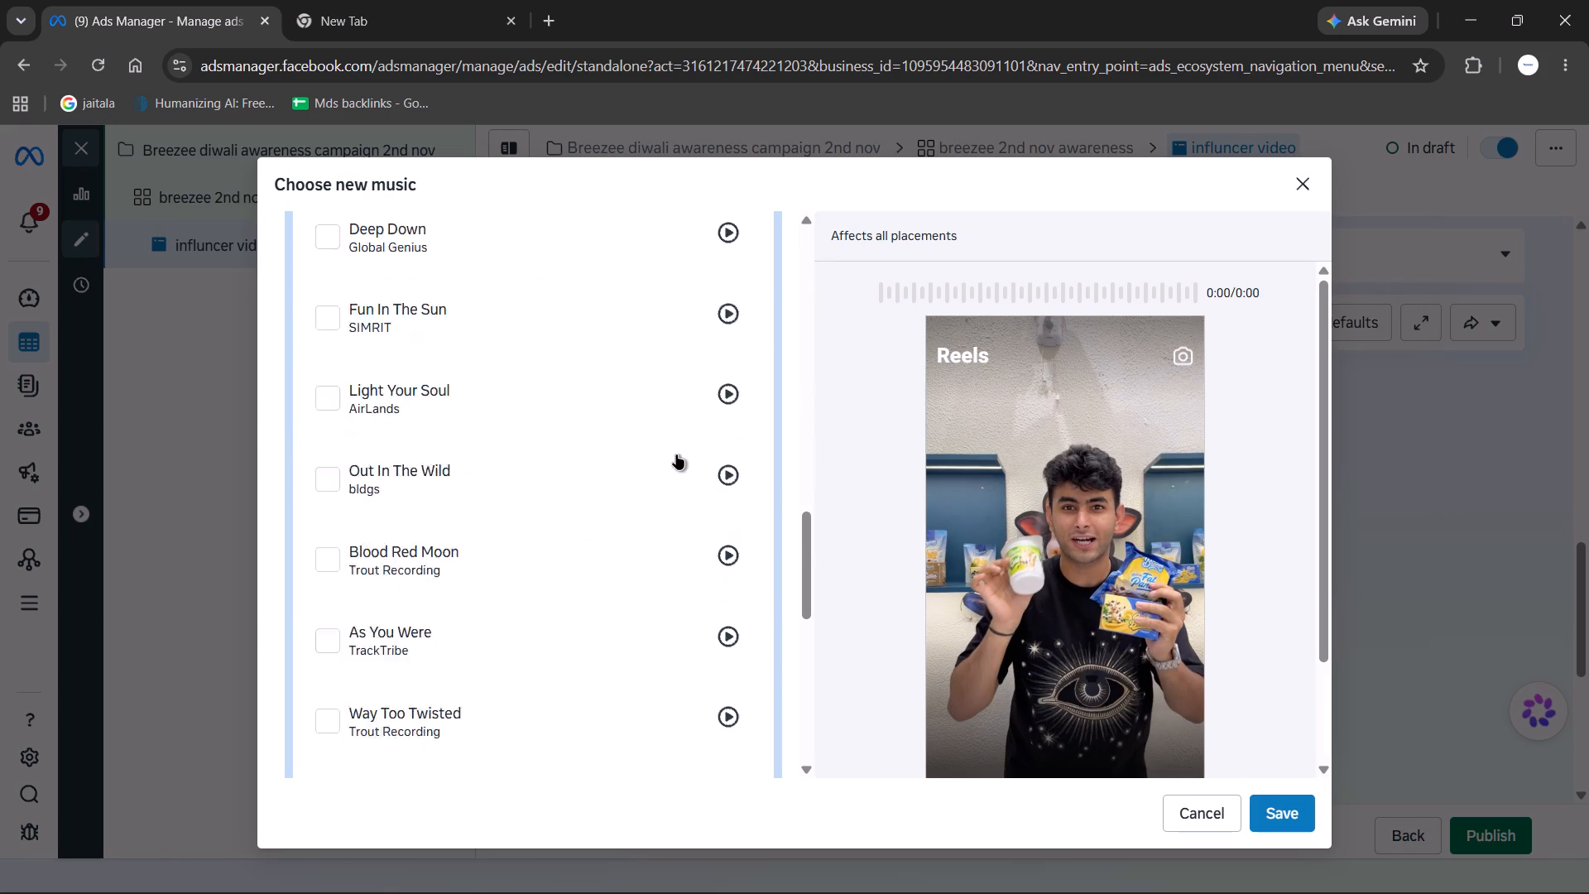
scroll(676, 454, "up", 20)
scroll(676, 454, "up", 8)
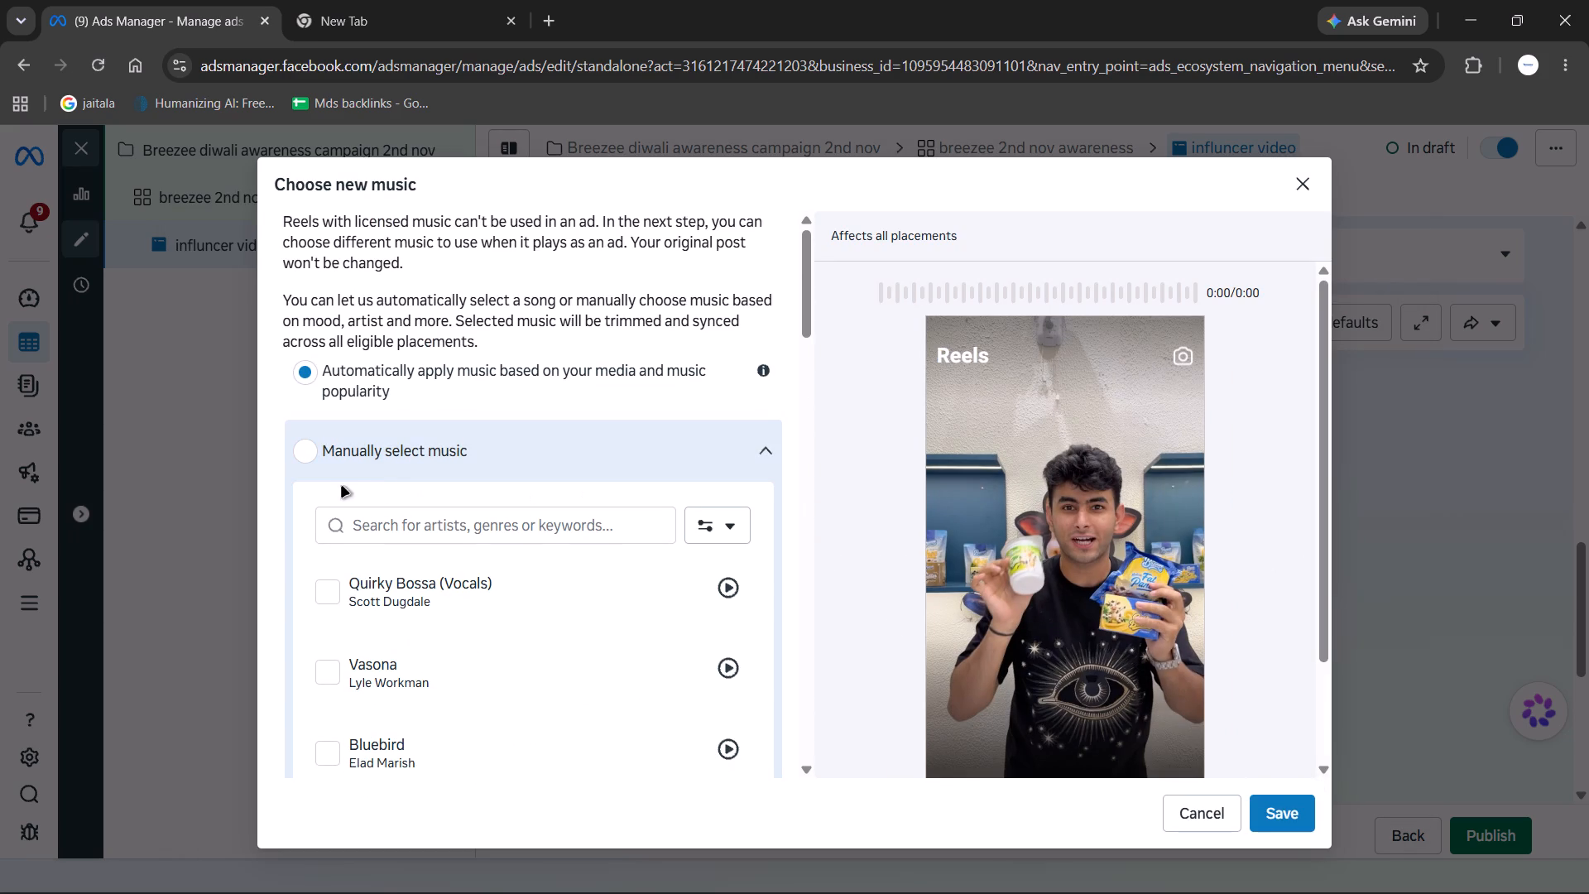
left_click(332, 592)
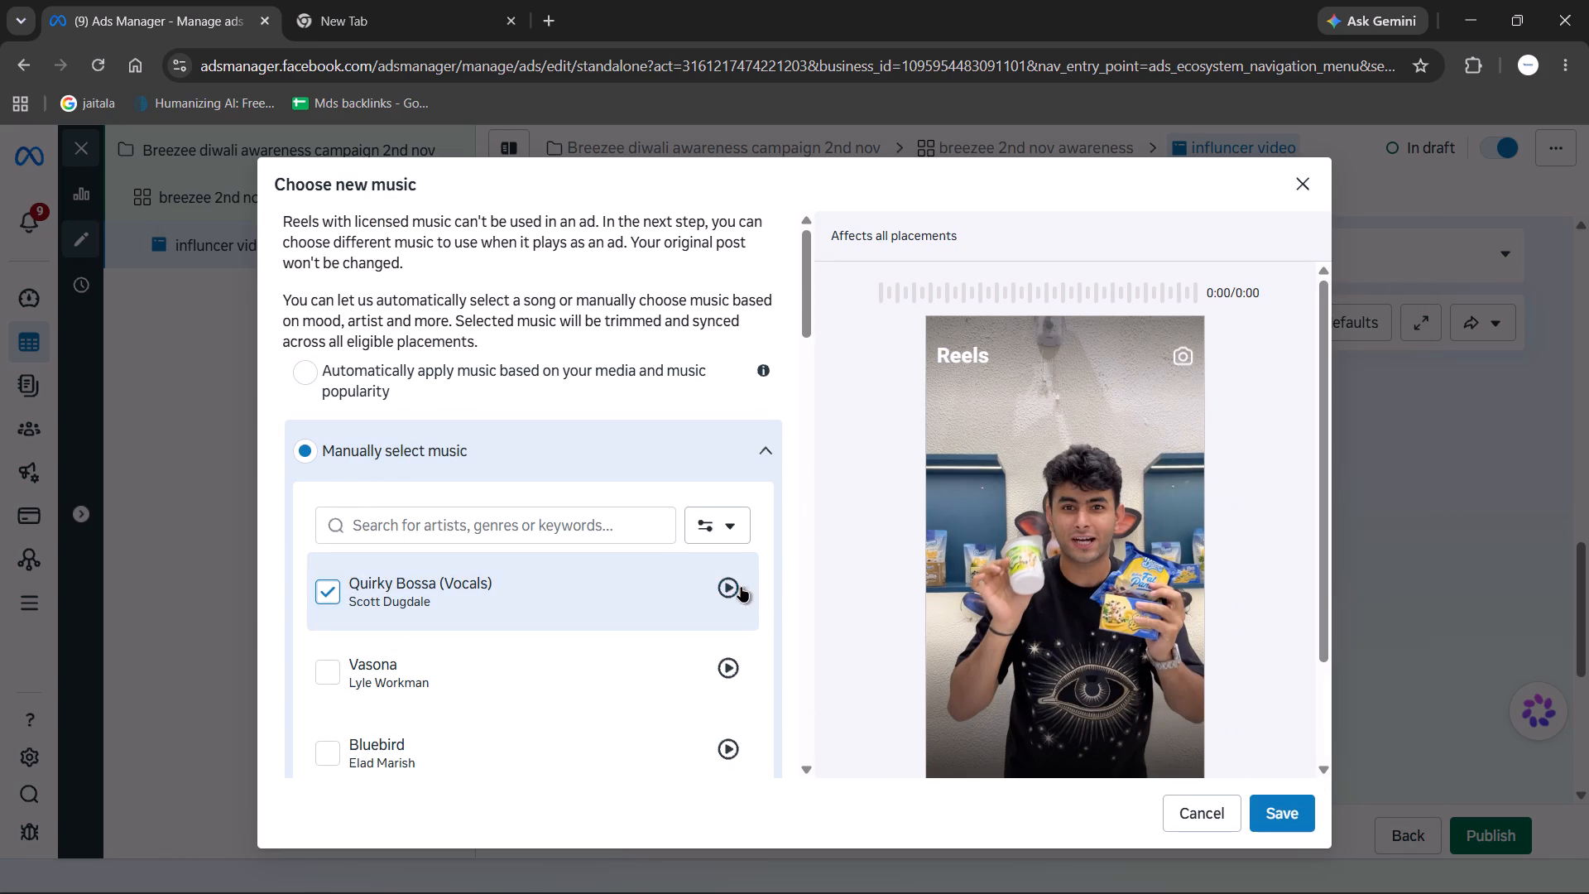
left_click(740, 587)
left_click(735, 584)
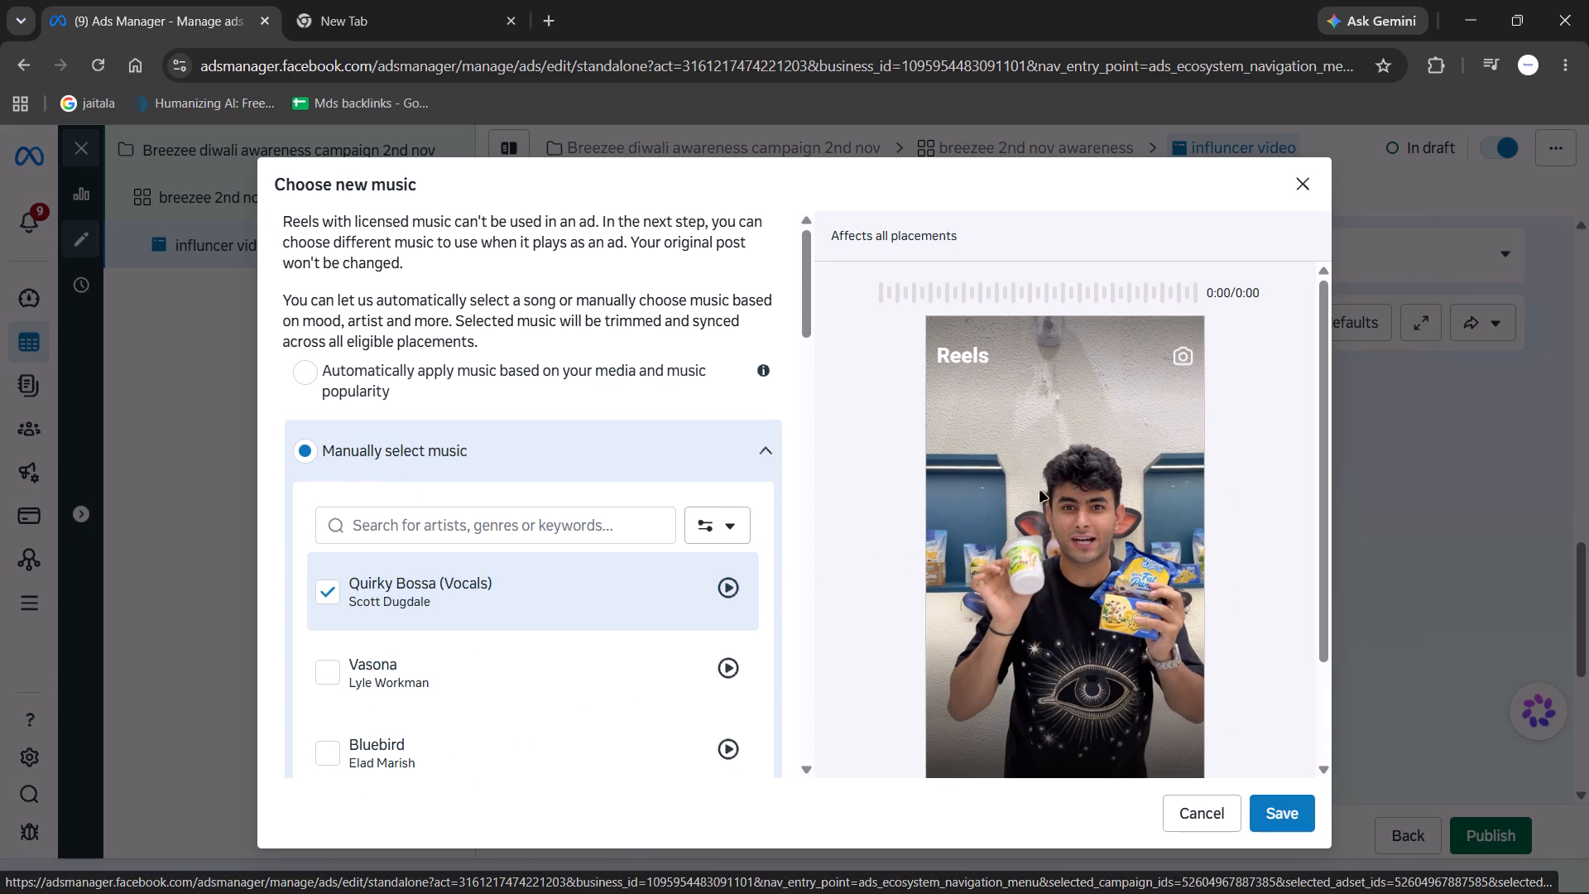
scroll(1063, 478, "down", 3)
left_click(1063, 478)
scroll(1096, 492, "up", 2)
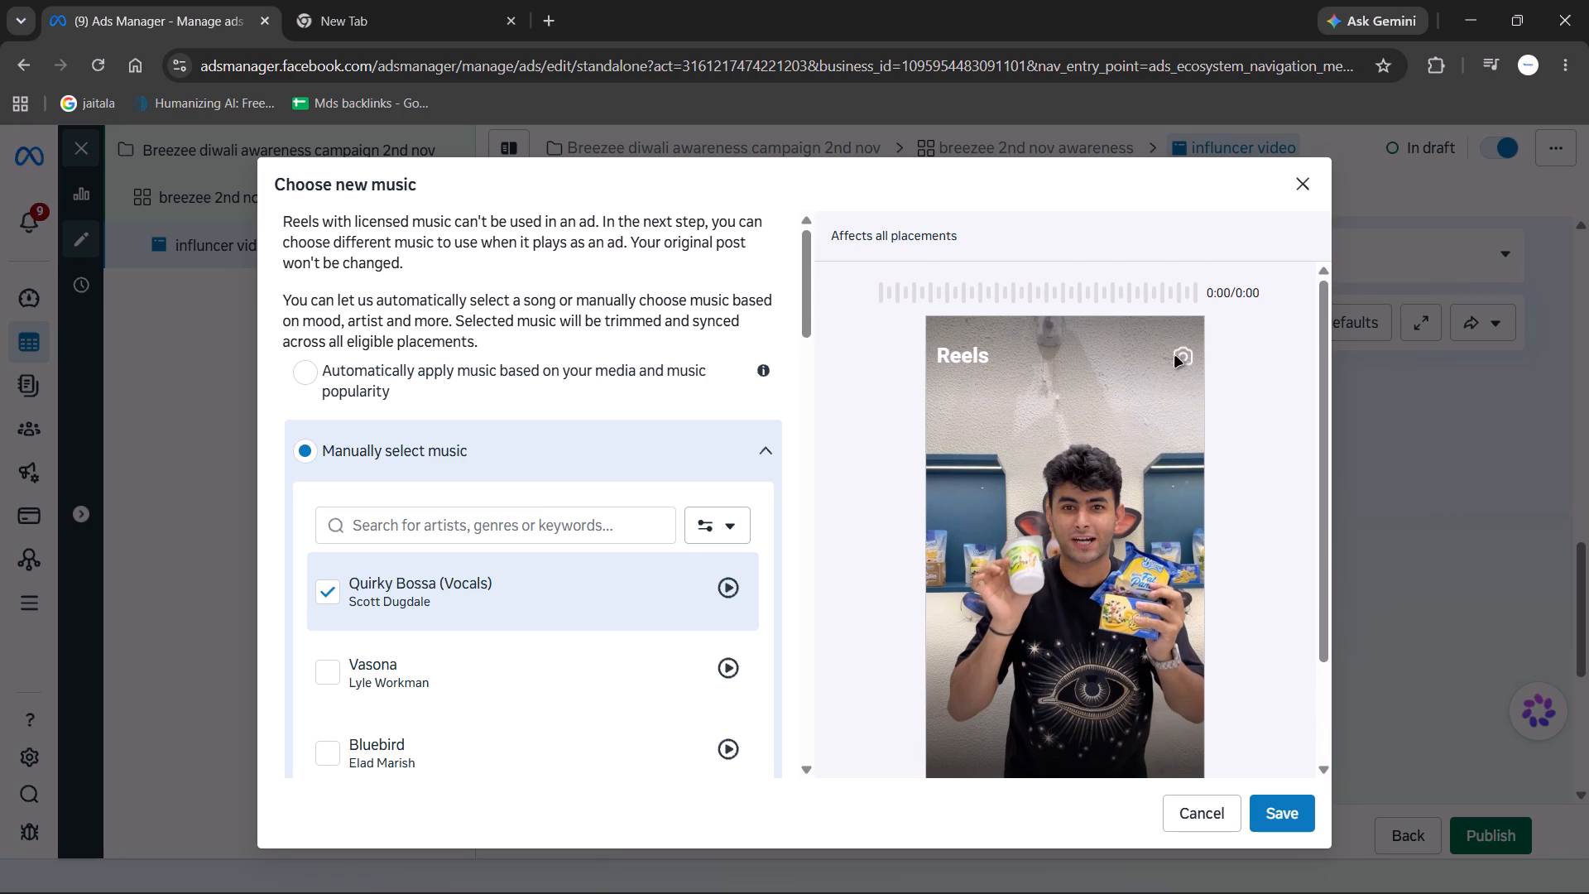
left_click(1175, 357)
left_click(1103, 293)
Apply music automatically based on the media and music popularity, and save the music choice.
left_click(307, 382)
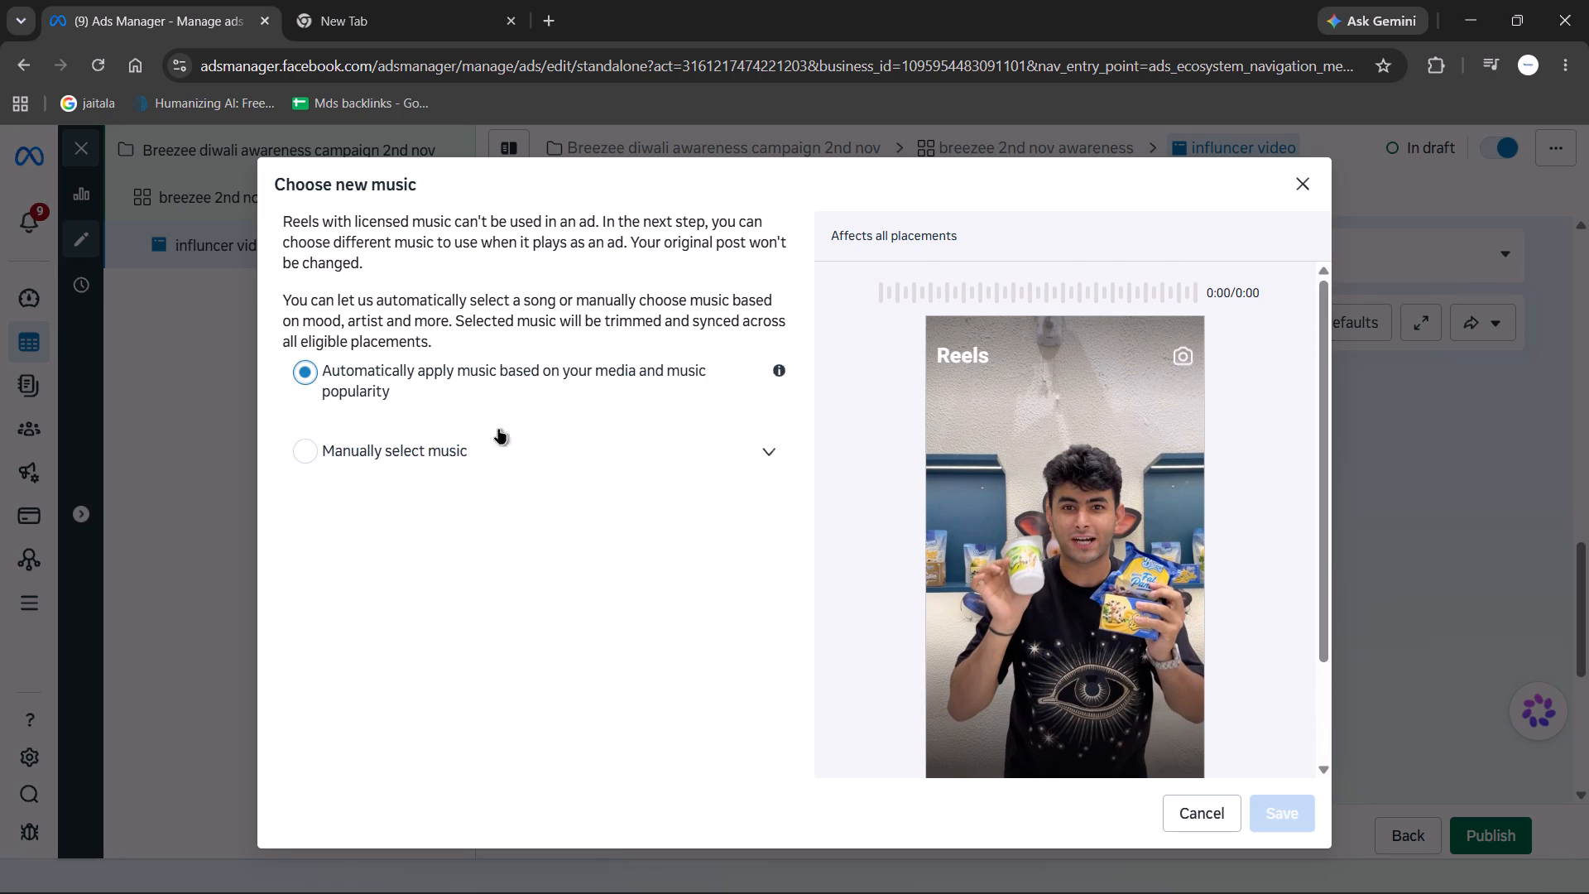
left_click(1284, 803)
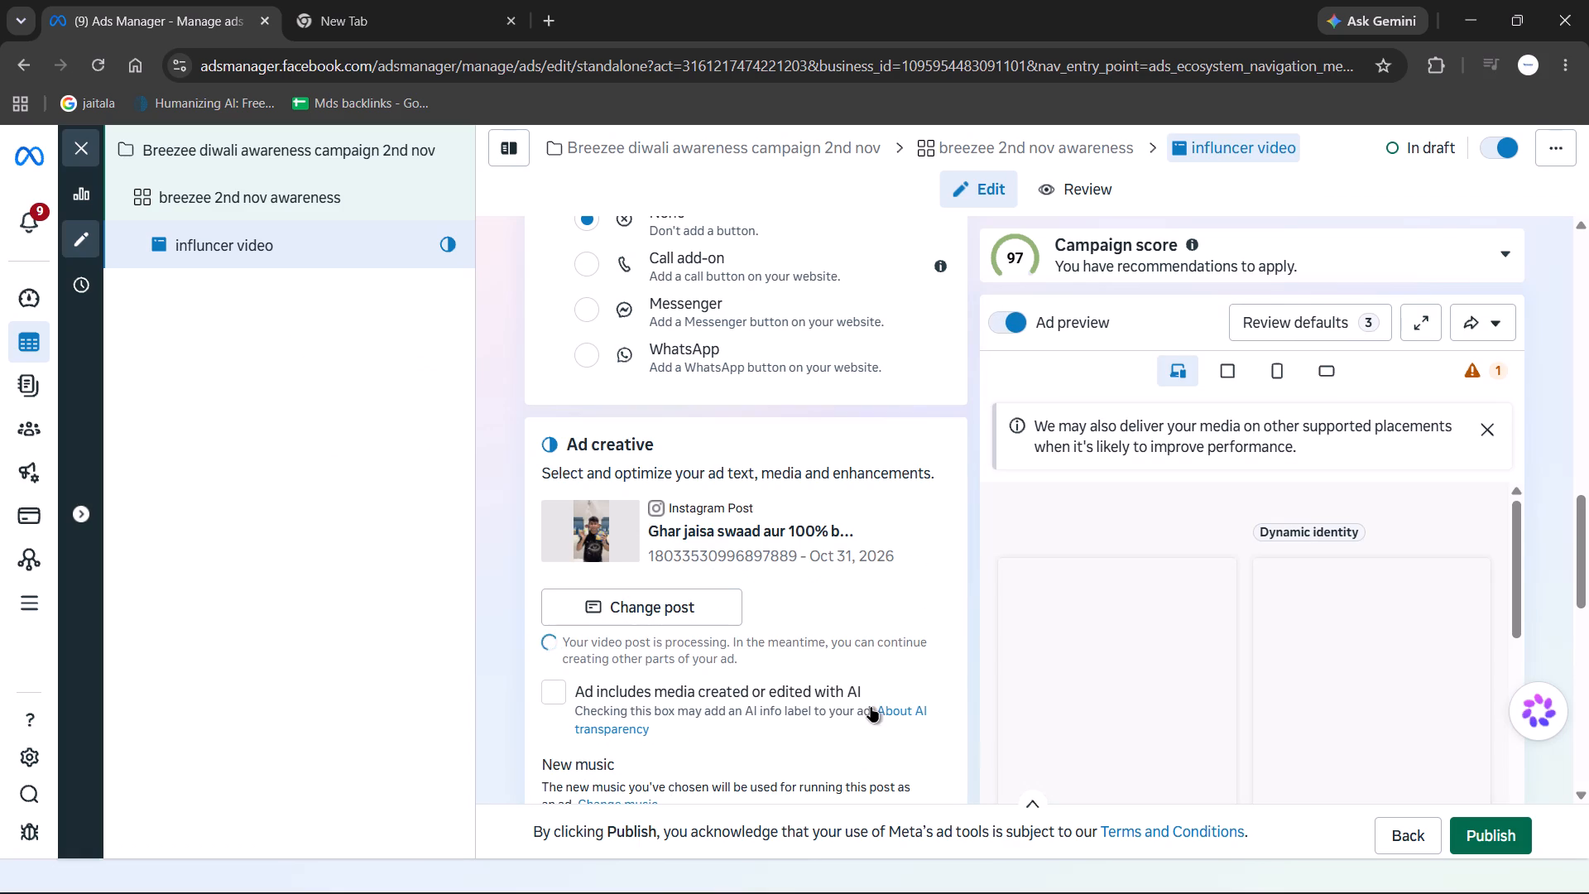
Review the ad's partnership setting, the two identities and the ad setup.
scroll(843, 559, "up", 5)
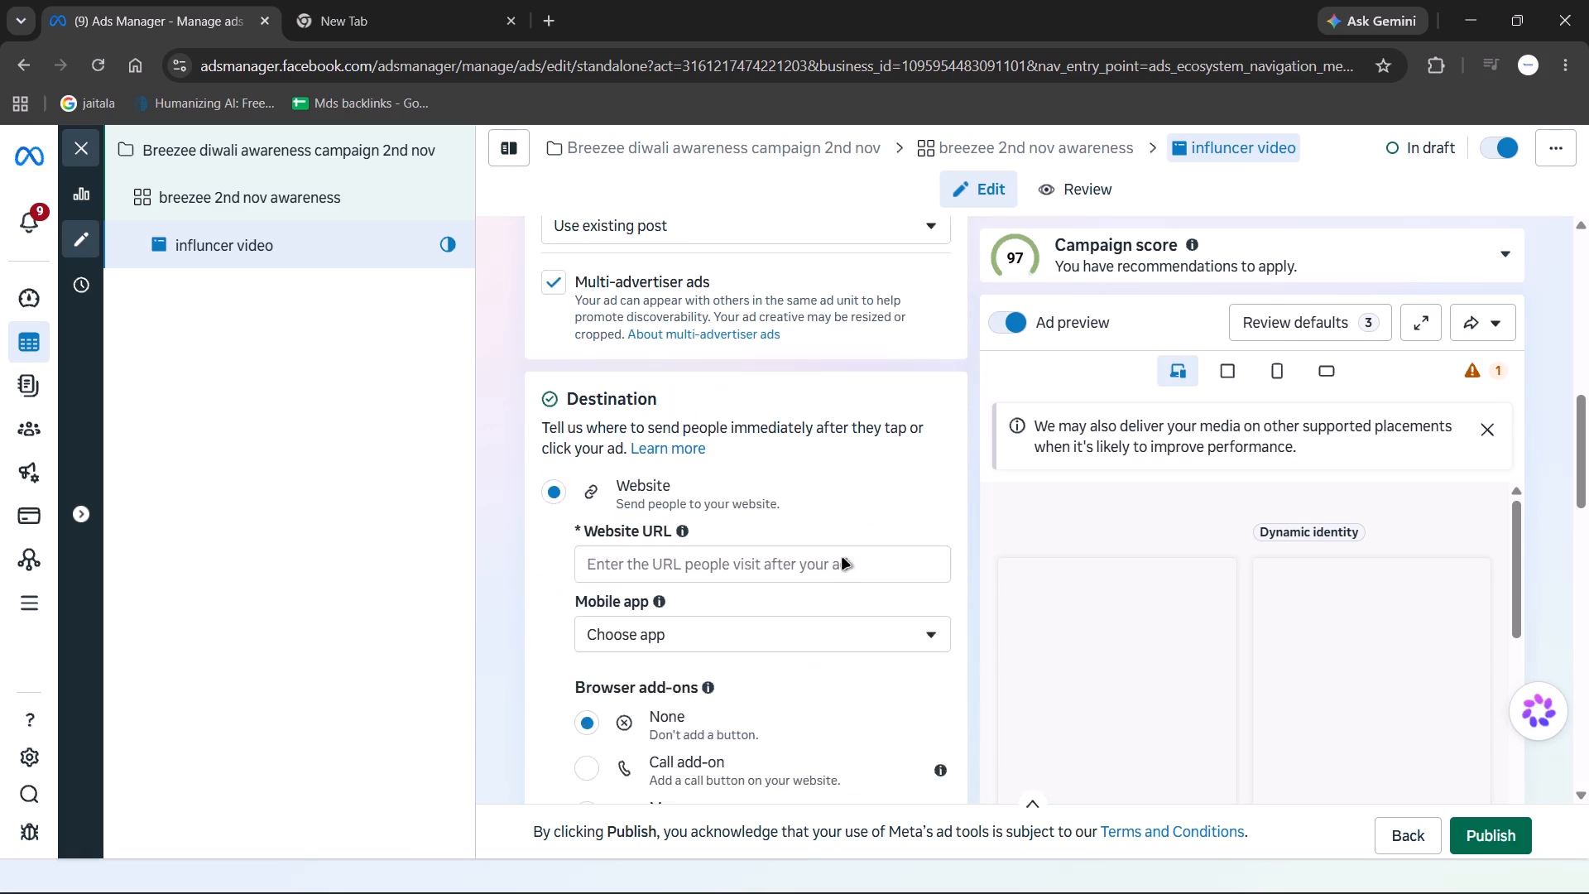
scroll(843, 559, "up", 14)
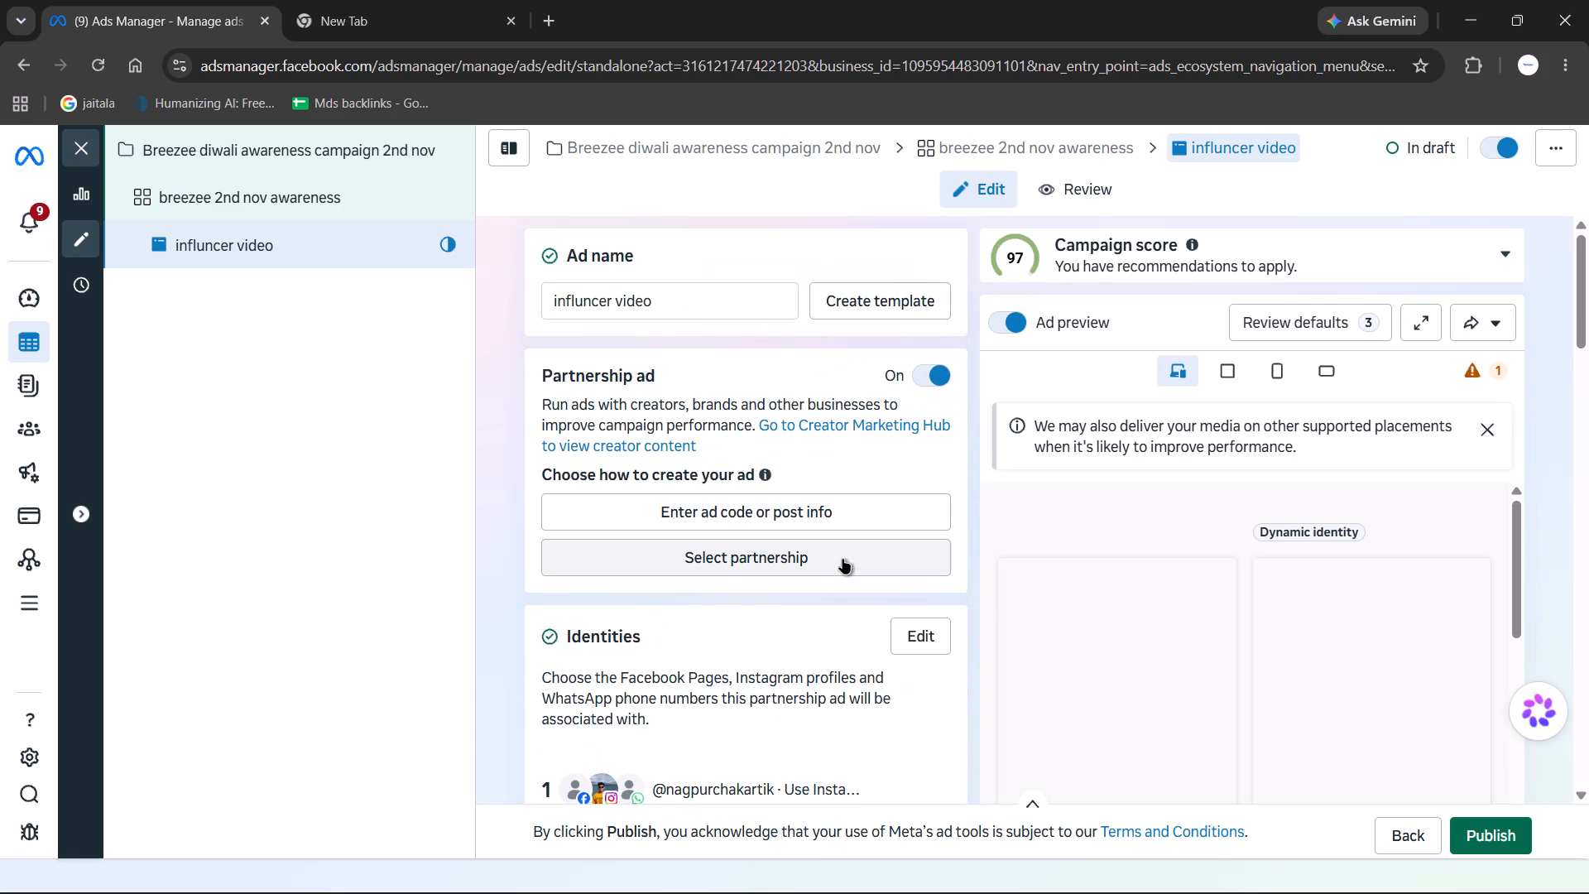
scroll(860, 561, "down", 4)
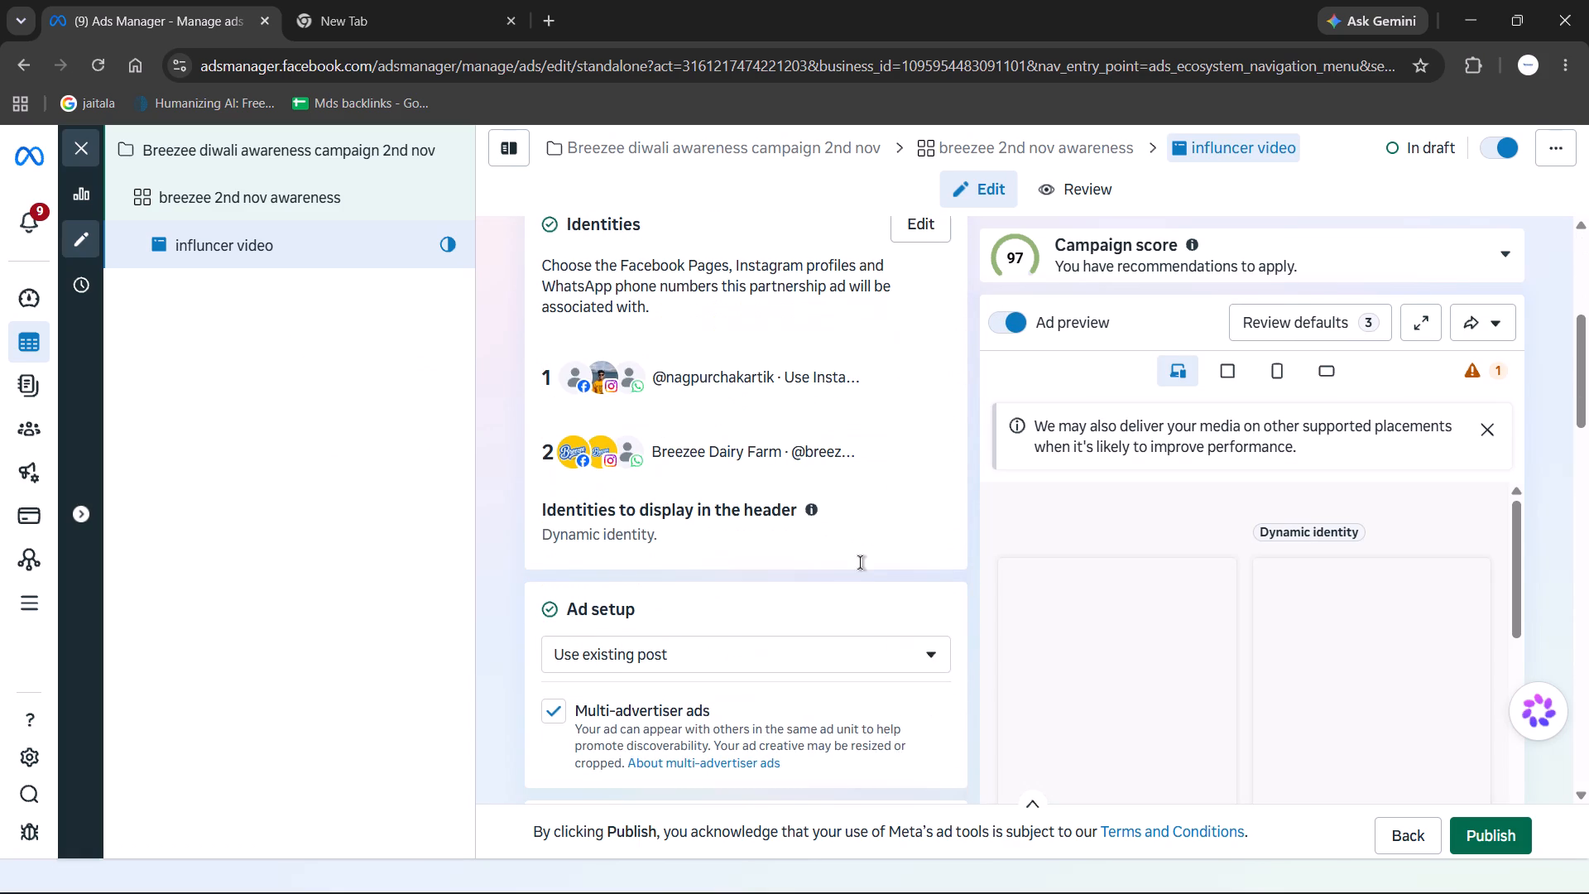
scroll(860, 562, "down", 1)
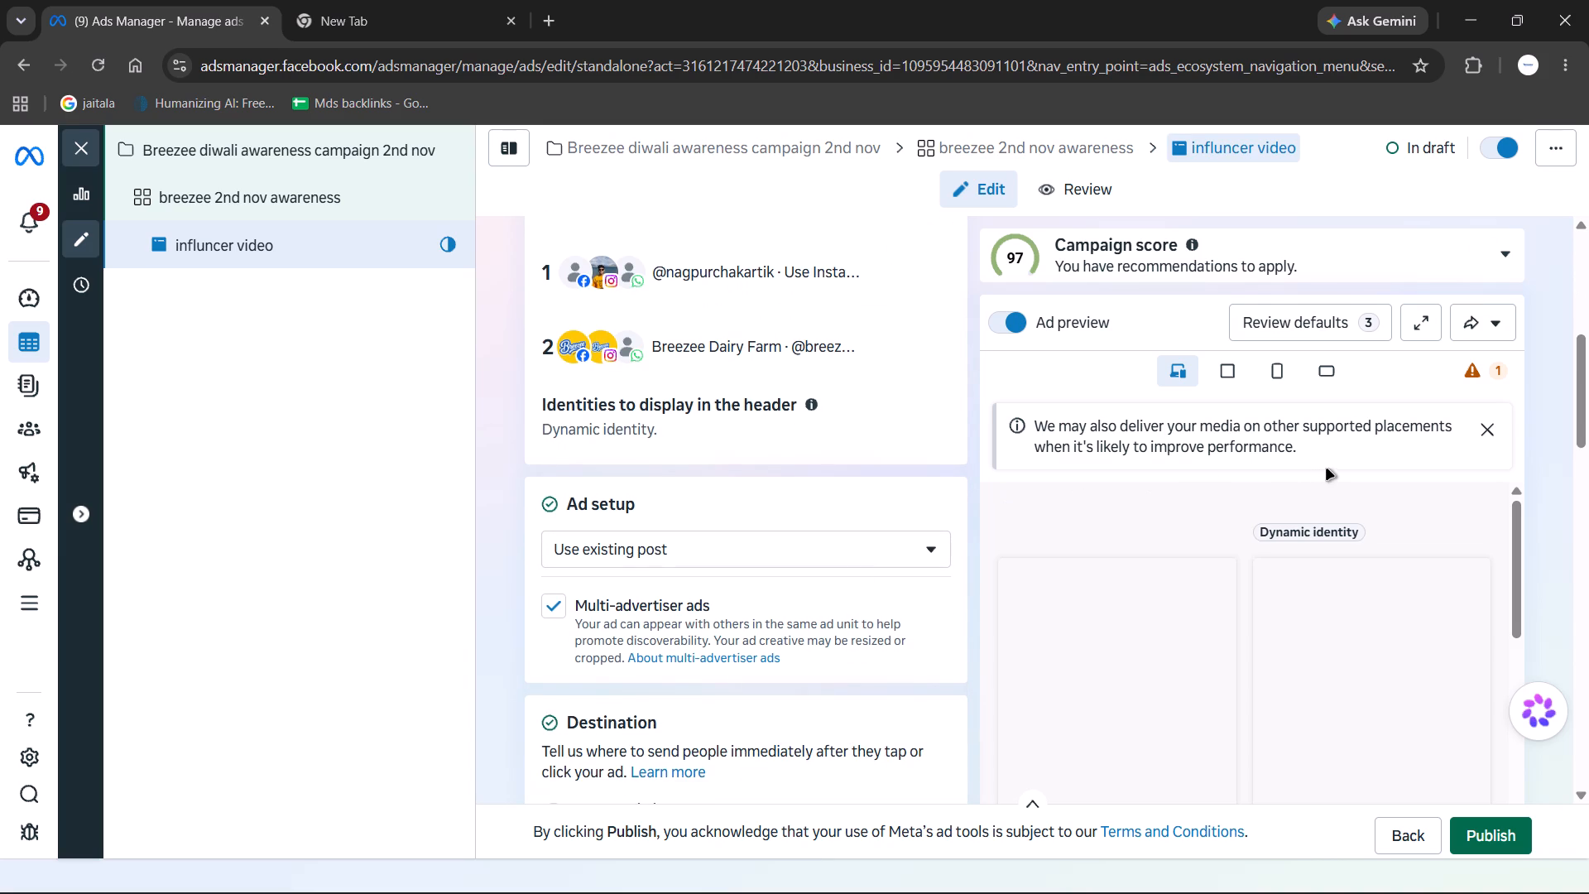
Dismiss the supported placements notice and check the ad preview with its defaults and sharing options.
left_click(1492, 430)
scroll(1407, 410, "down", 1)
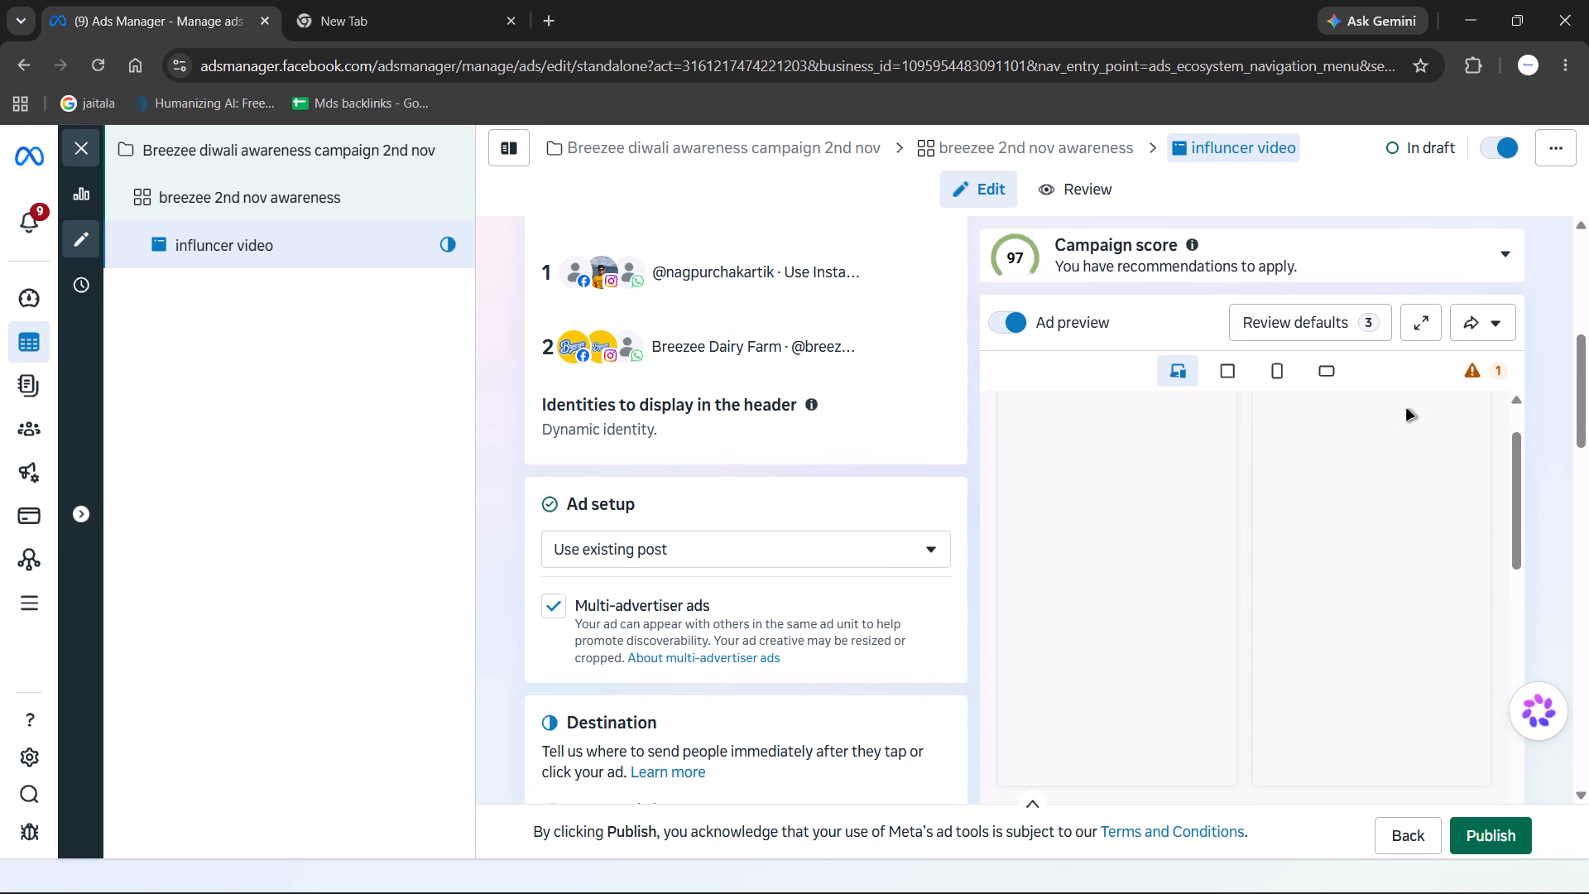
scroll(1407, 410, "up", 2)
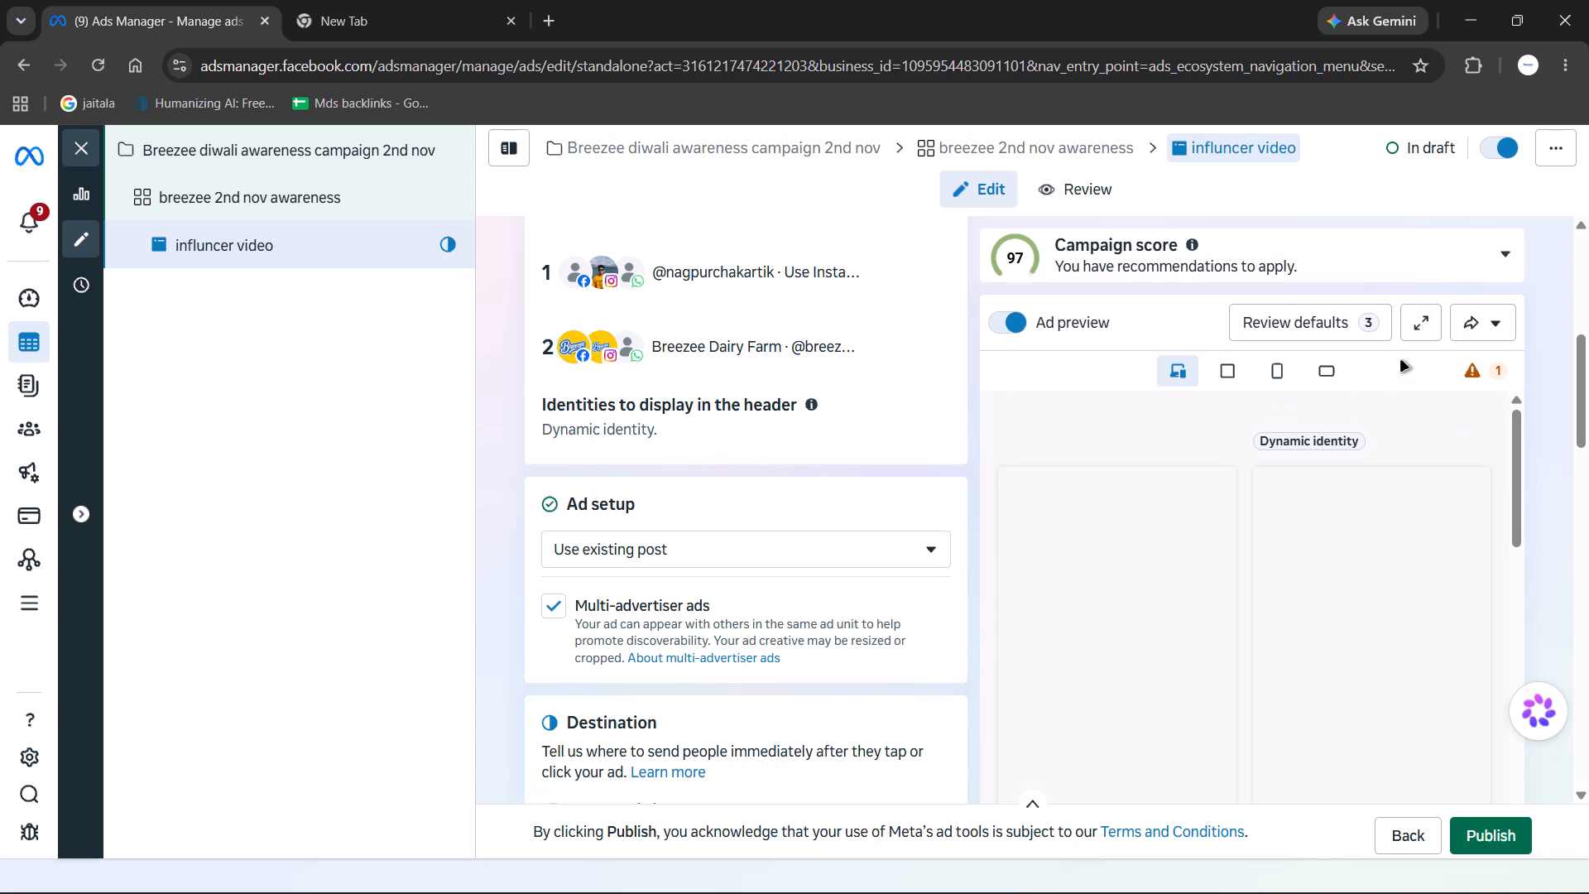
left_click(1367, 329)
left_click(1362, 326)
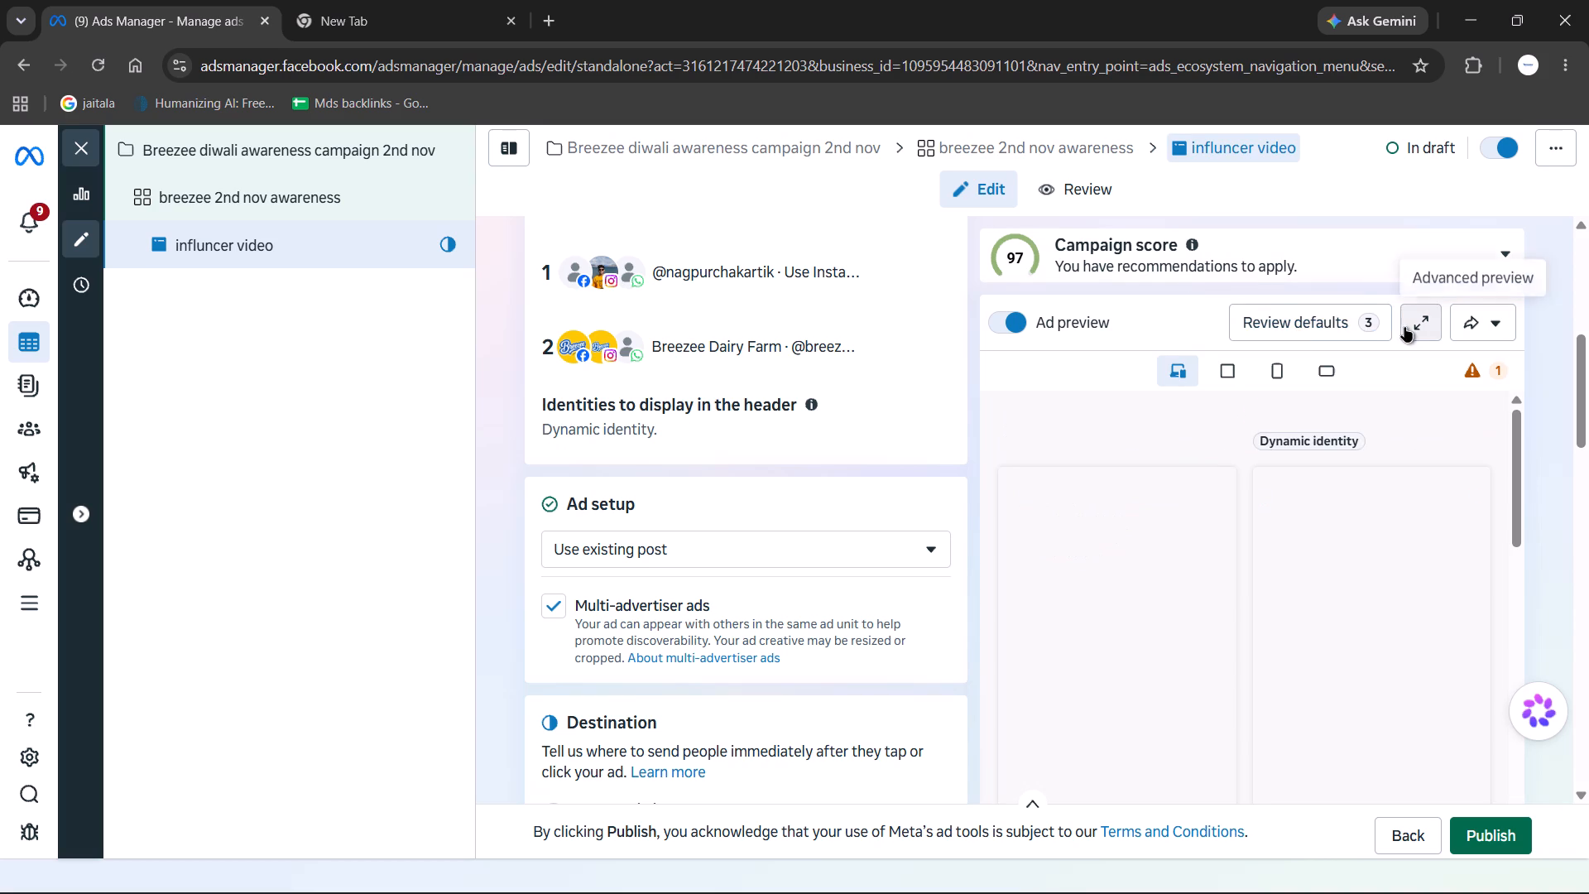
left_click(1458, 321)
left_click(1501, 322)
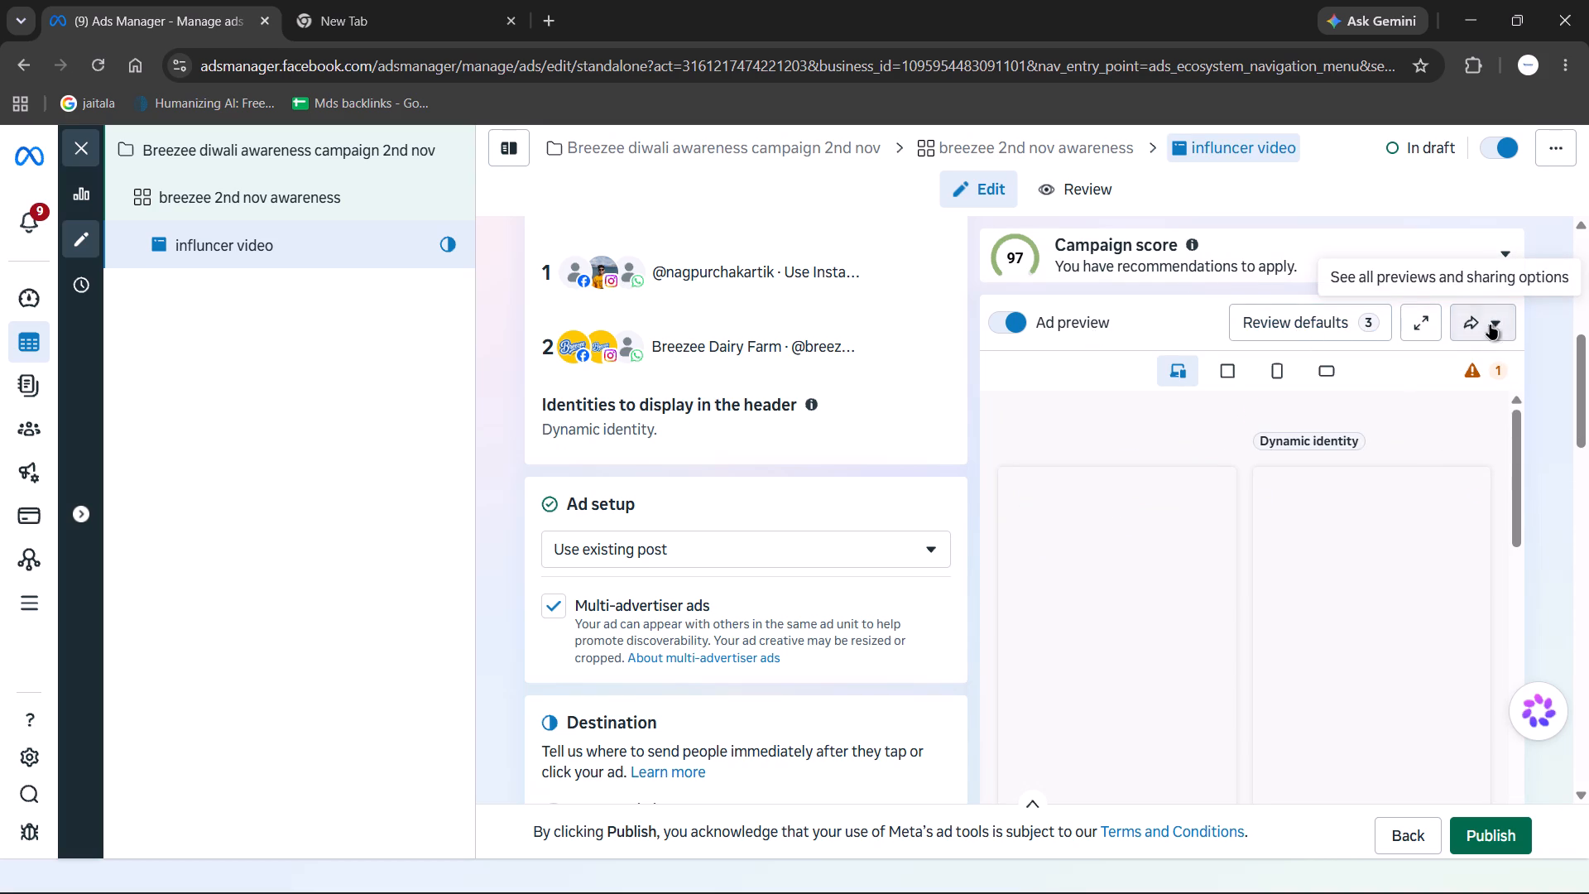
Examine the campaign score recommendation about reaching people interested in the selected cities or regions.
left_click(1197, 281)
left_click(1530, 276)
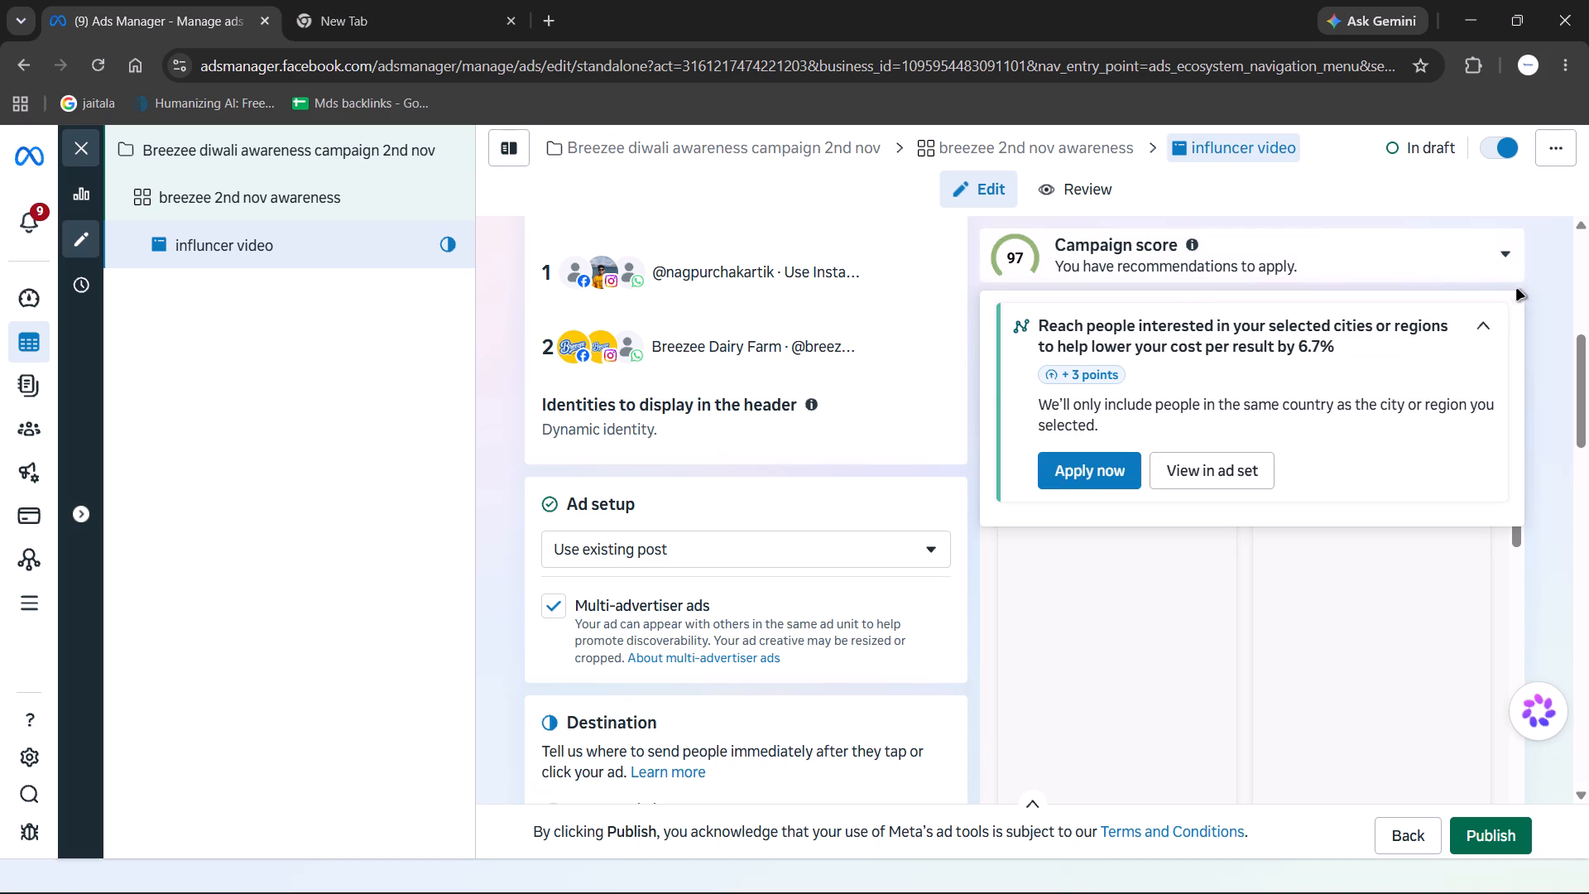
left_click(1533, 269)
left_click(1543, 243)
left_click(1491, 327)
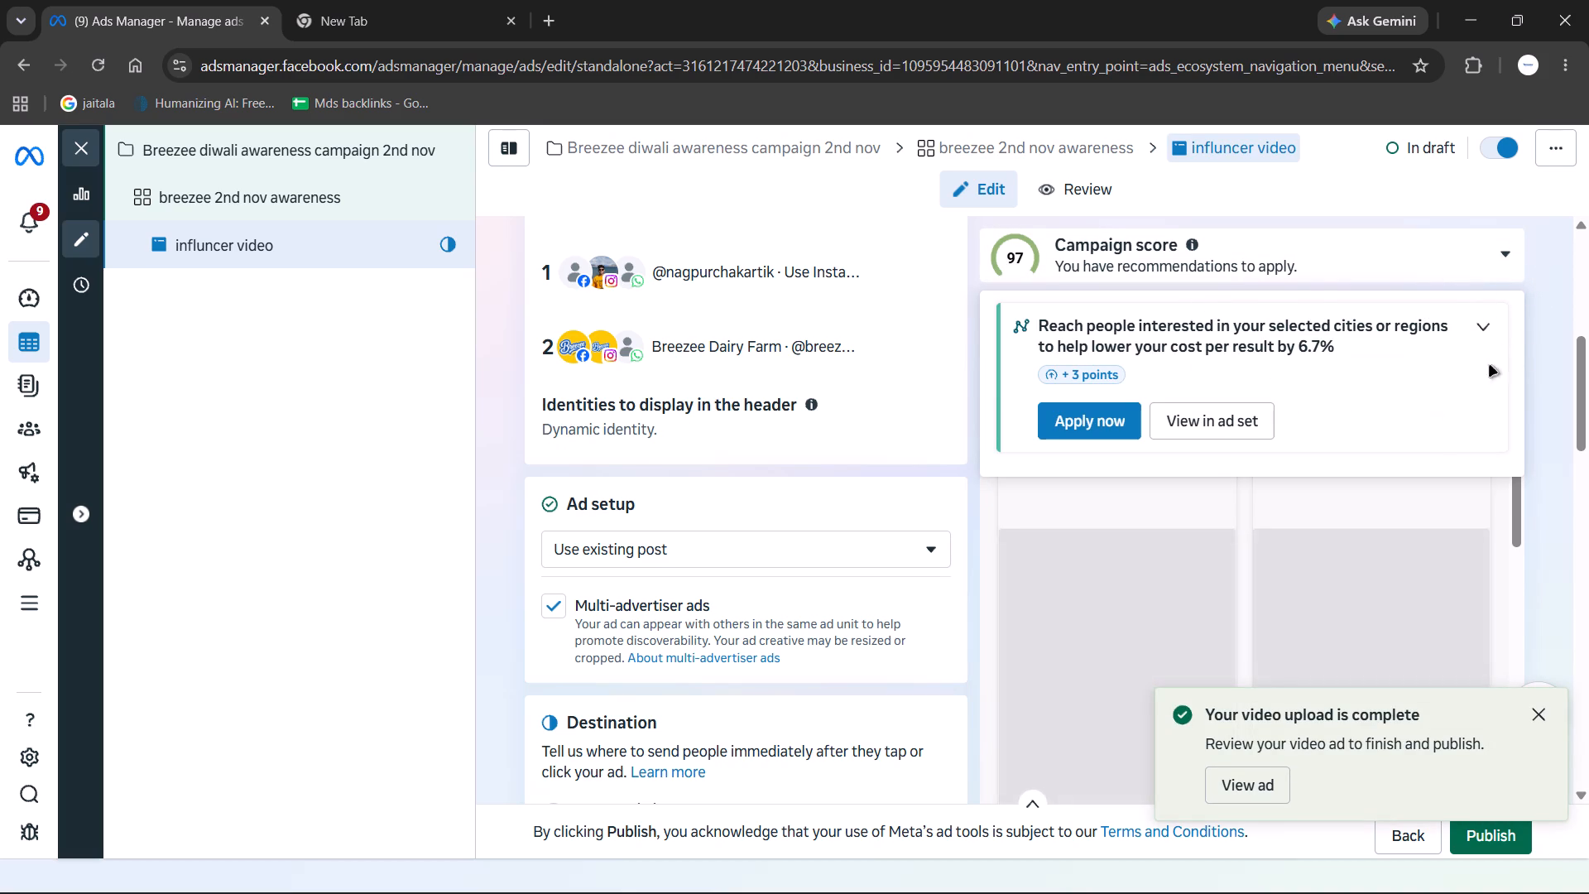
left_click(1553, 327)
scroll(1508, 531, "down", 1)
scroll(1508, 531, "up", 2)
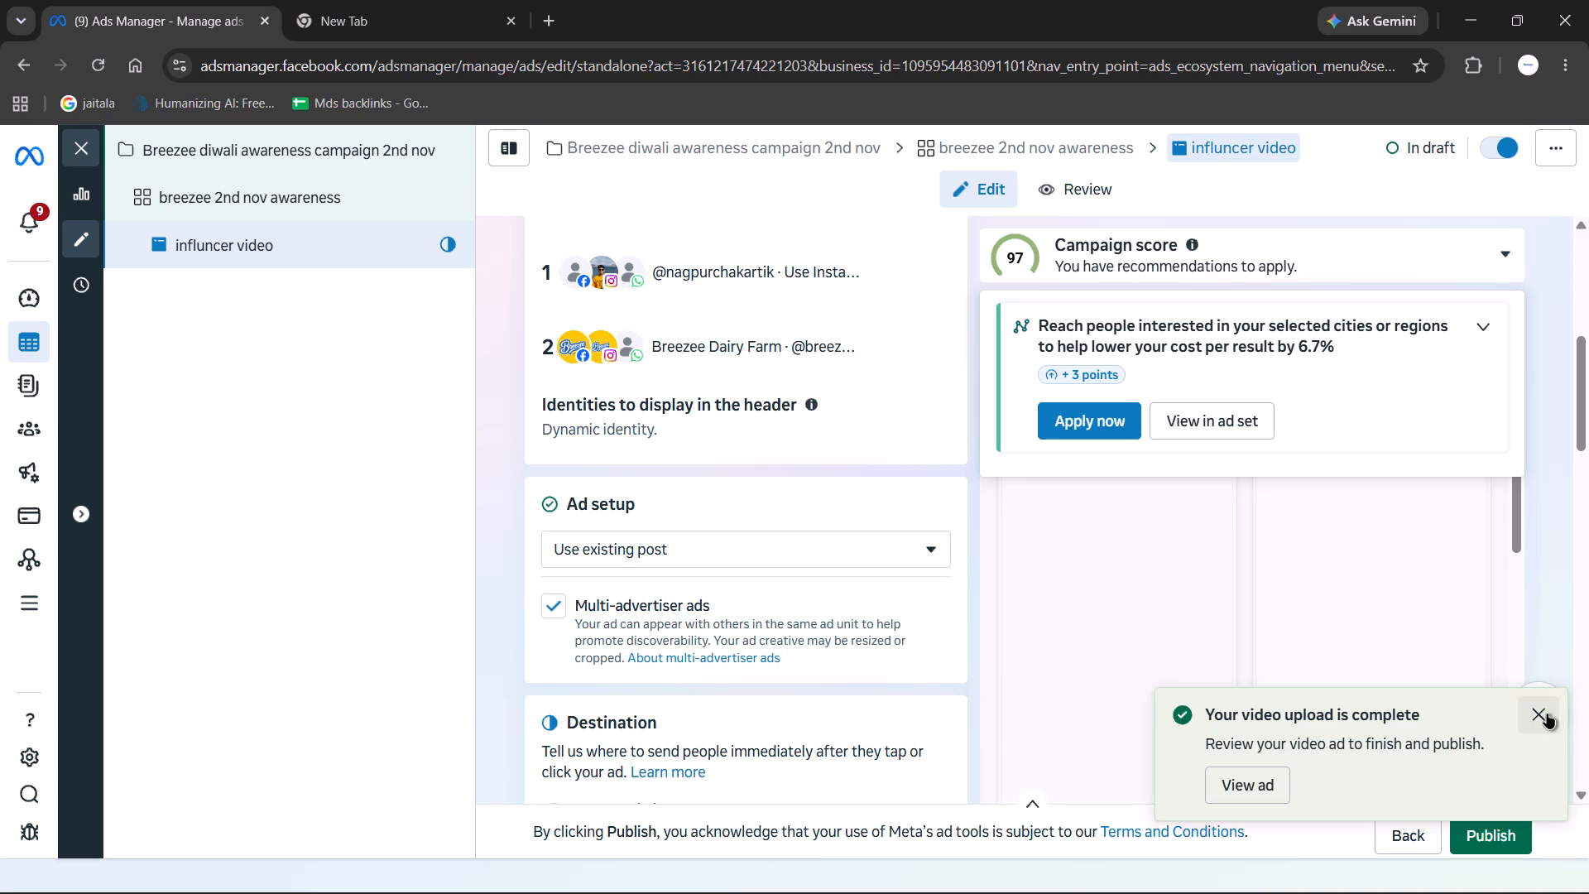
Dismiss the video upload notification and check the ad preview beside the ad's settings.
left_click(1547, 714)
scroll(1284, 550, "up", 3)
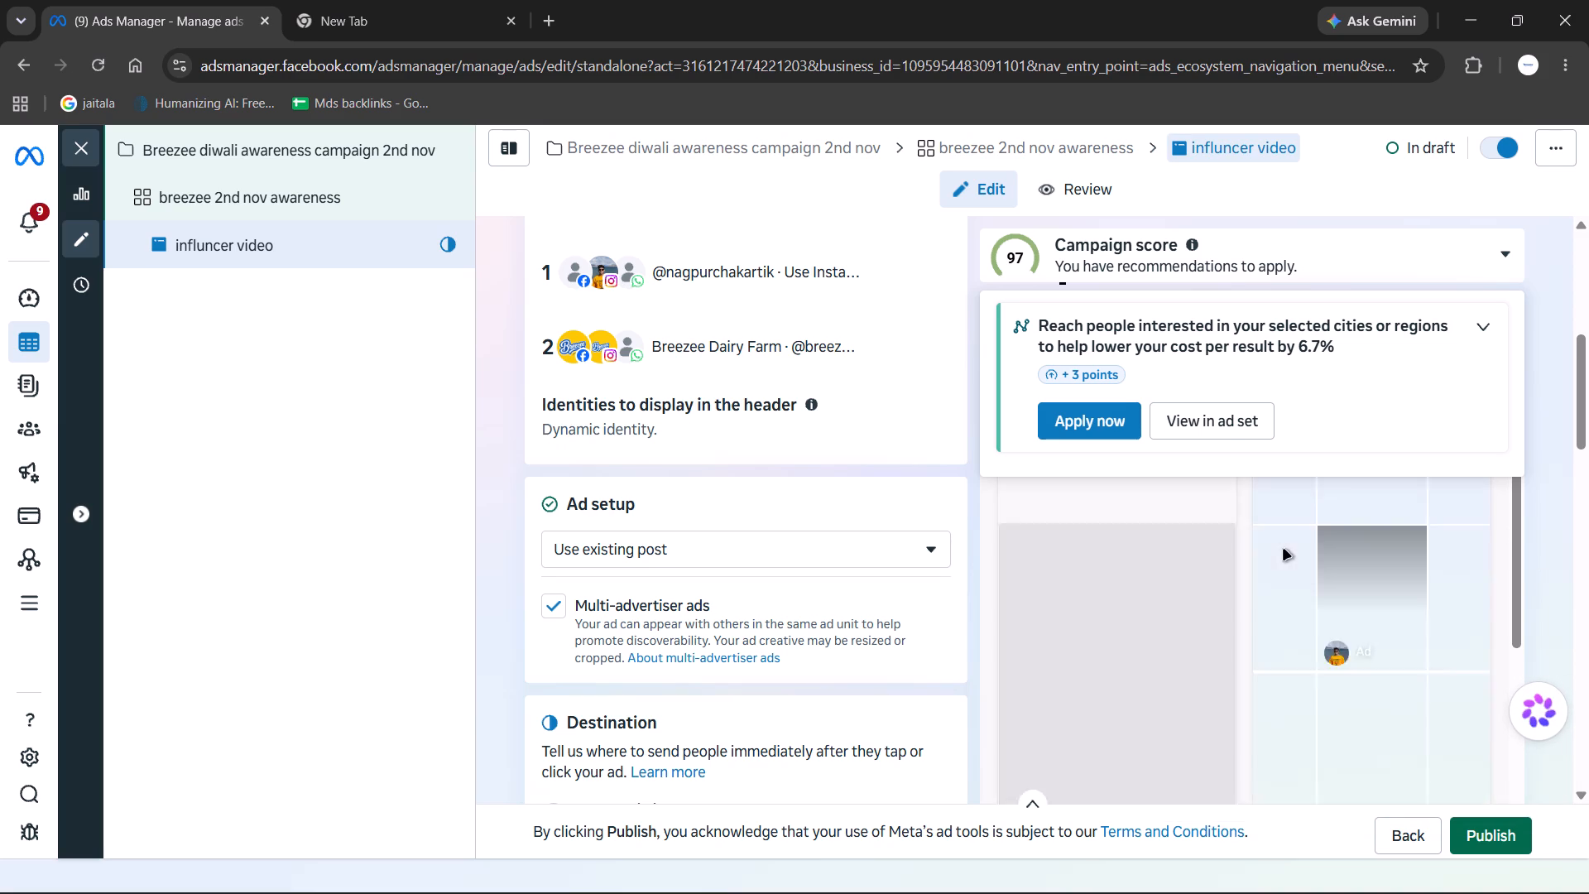
scroll(1284, 550, "up", 18)
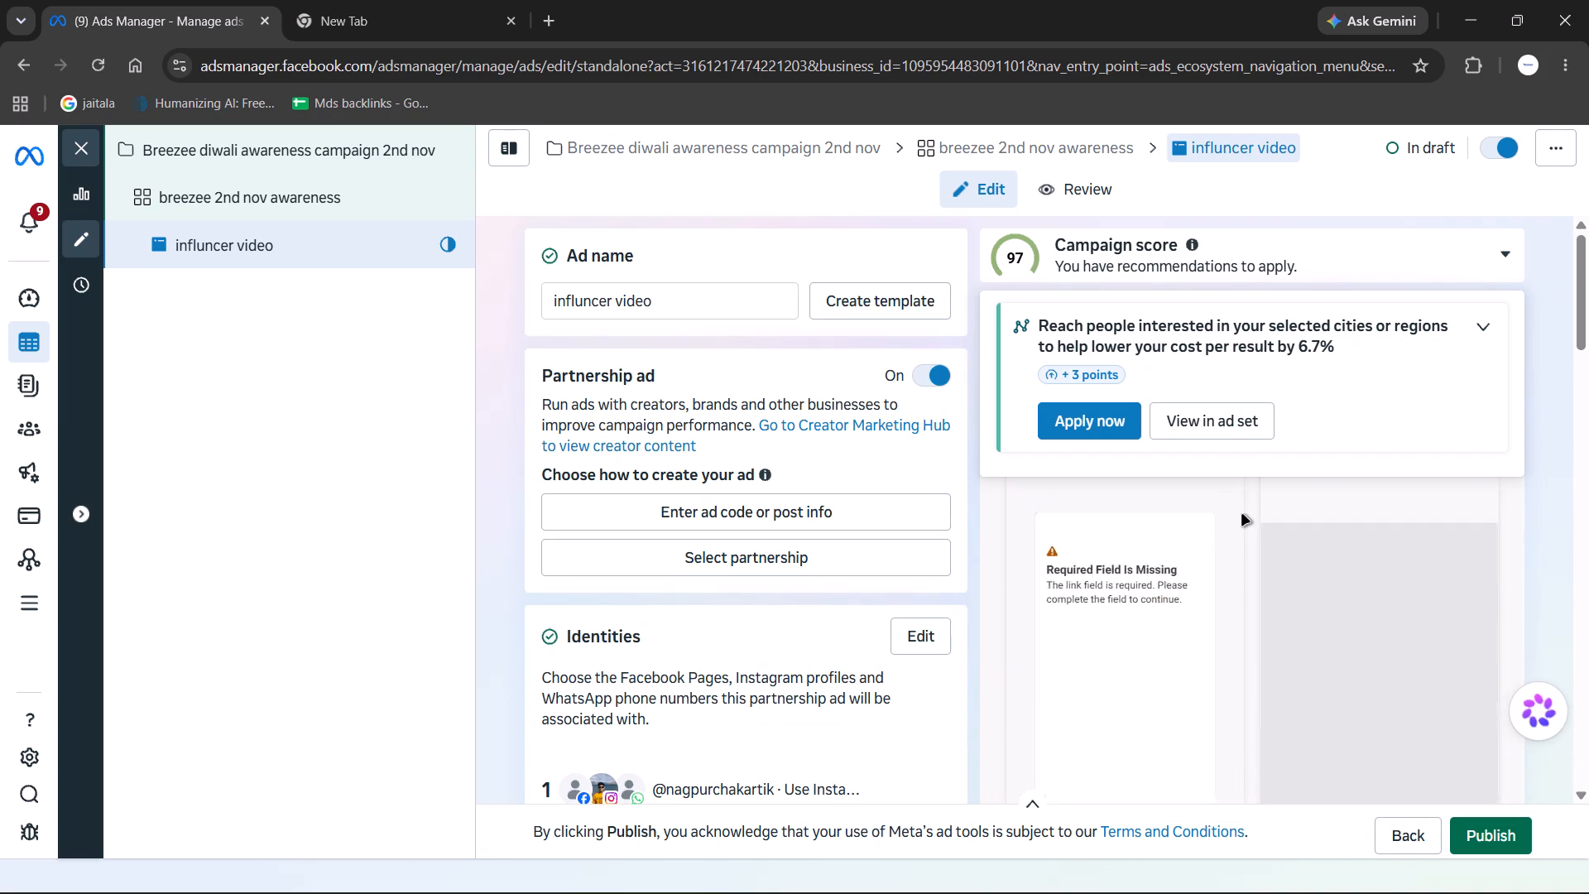
scroll(1242, 515, "up", 9)
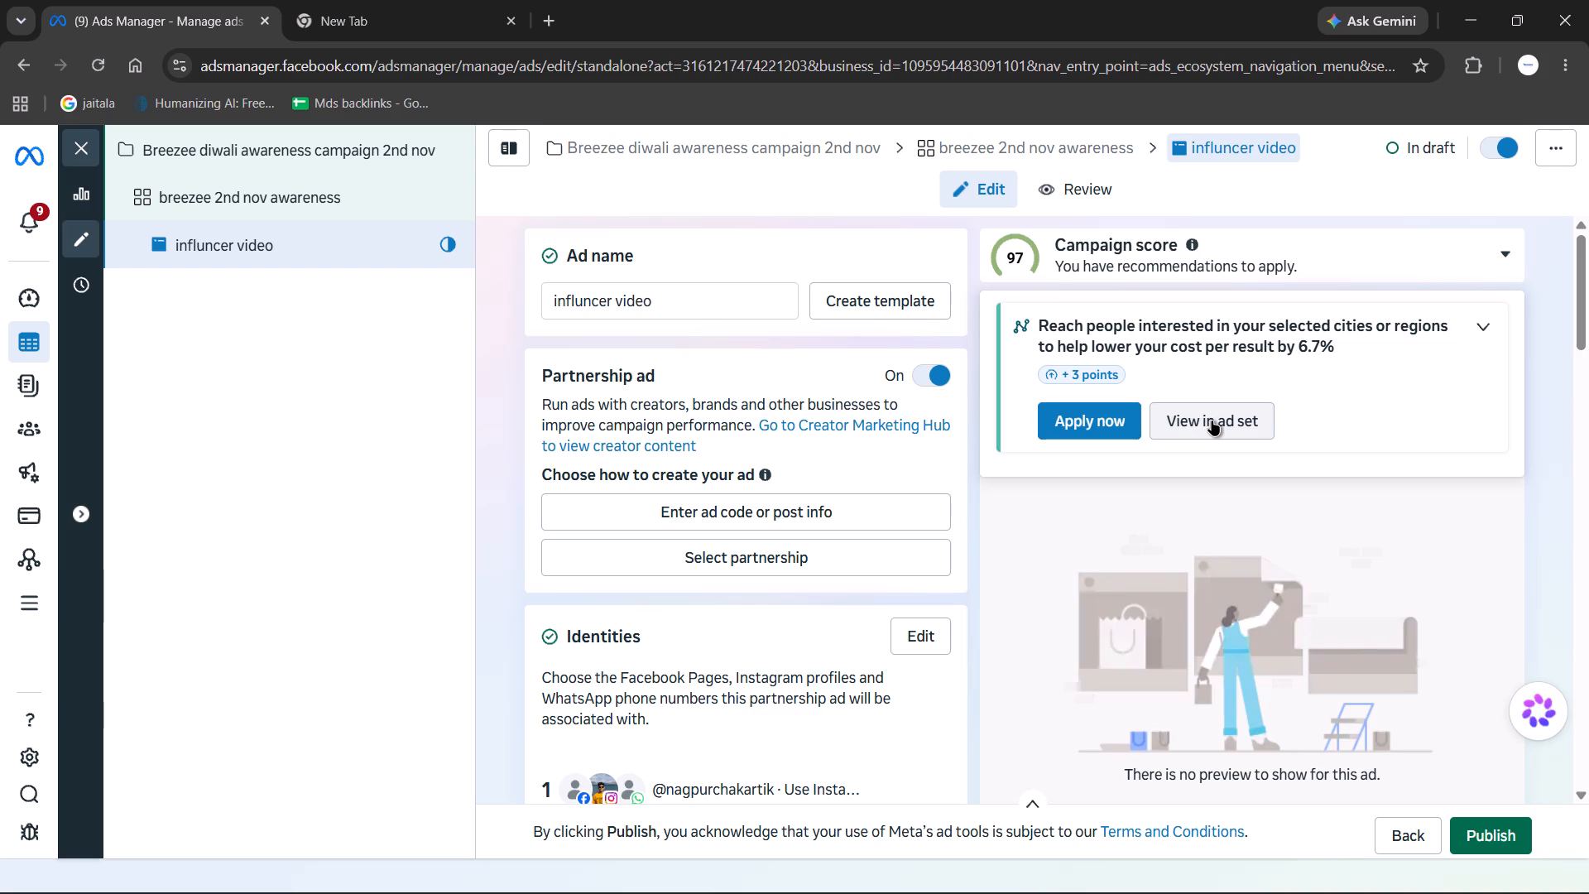
View the cities or regions recommendation in the "breezee 2nd nov awareness" ad set and return to the "influncer video" ad.
left_click(1479, 323)
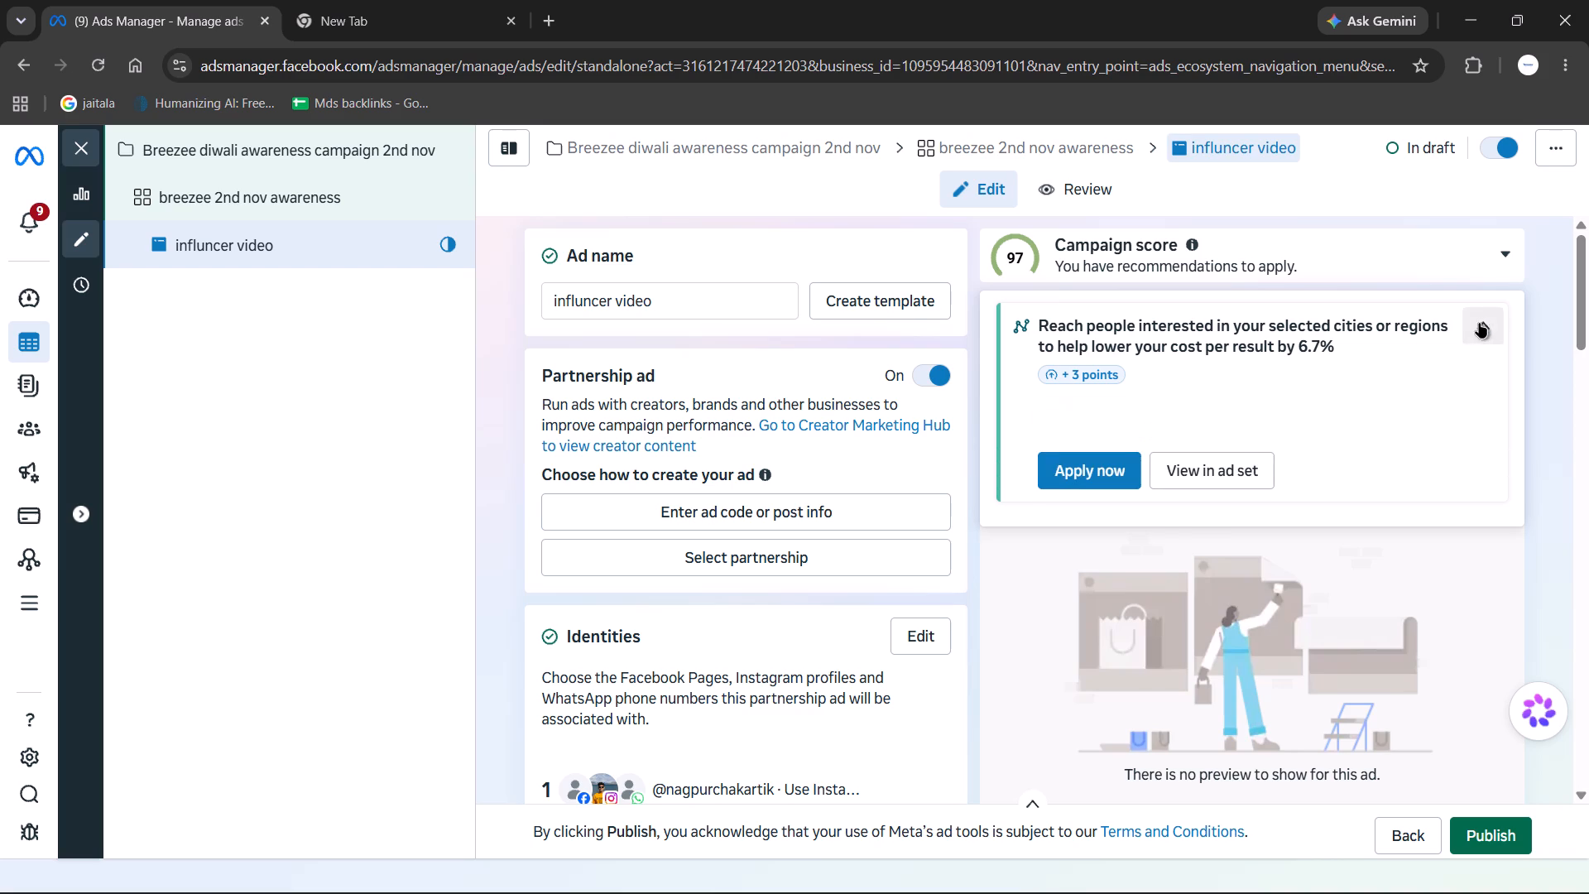
left_click(1485, 329)
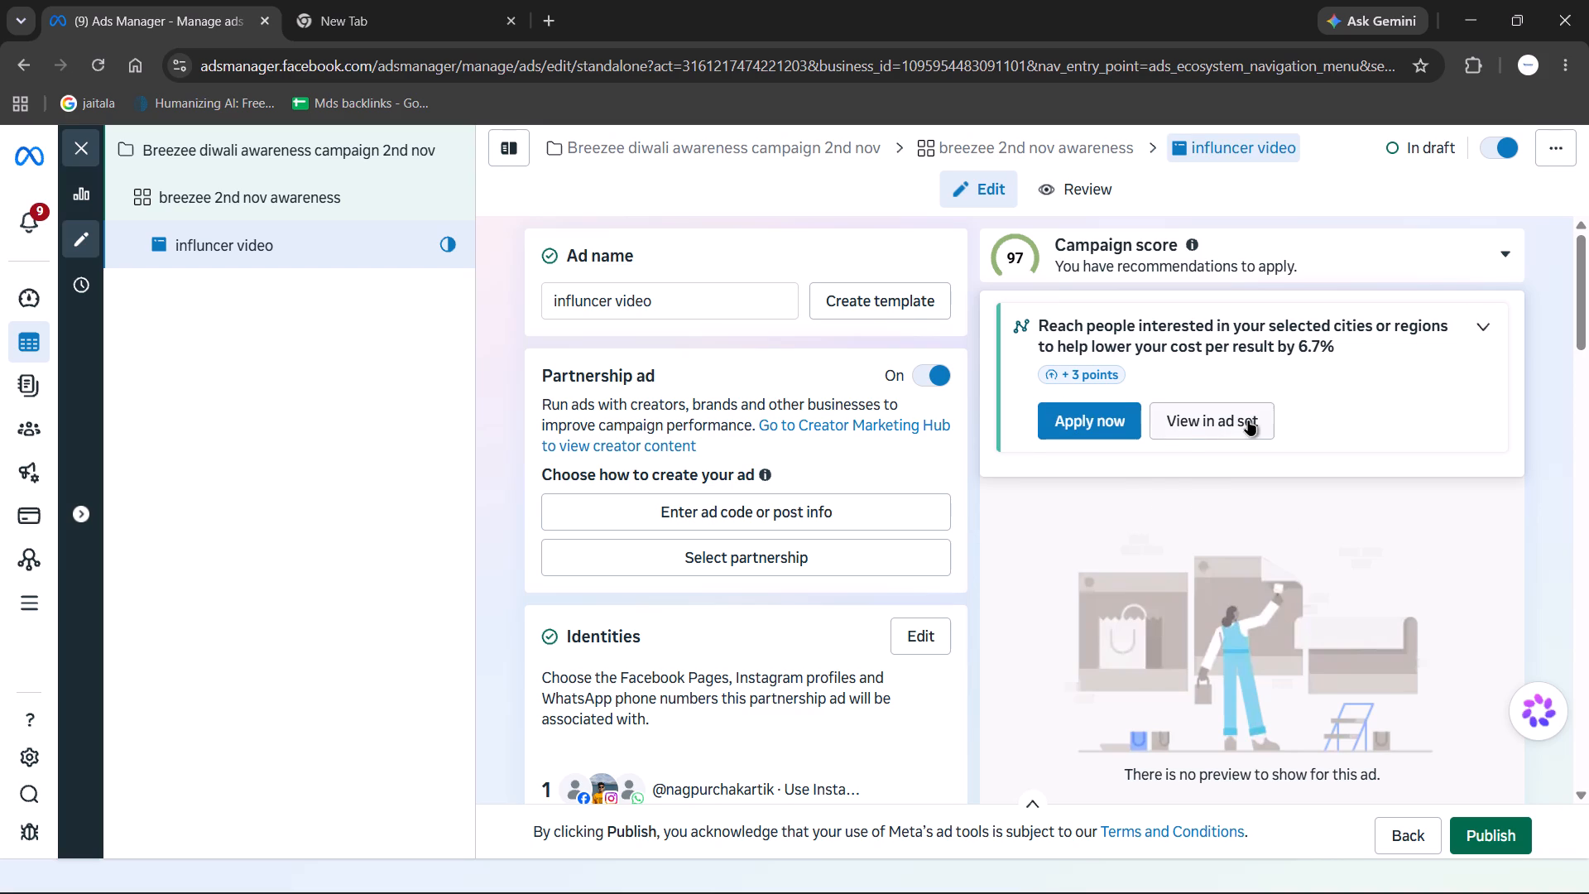
left_click(1246, 421)
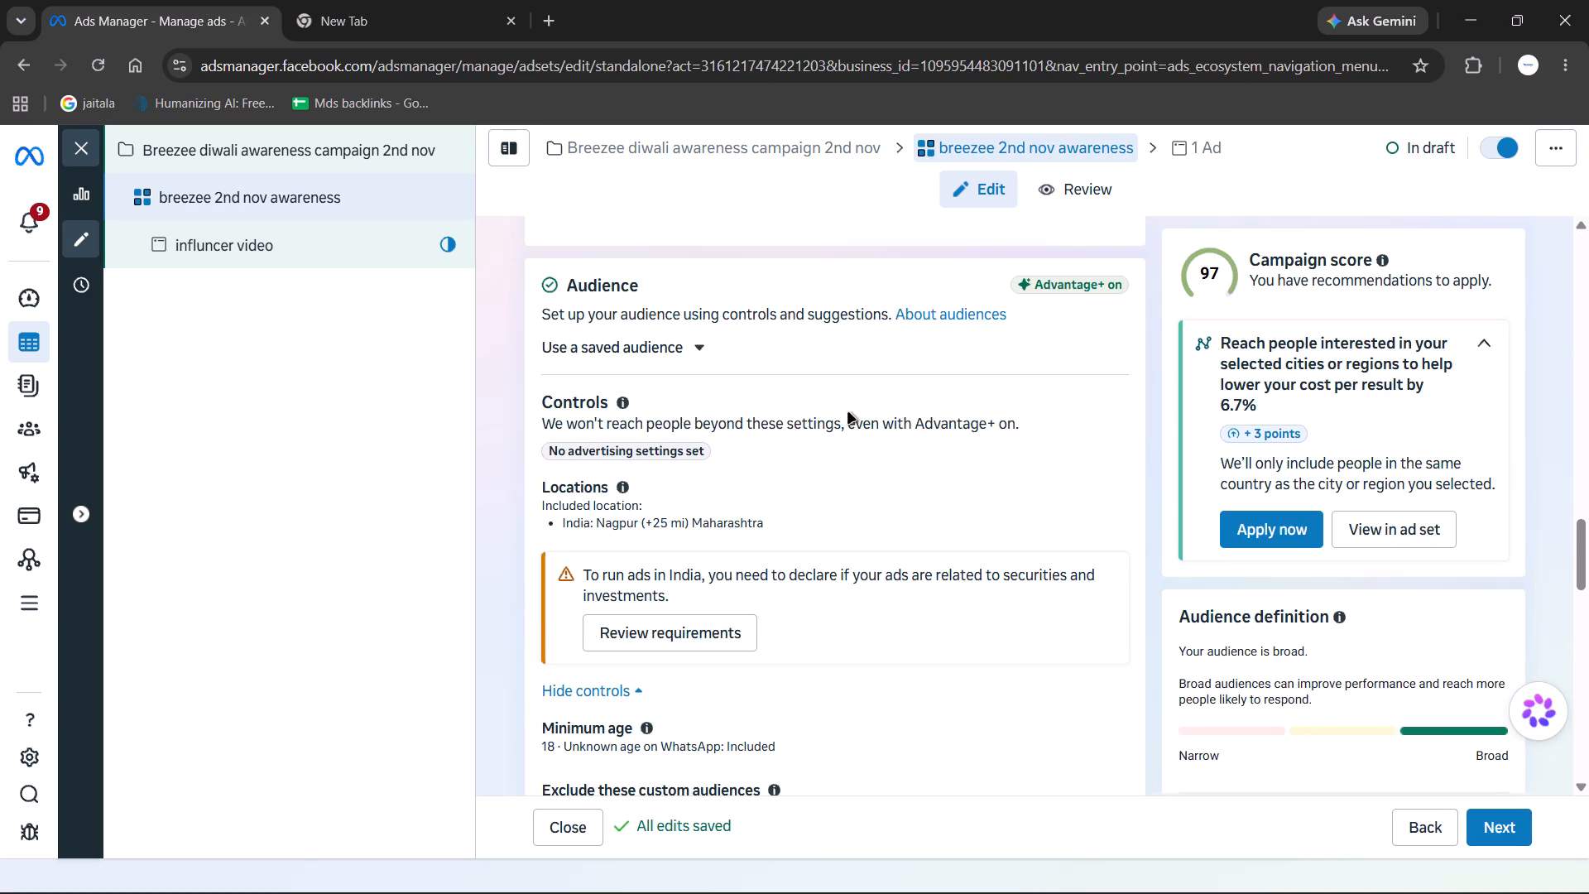
left_click(278, 266)
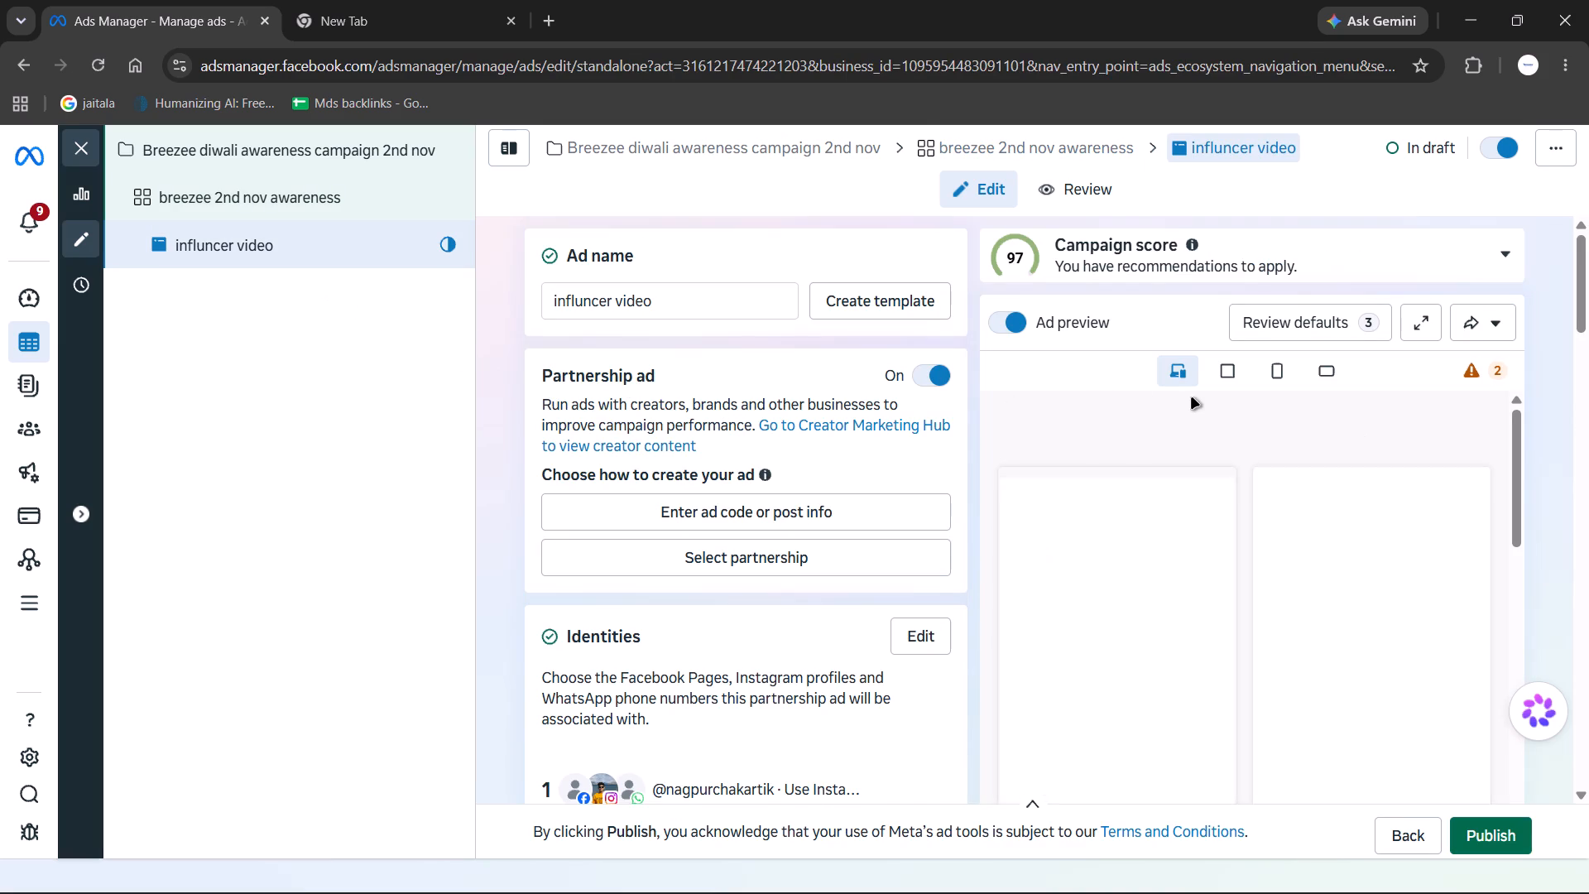
scroll(1270, 476, "up", 2)
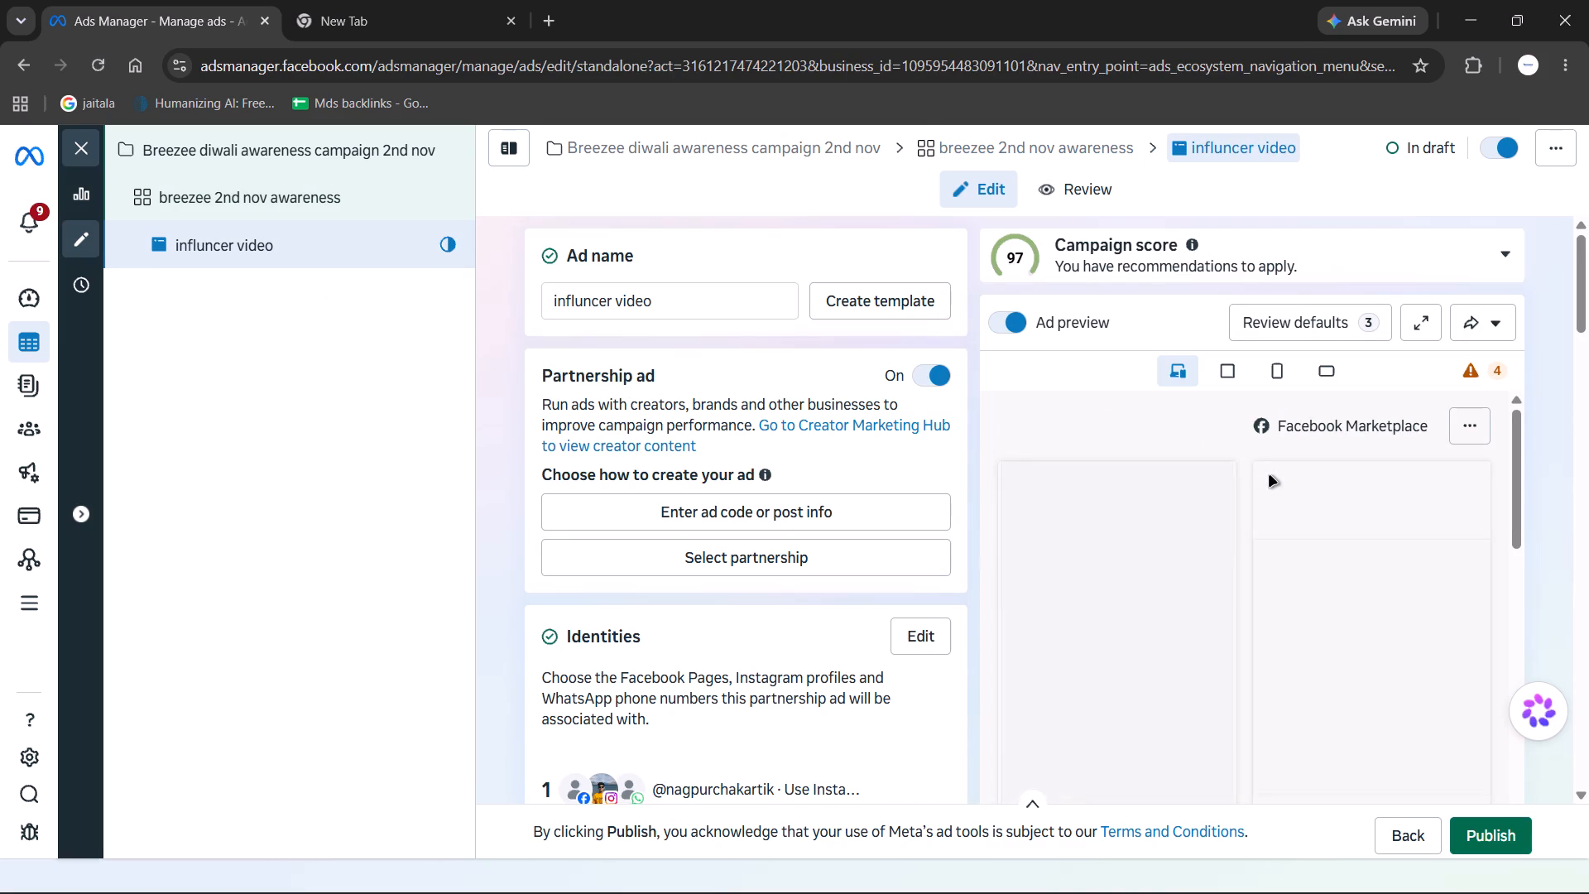
Check the ad preview in different placement formats and examine the warnings about placements where the ad won't deliver.
scroll(1270, 476, "up", 1)
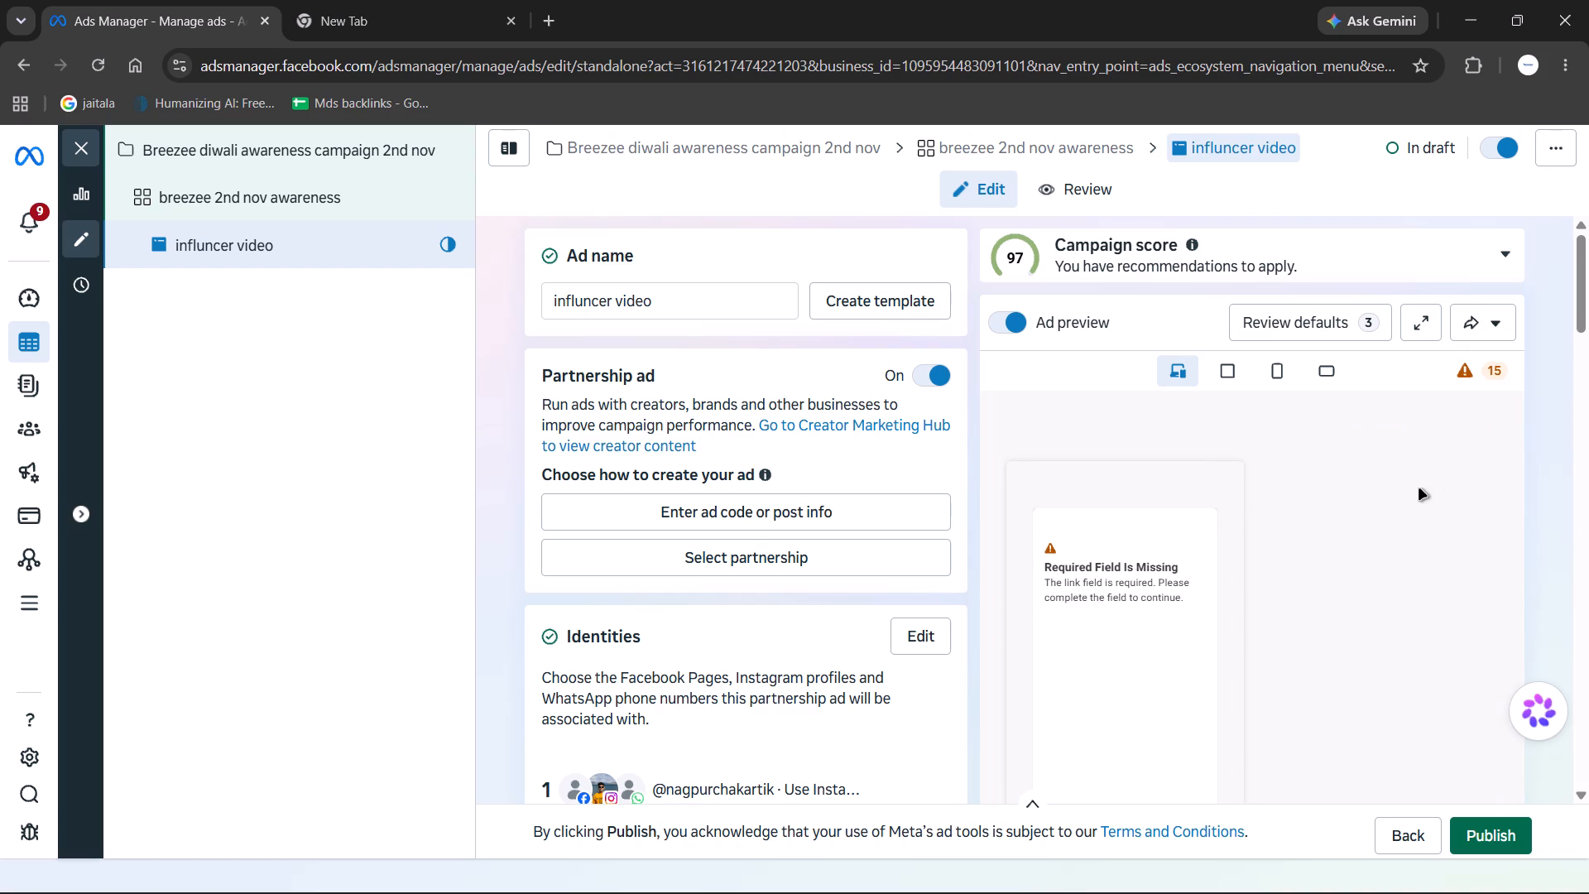
scroll(853, 462, "down", 12)
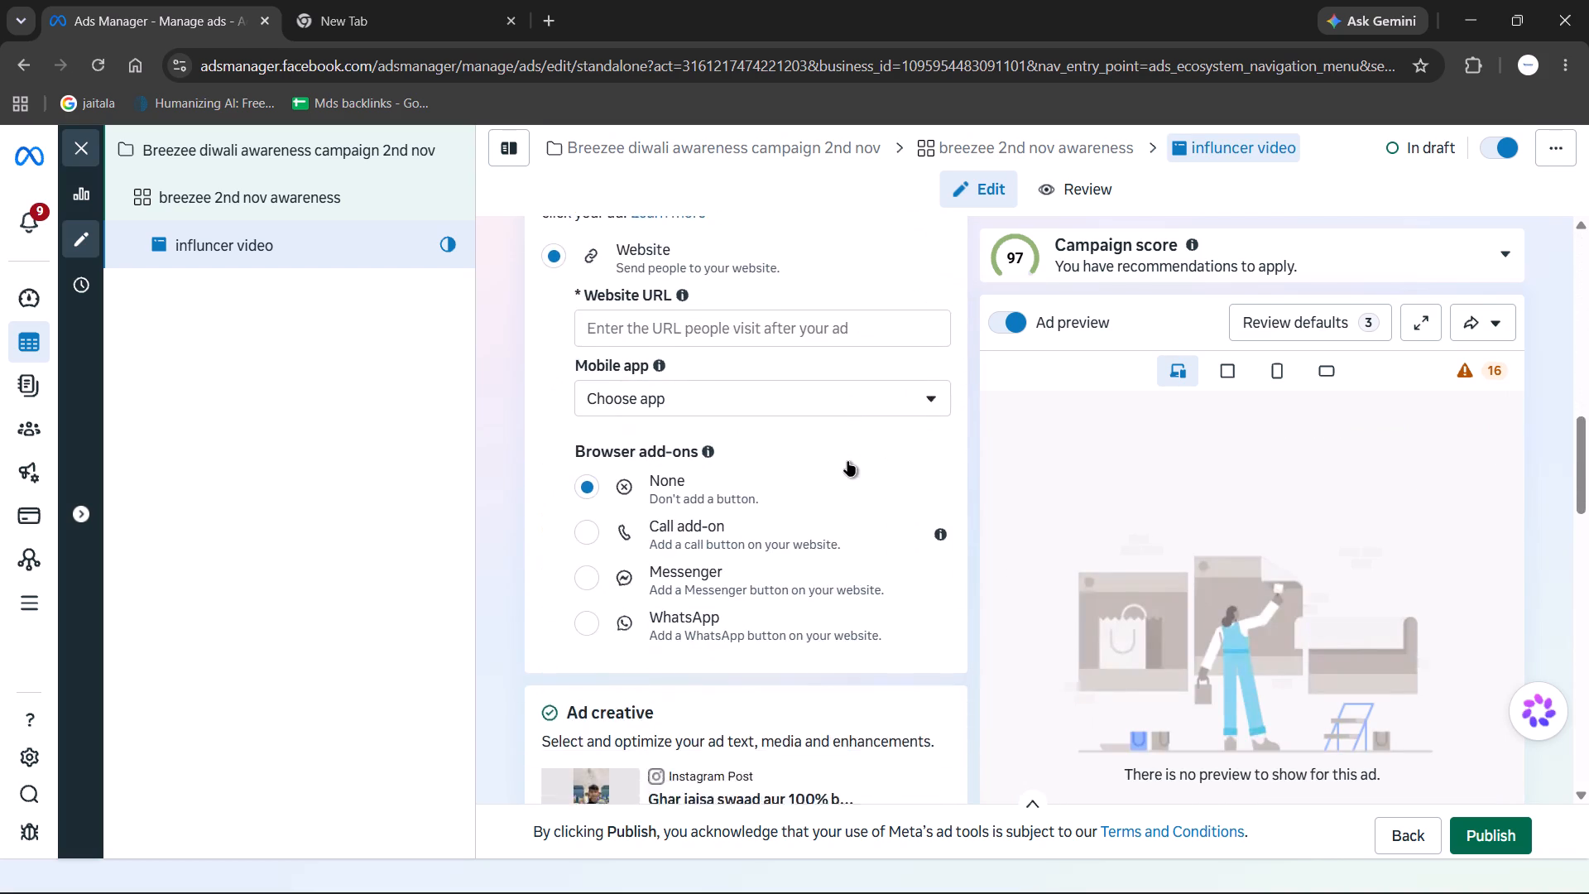
scroll(847, 461, "down", 2)
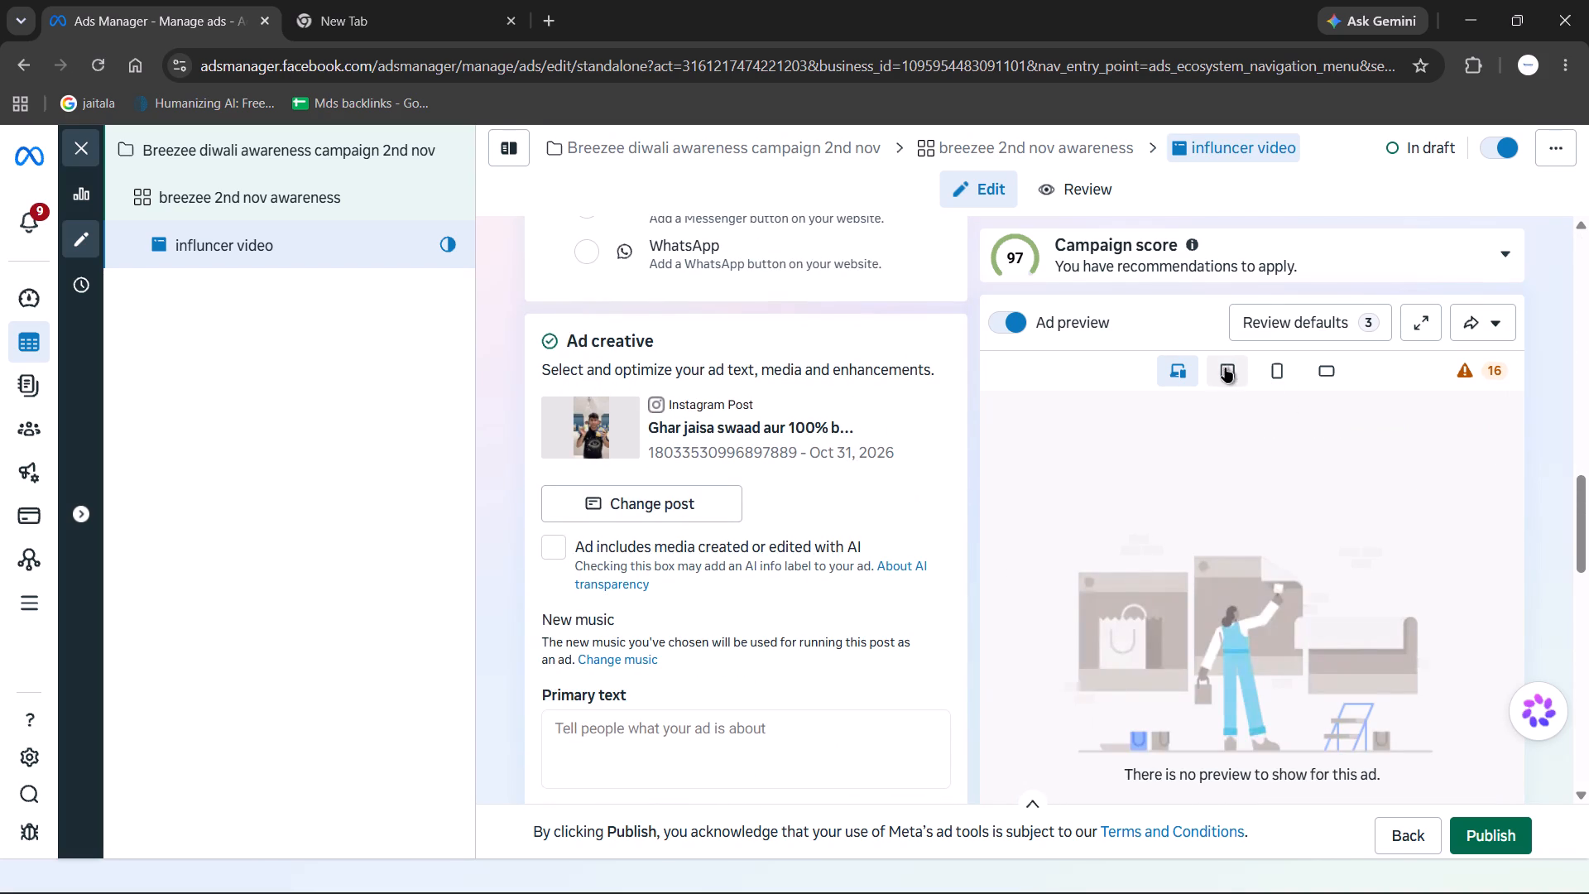
left_click(1222, 365)
left_click(1259, 366)
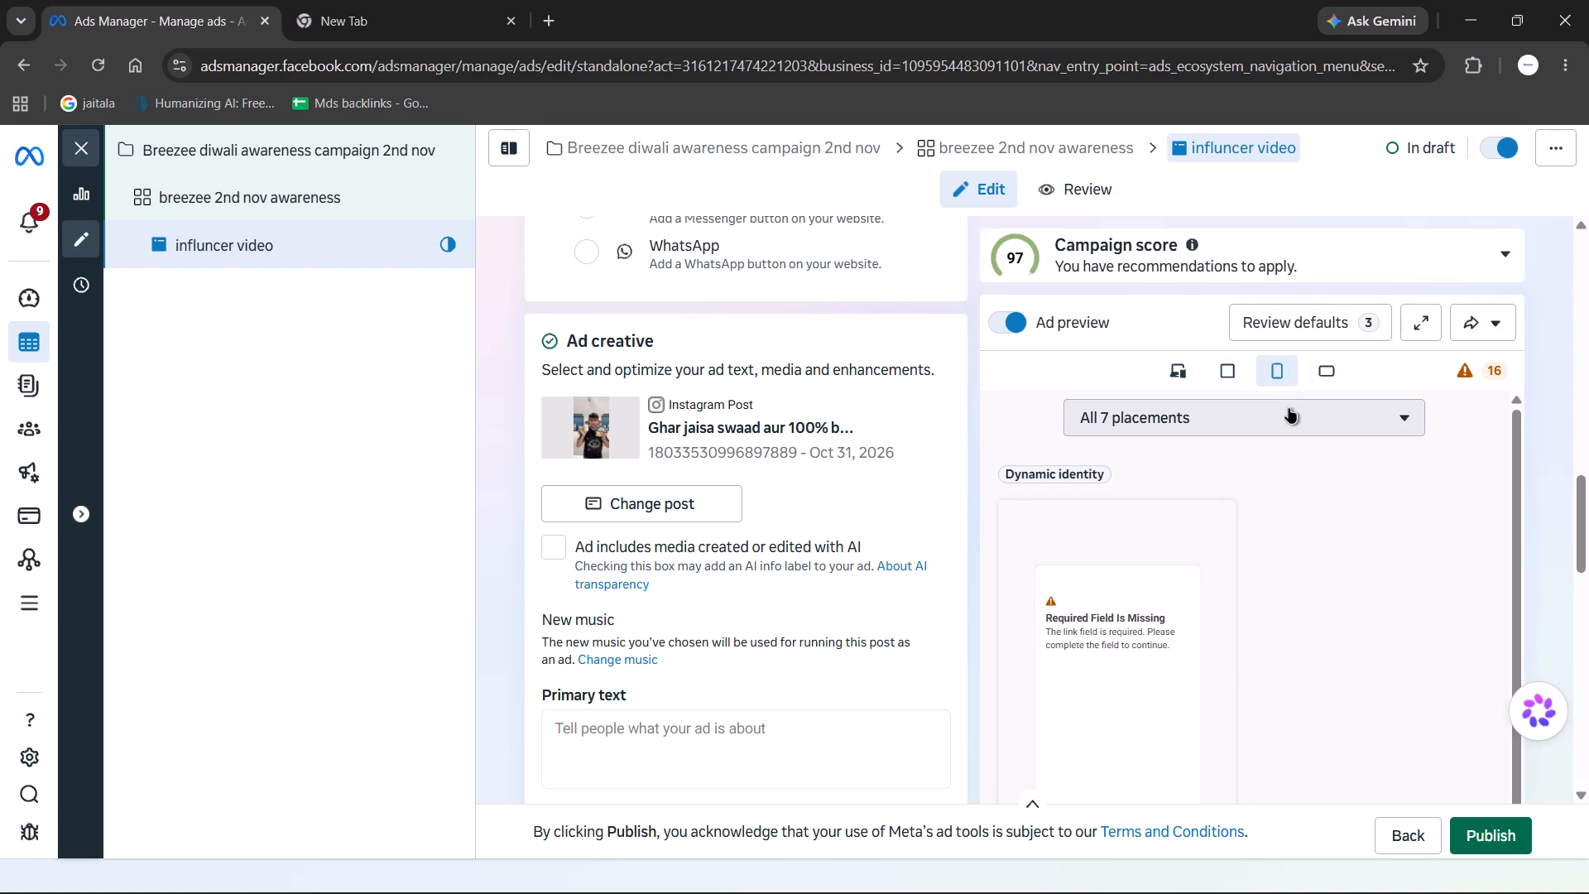
left_click(1480, 365)
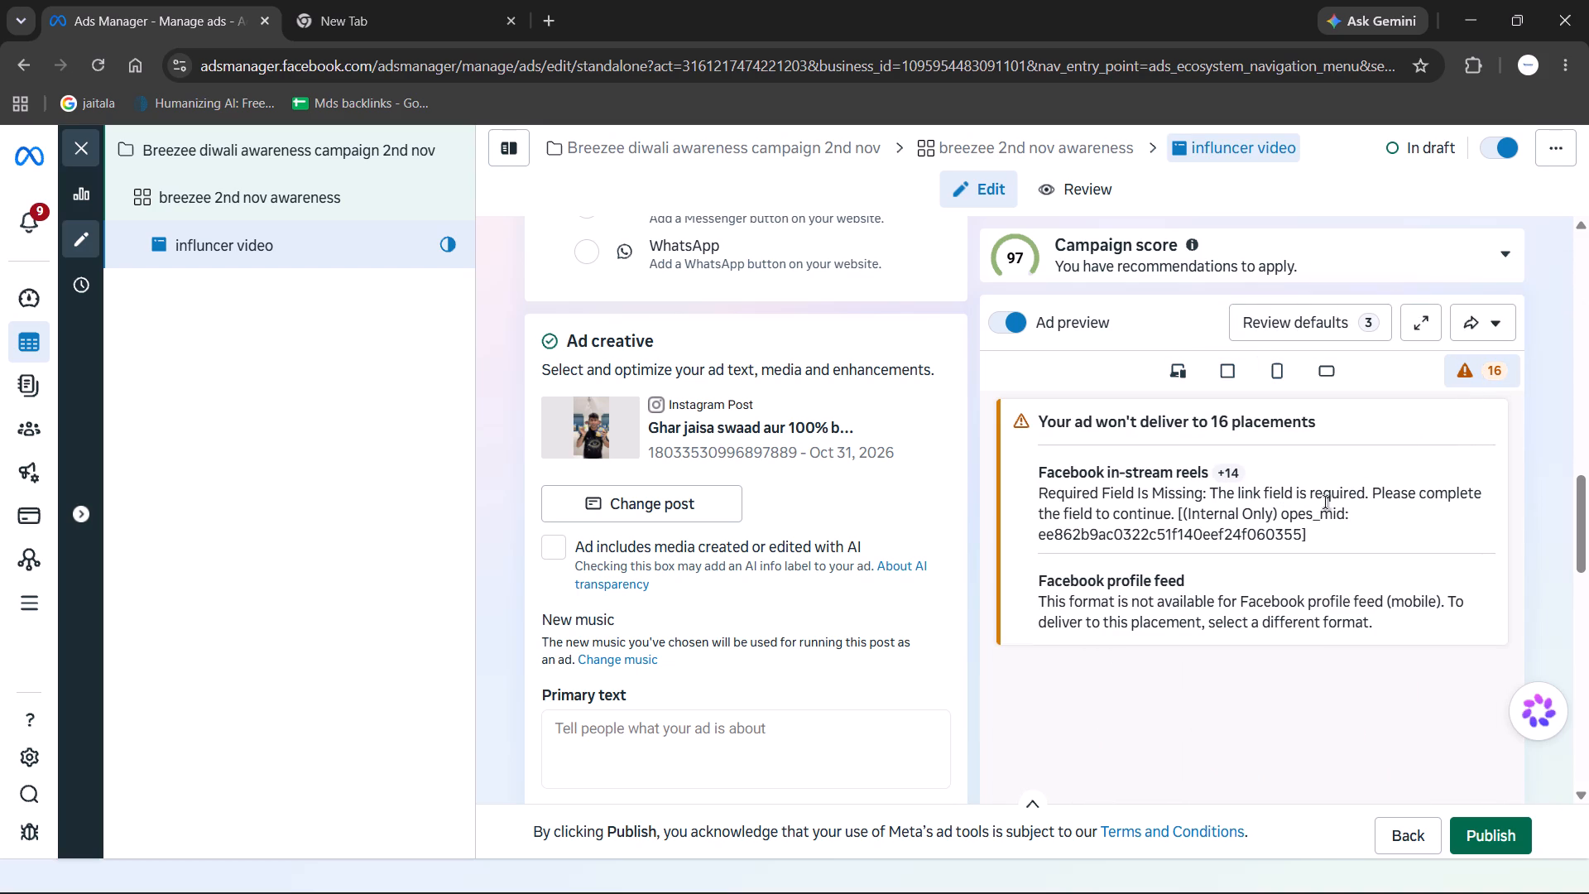
scroll(1325, 502, "up", 2)
scroll(888, 502, "up", 14)
In the empty browser tab, search Google for "instgram", go to Instagram and open the breezeedairyfarm profile.
left_click(380, 0)
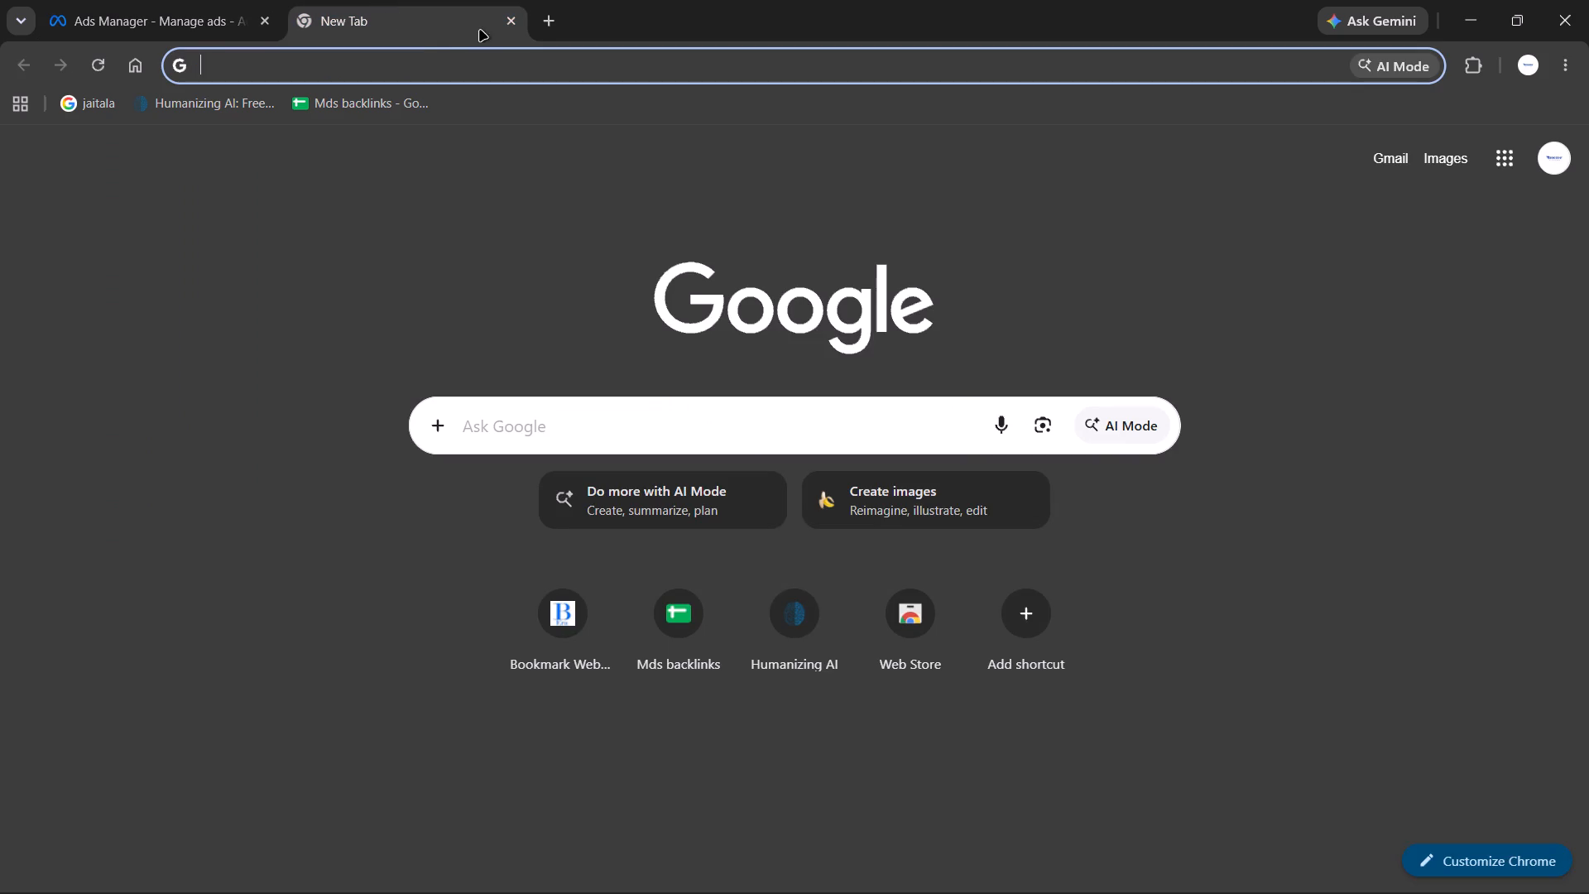
left_click(641, 420)
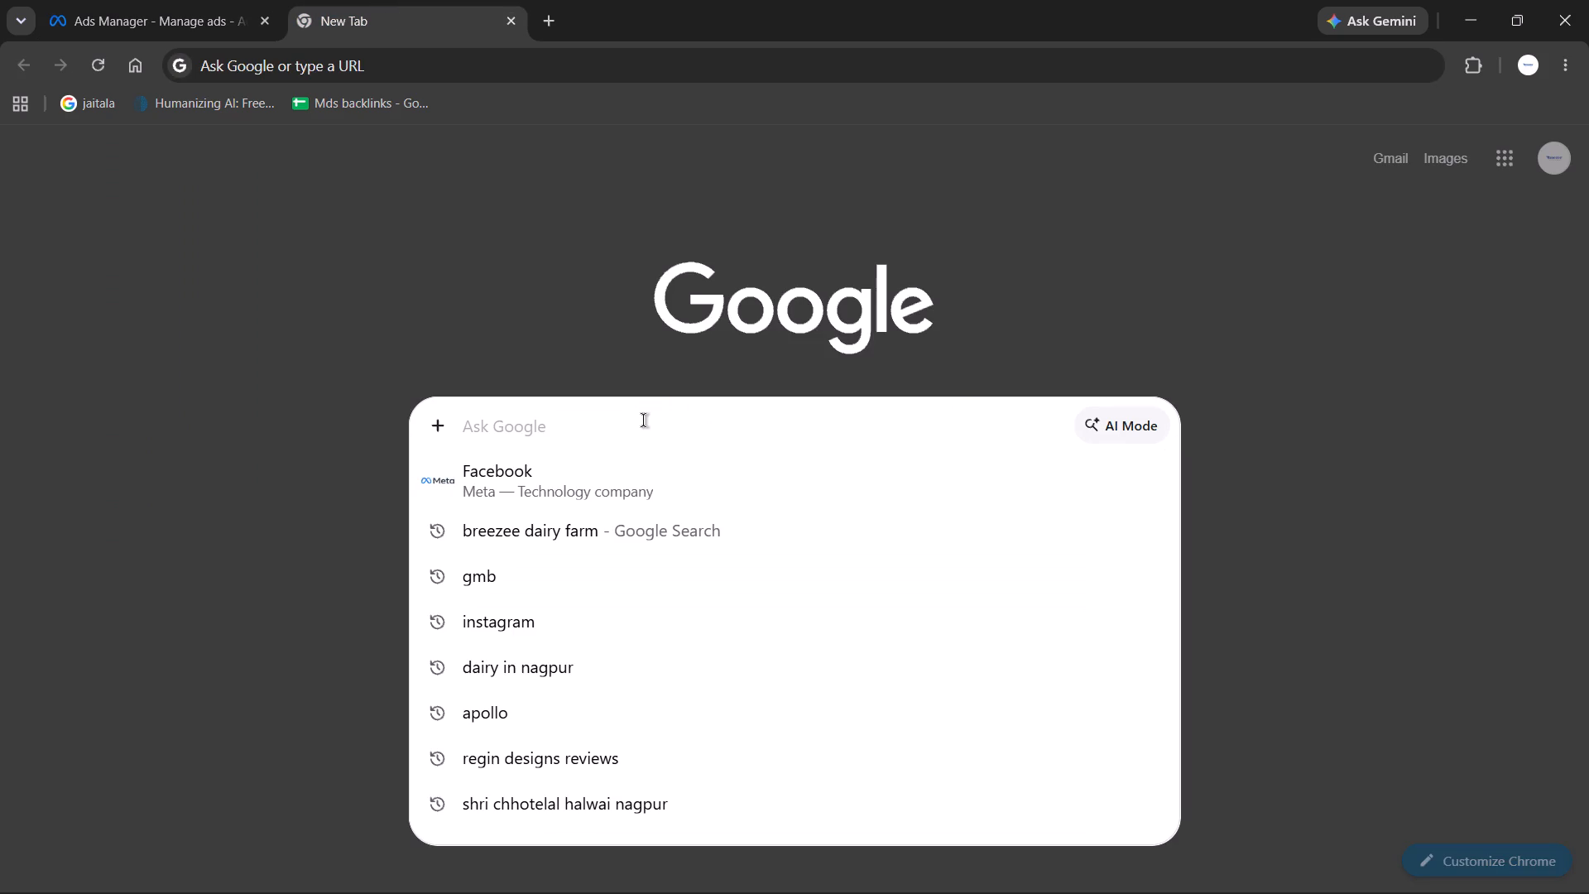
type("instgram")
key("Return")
left_click(286, 427)
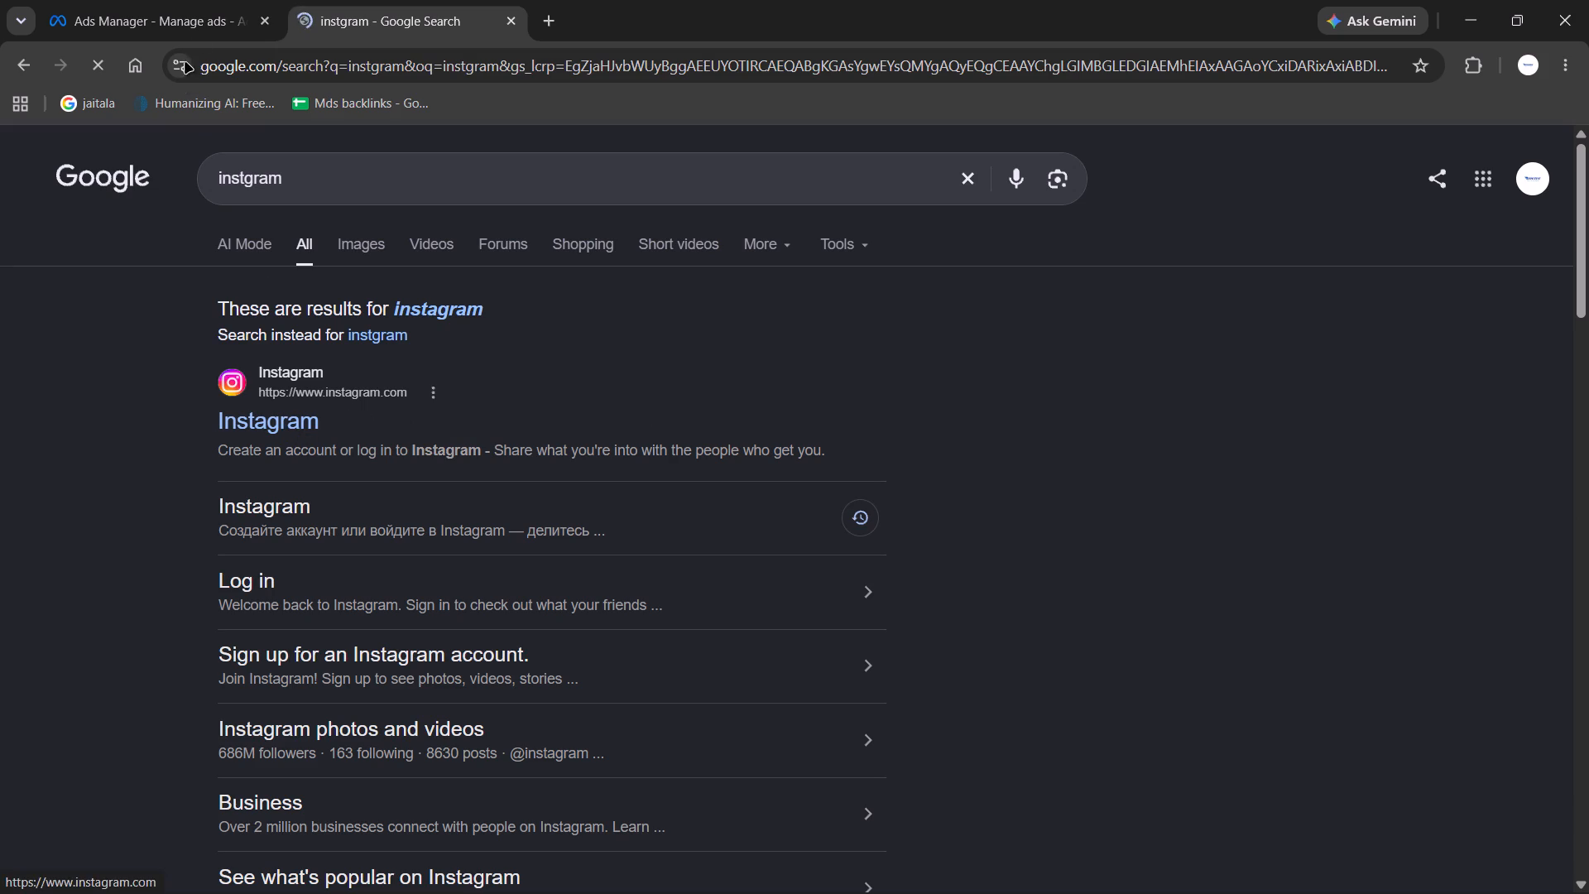
left_click(203, 25)
left_click(353, 0)
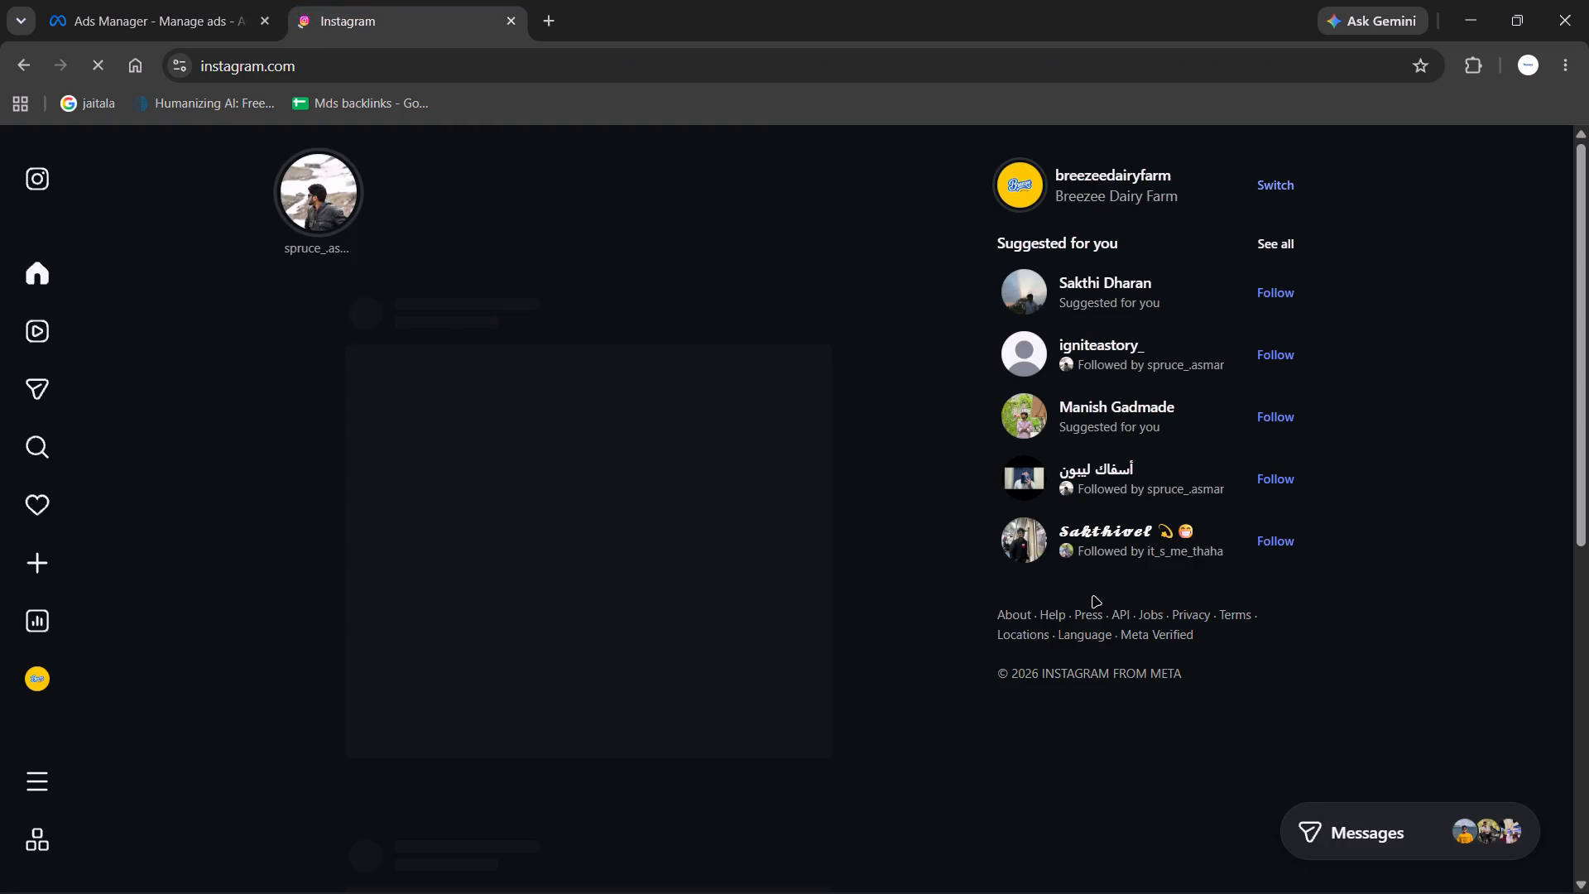
left_click(52, 675)
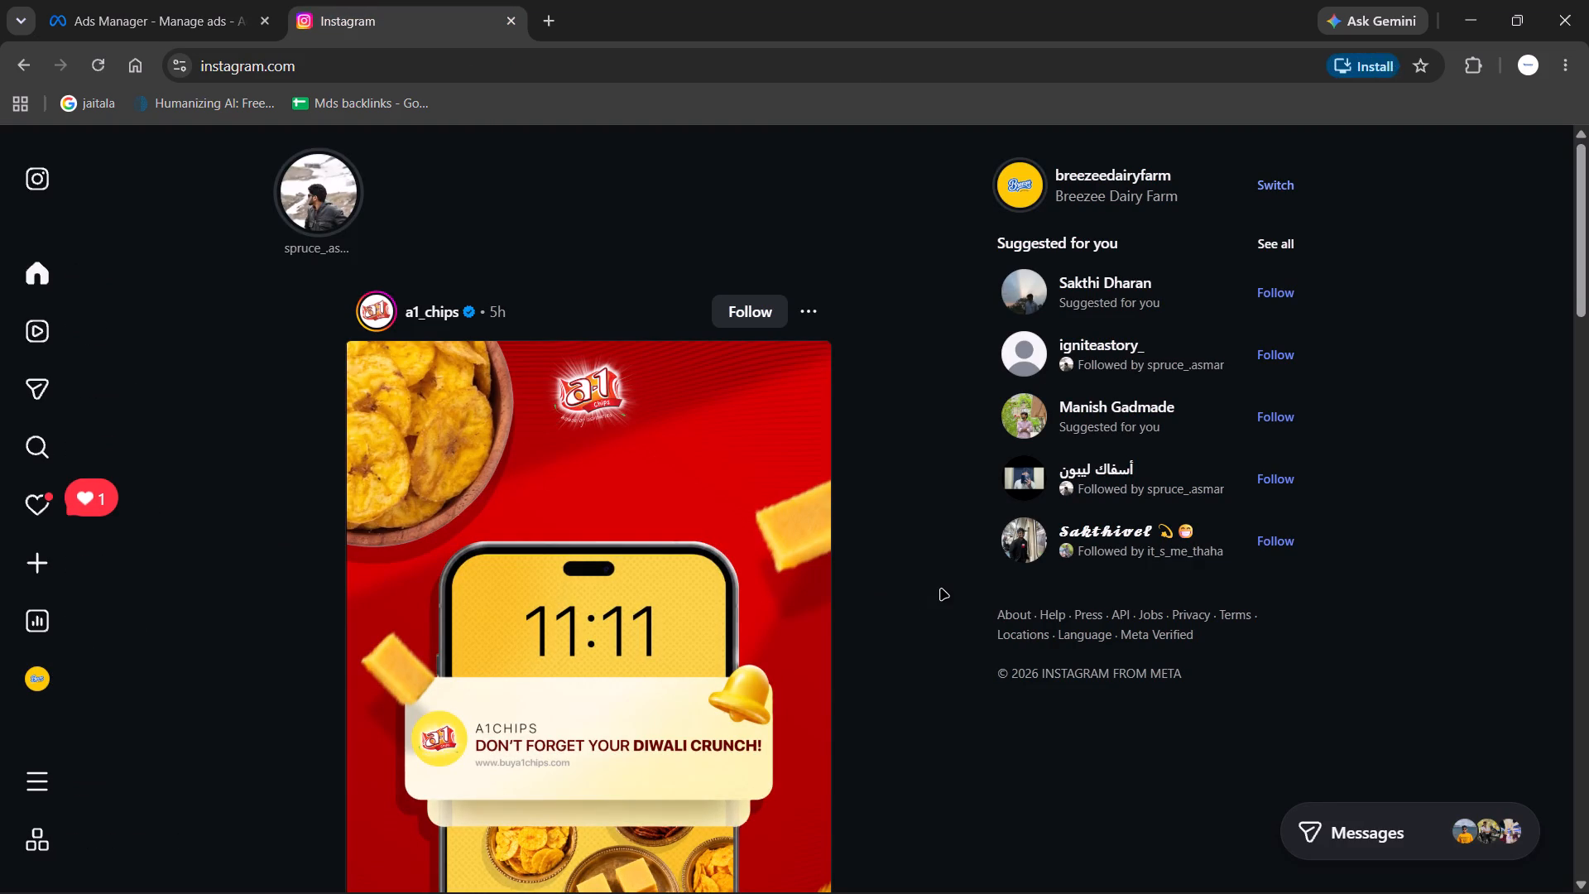
left_click(46, 675)
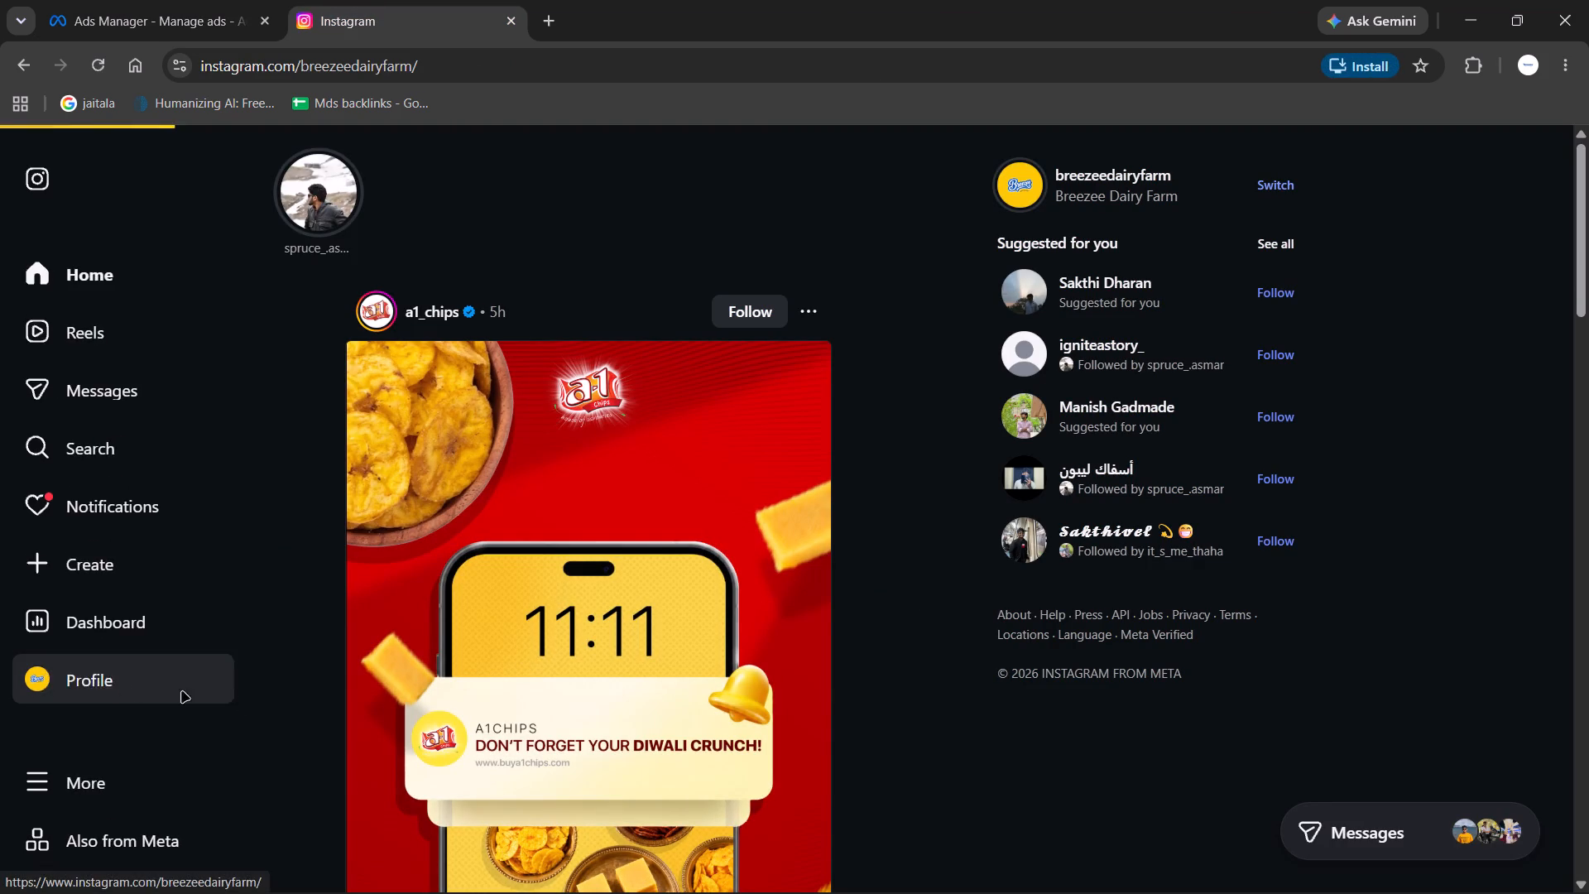
Examine the links in the breezeedairyfarm bio and look over the profile page.
scroll(966, 701, "down", 1)
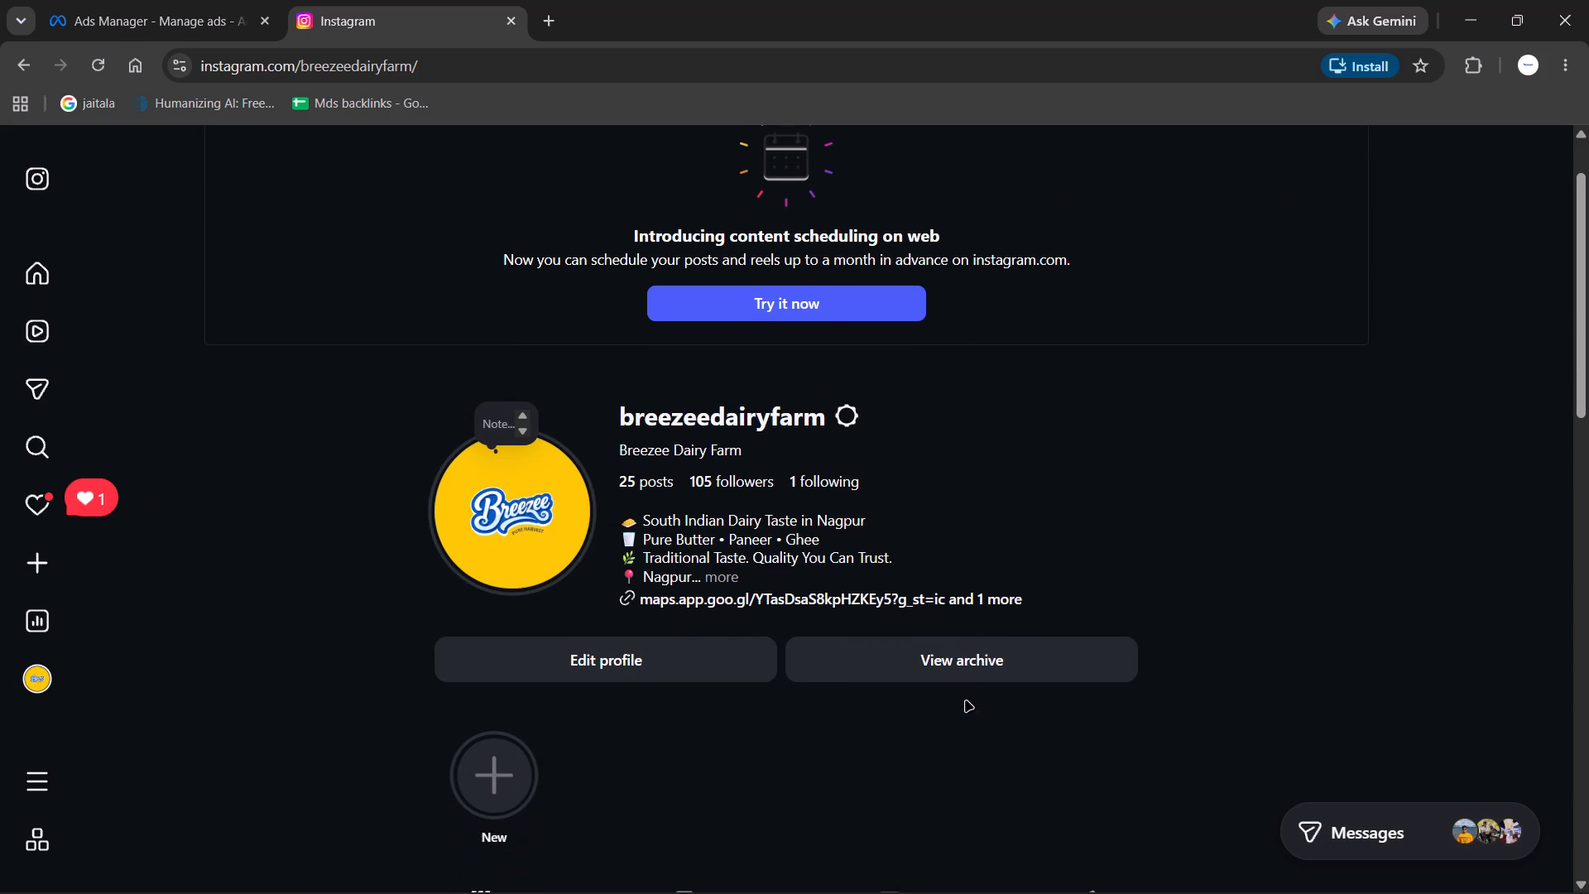
left_click(1008, 581)
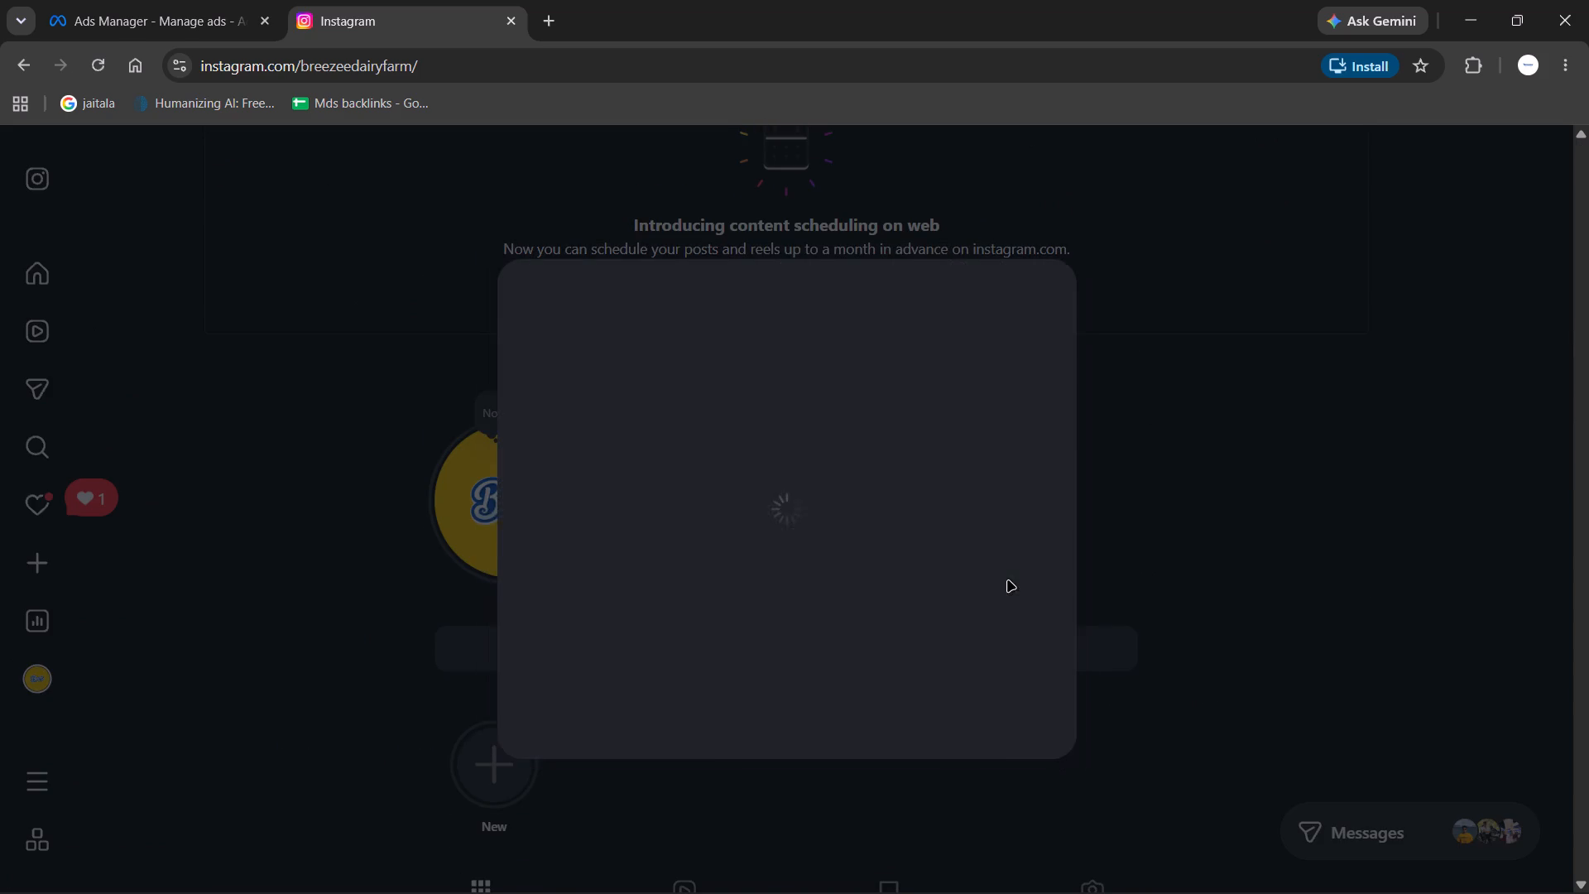
left_click(1152, 476)
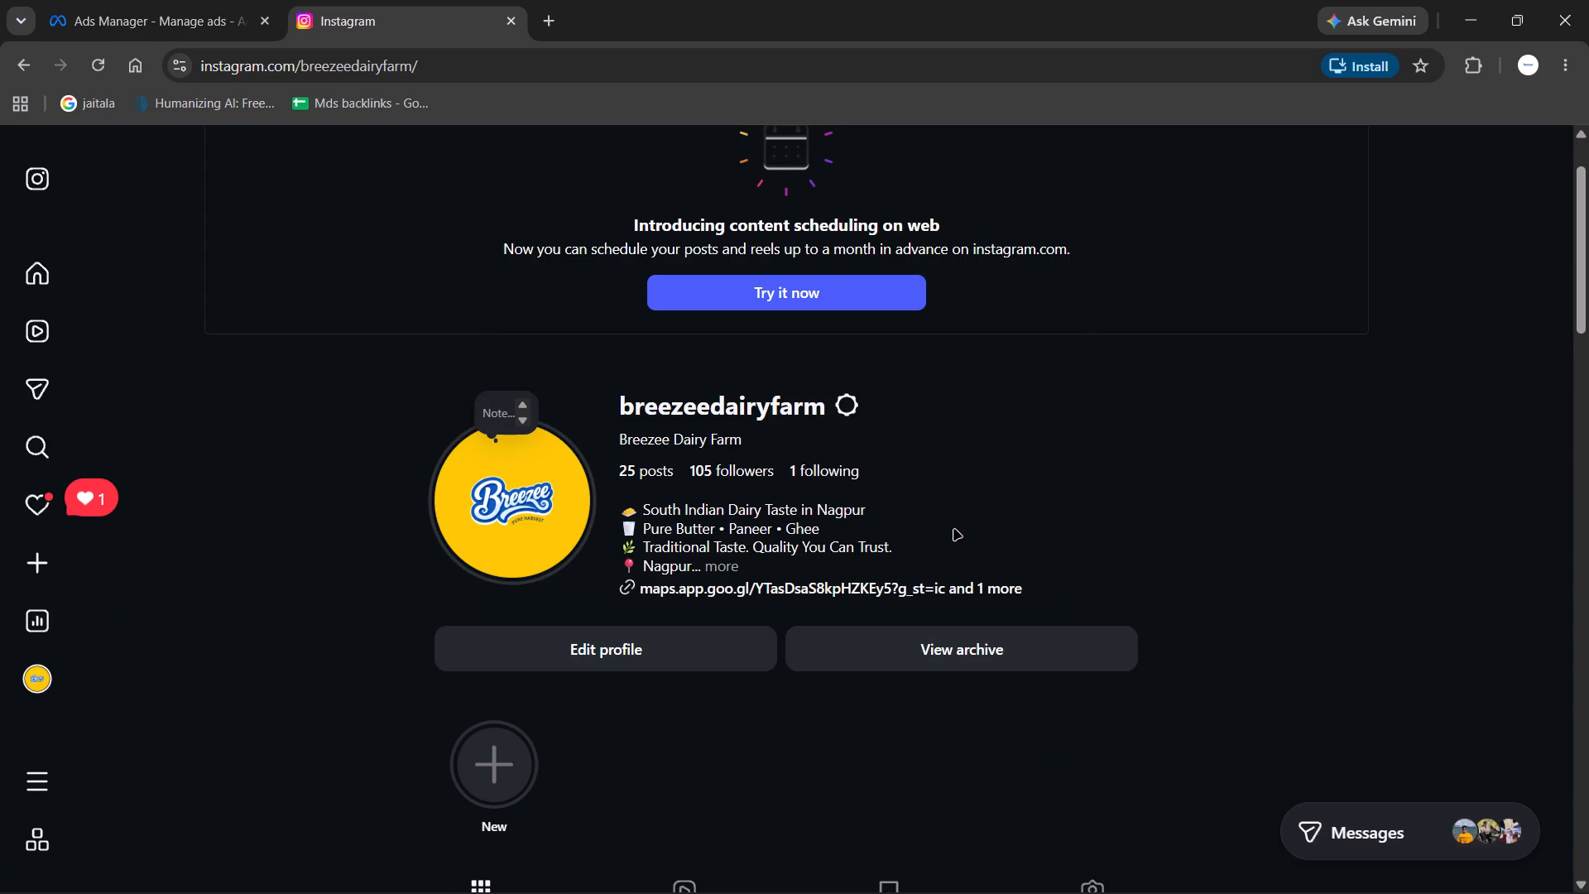
left_click(1010, 587)
left_click(1143, 455)
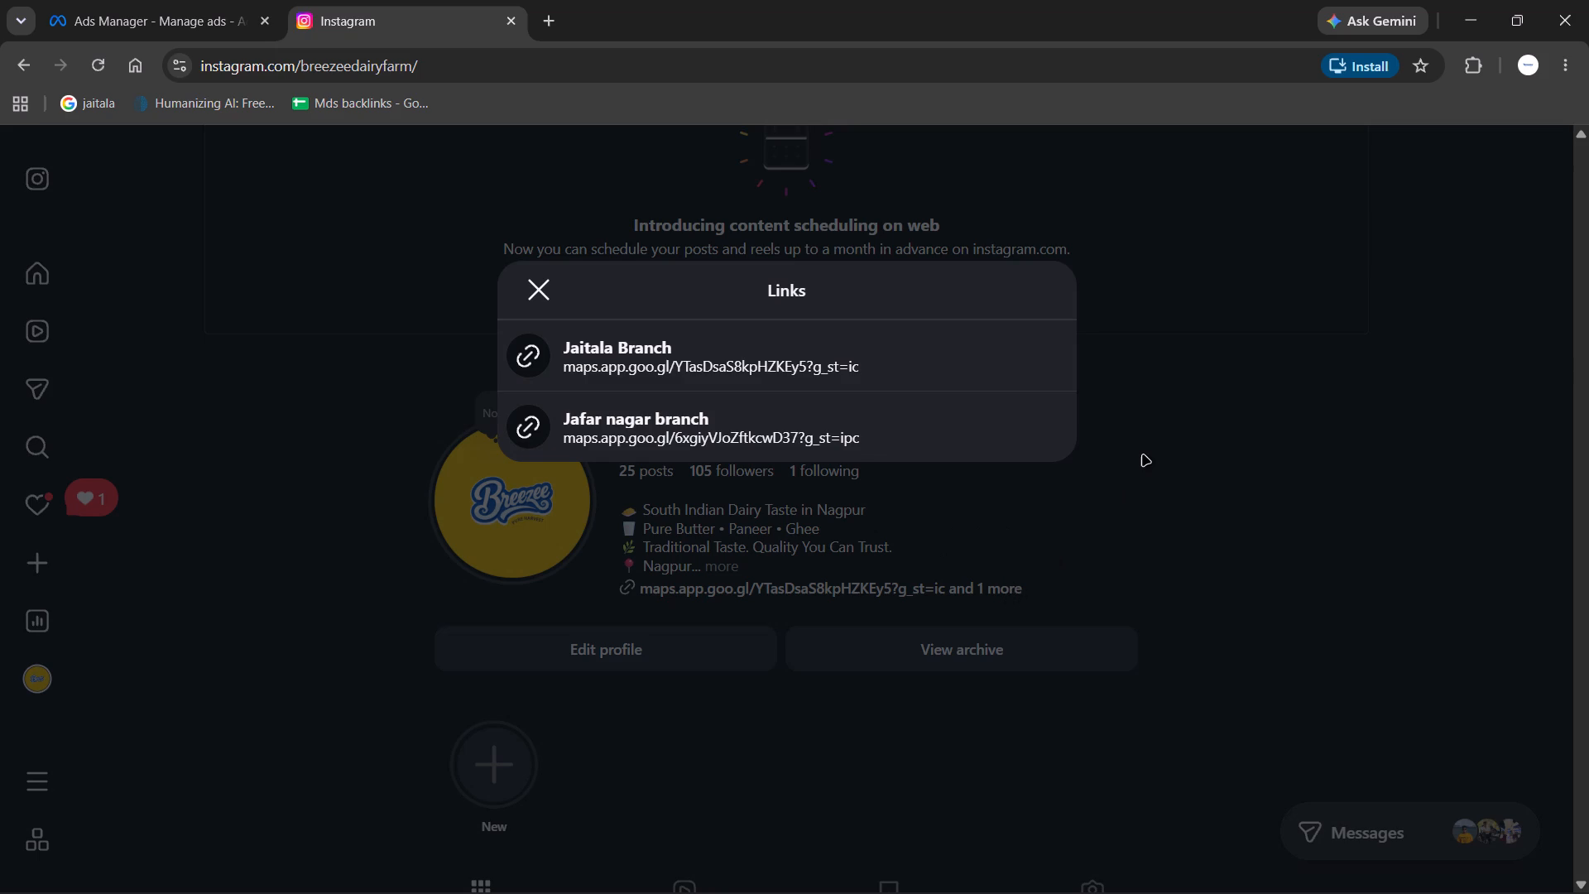
scroll(854, 408, "down", 3)
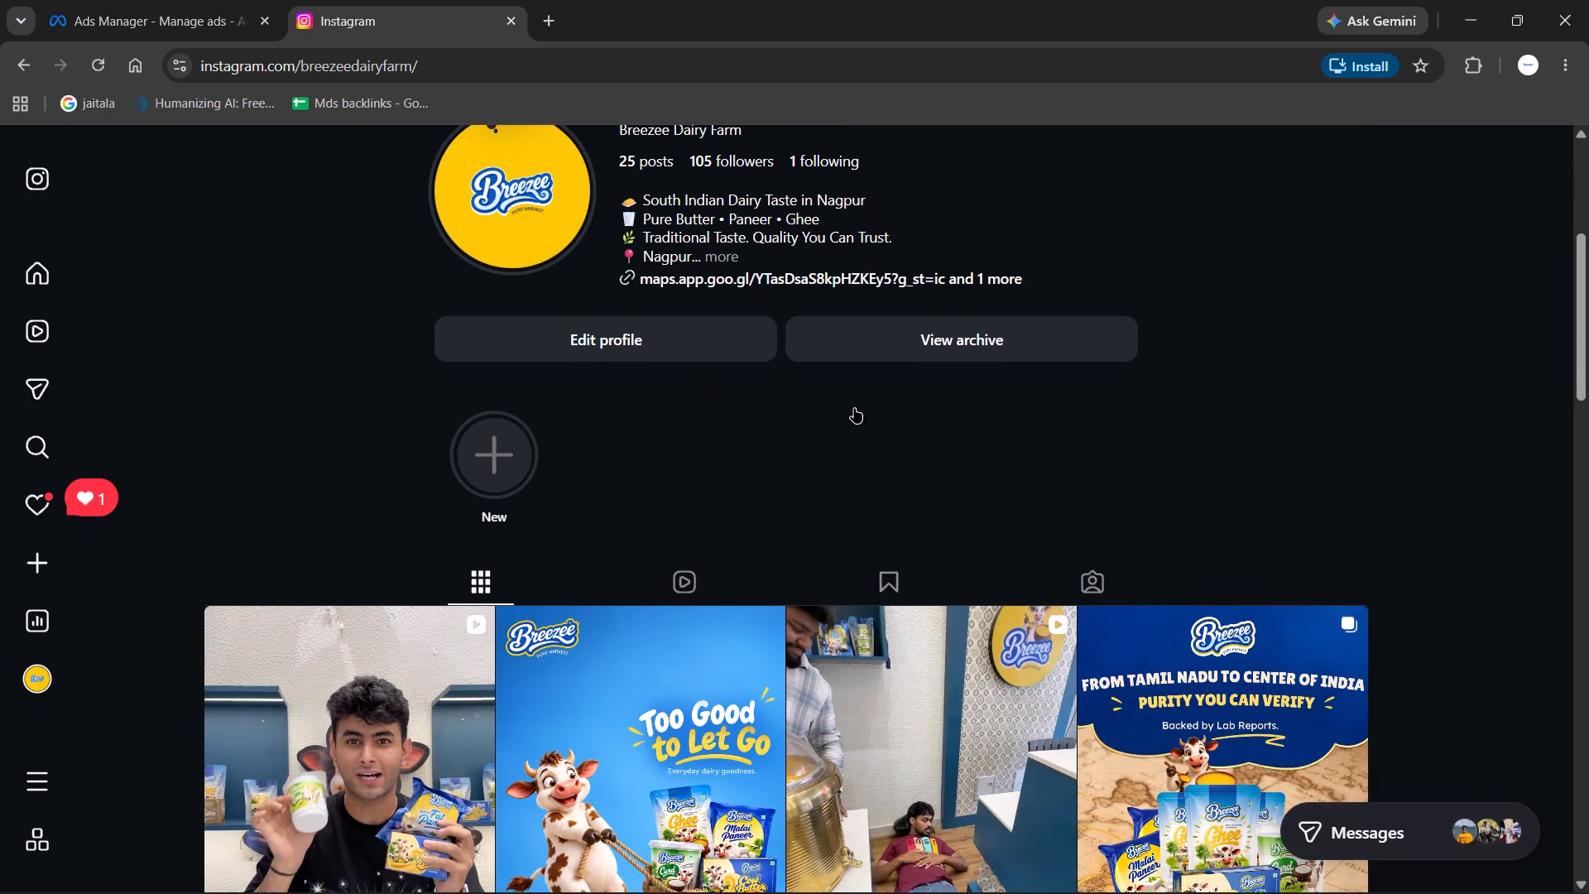
scroll(854, 408, "up", 2)
left_click(876, 66)
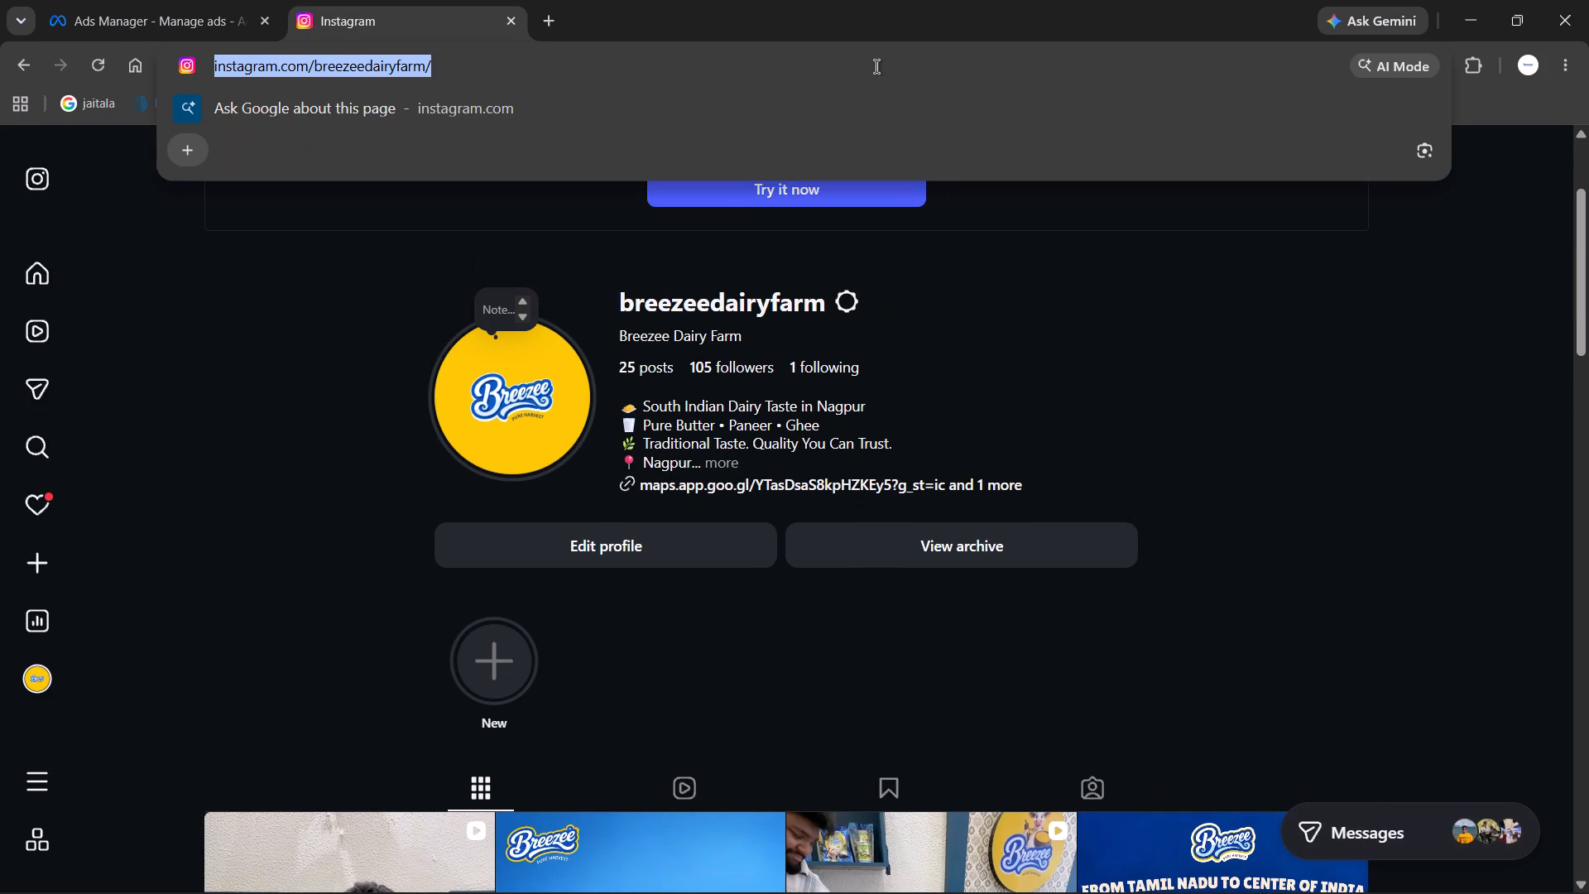
key("ctrl+c")
left_click(242, 7)
scroll(742, 427, "down", 1)
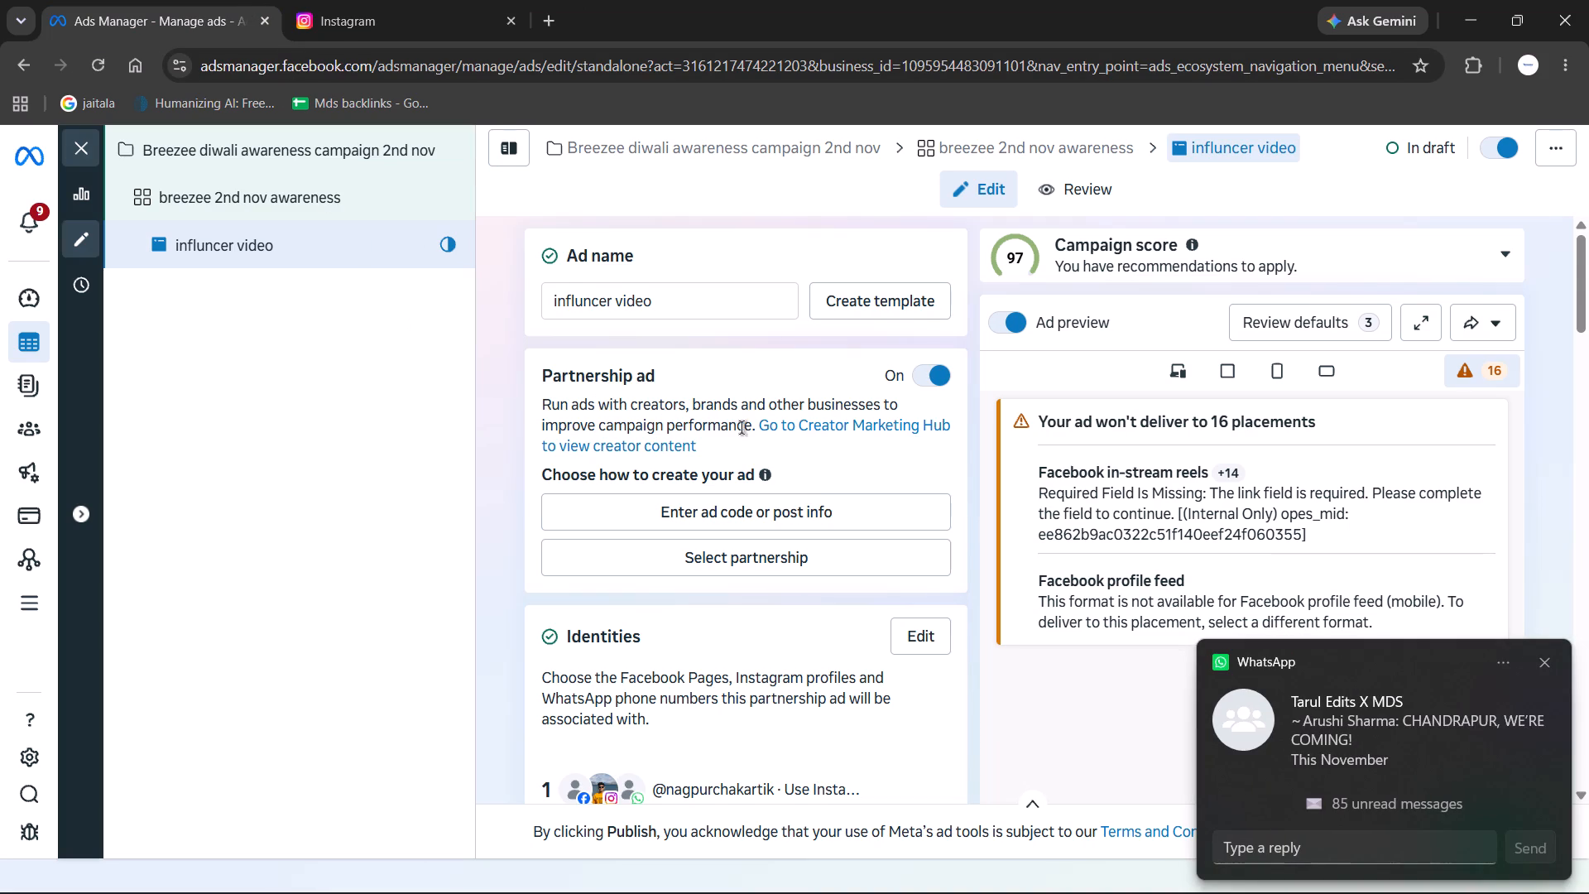
scroll(742, 427, "down", 9)
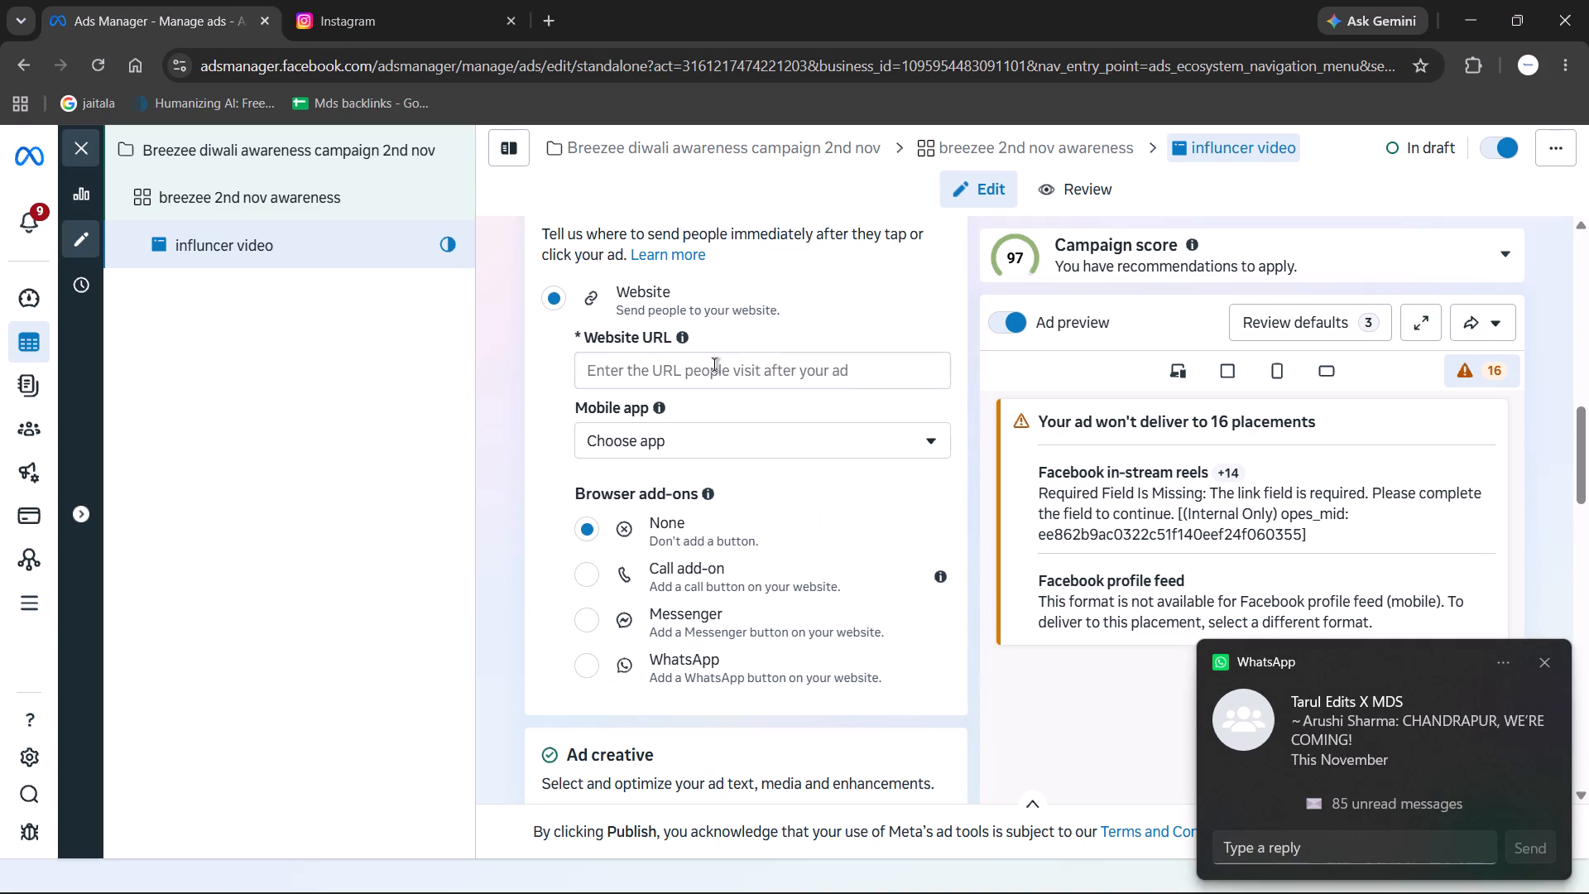
left_click(714, 364)
key("ctrl+v")
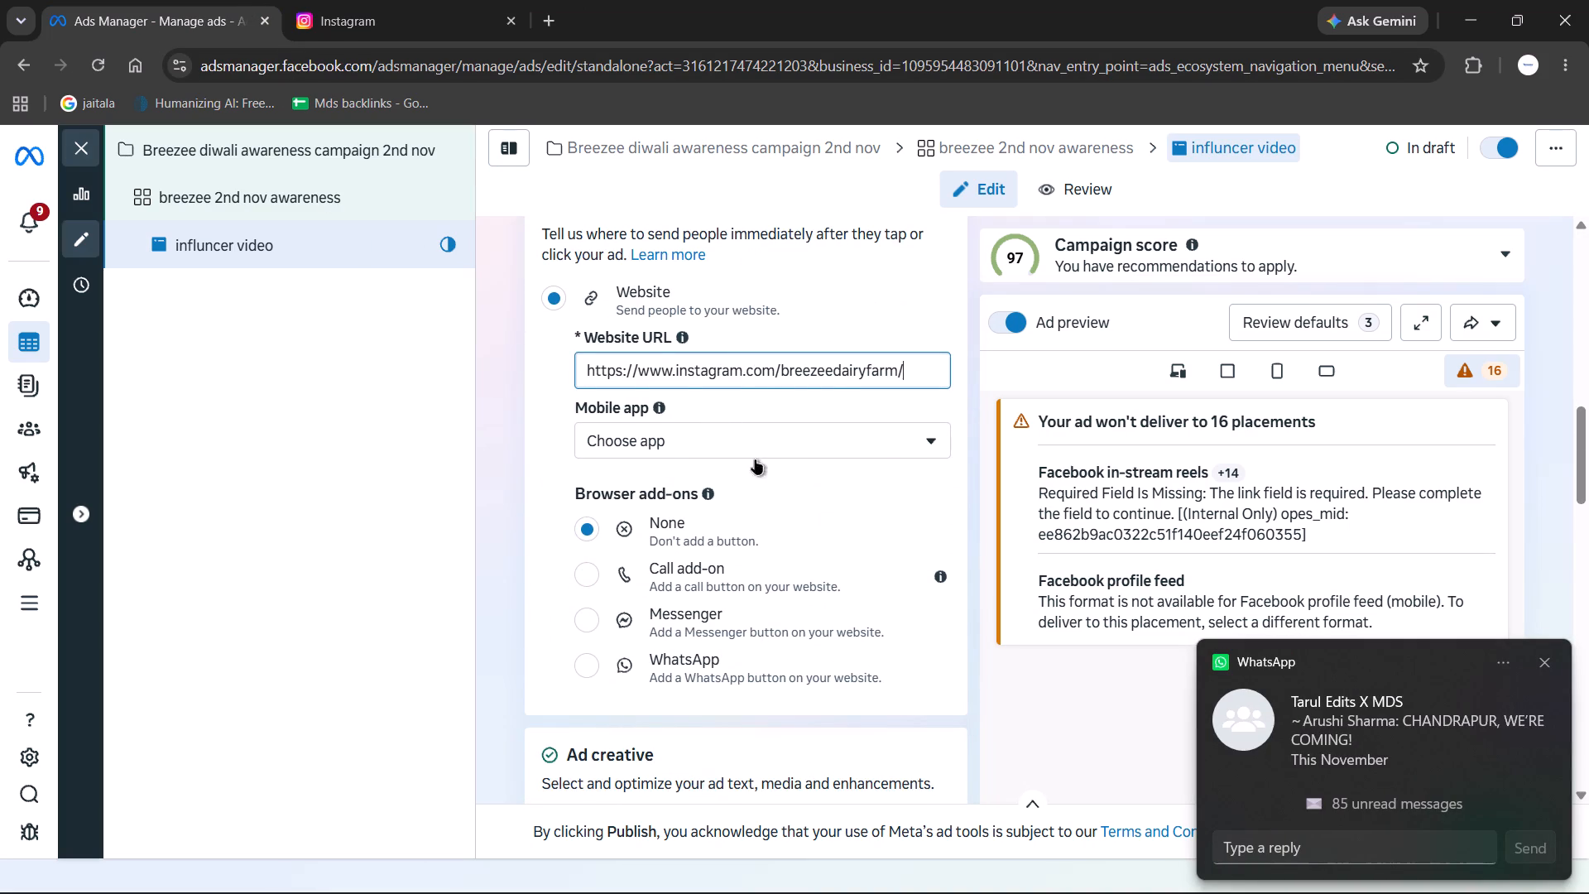
left_click(792, 439)
left_click(790, 439)
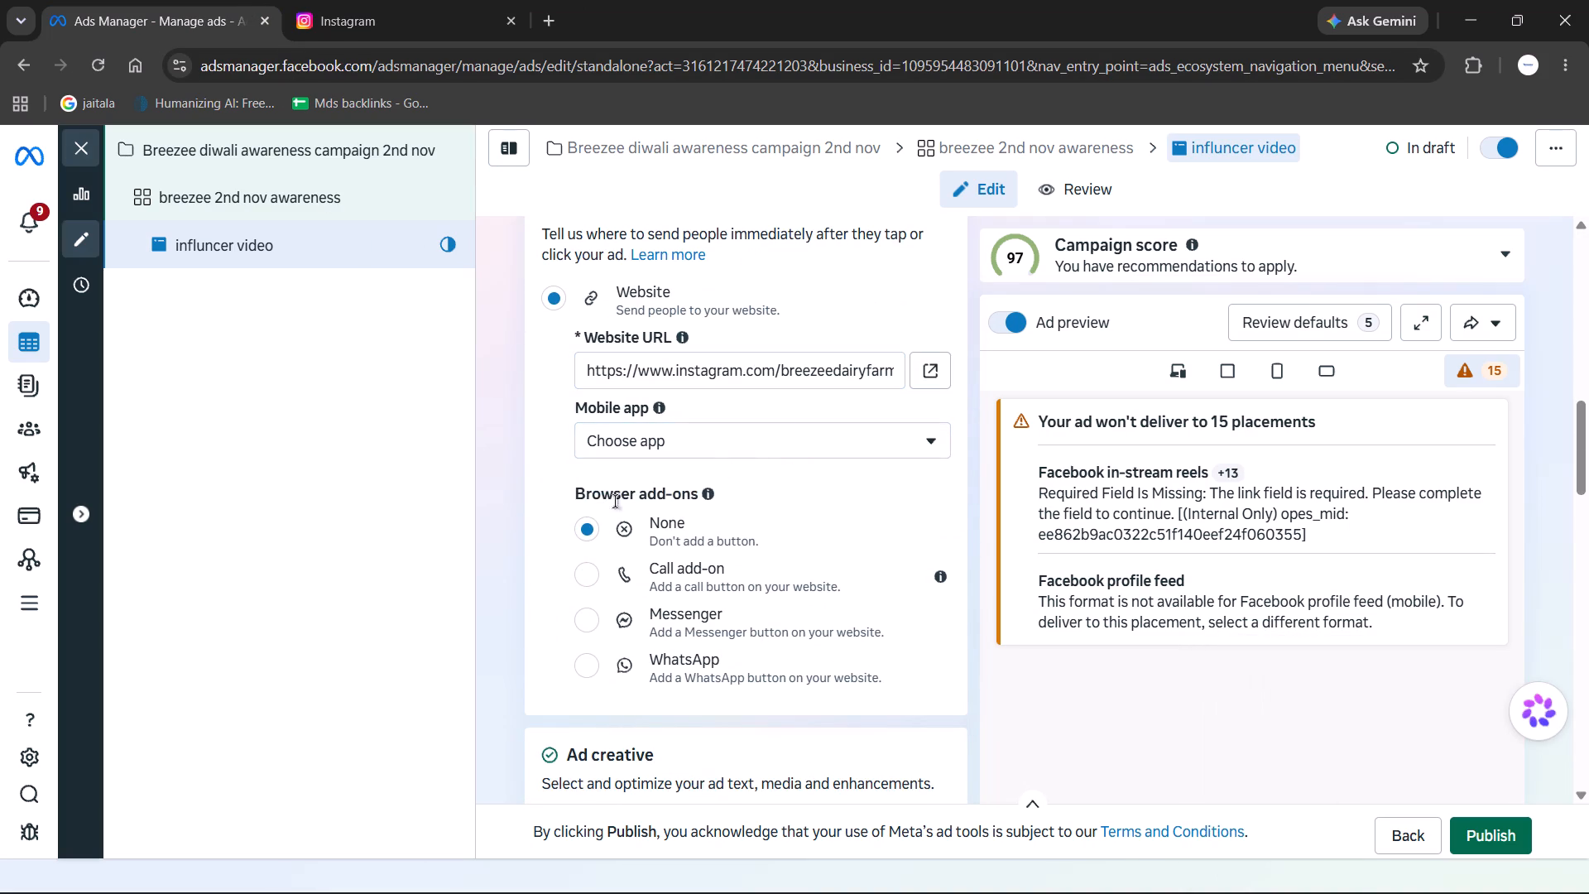
Examine the ad creative settings alongside the updated placement delivery warnings.
scroll(736, 517, "down", 6)
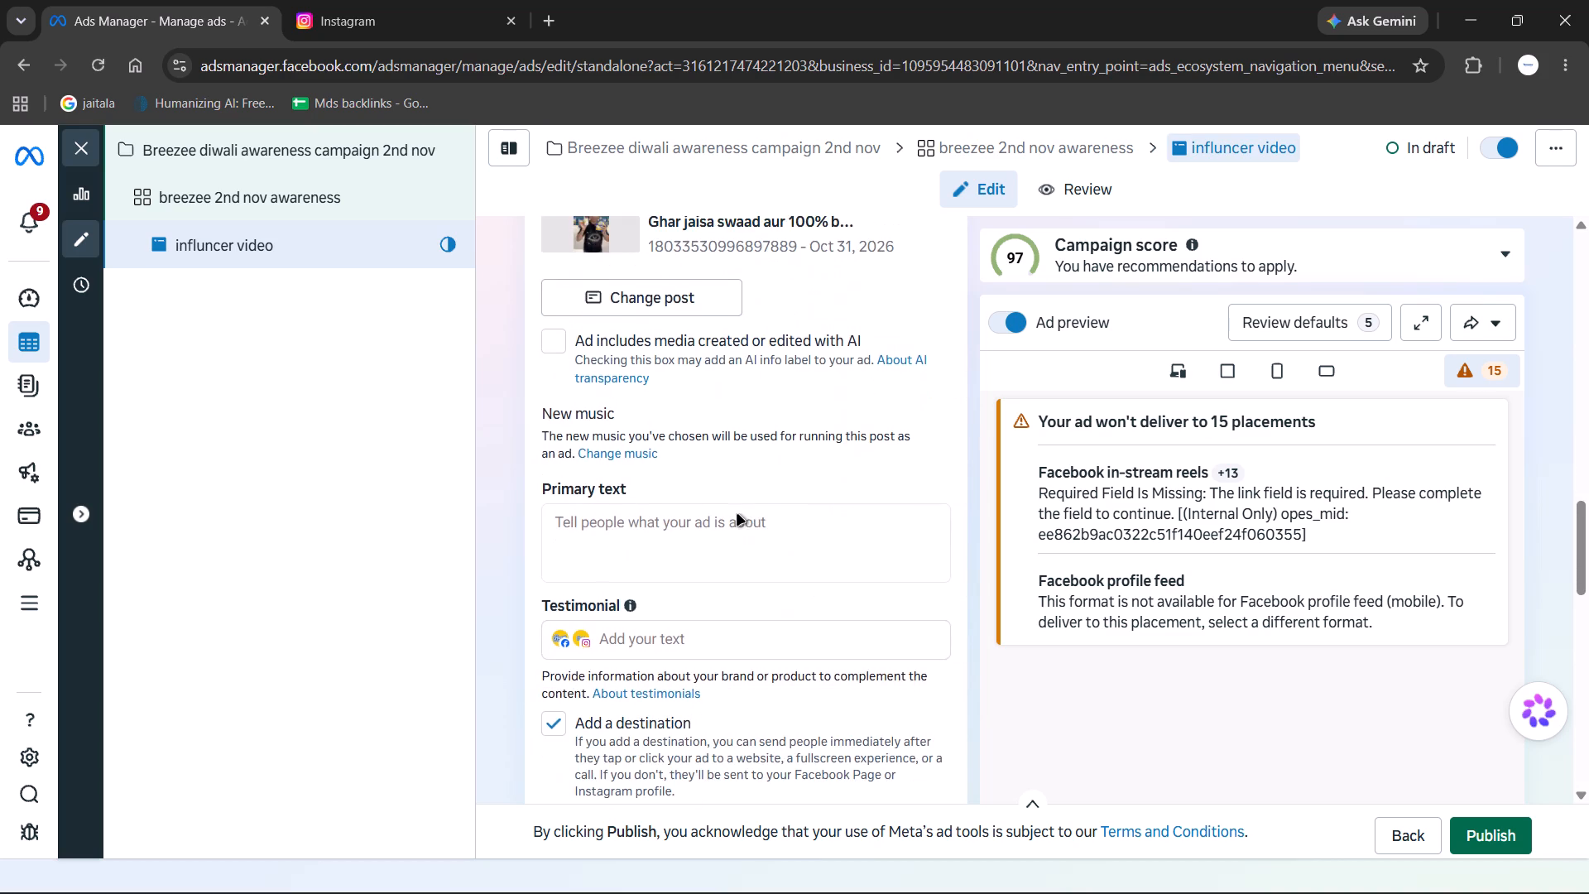
scroll(737, 515, "down", 1)
scroll(737, 515, "up", 3)
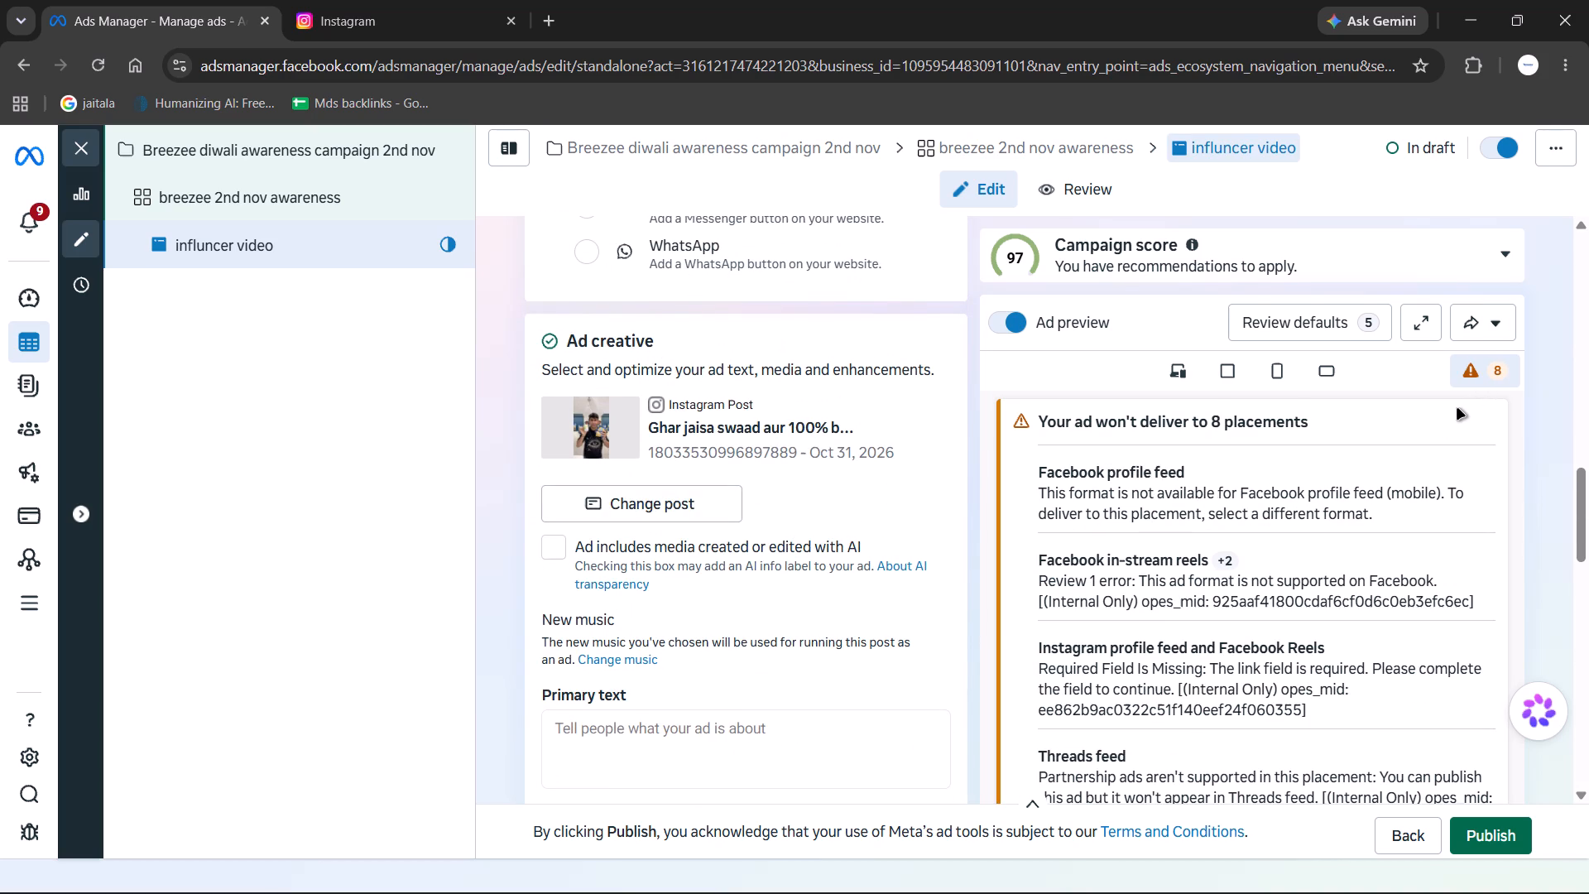
scroll(500, 364, "up", 2)
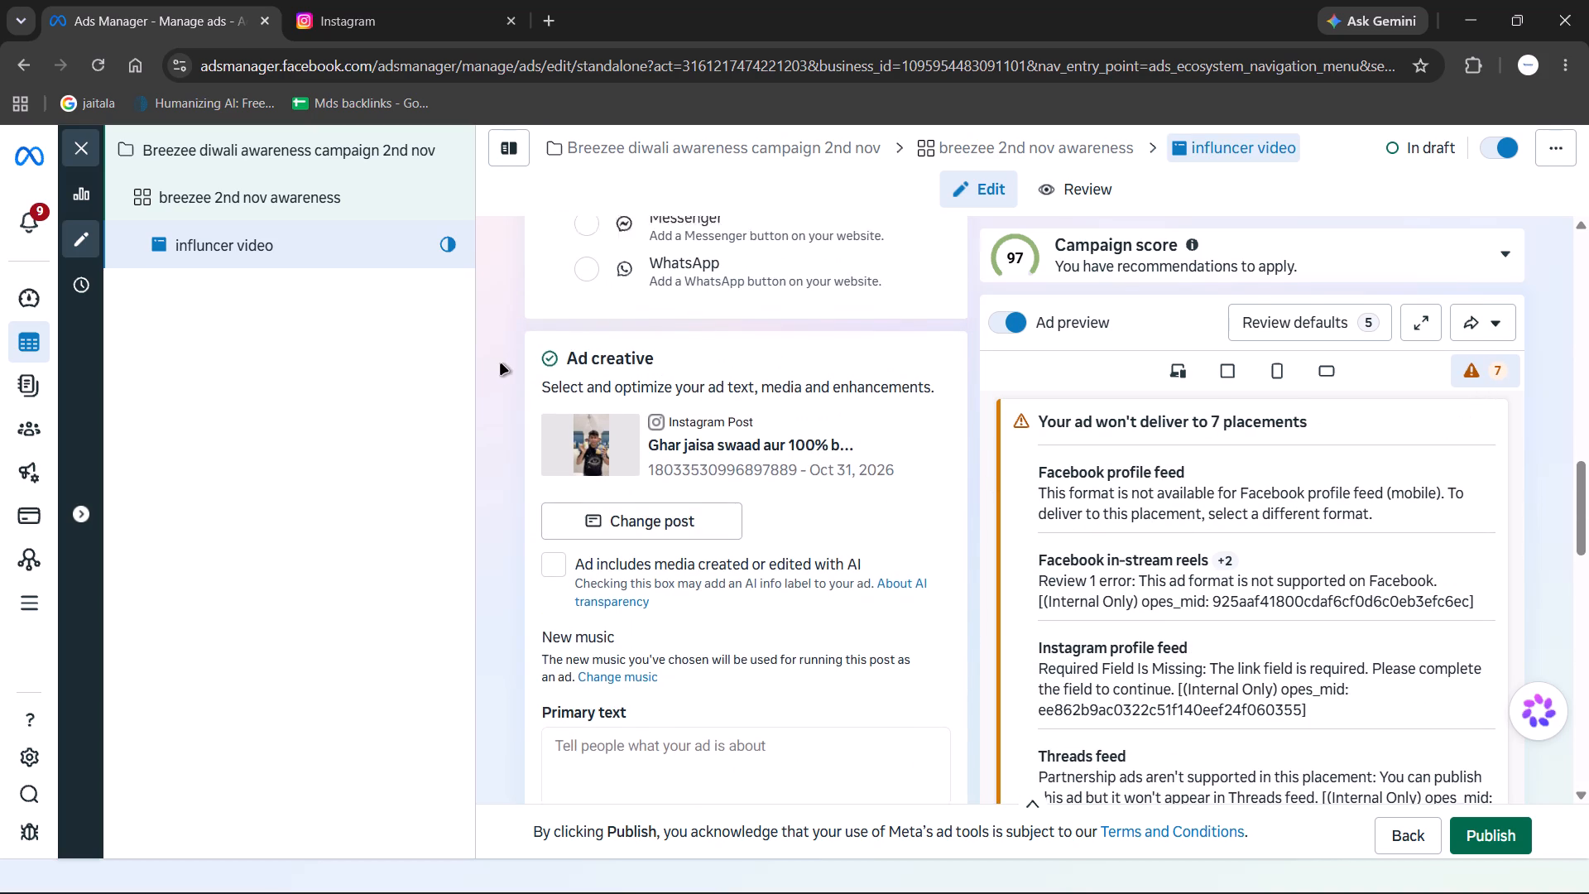
scroll(501, 364, "up", 2)
scroll(507, 363, "down", 9)
scroll(507, 363, "up", 3)
scroll(507, 363, "down", 1)
scroll(507, 363, "up", 2)
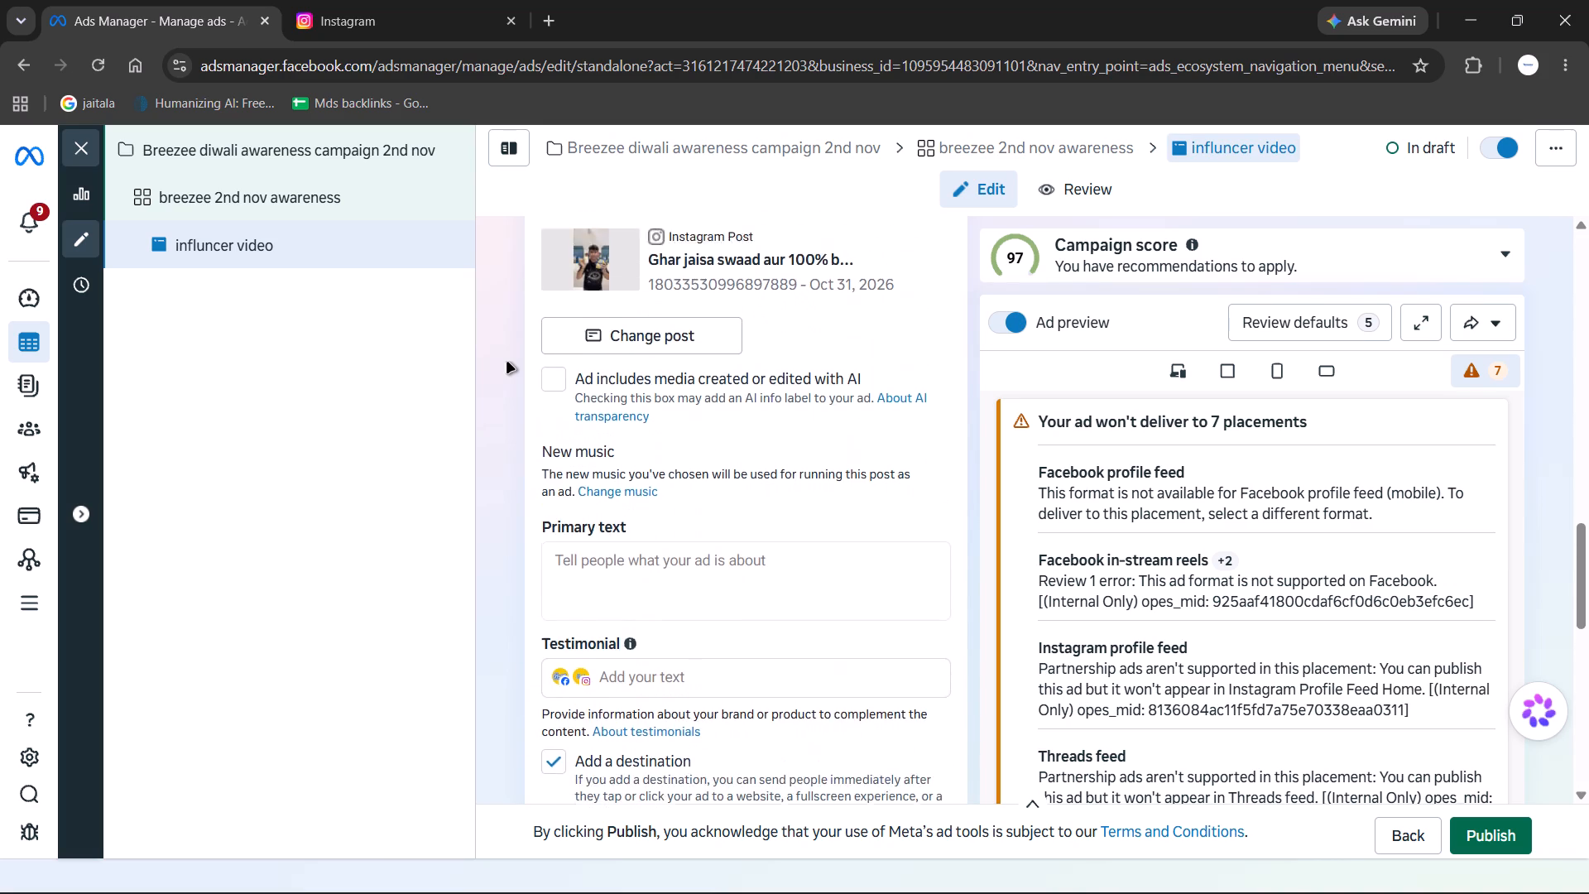
scroll(507, 363, "up", 1)
Set the ad's call to action to "Send Instagram message".
scroll(507, 363, "down", 4)
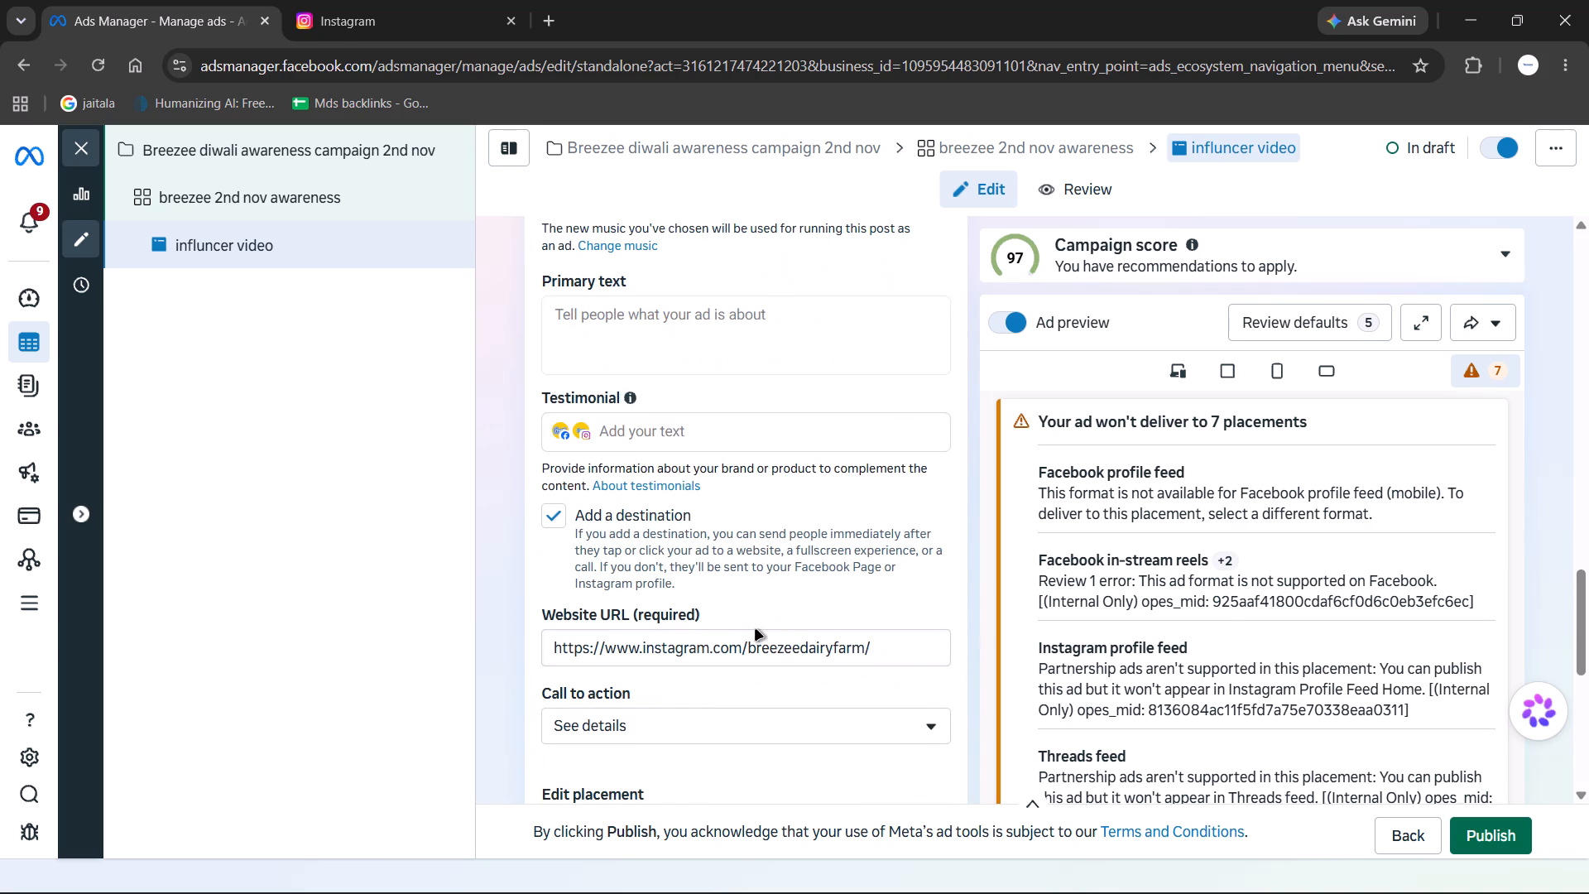
left_click(875, 718)
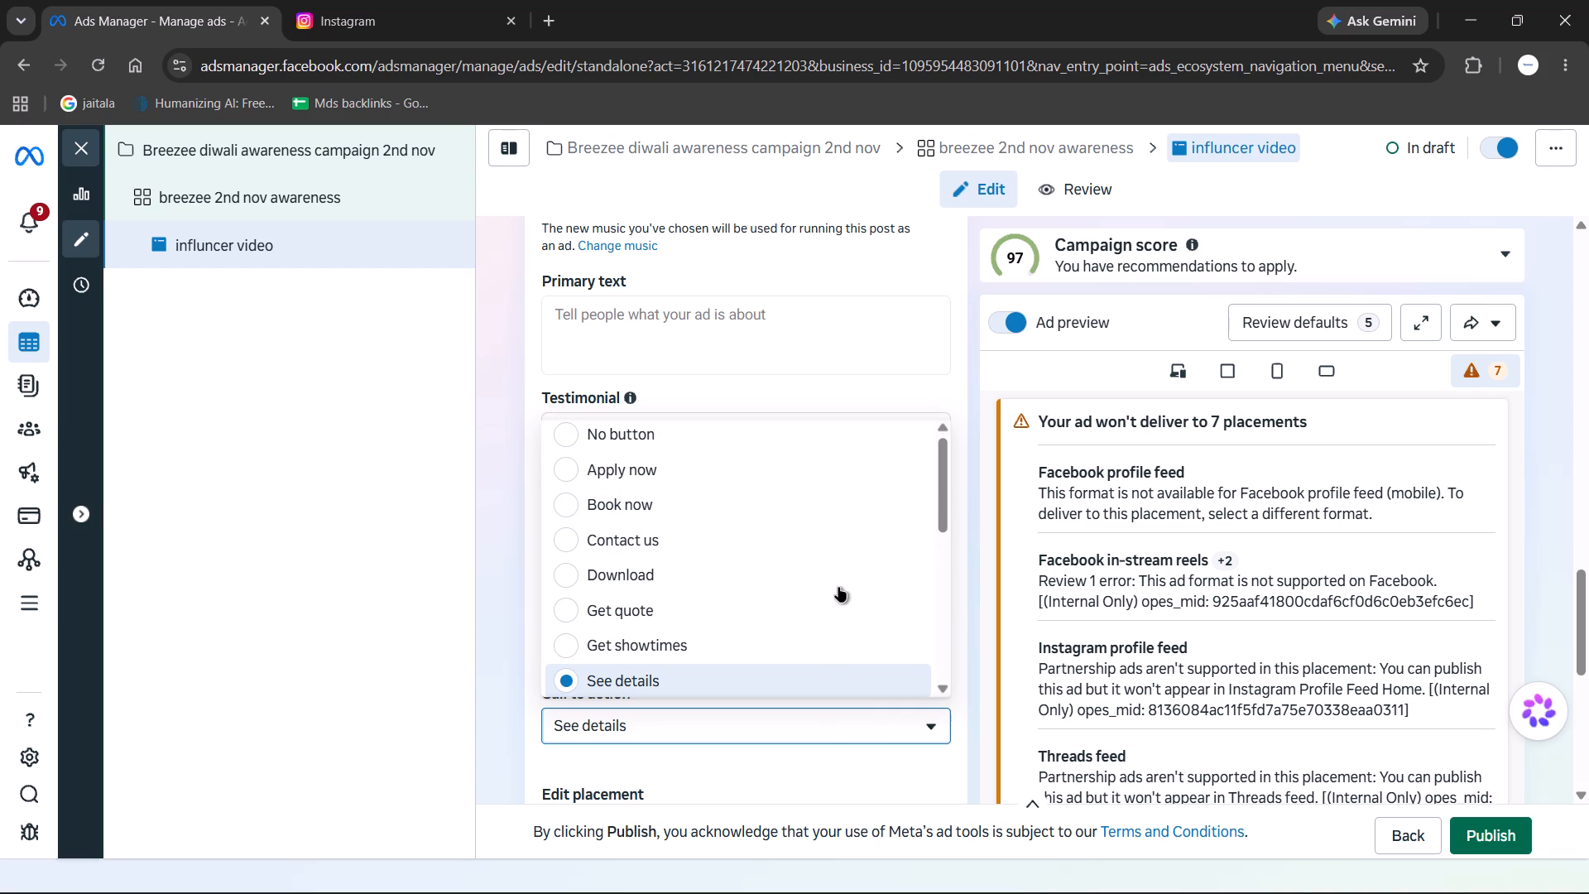
scroll(838, 587, "down", 2)
scroll(838, 587, "up", 1)
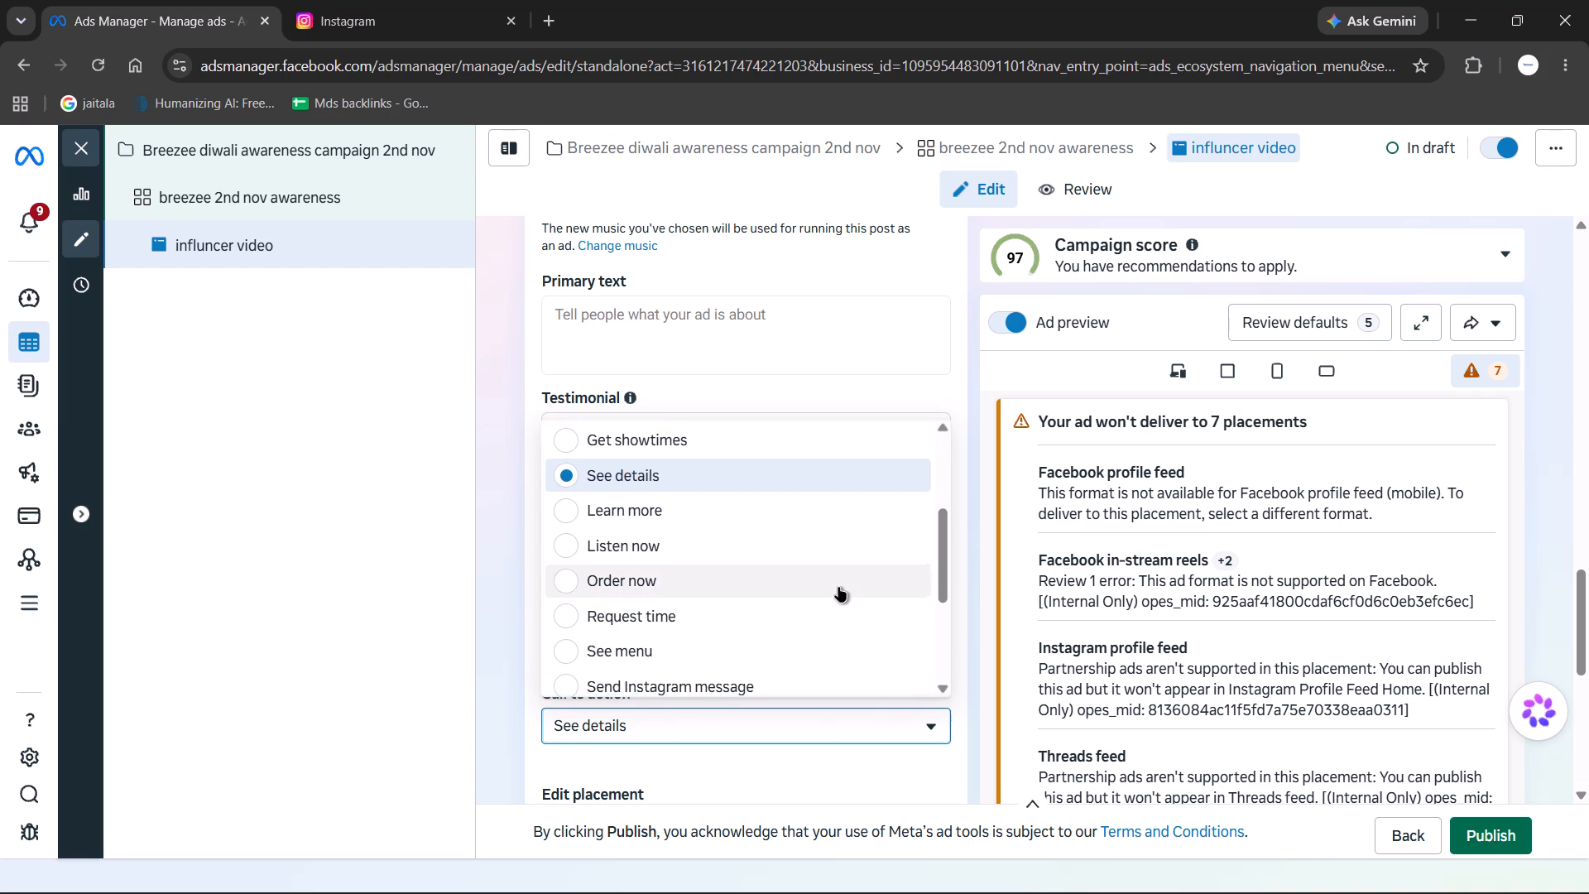
scroll(838, 587, "down", 3)
scroll(838, 587, "up", 1)
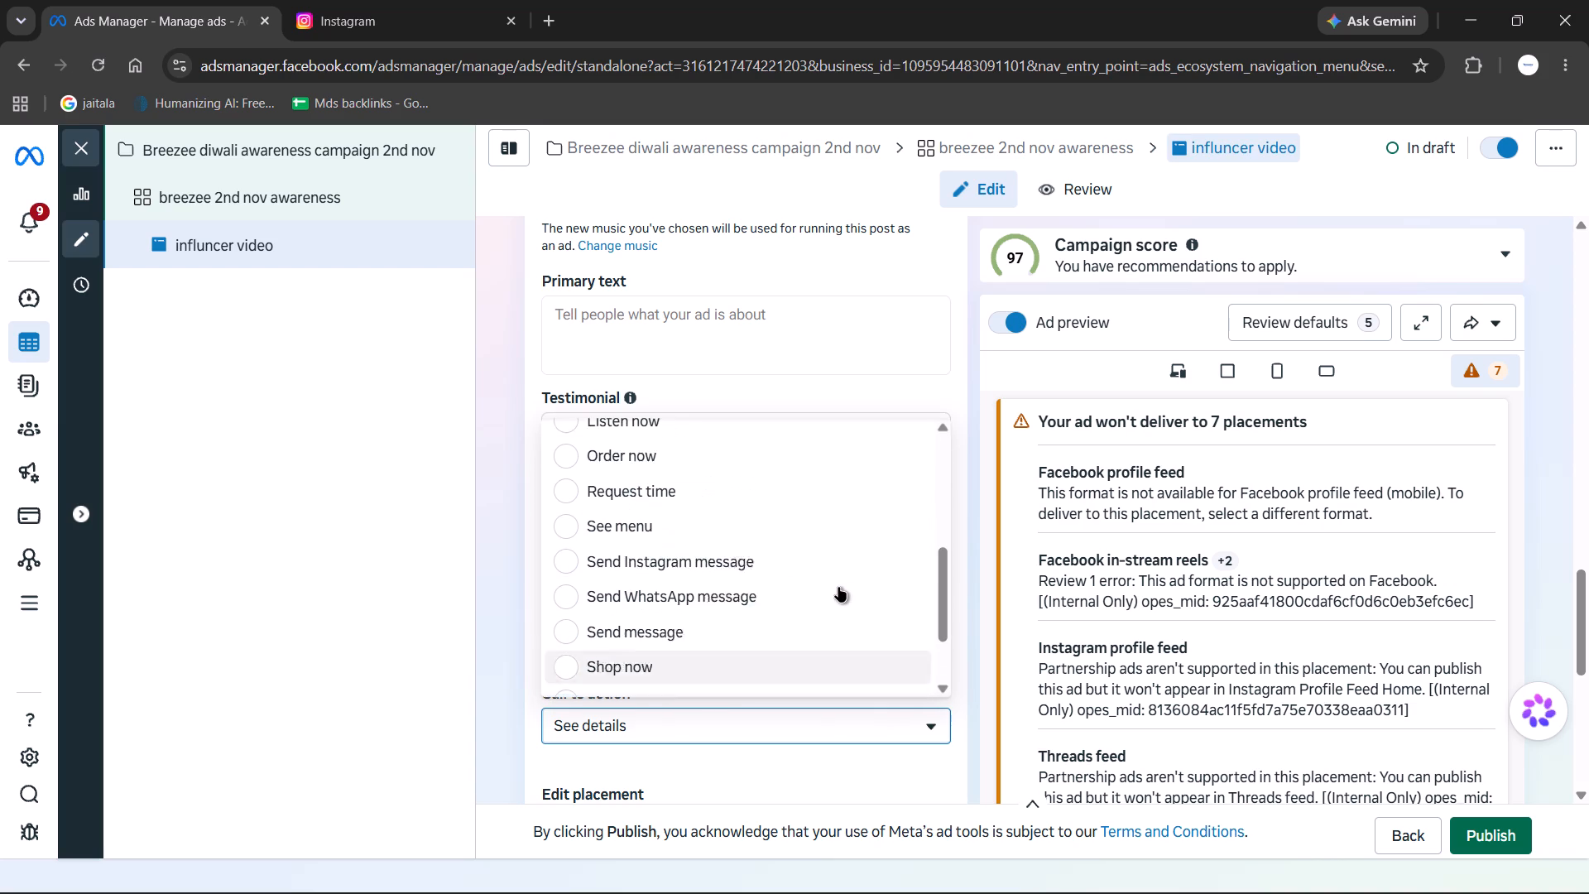
left_click(844, 576)
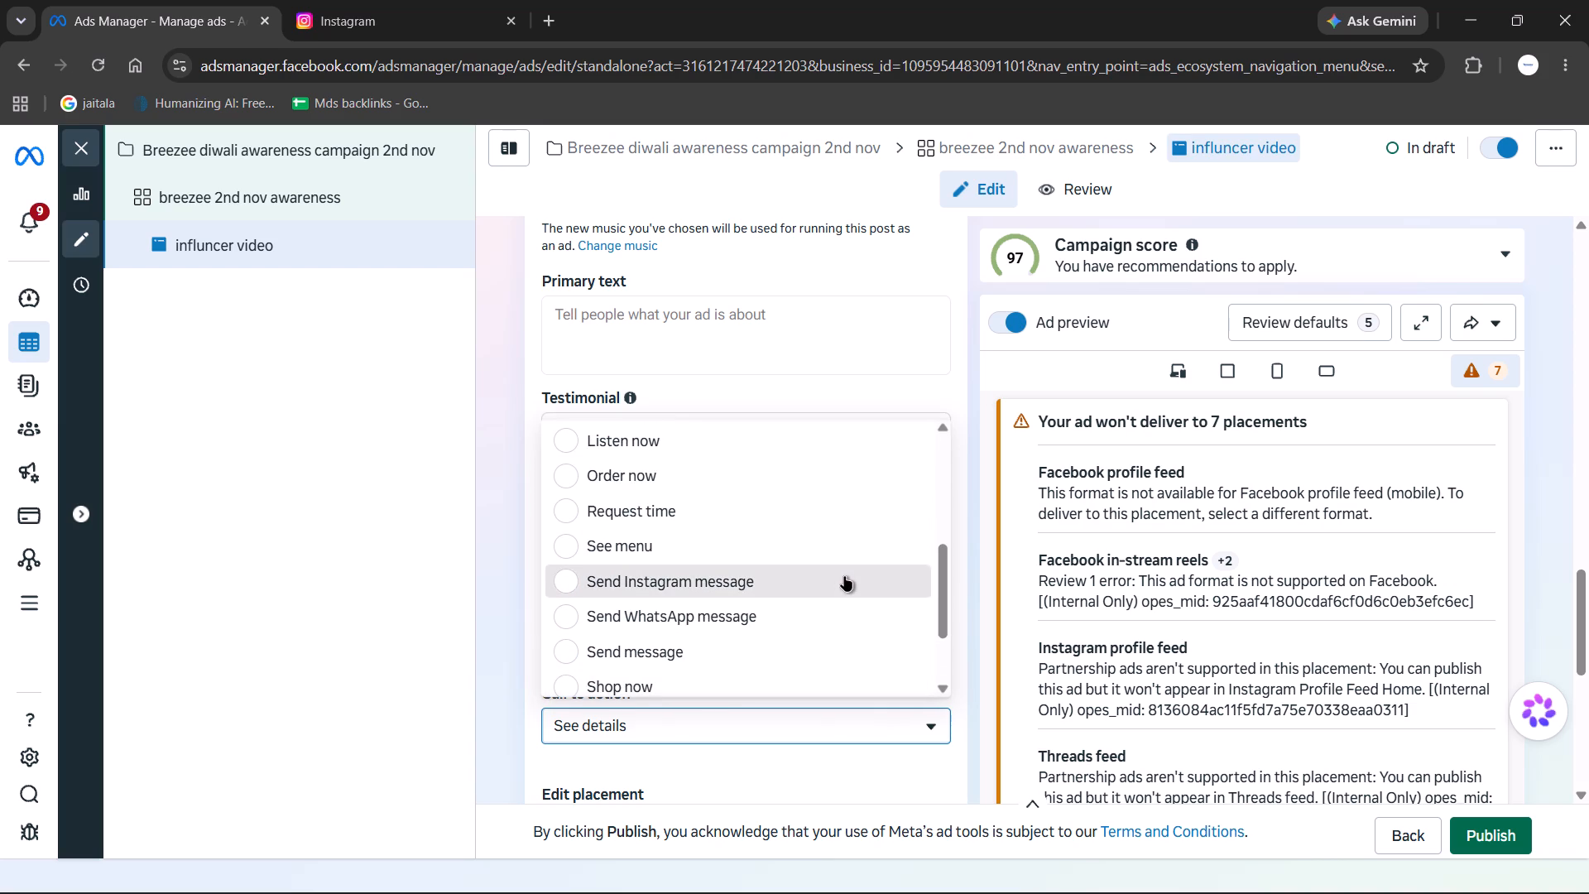
Add WhatsApp as a message destination alongside Instagram and collapse its details.
scroll(824, 605, "down", 2)
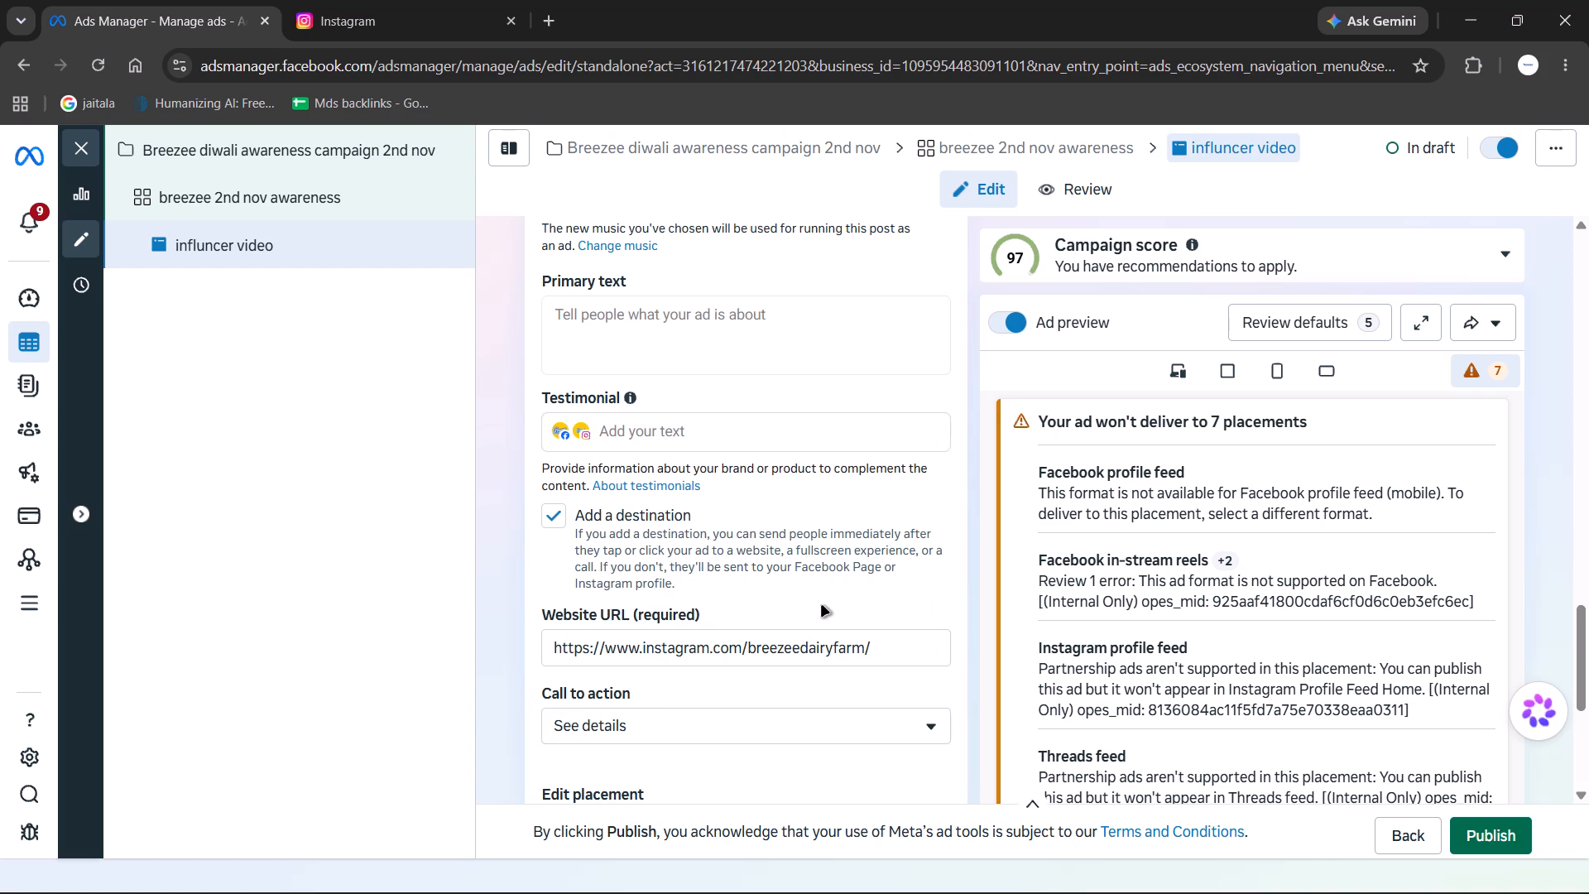
scroll(822, 606, "down", 3)
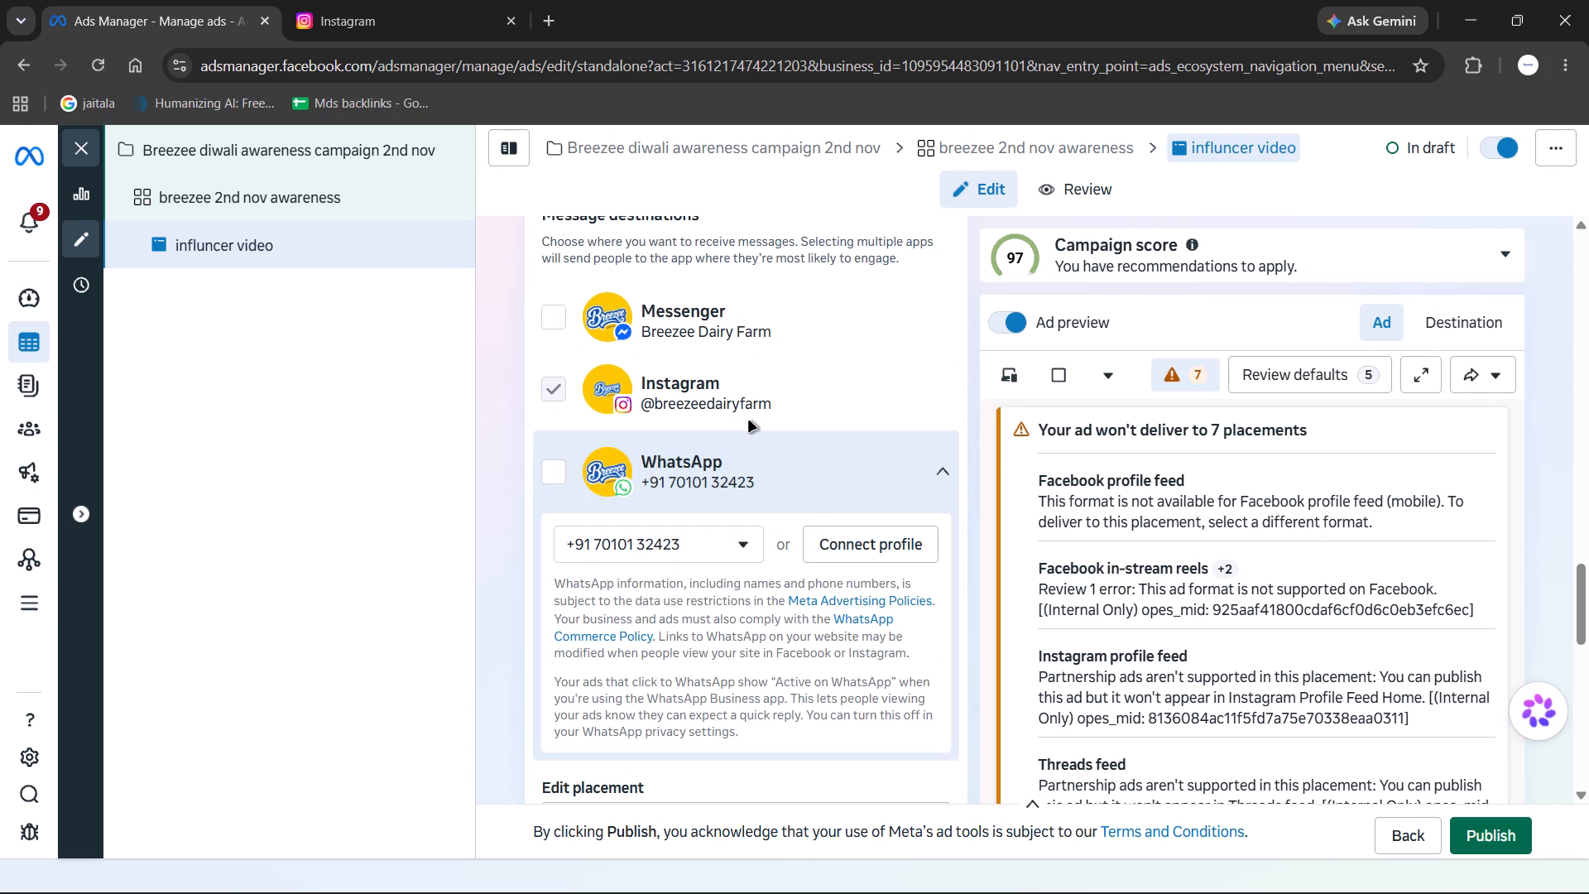
left_click(551, 474)
scroll(804, 430, "down", 2)
scroll(804, 430, "up", 3)
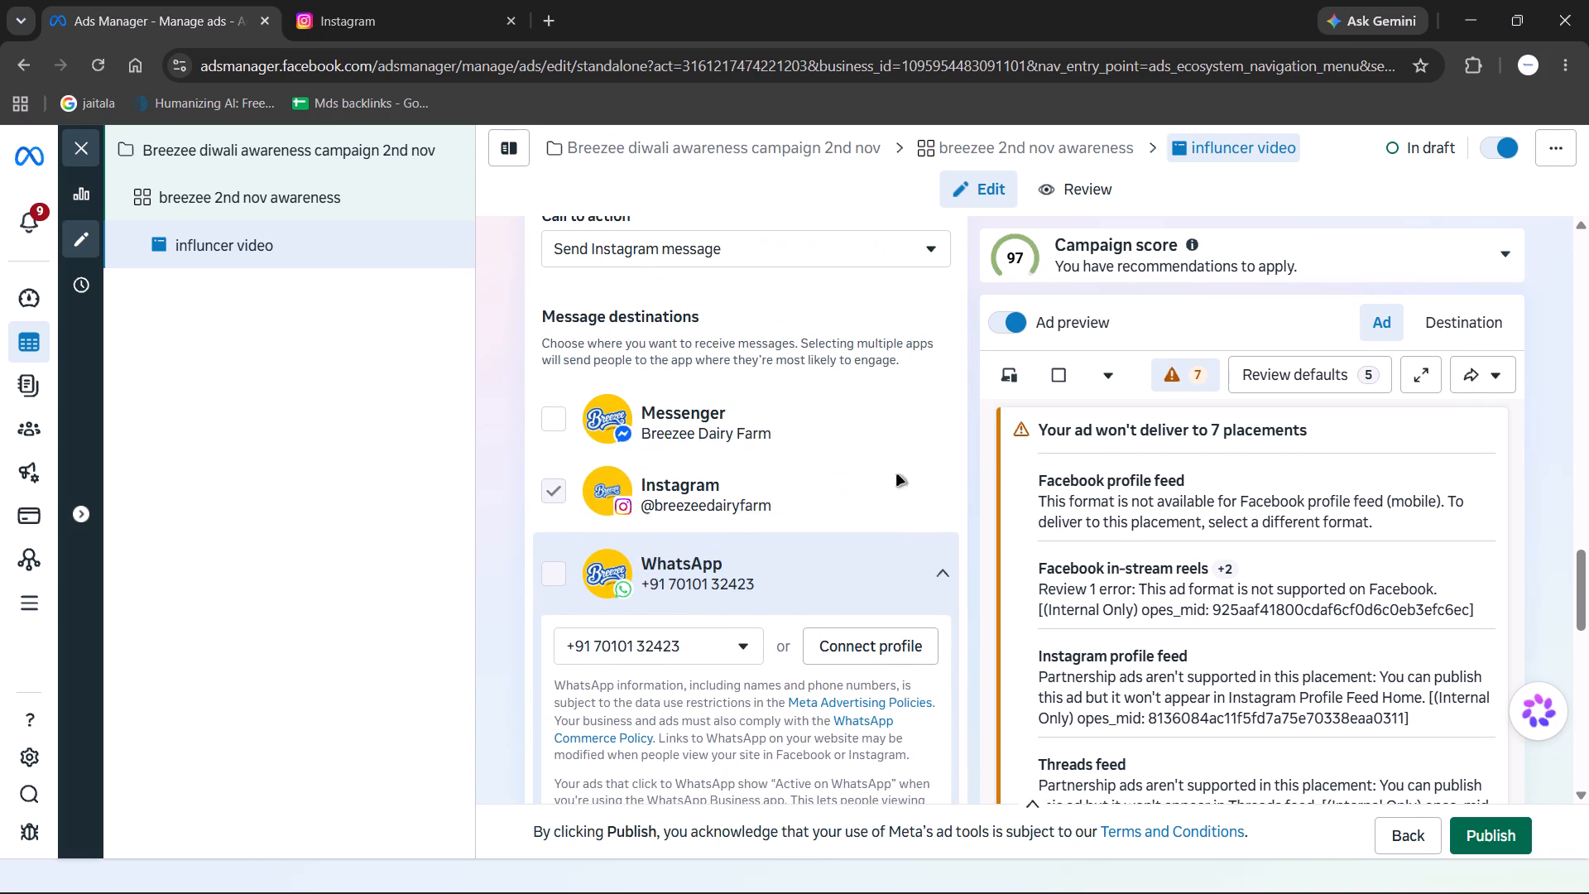
left_click(947, 574)
Examine the ad's creative enhancements, creative testing, conversation template and tracking settings, dismissing the chat notification.
scroll(754, 540, "down", 4)
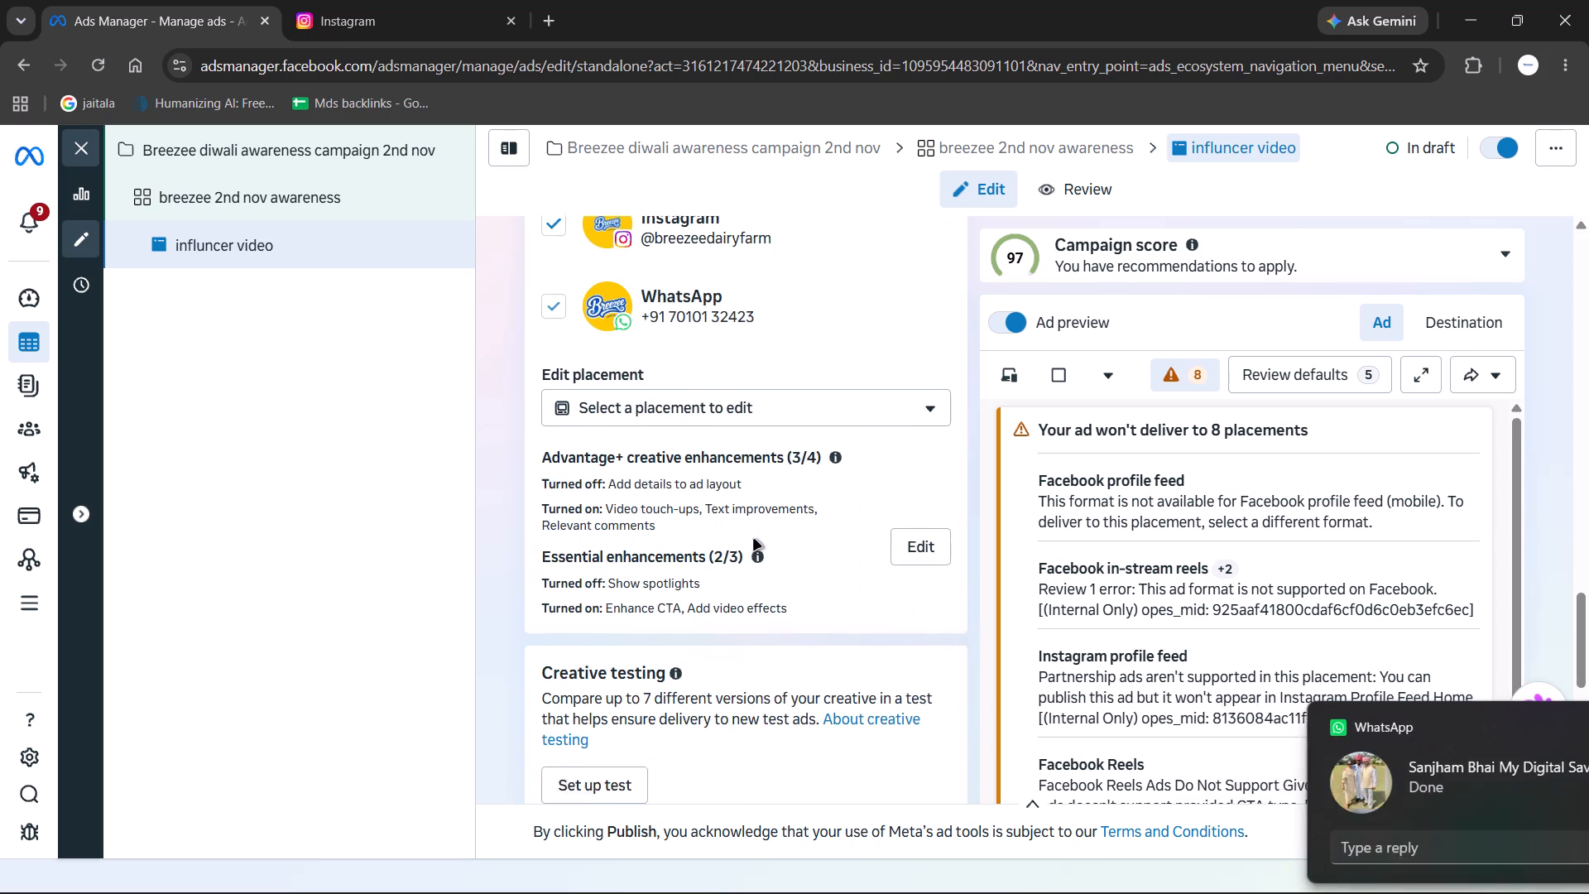
scroll(754, 540, "down", 2)
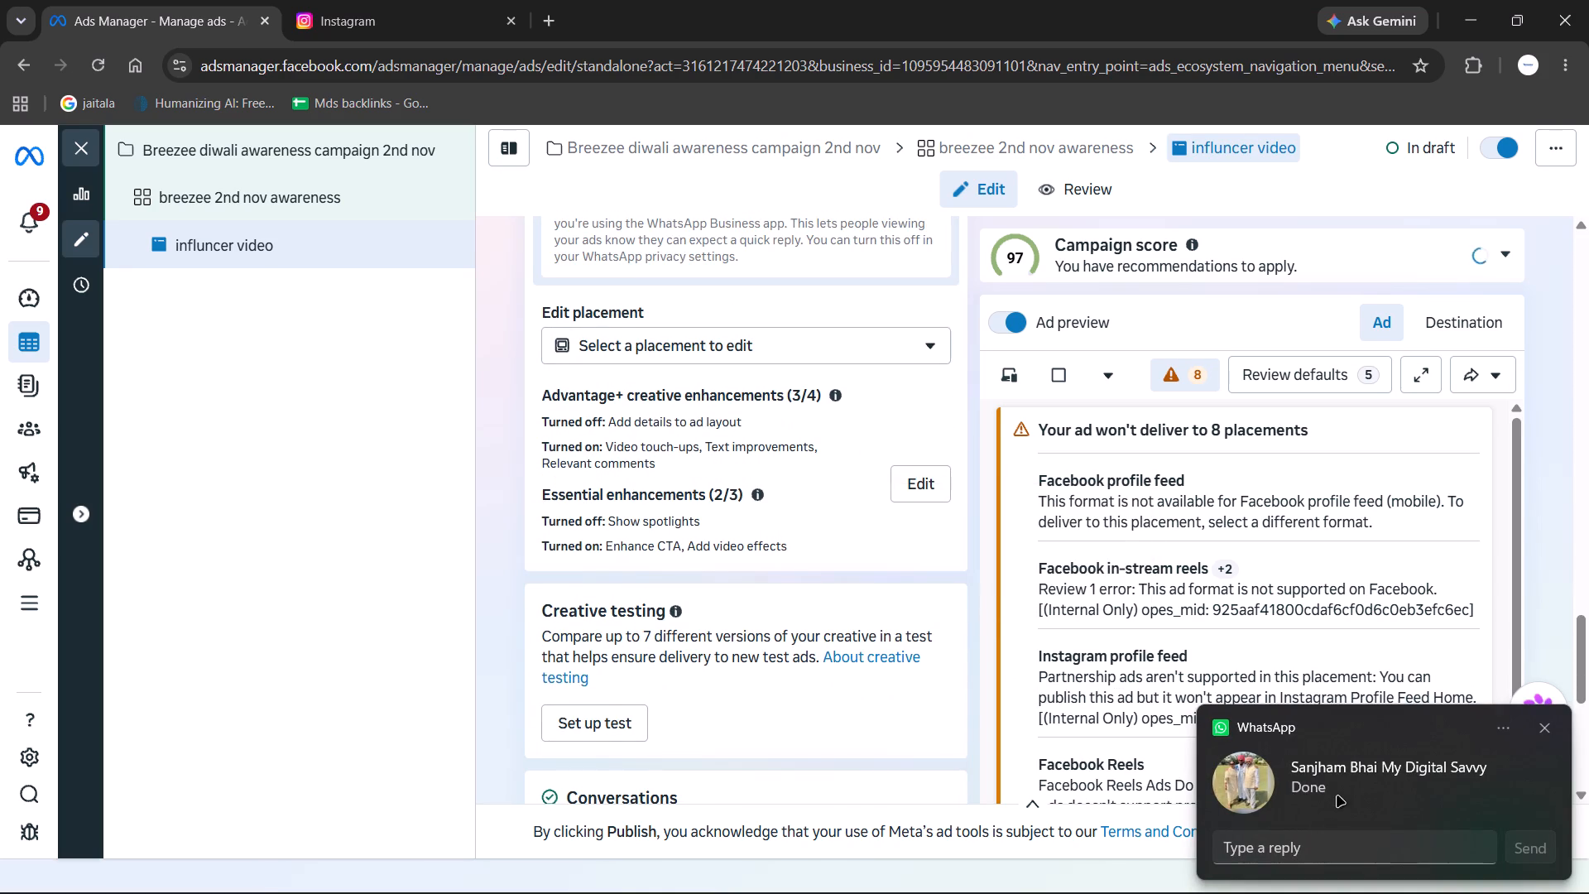
left_click(1543, 725)
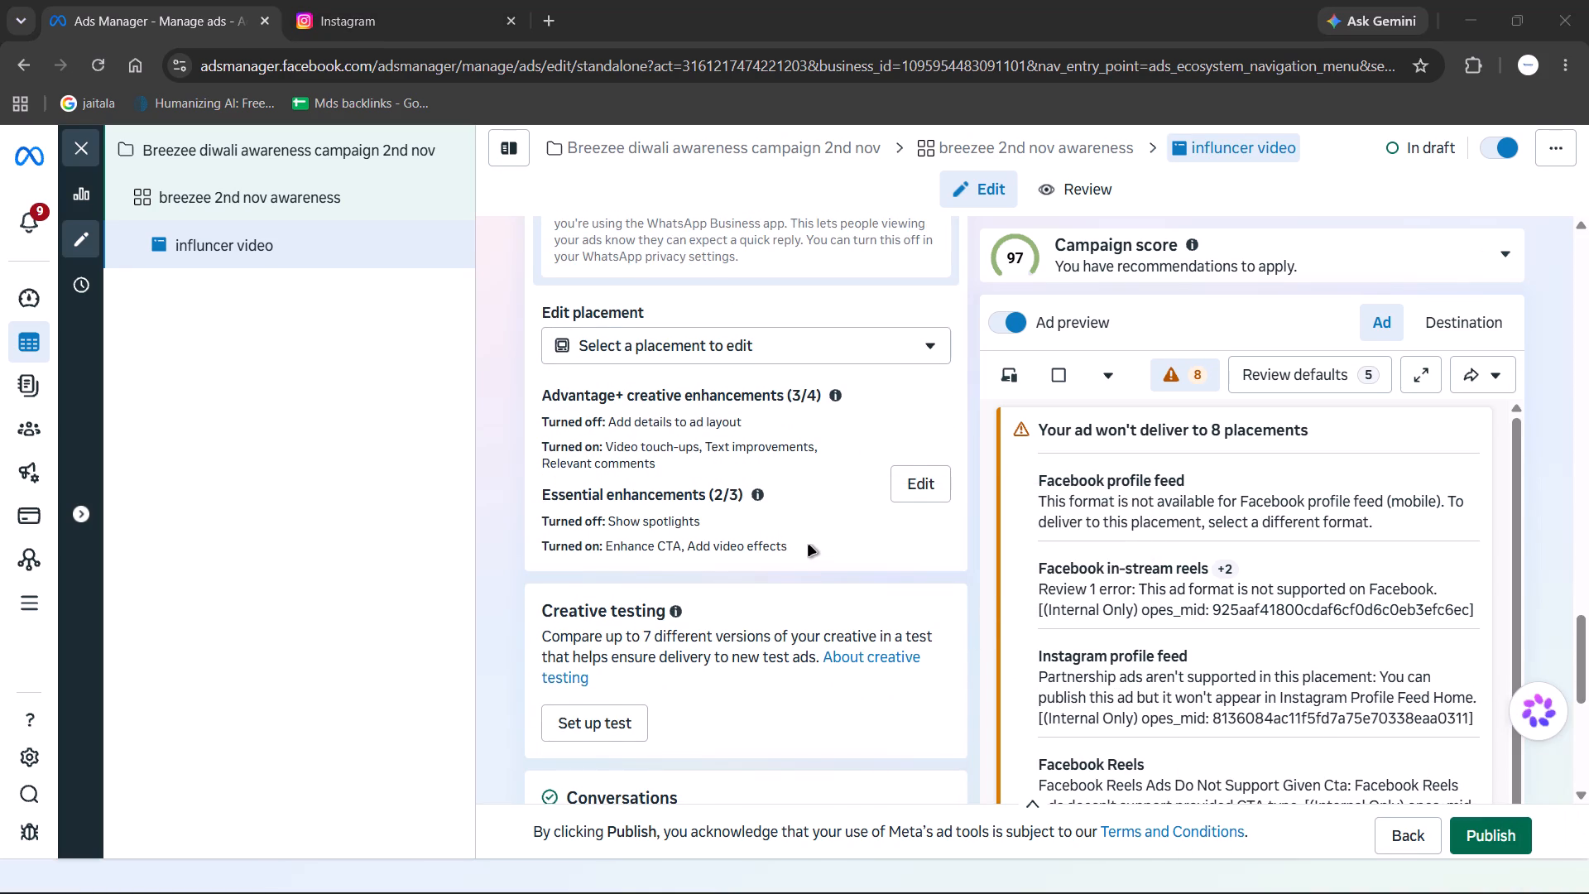
scroll(809, 546, "down", 10)
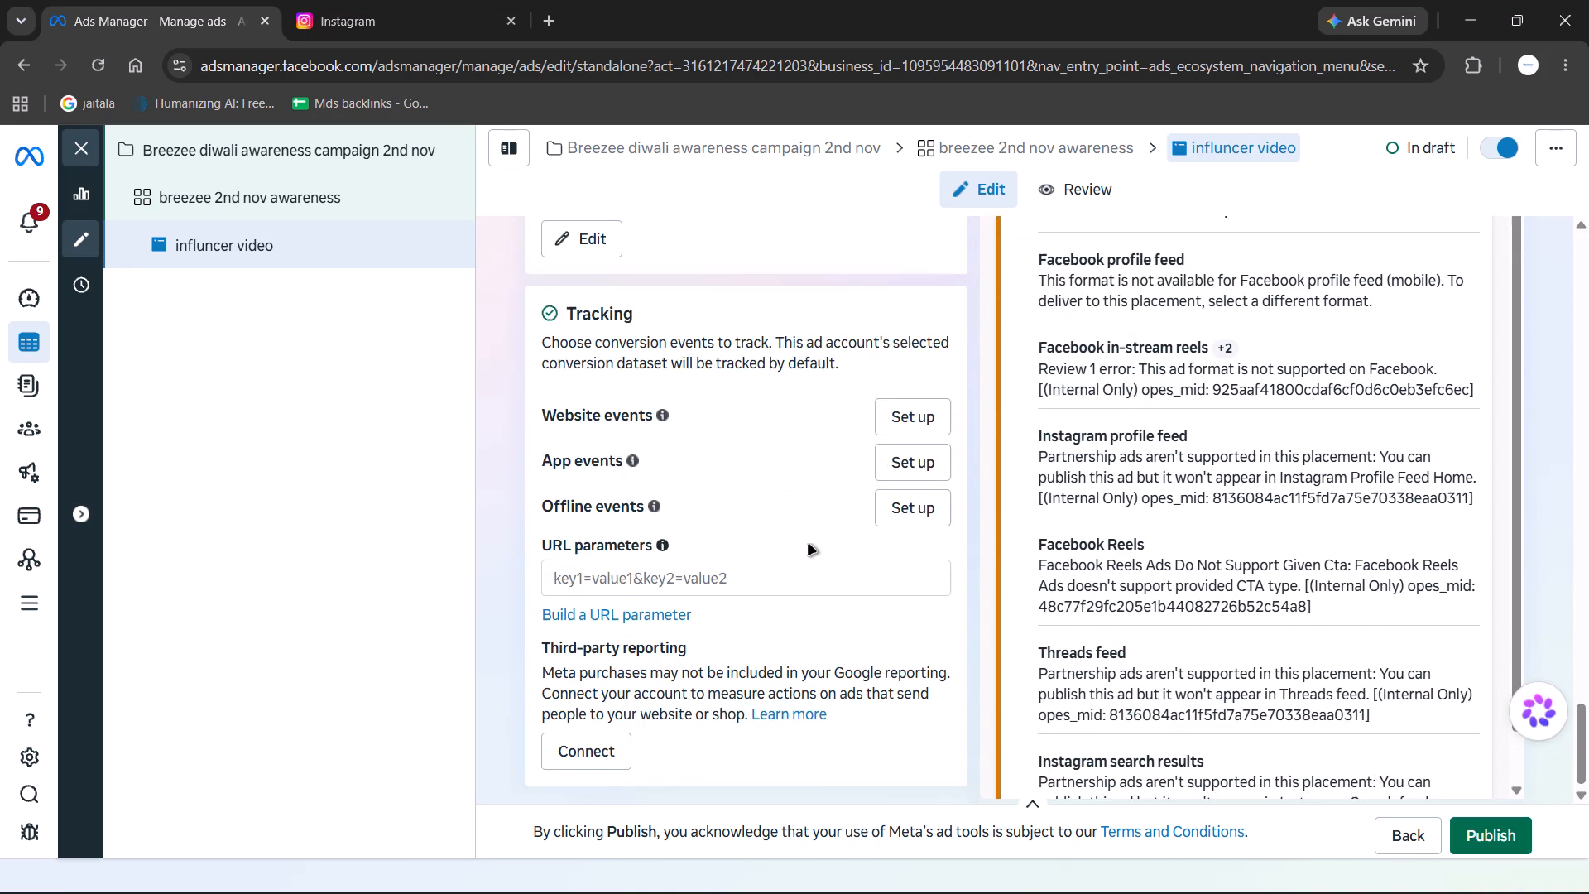
scroll(809, 545, "up", 7)
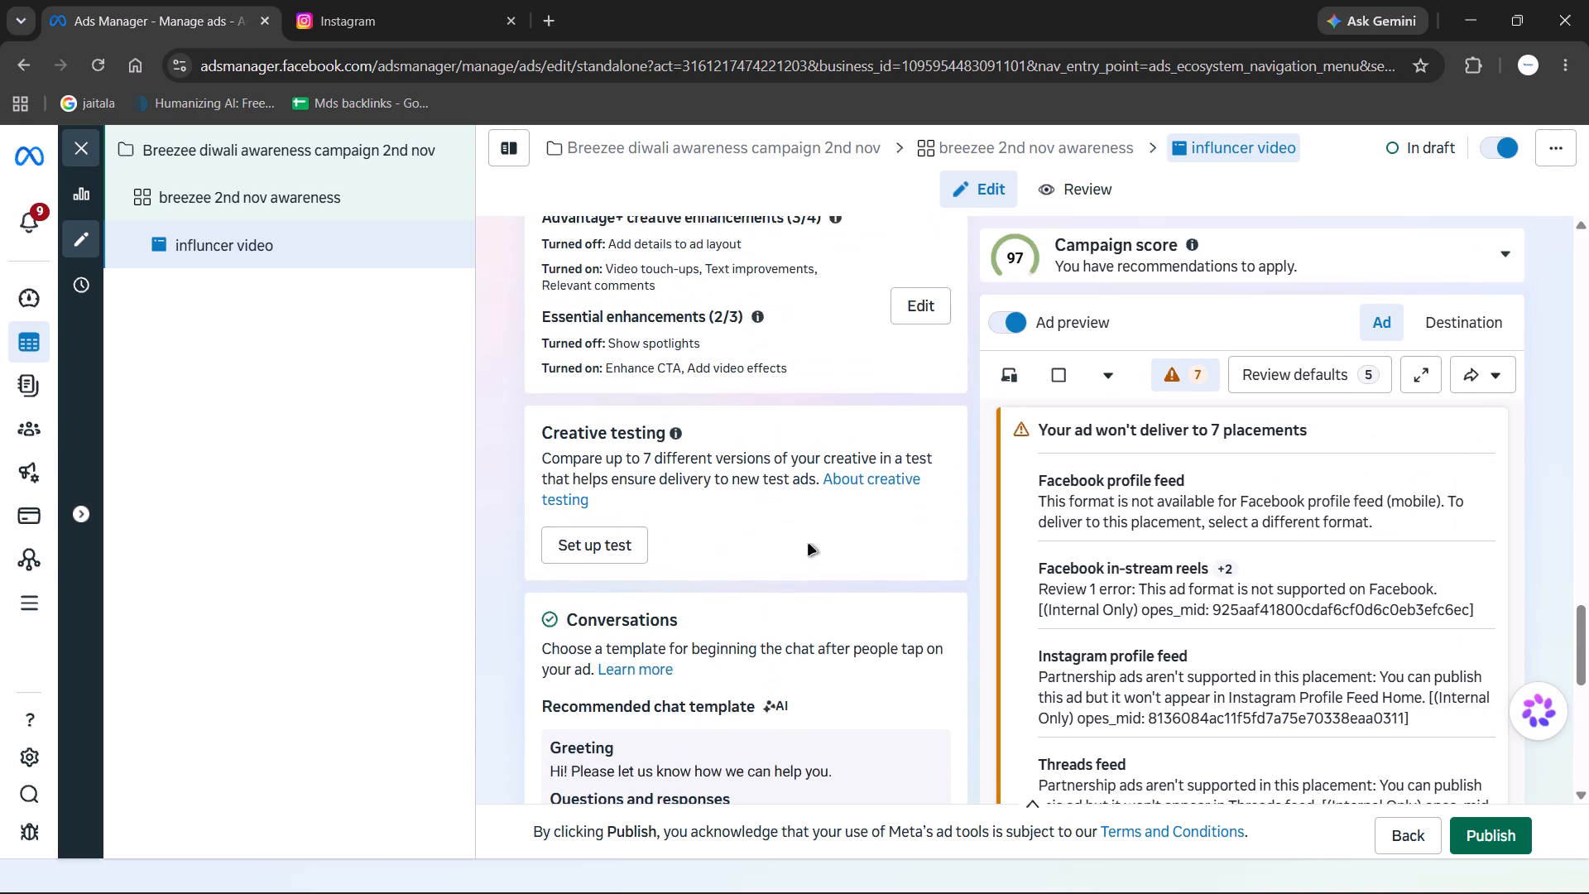
scroll(809, 545, "down", 2)
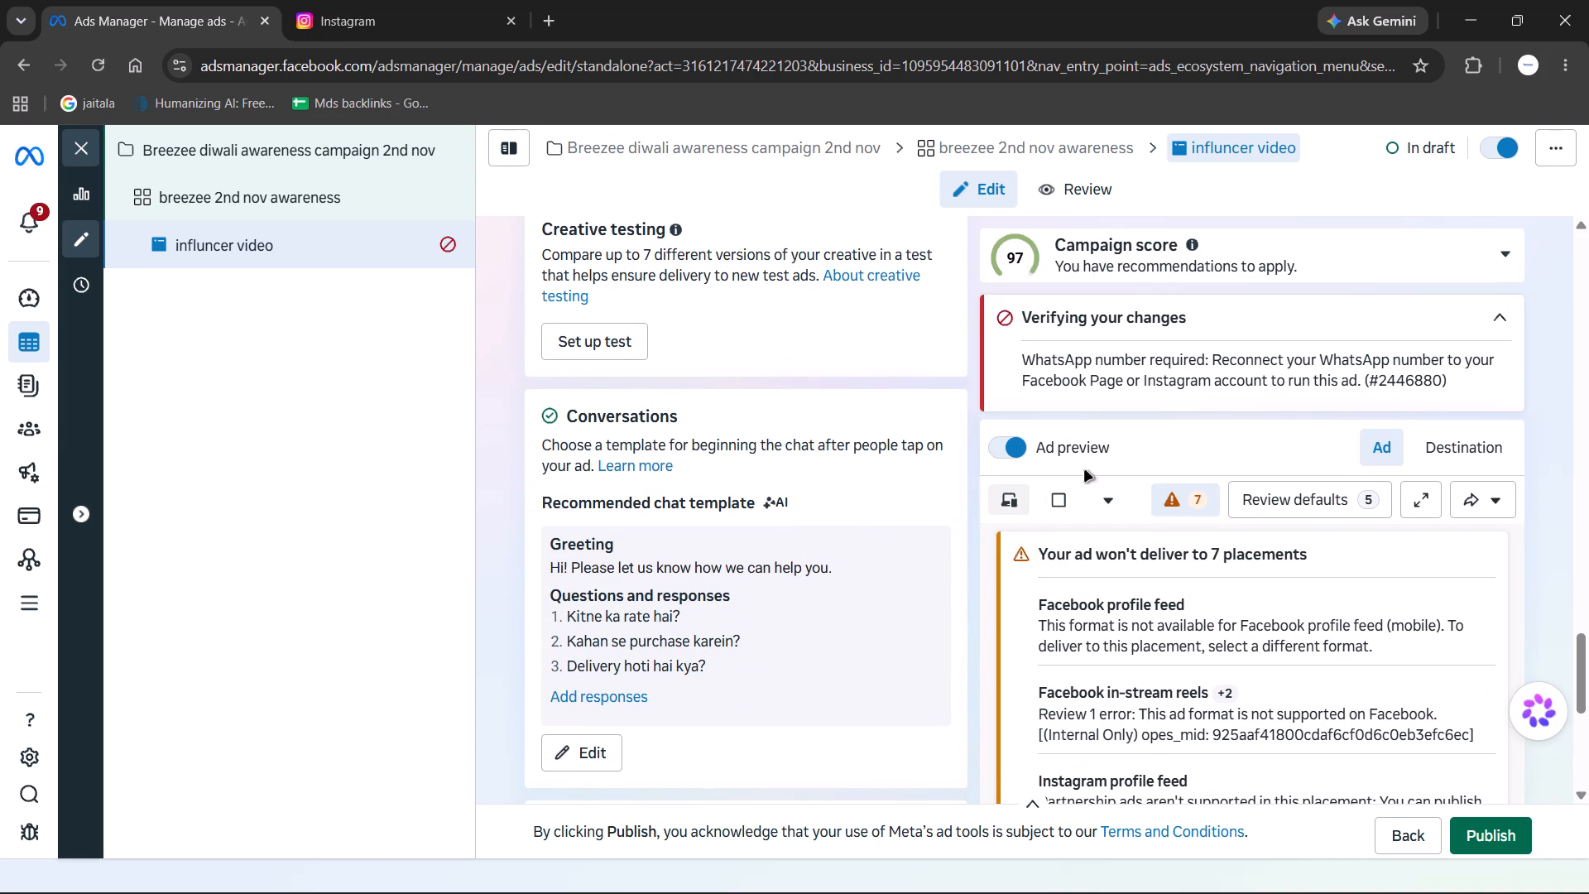
Remove WhatsApp from the ad's message destinations, leaving Instagram selected.
scroll(717, 526, "up", 4)
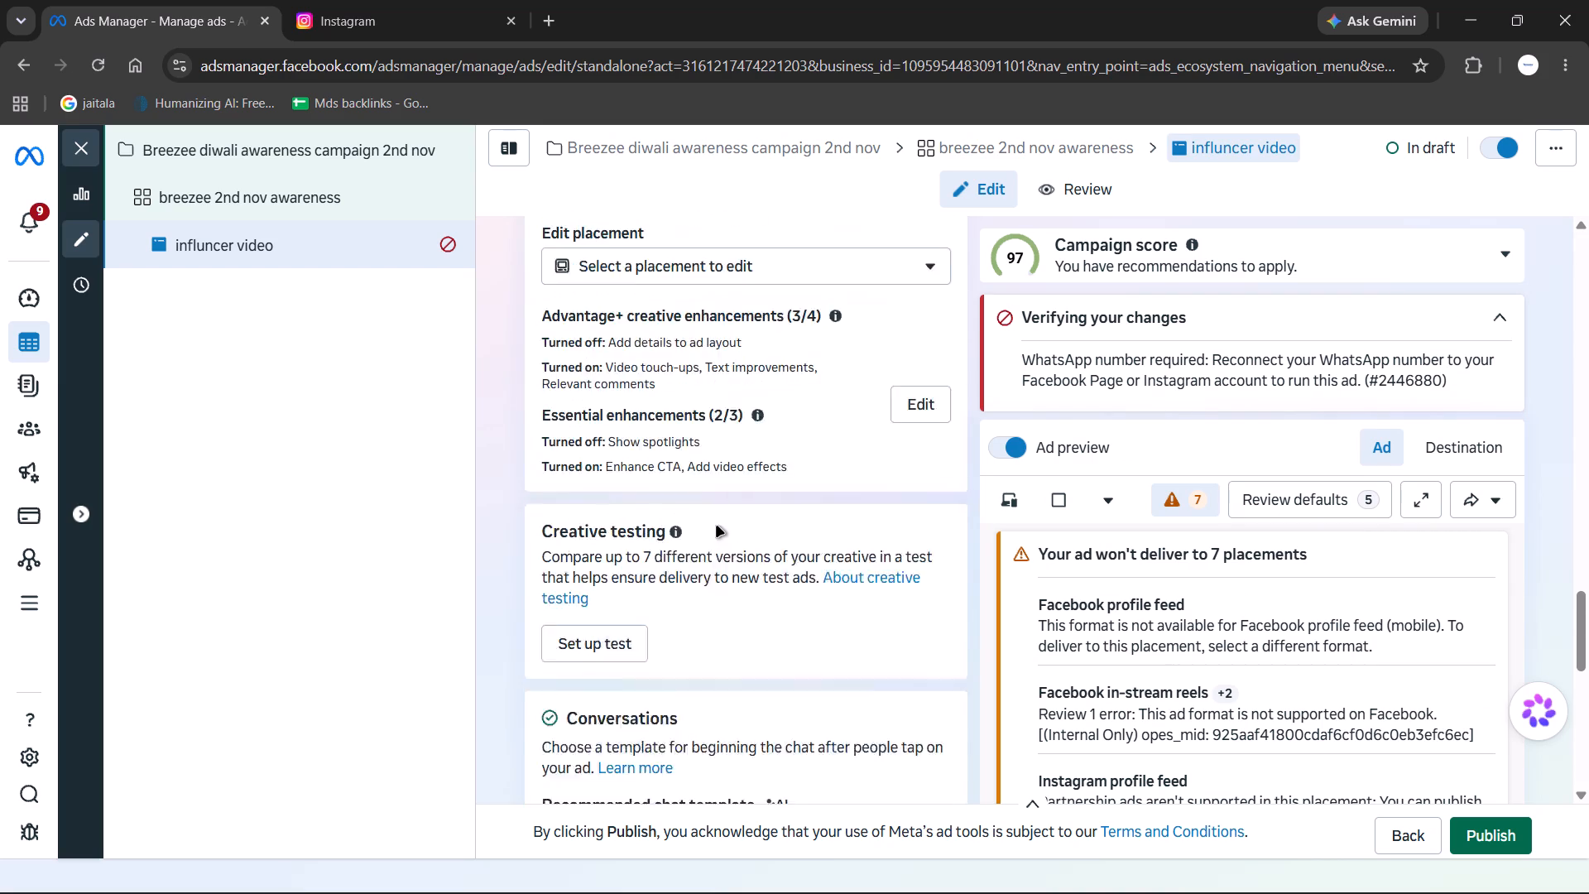
scroll(715, 526, "up", 4)
left_click(550, 441)
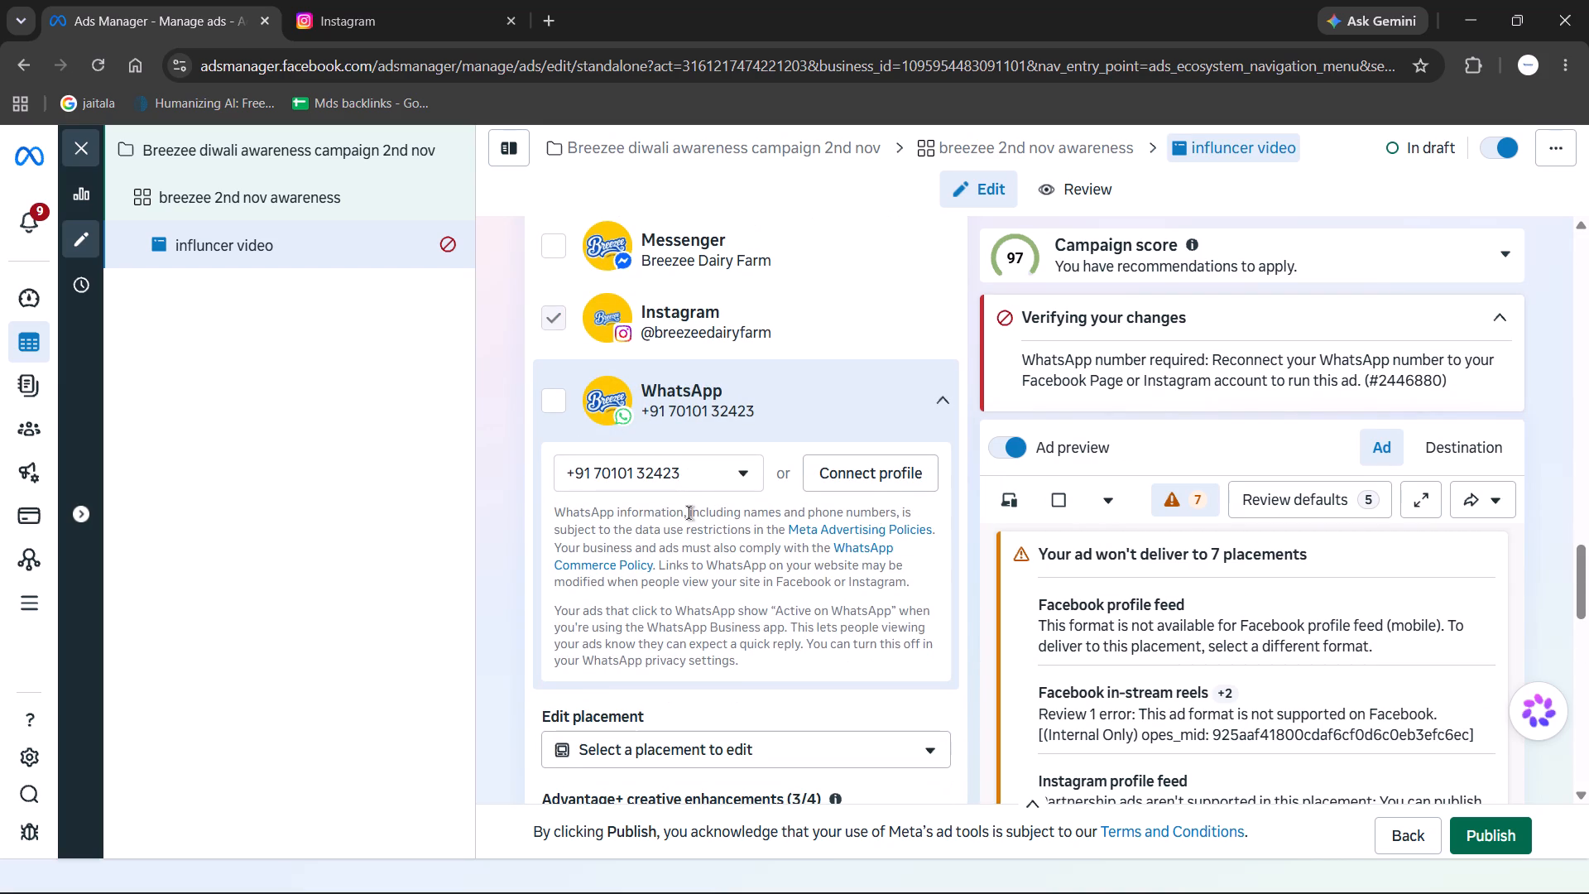
Switch the ad preview from the delivery warnings to all placements and play both Facebook feed video variations.
left_click(1016, 501)
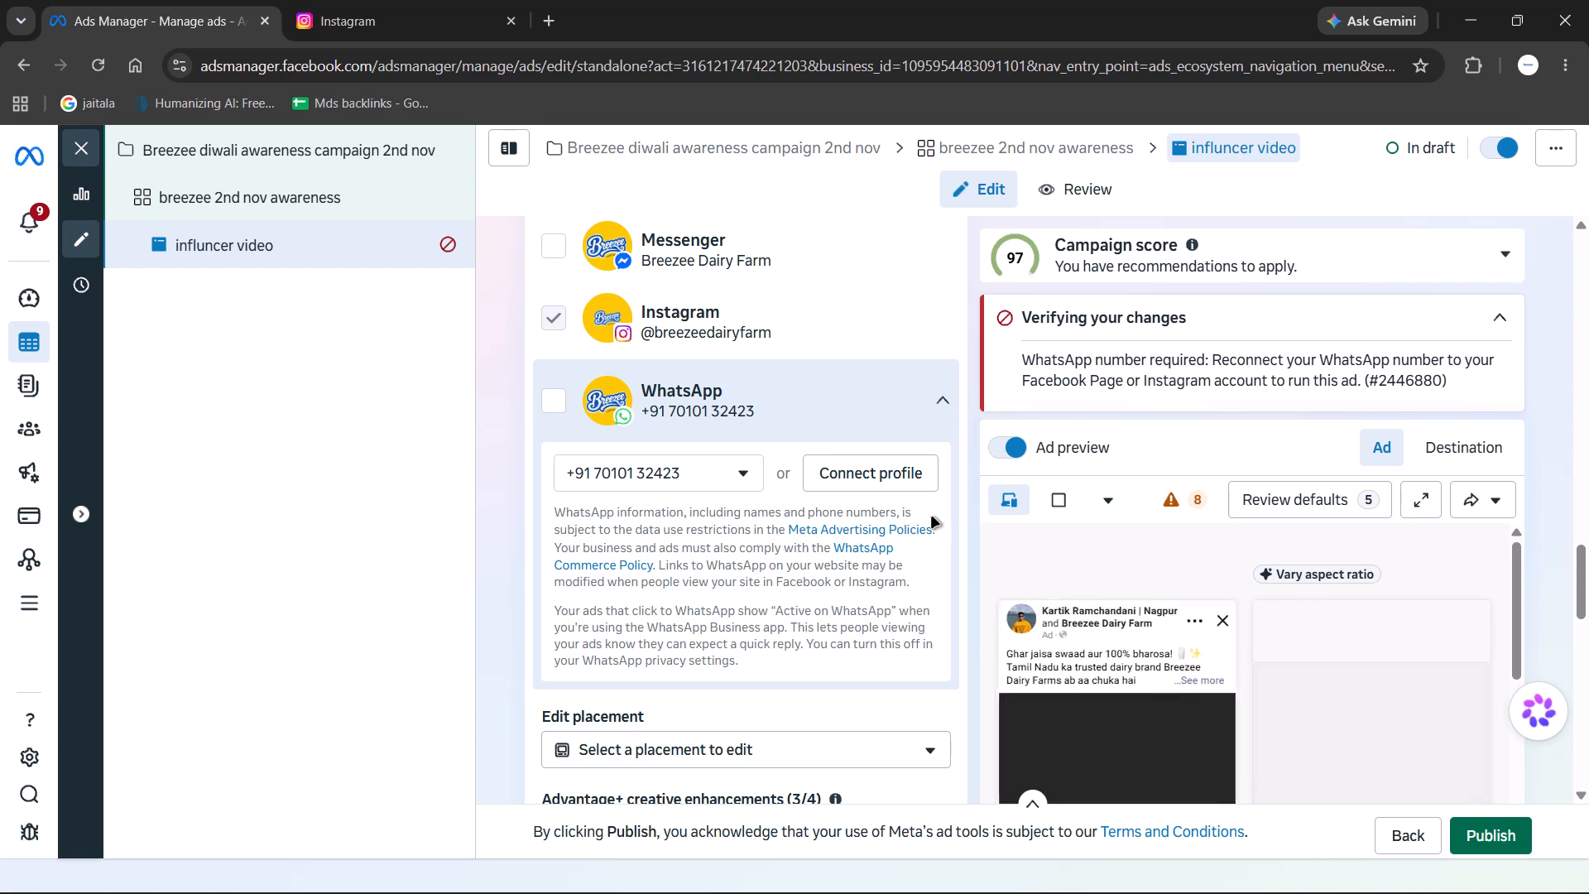
scroll(932, 517, "up", 4)
scroll(1238, 525, "down", 2)
left_click(1118, 628)
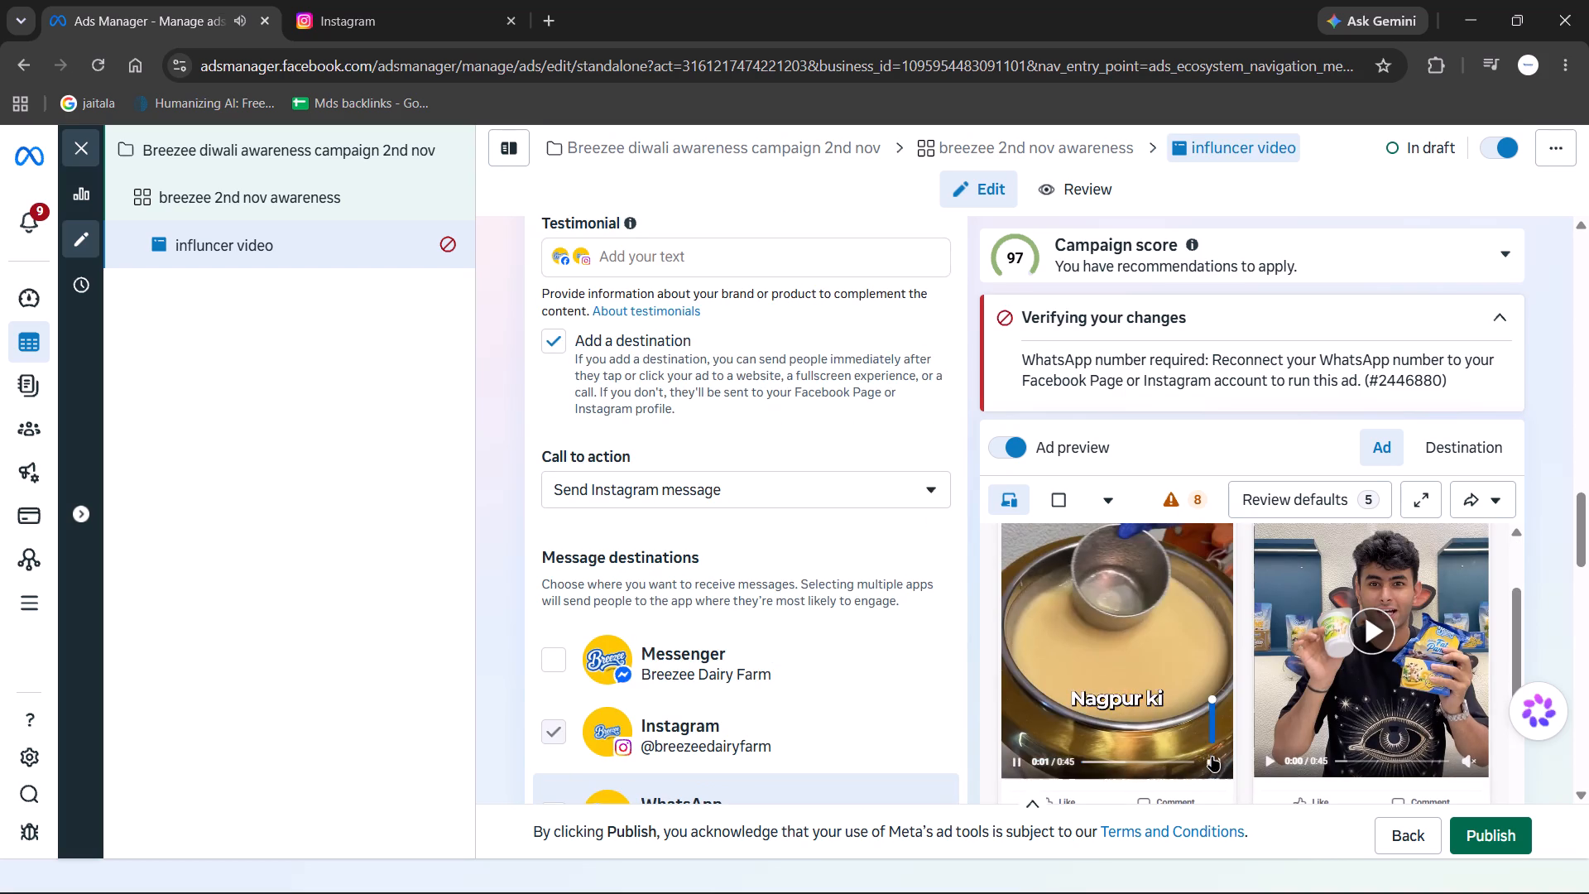
scroll(1194, 630, "up", 1)
scroll(1194, 630, "down", 1)
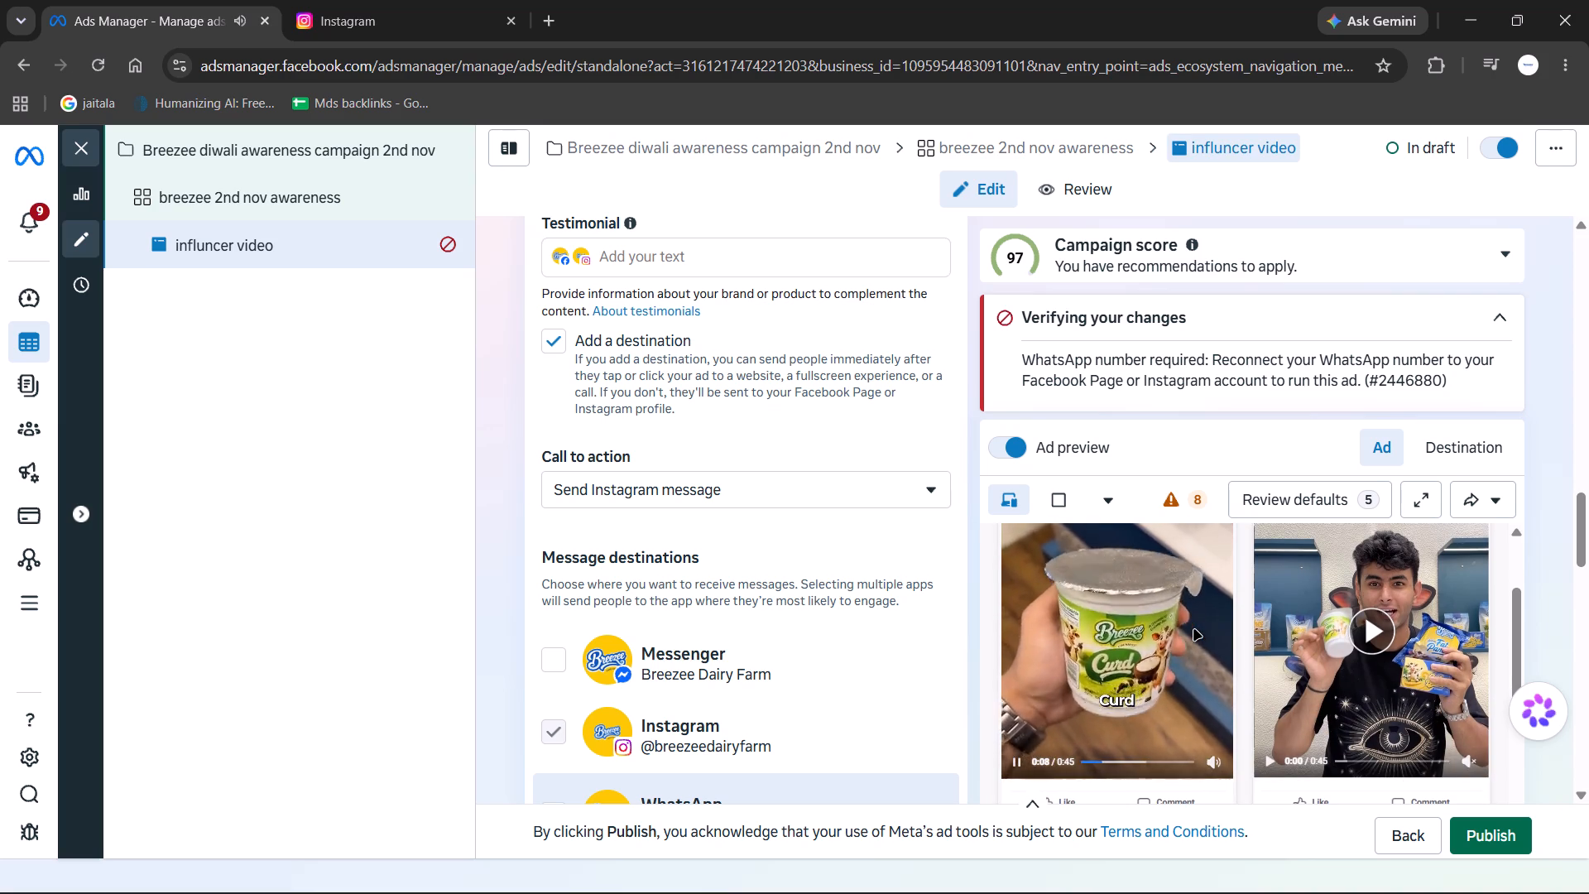
scroll(1262, 441, "down", 2)
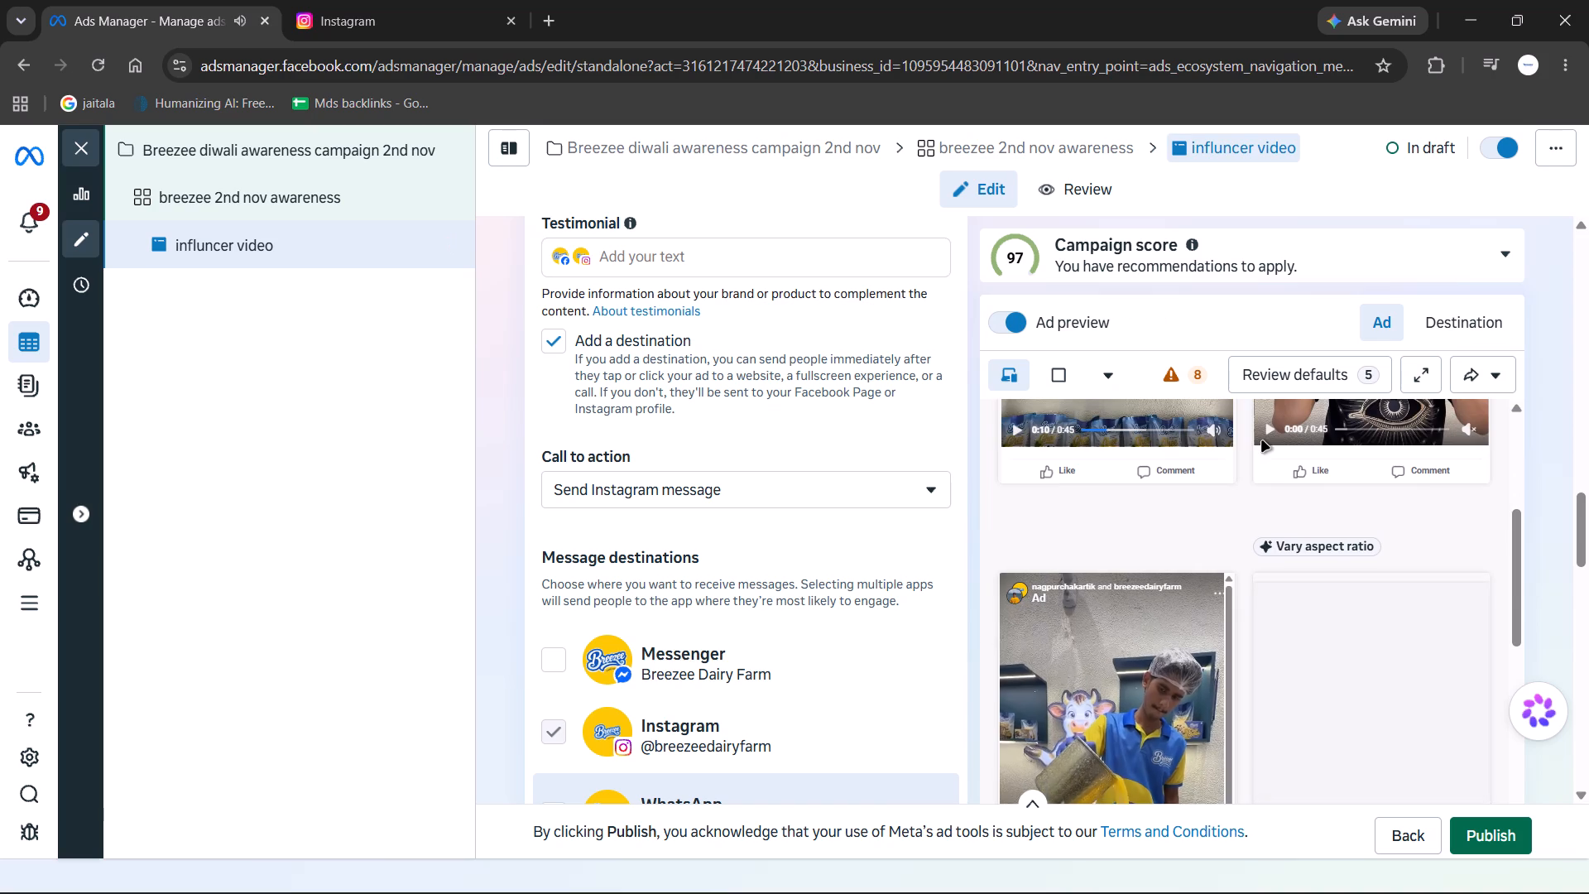
scroll(1262, 441, "up", 2)
left_click(1366, 506)
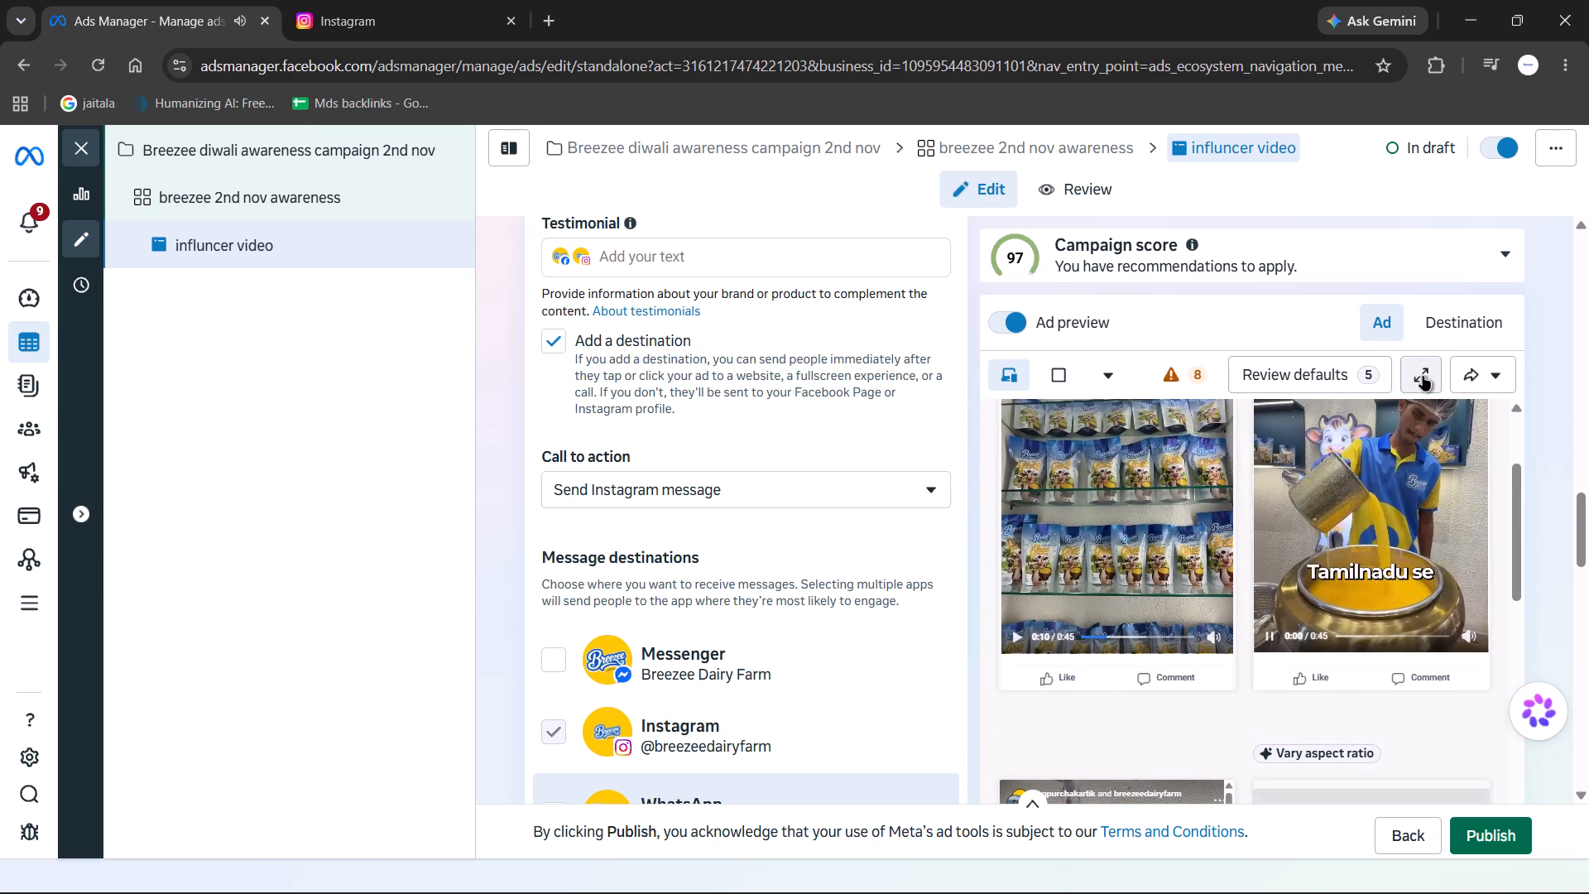
Look through the ad's placement variations in the advanced preview, close it, and pause the playing feed video.
left_click(1423, 376)
scroll(991, 474, "down", 3)
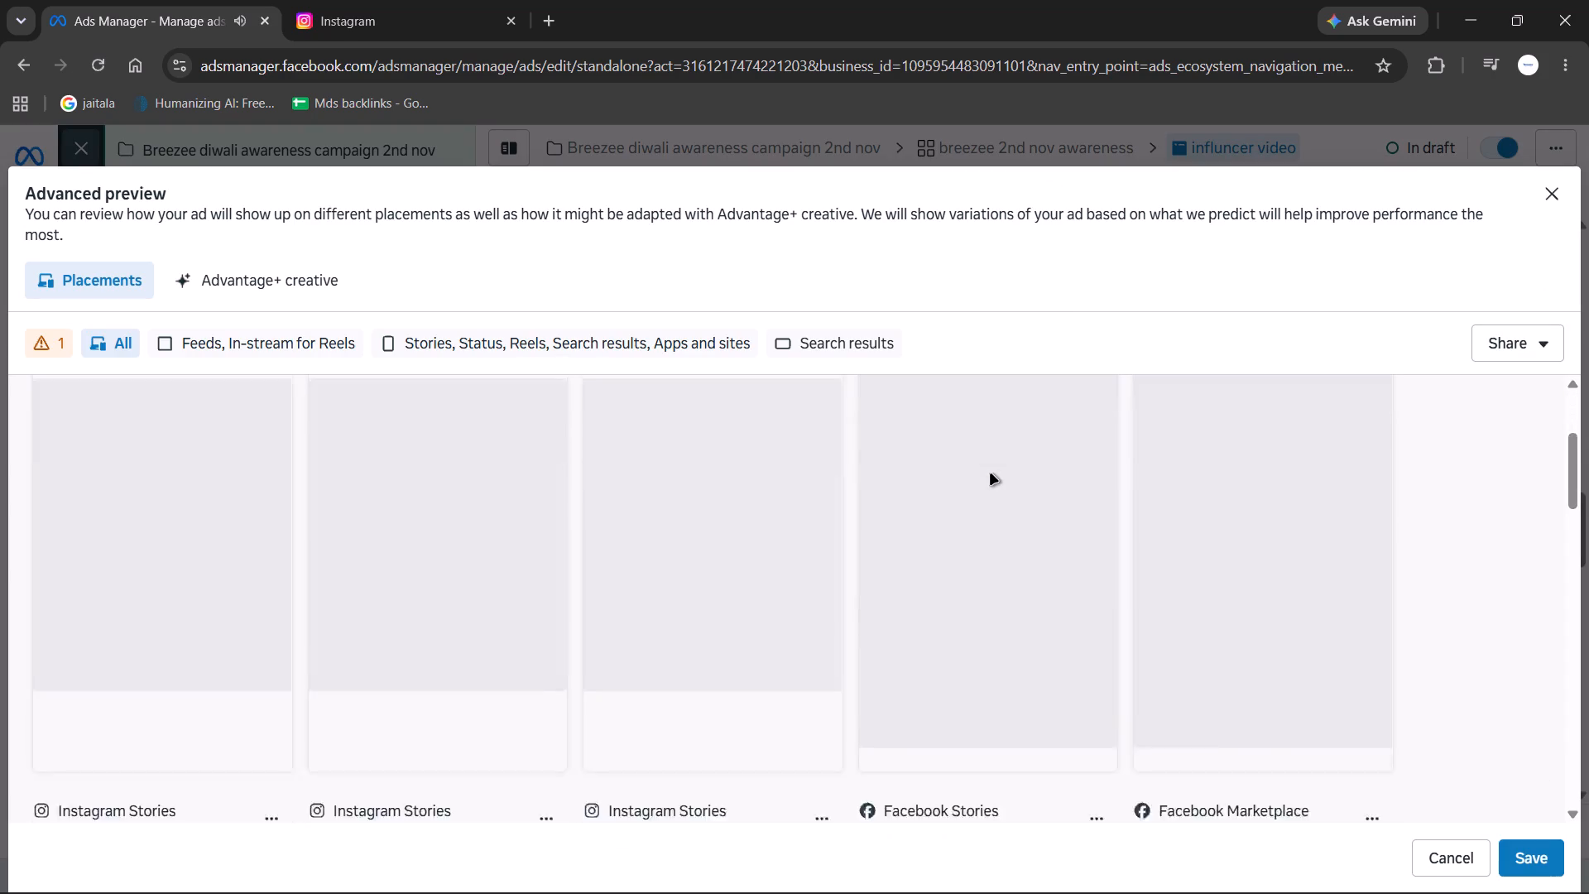
scroll(991, 474, "up", 6)
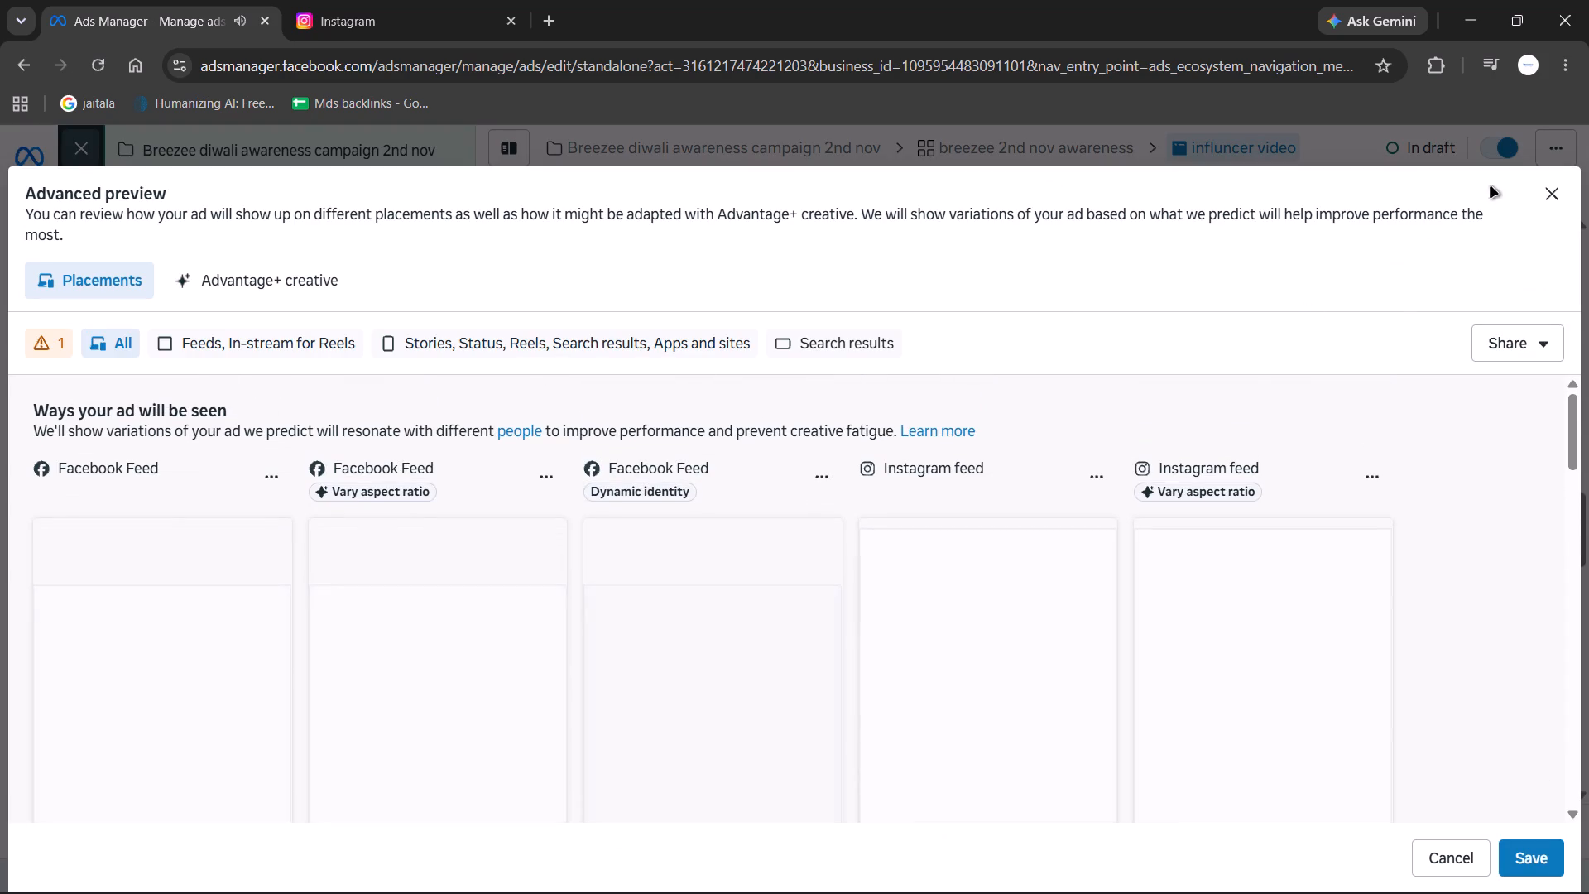
left_click(1556, 195)
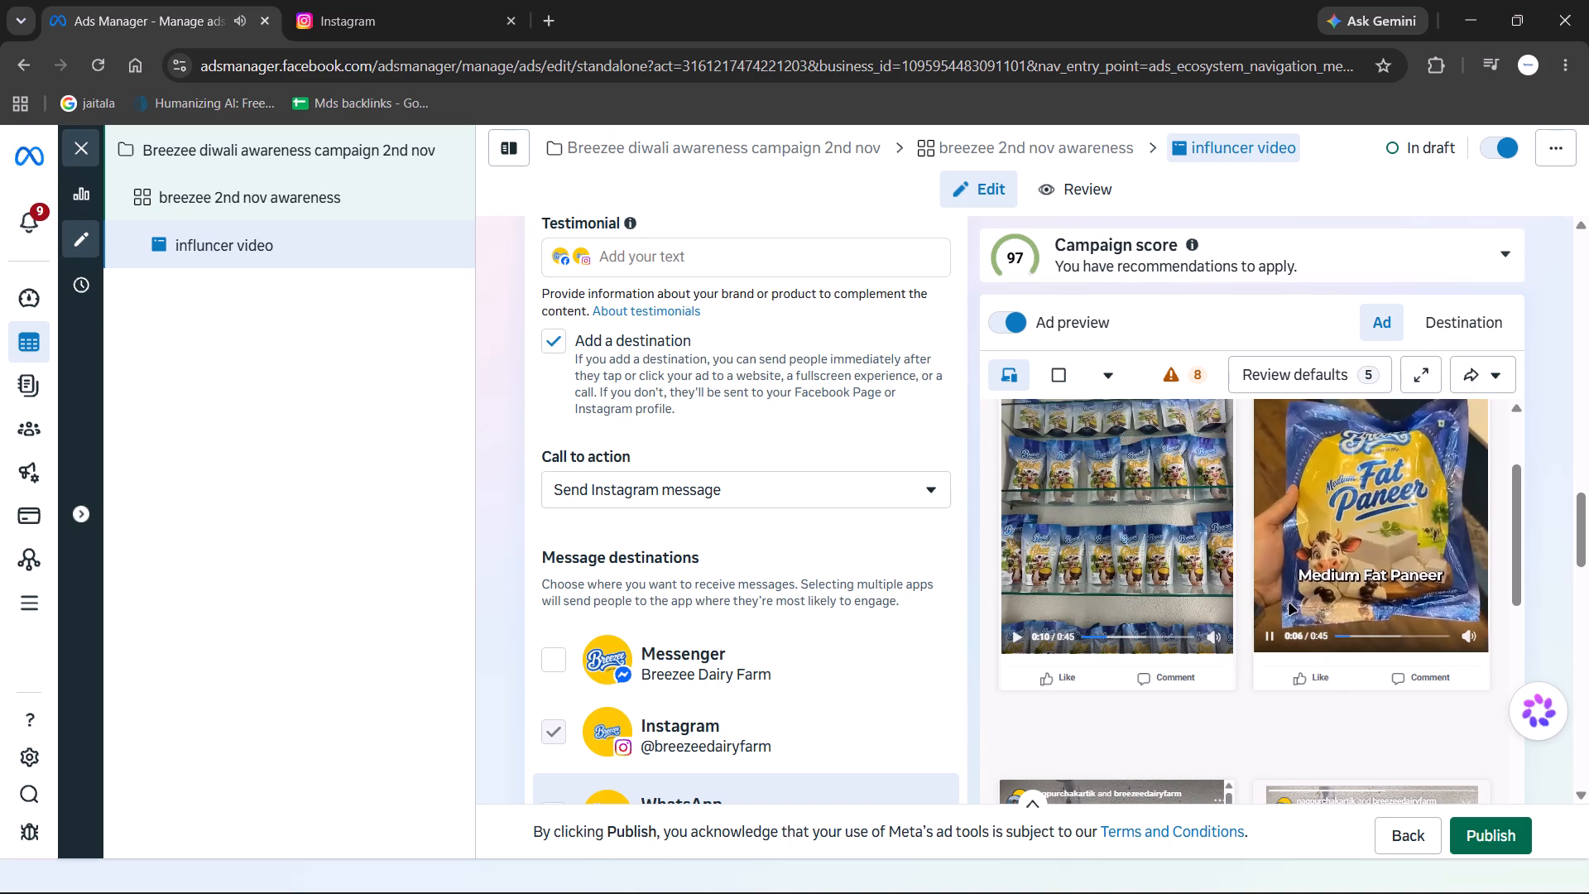
left_click(1270, 633)
Review the ad's settings from the primary text back to its name, partnership options, identities and ad setup.
scroll(665, 486, "up", 4)
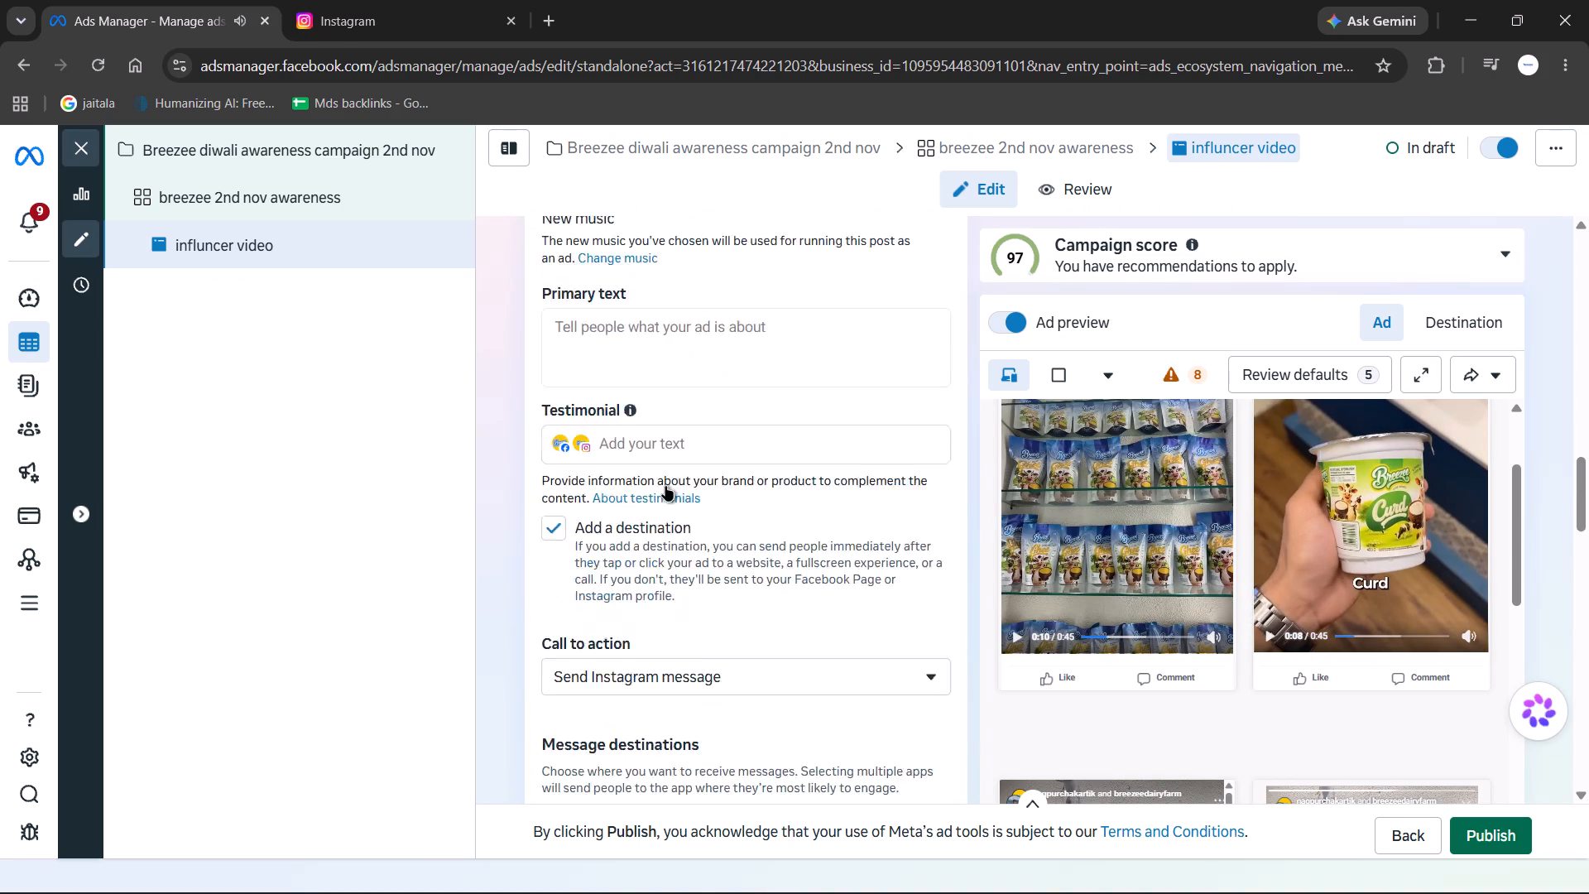
scroll(665, 486, "up", 19)
scroll(665, 486, "up", 4)
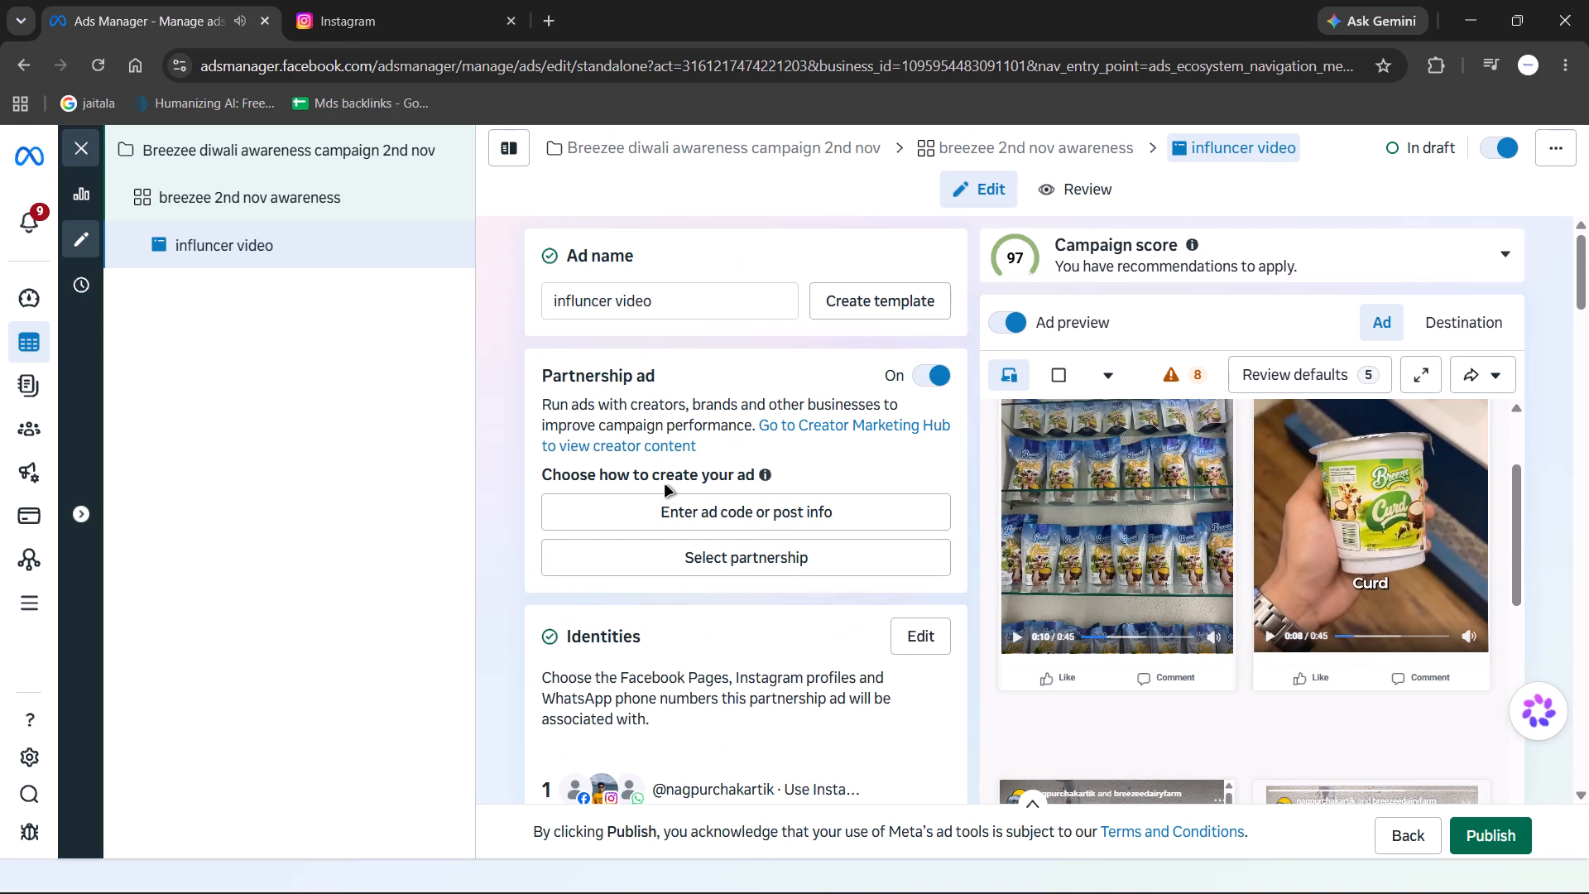
scroll(665, 486, "up", 2)
scroll(665, 486, "down", 4)
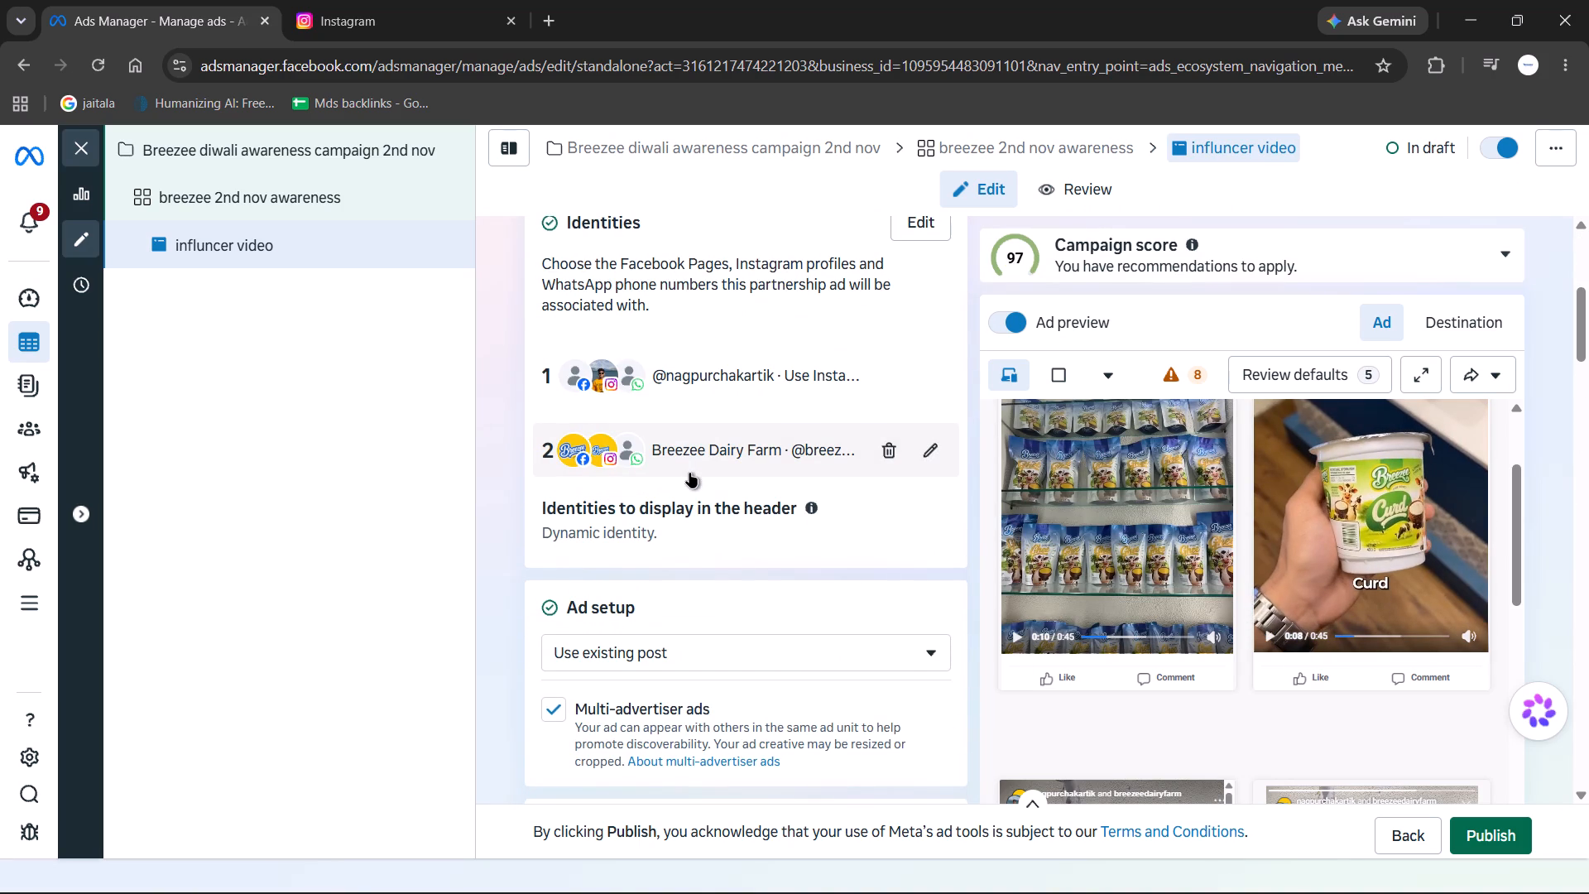
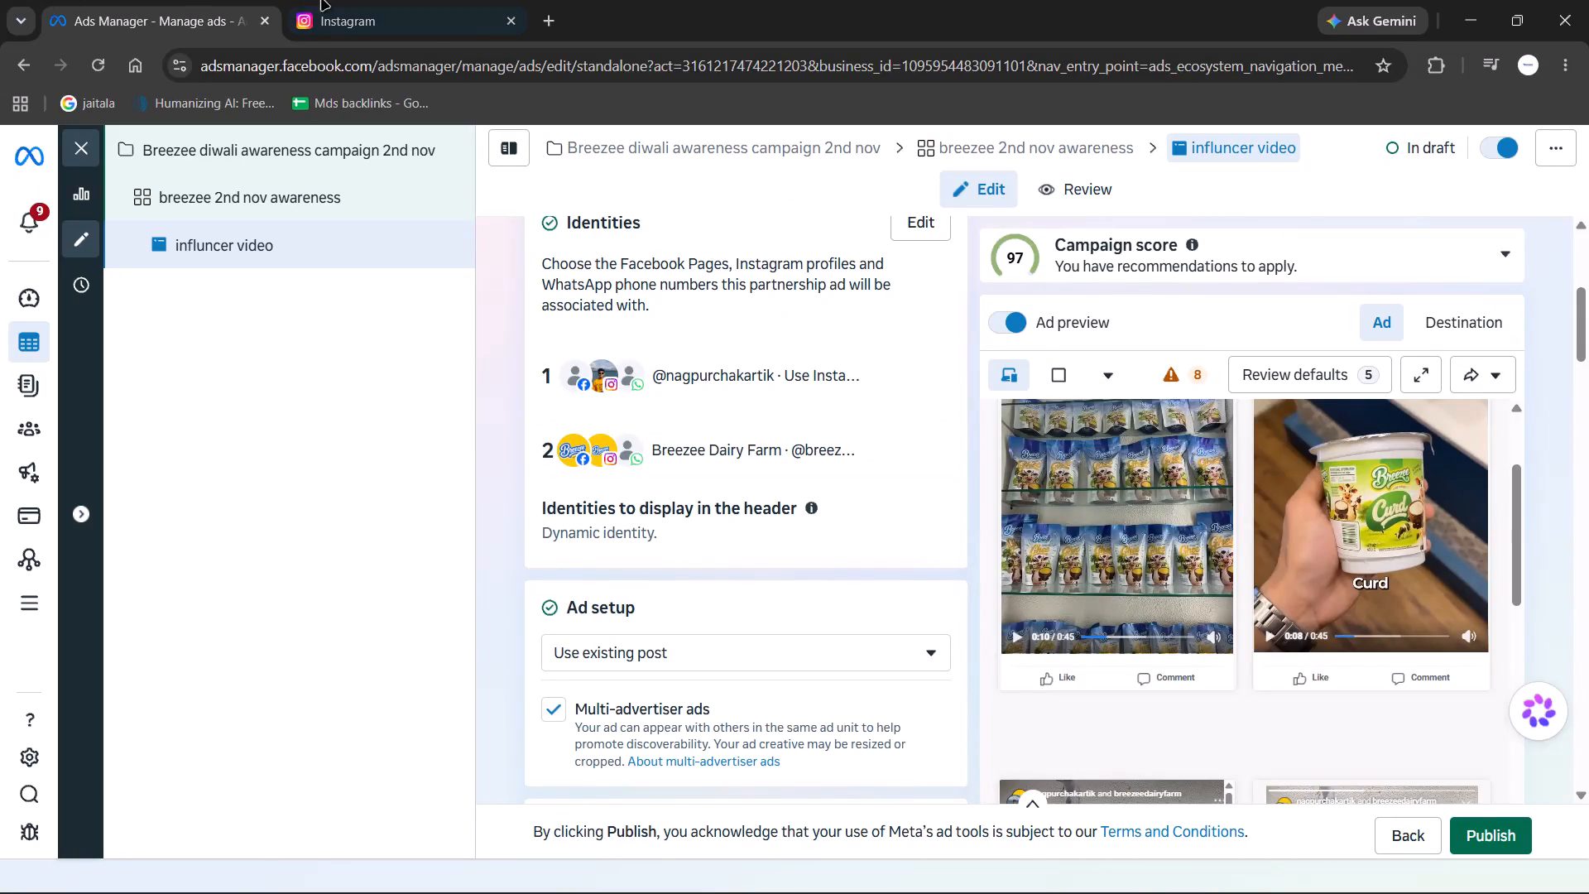
Switch to Instagram, open the nagpurchakartik and breezeedairyfarm reel, play it with sound and copy its link.
left_click(377, 0)
scroll(885, 529, "down", 4)
left_click(434, 504)
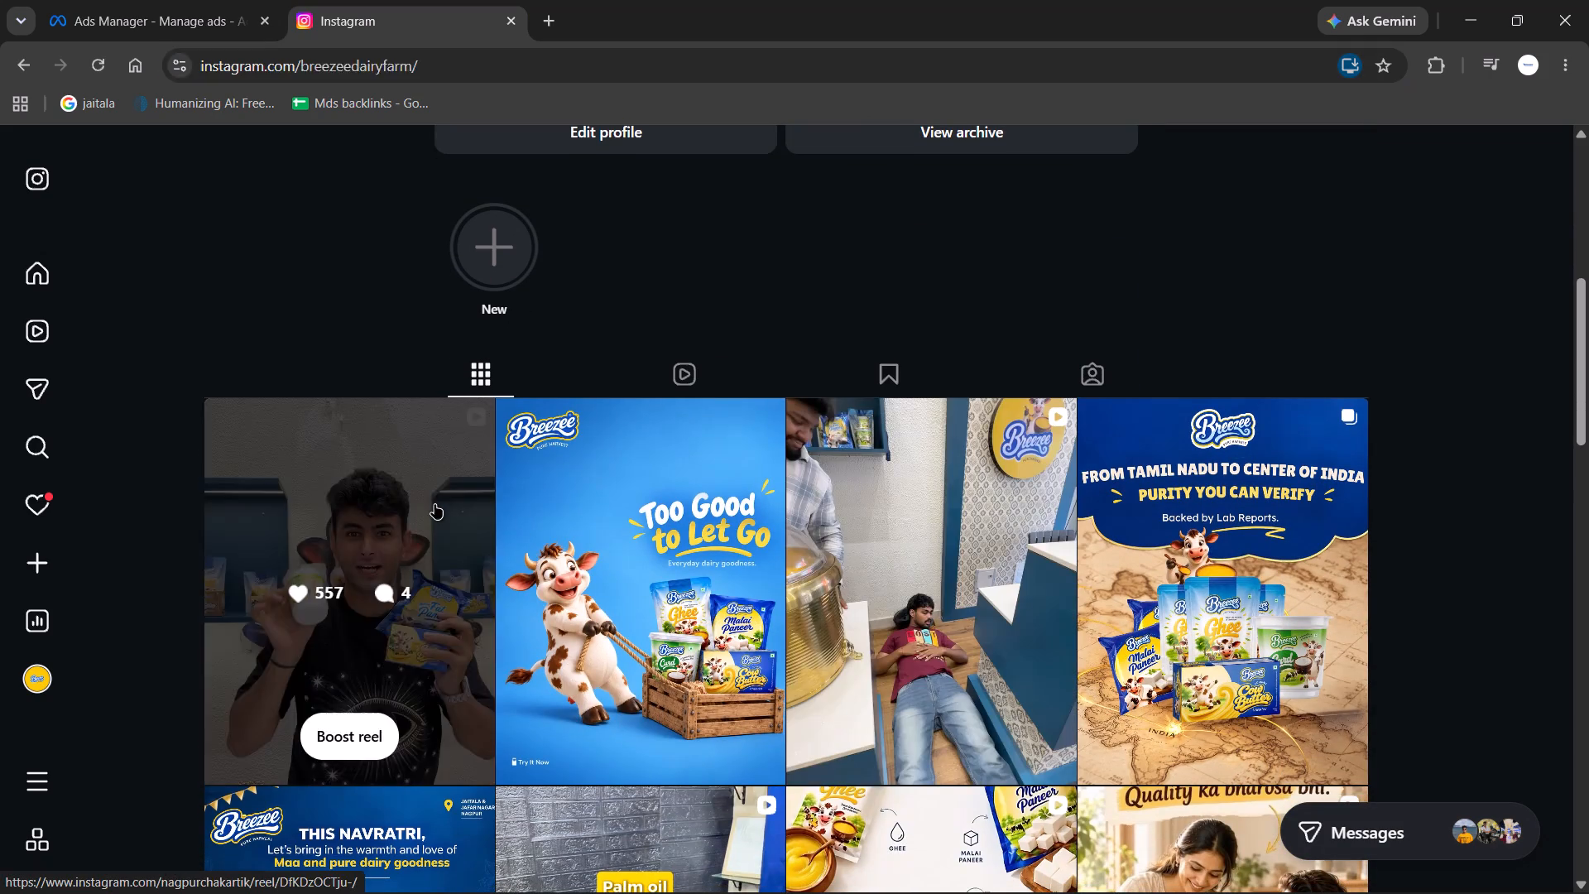
left_click(700, 830)
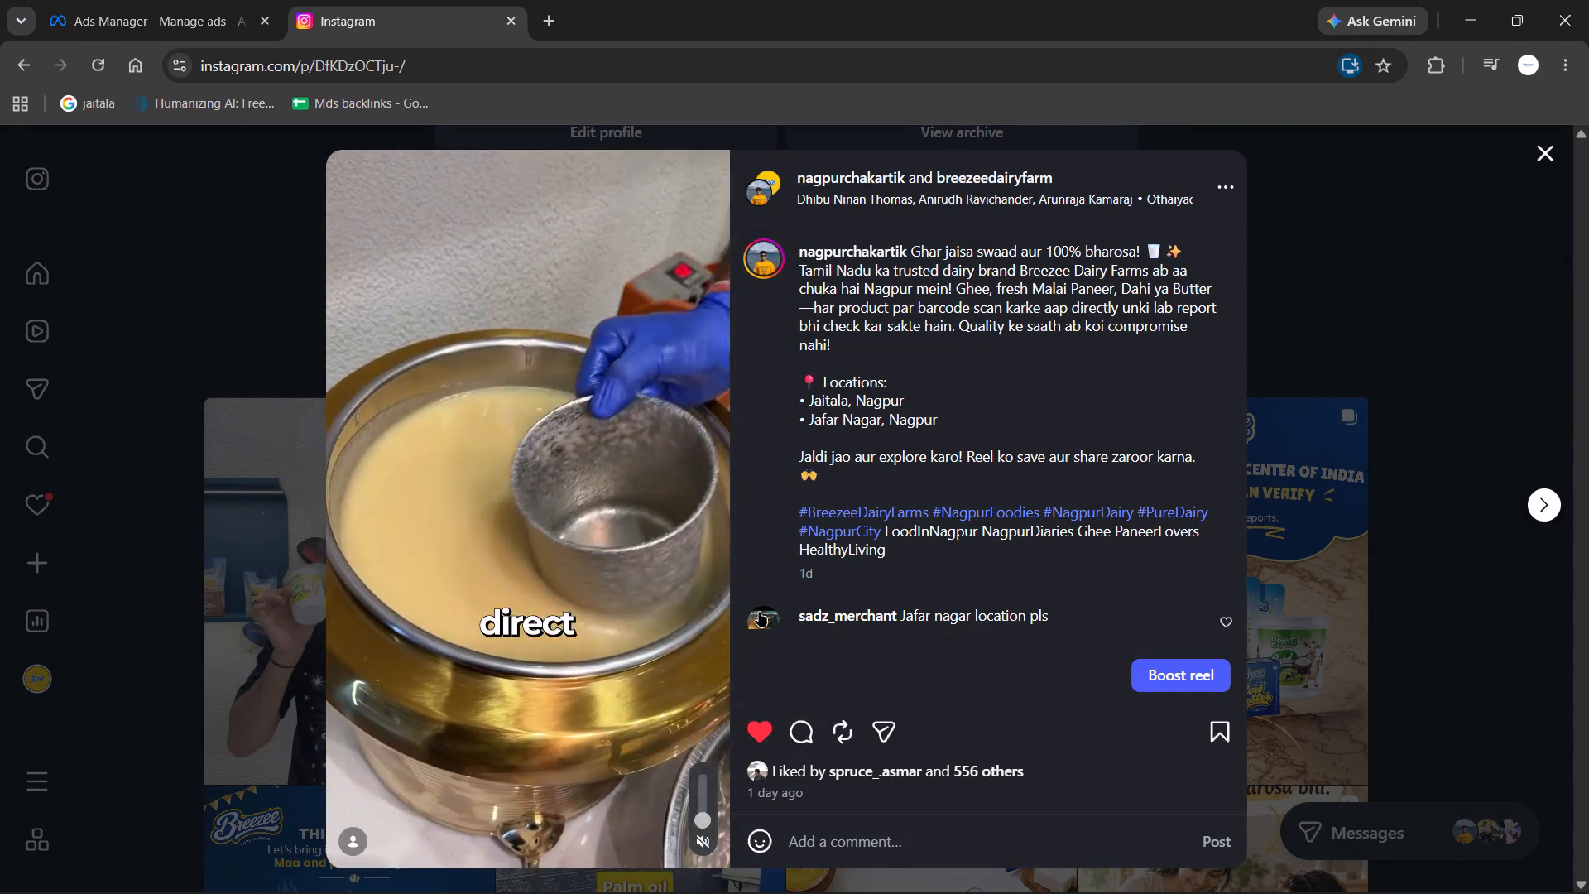
left_click(705, 834)
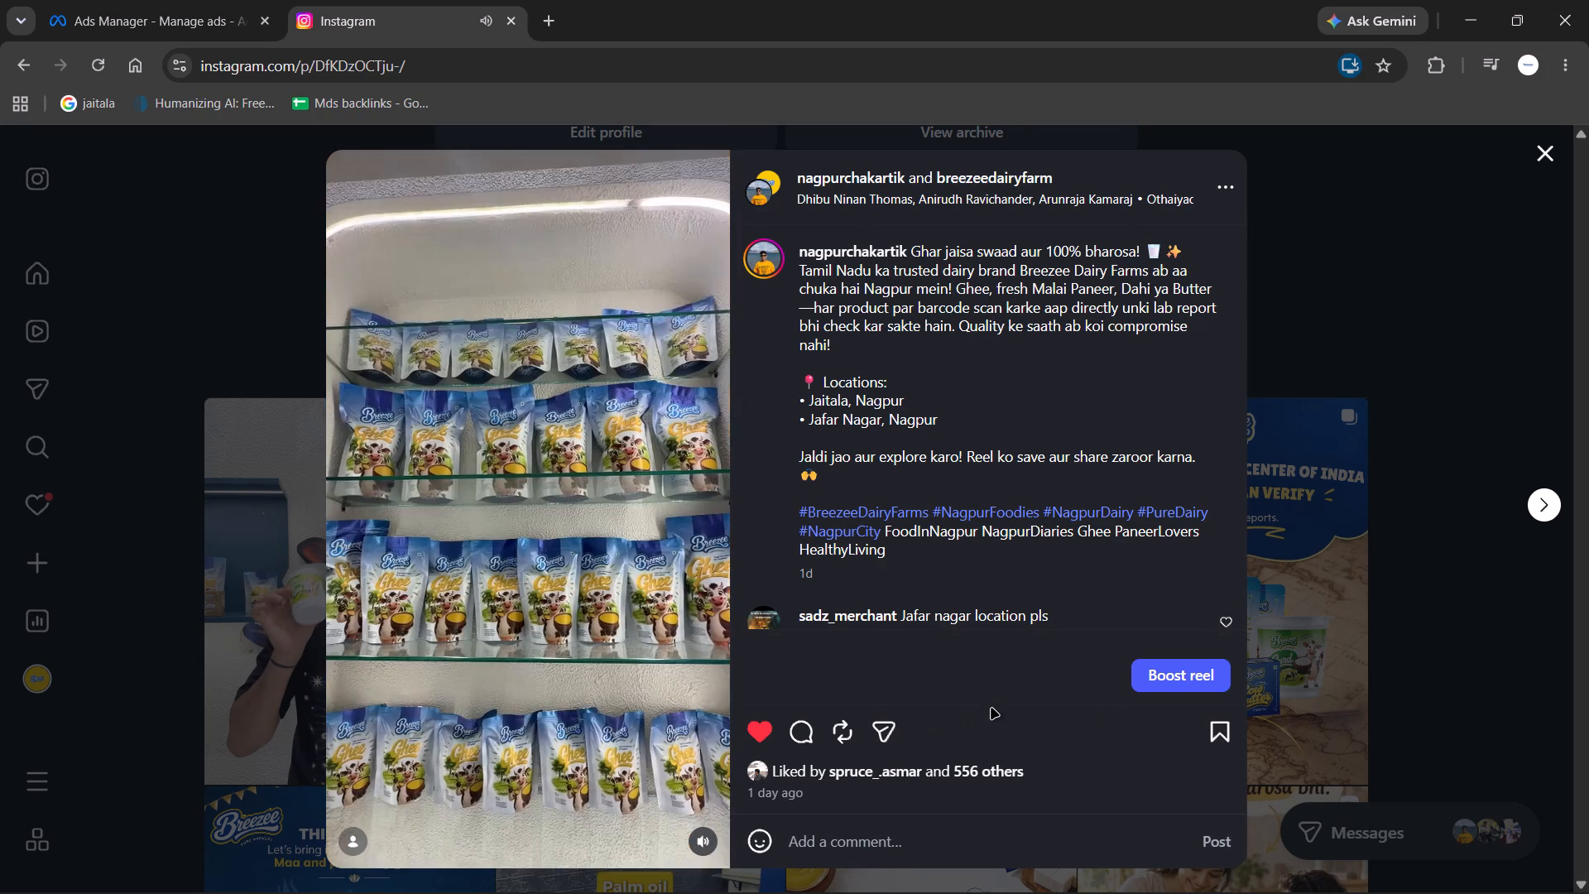
left_click(1228, 188)
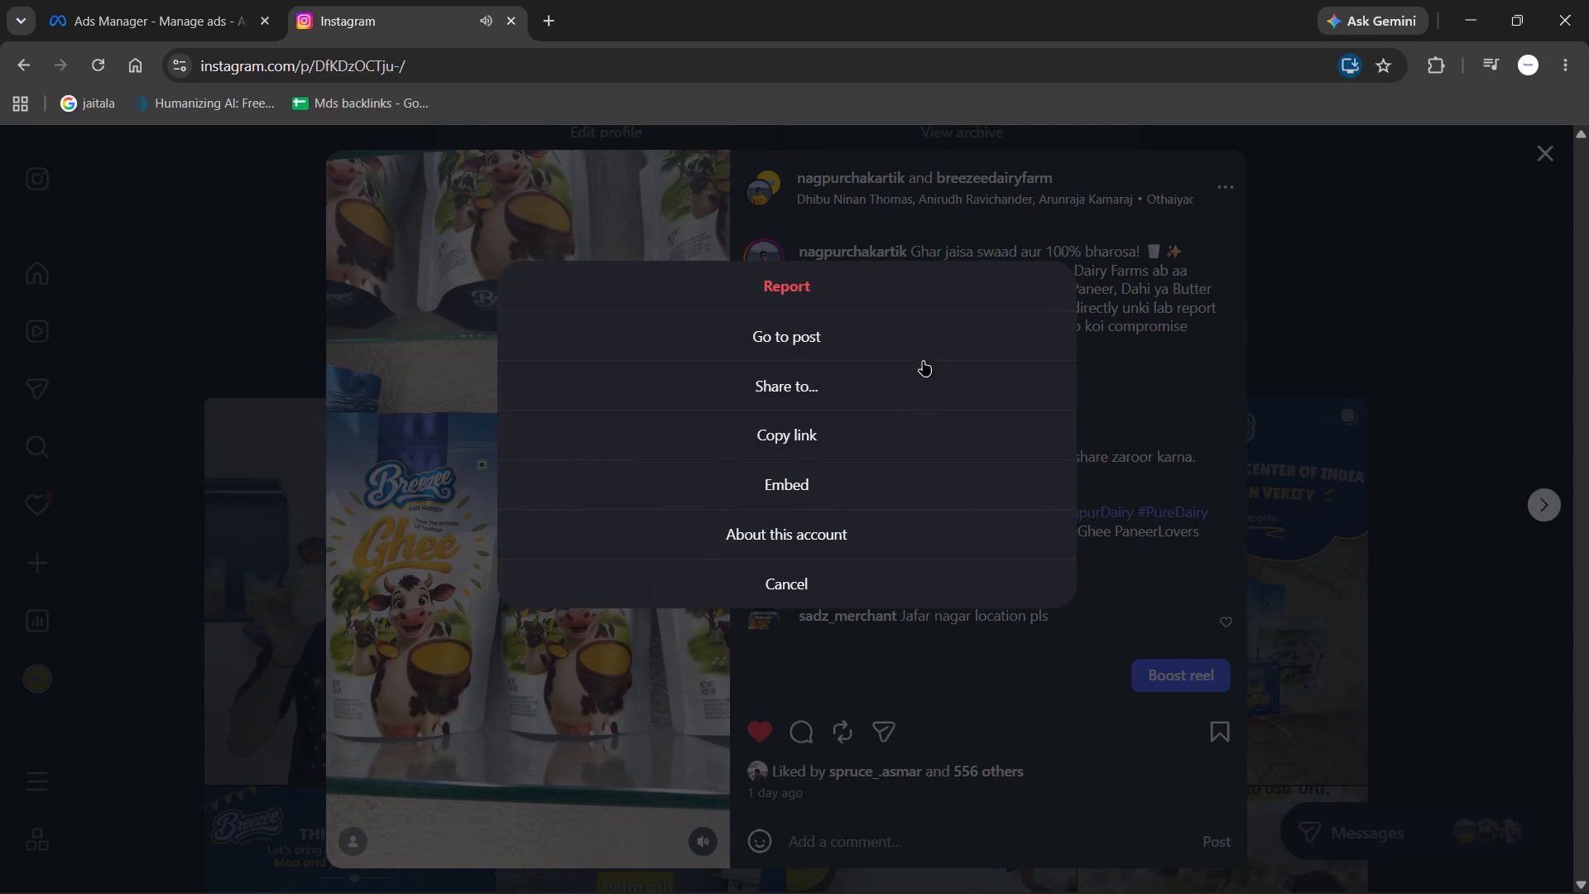
left_click(874, 435)
Search Google in a new tab for "download instgram reel" and open the fastvideosave.net downloader.
left_click(543, 22)
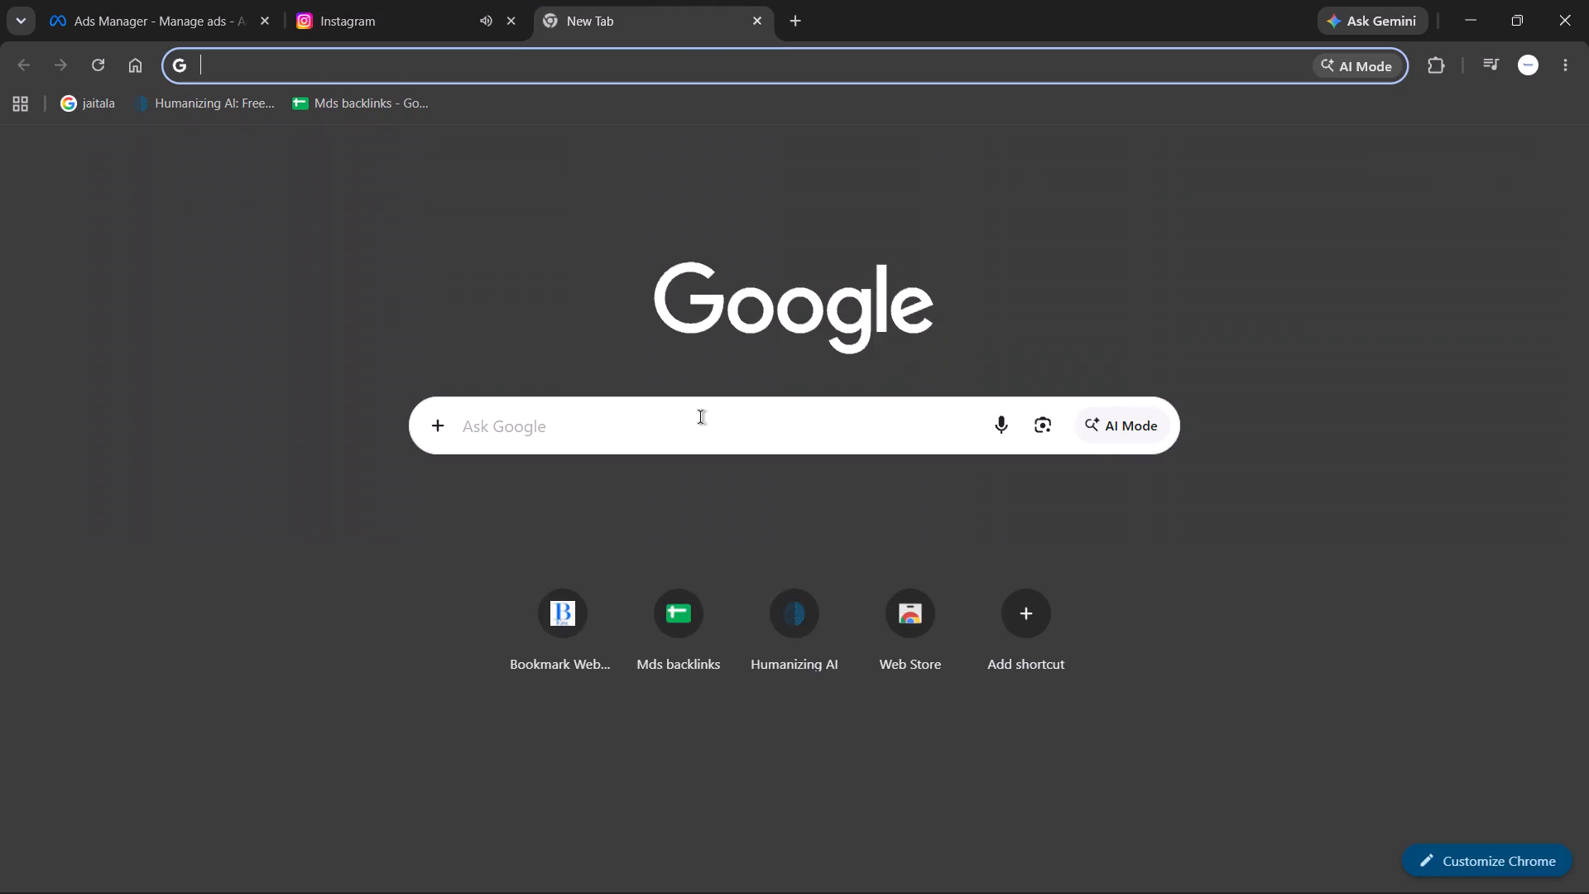
left_click(689, 427)
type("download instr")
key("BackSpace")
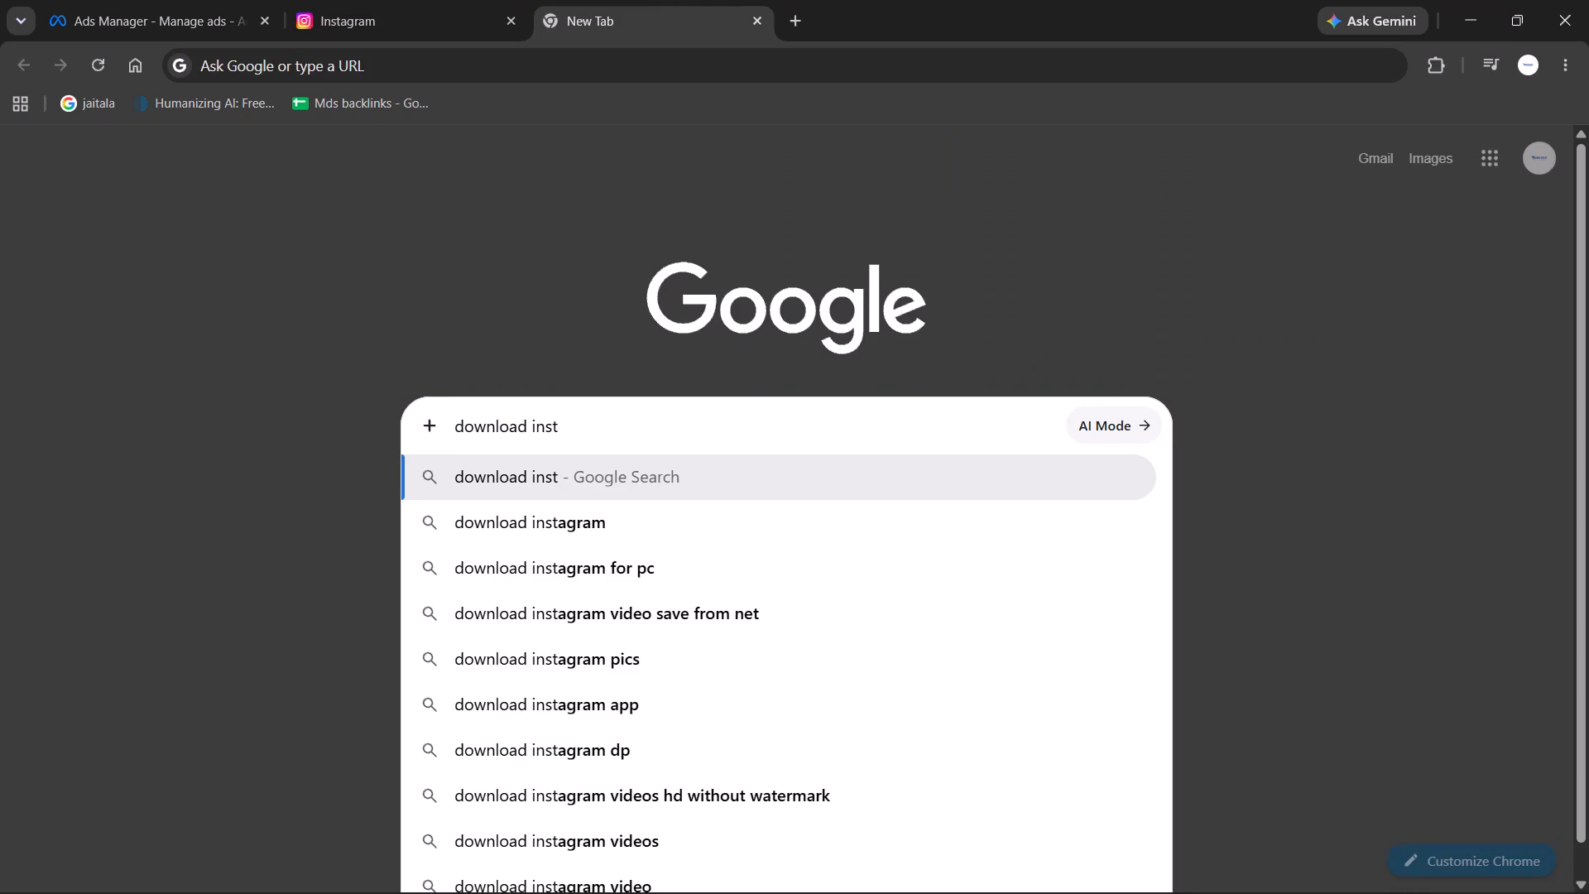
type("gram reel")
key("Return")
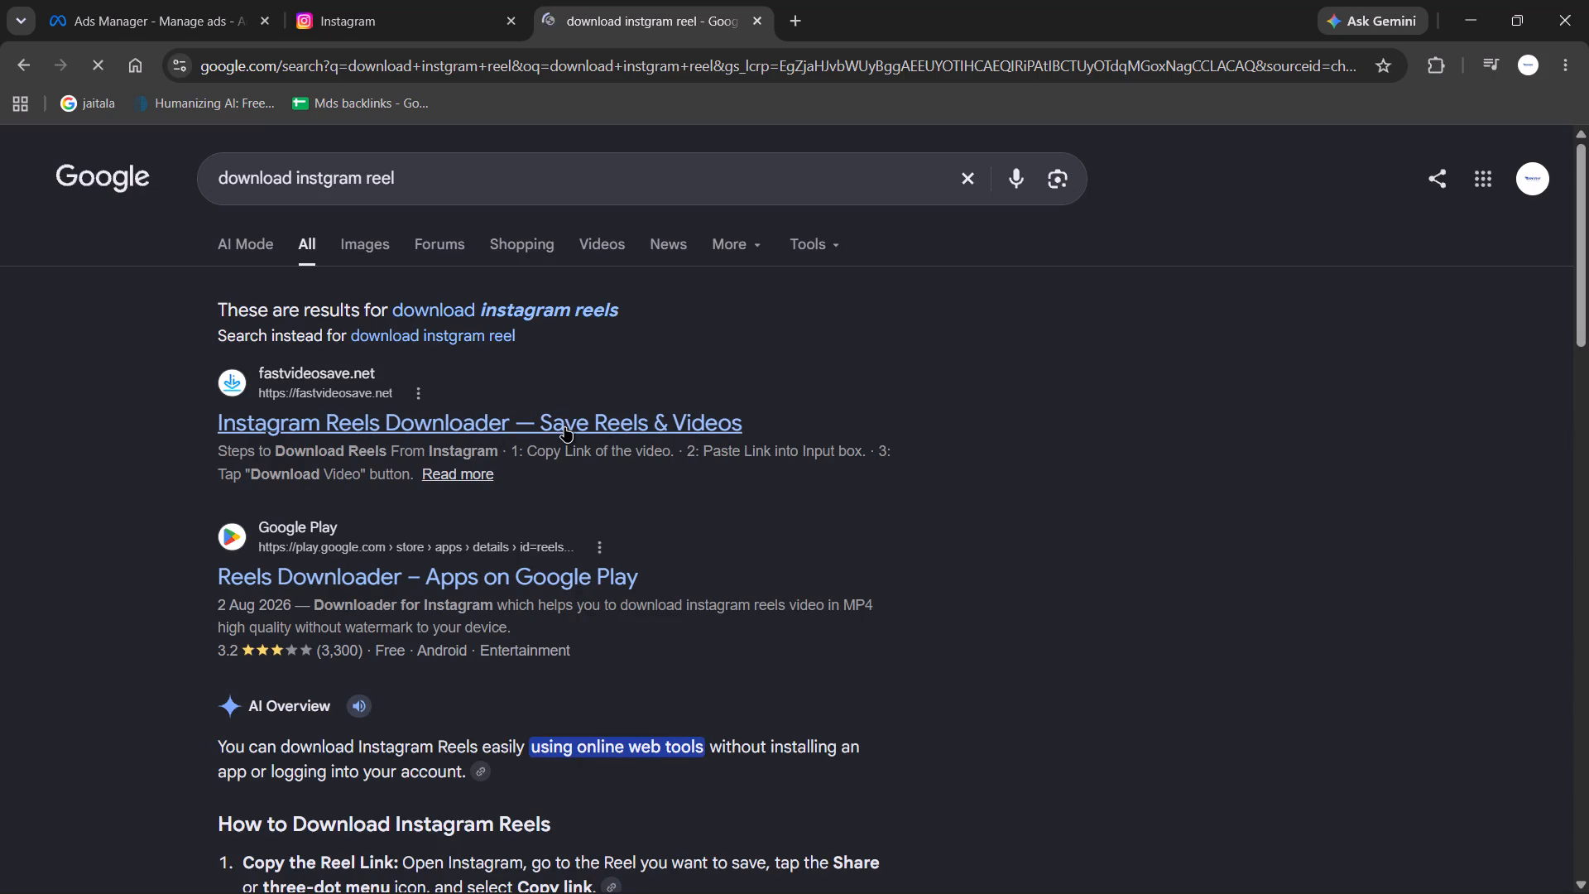
left_click(564, 427)
Submit the copied reel link to the downloader, download the video from Server 1 and dismiss the advertisement.
left_click(713, 379)
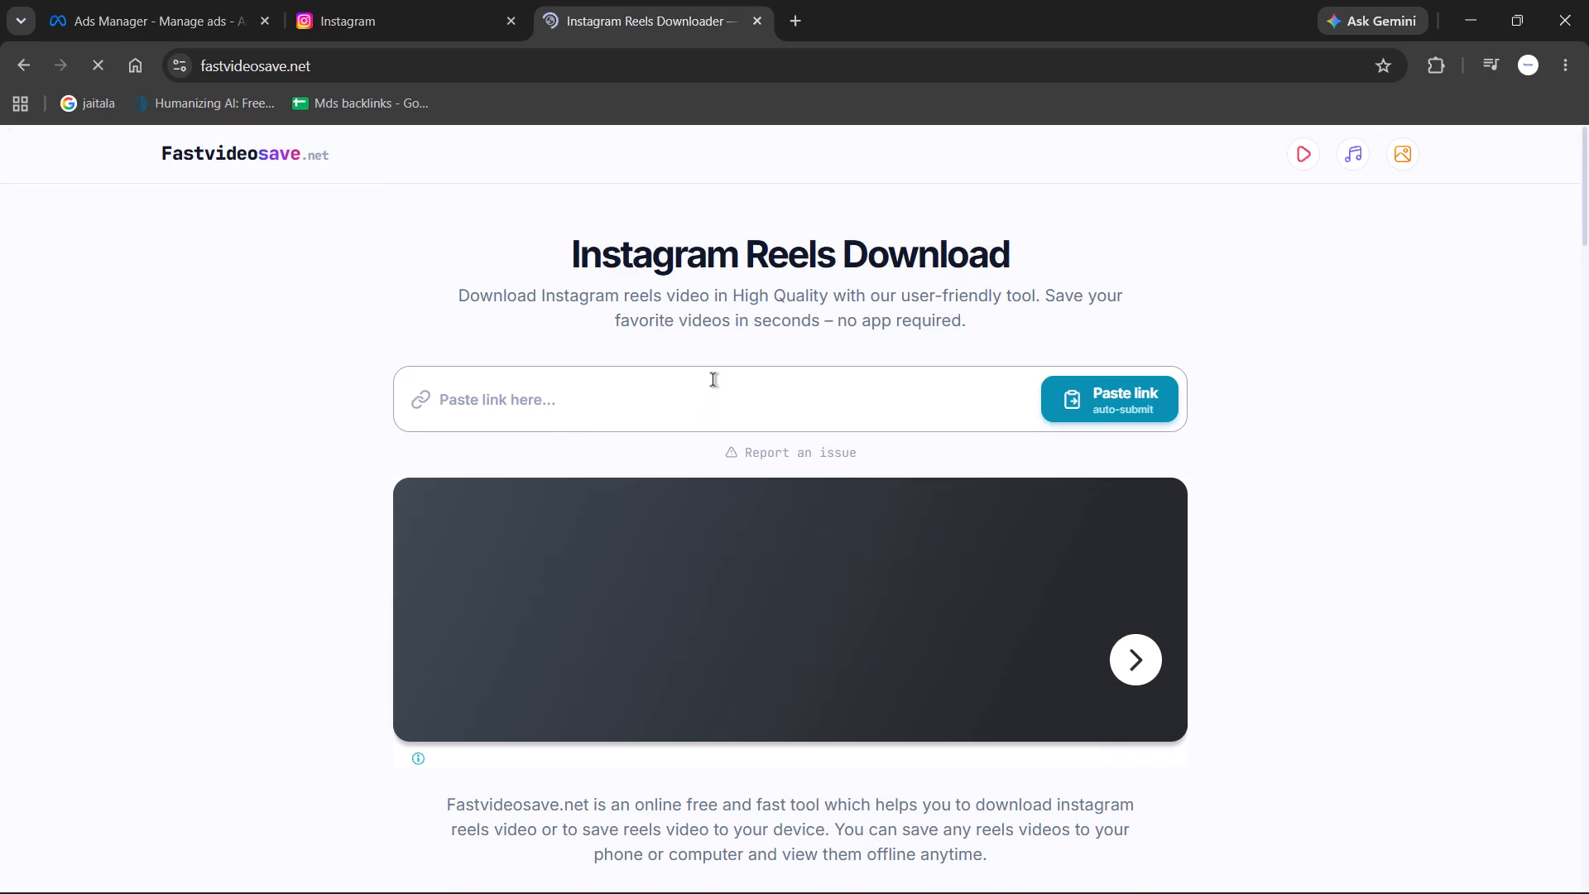
key("ctrl+v")
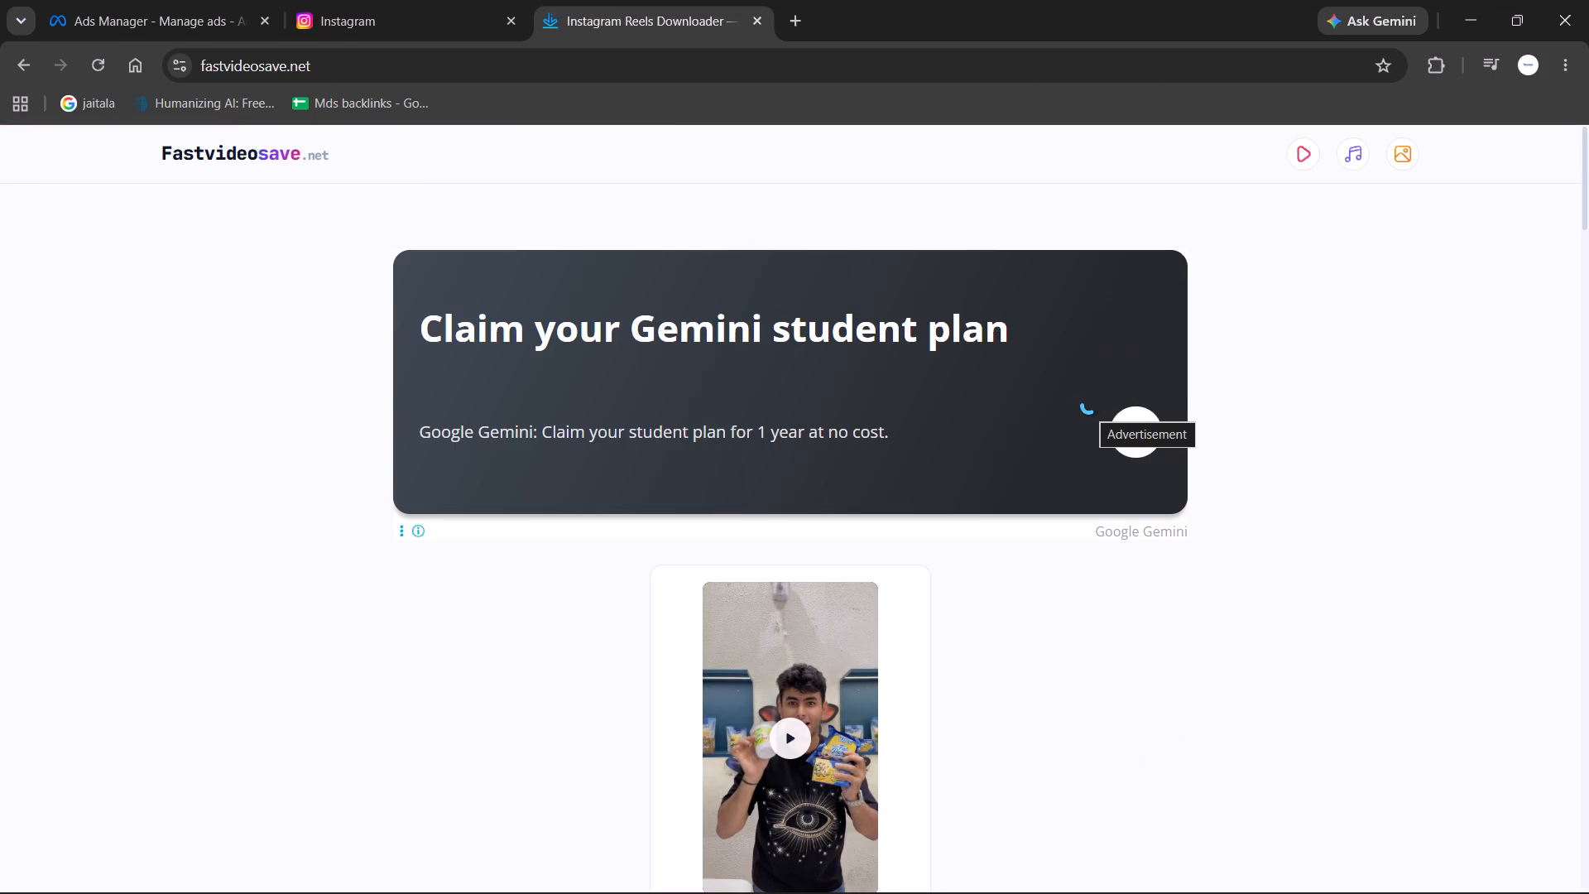
scroll(1094, 523, "down", 4)
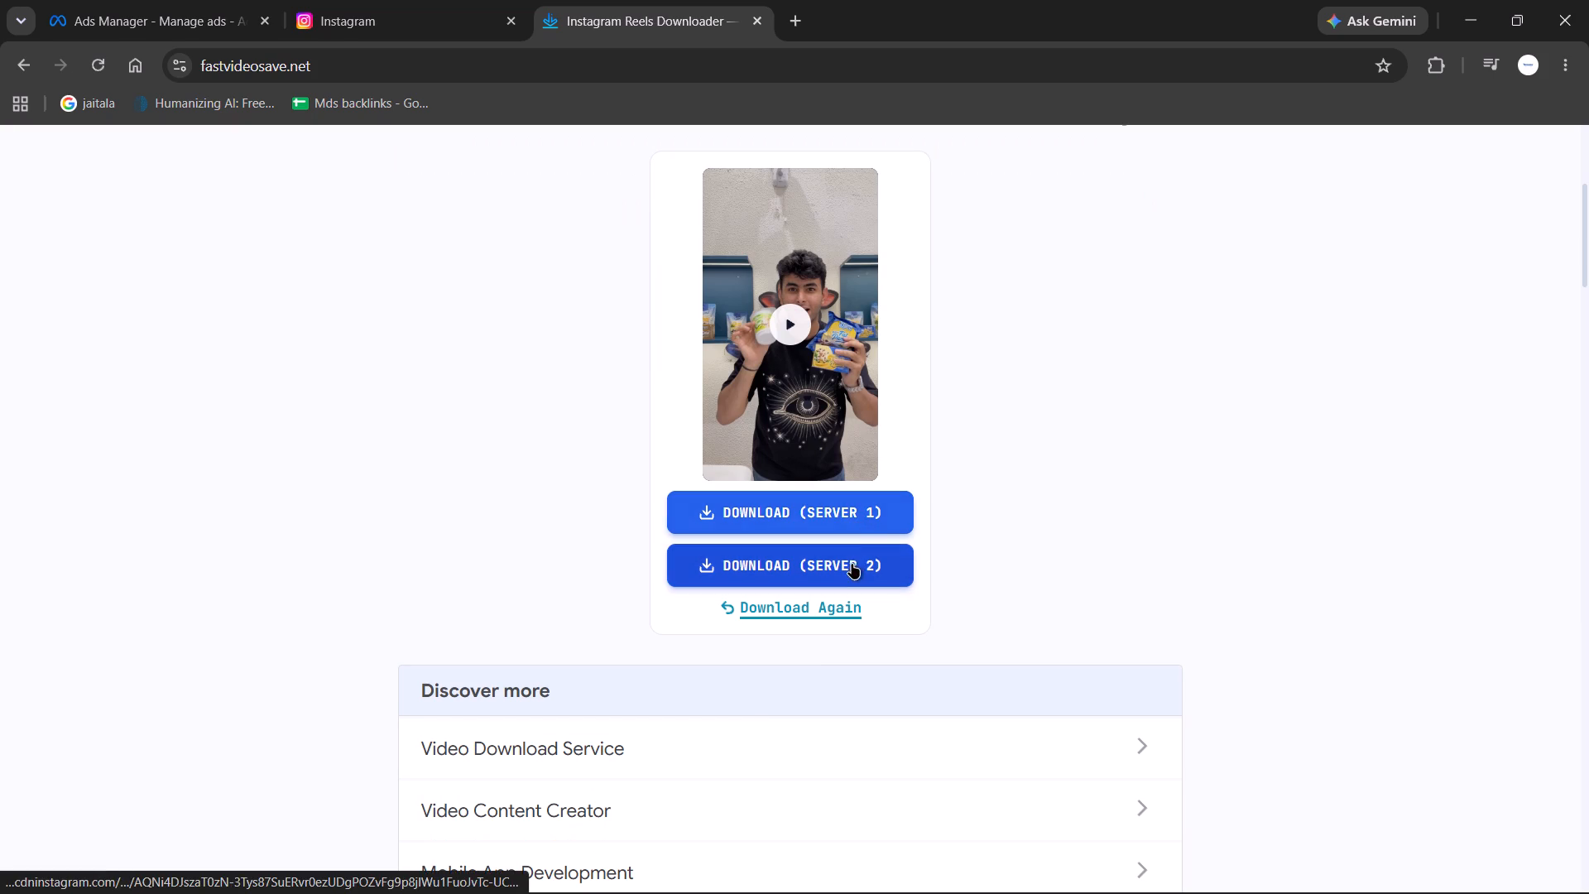
left_click(862, 525)
left_click(962, 326)
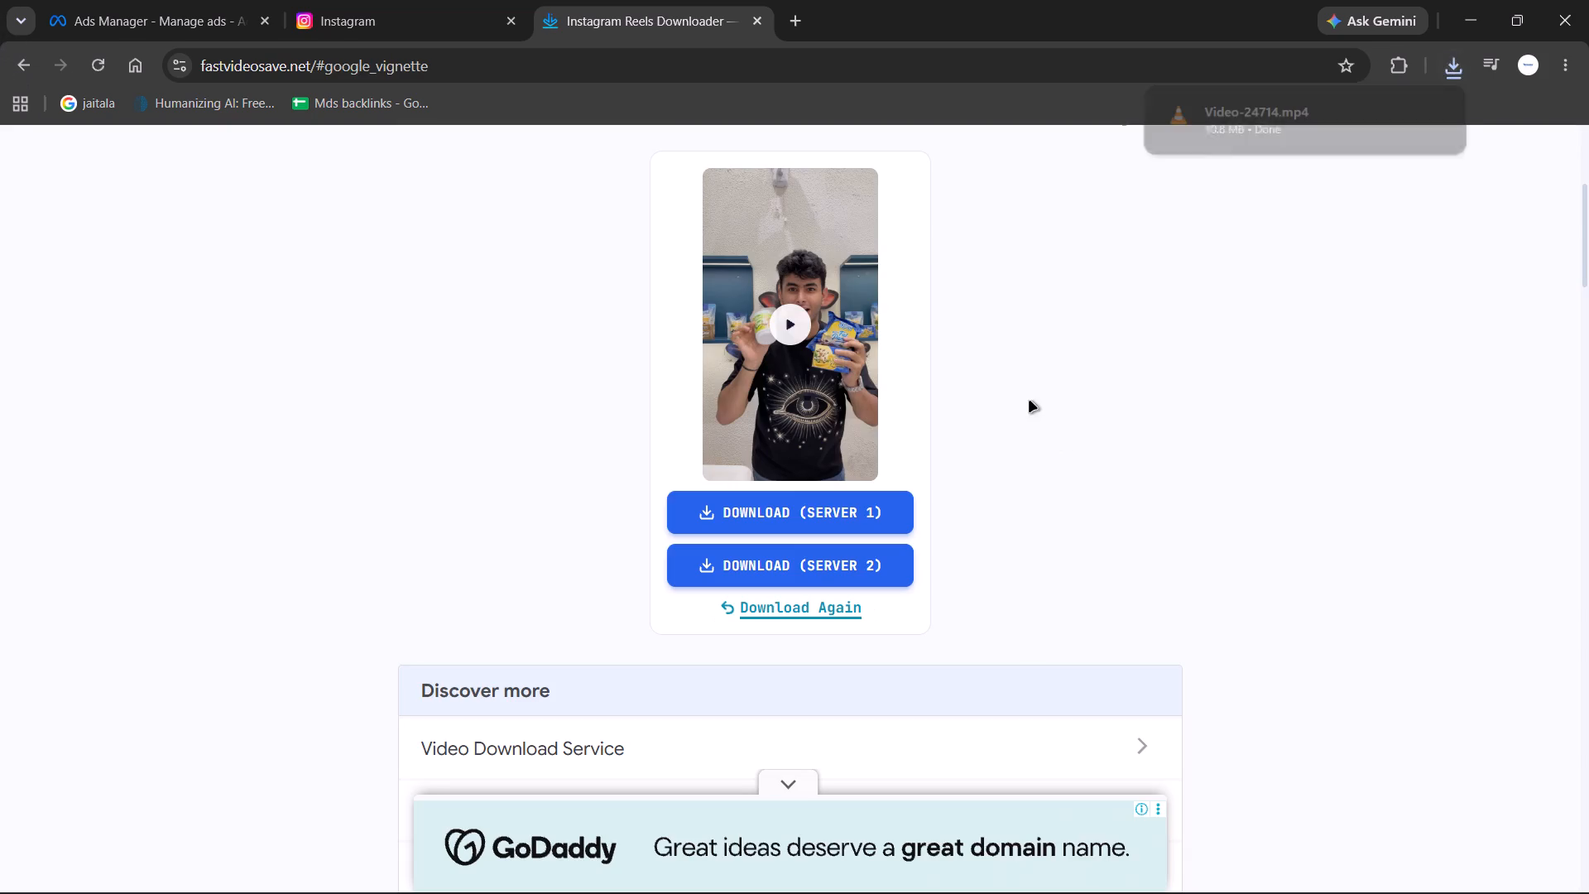
Return to Ads Manager and change the "influncer video" ad setup from using an existing post to creating a new ad.
left_click(224, 0)
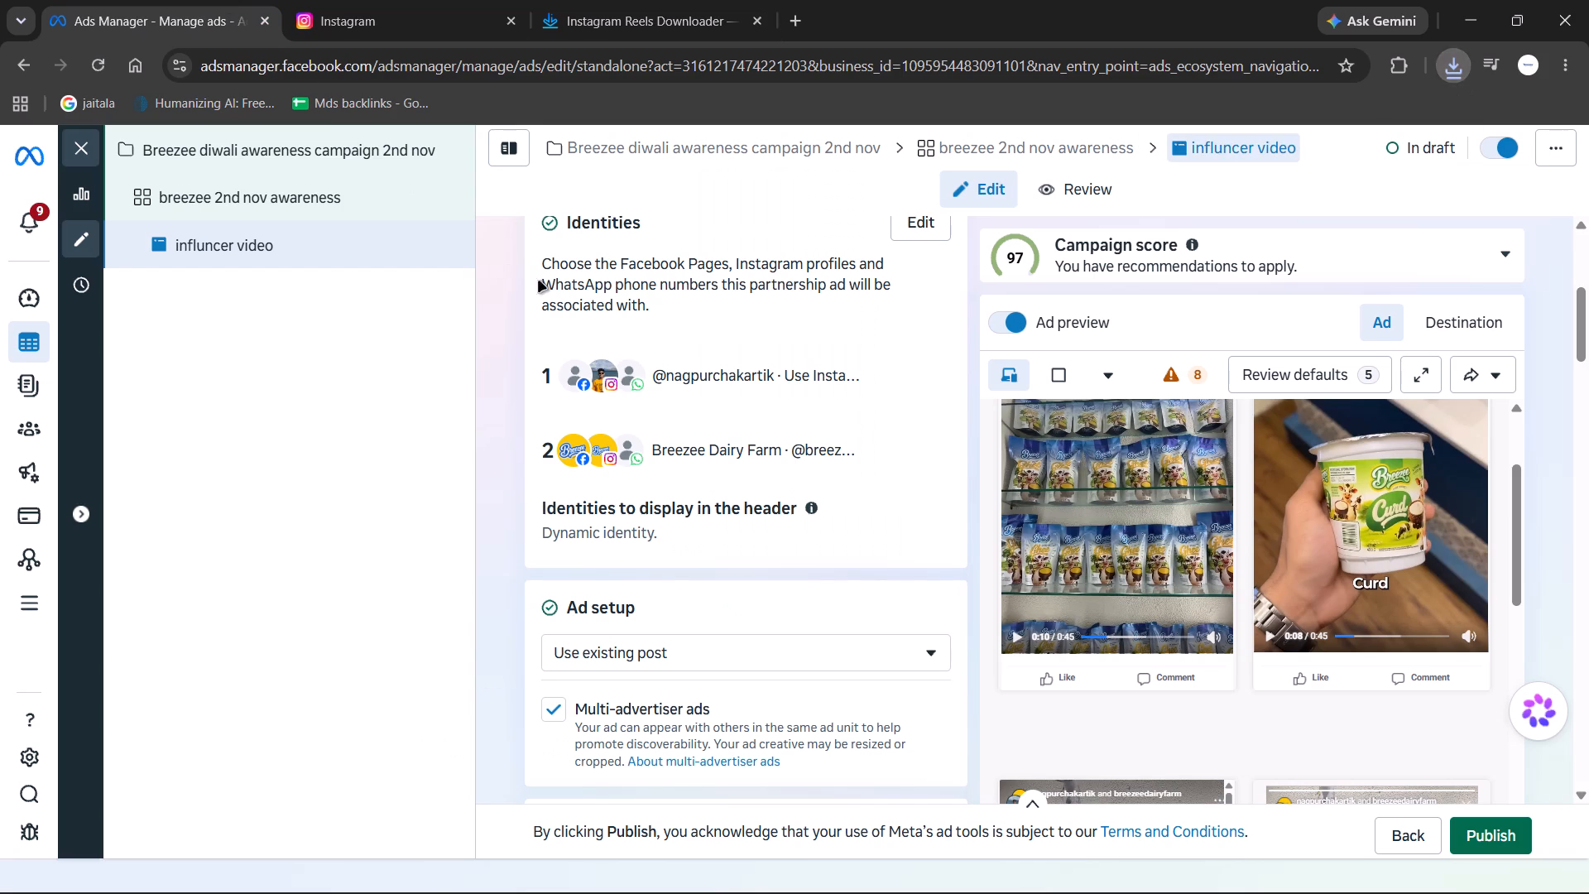
scroll(627, 392, "up", 1)
scroll(627, 394, "down", 6)
scroll(628, 395, "up", 1)
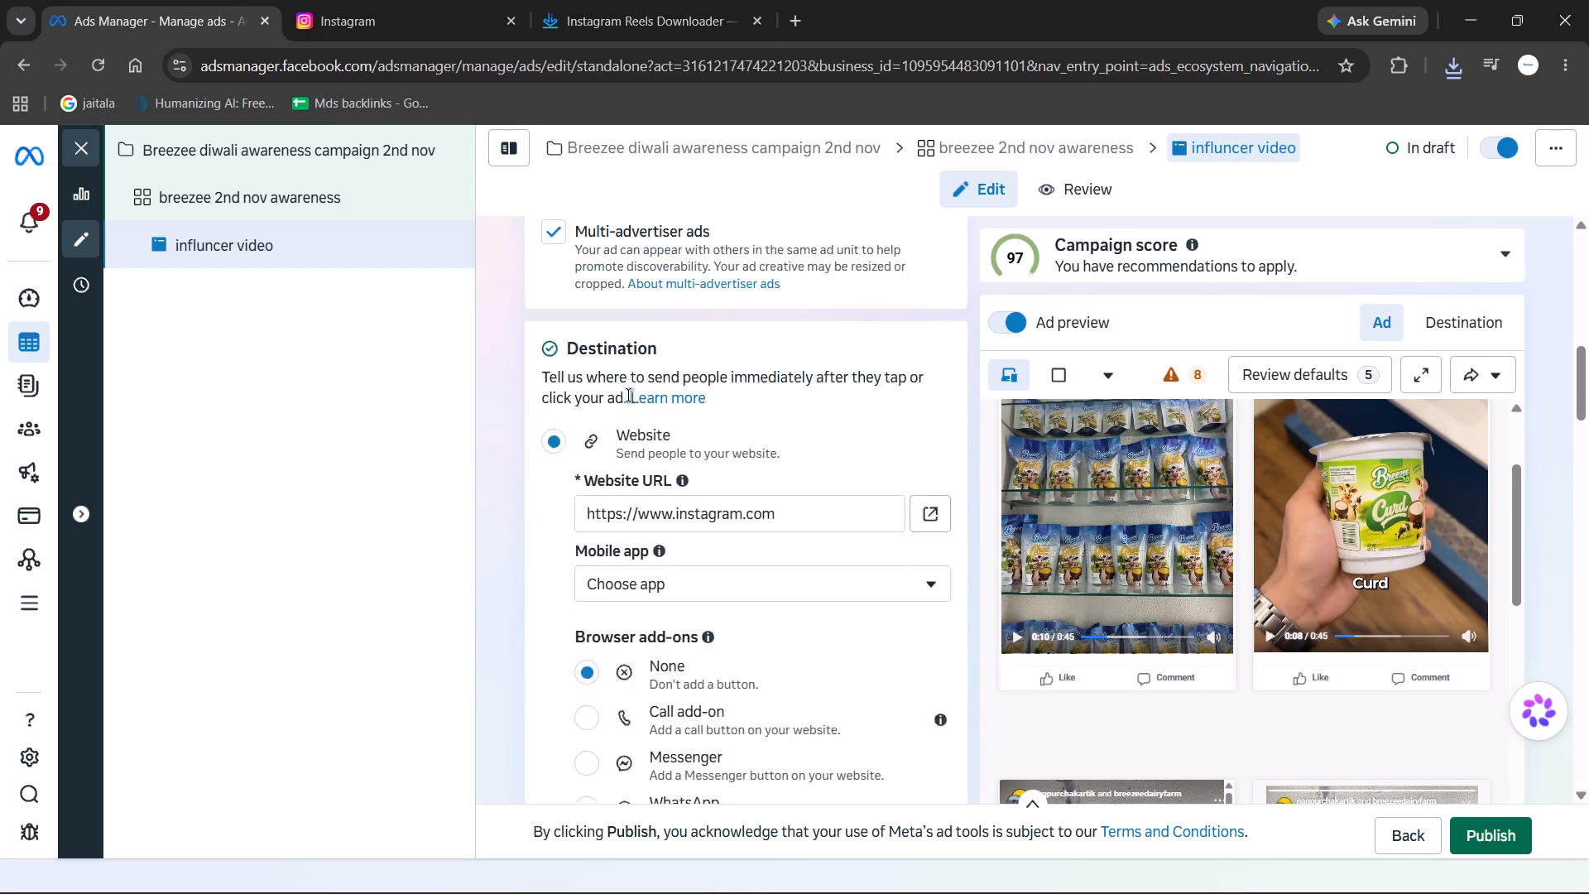
scroll(628, 395, "up", 1)
left_click(692, 338)
left_click(661, 388)
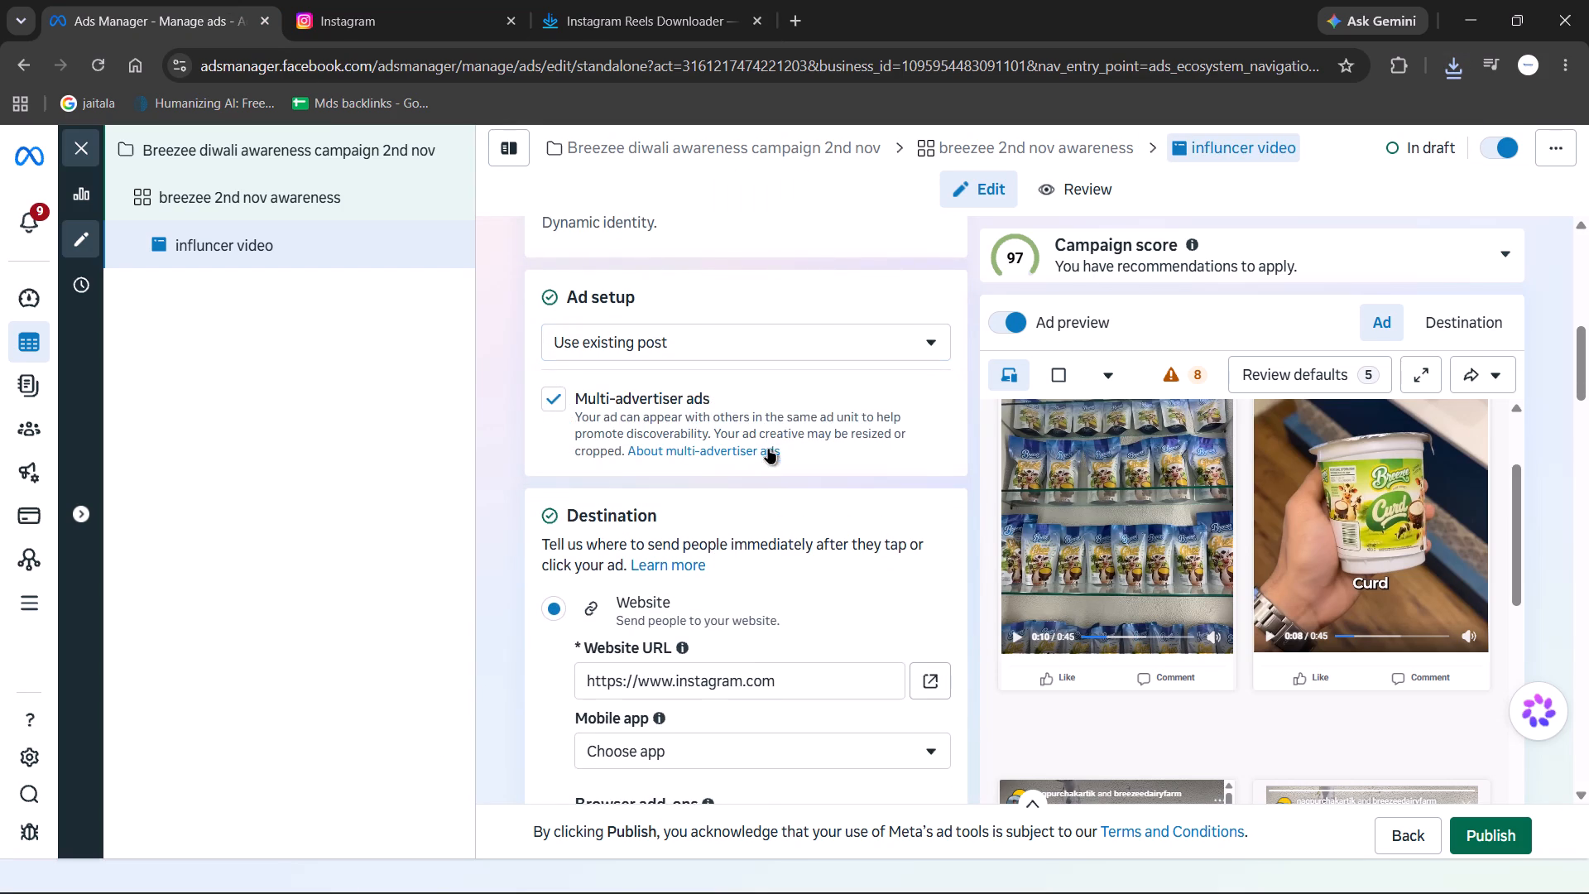
scroll(708, 500, "down", 2)
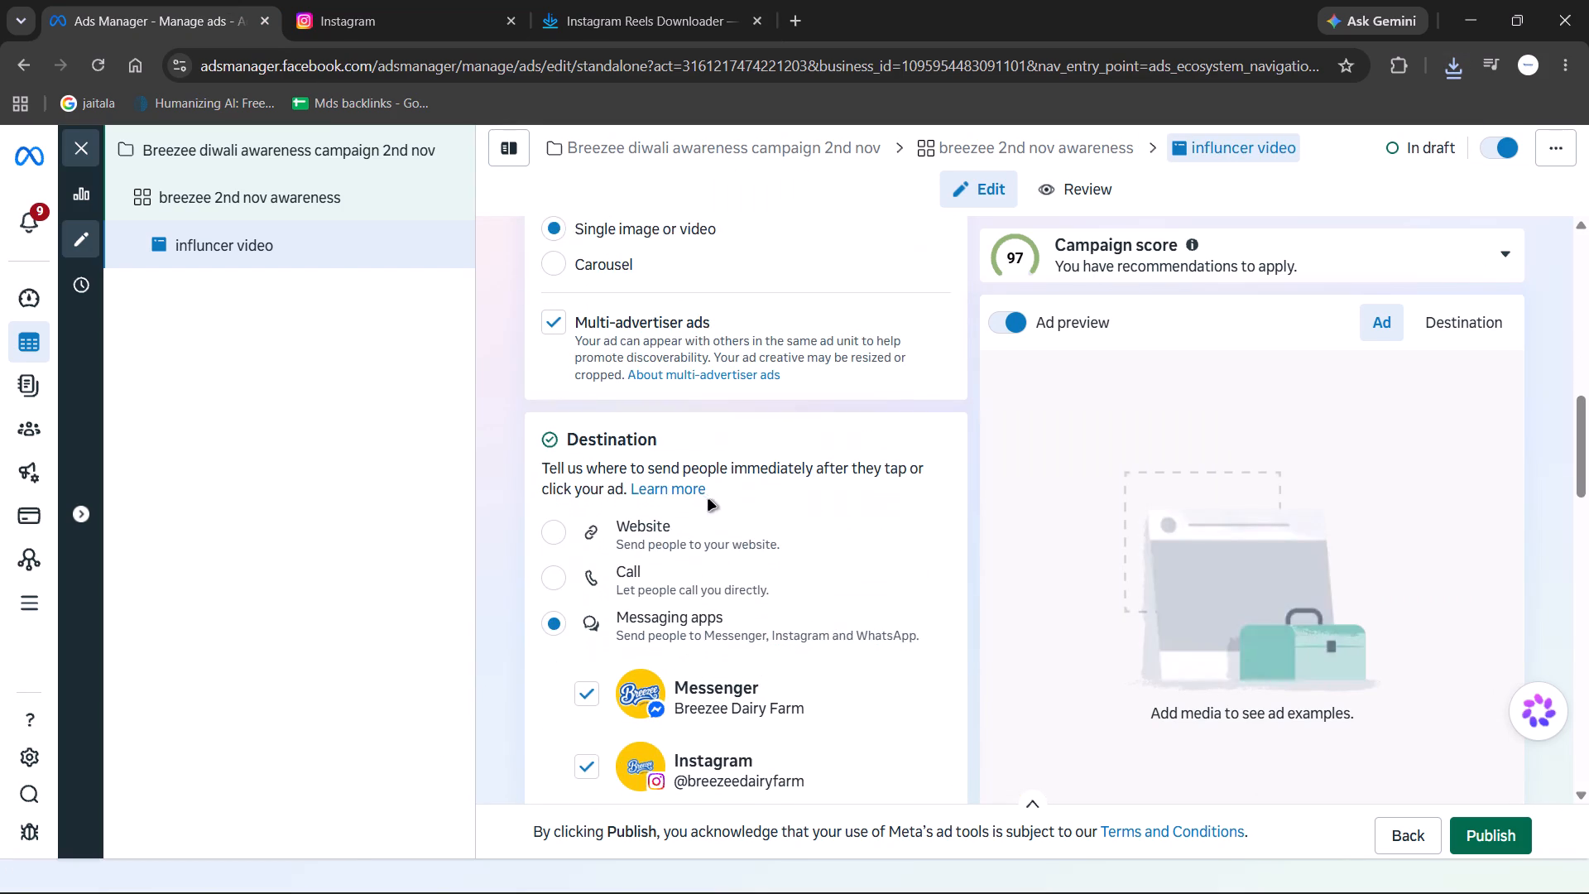
scroll(684, 500, "down", 2)
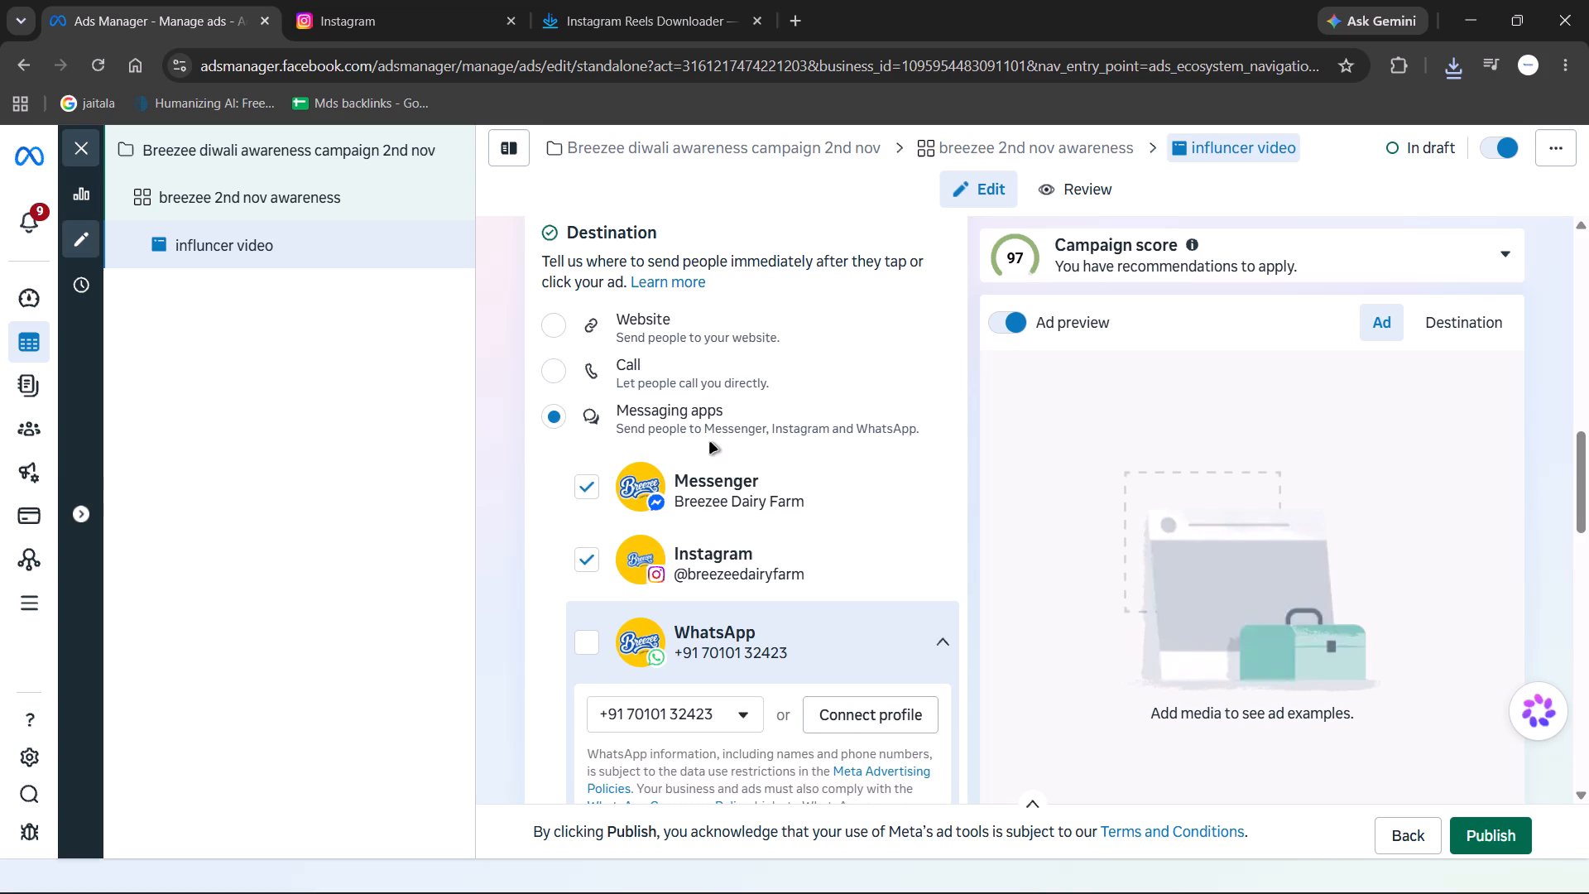
scroll(710, 443, "up", 1)
left_click(594, 595)
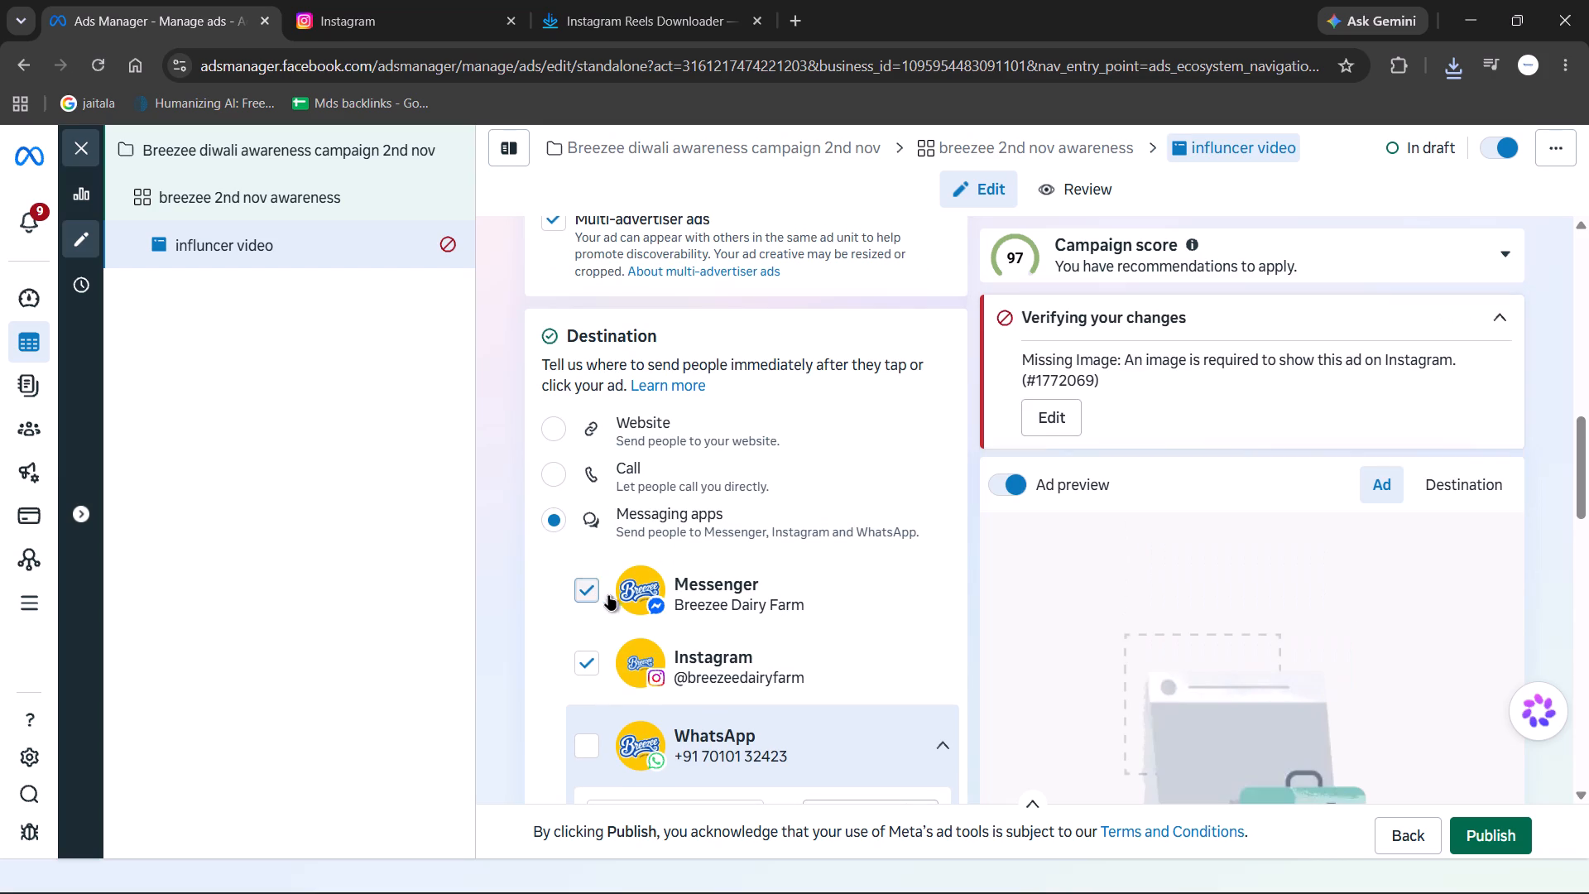
Set up a video ad creative by uploading Video-24714.mp4 from Downloads, and proceed to the text stage.
scroll(780, 506, "down", 6)
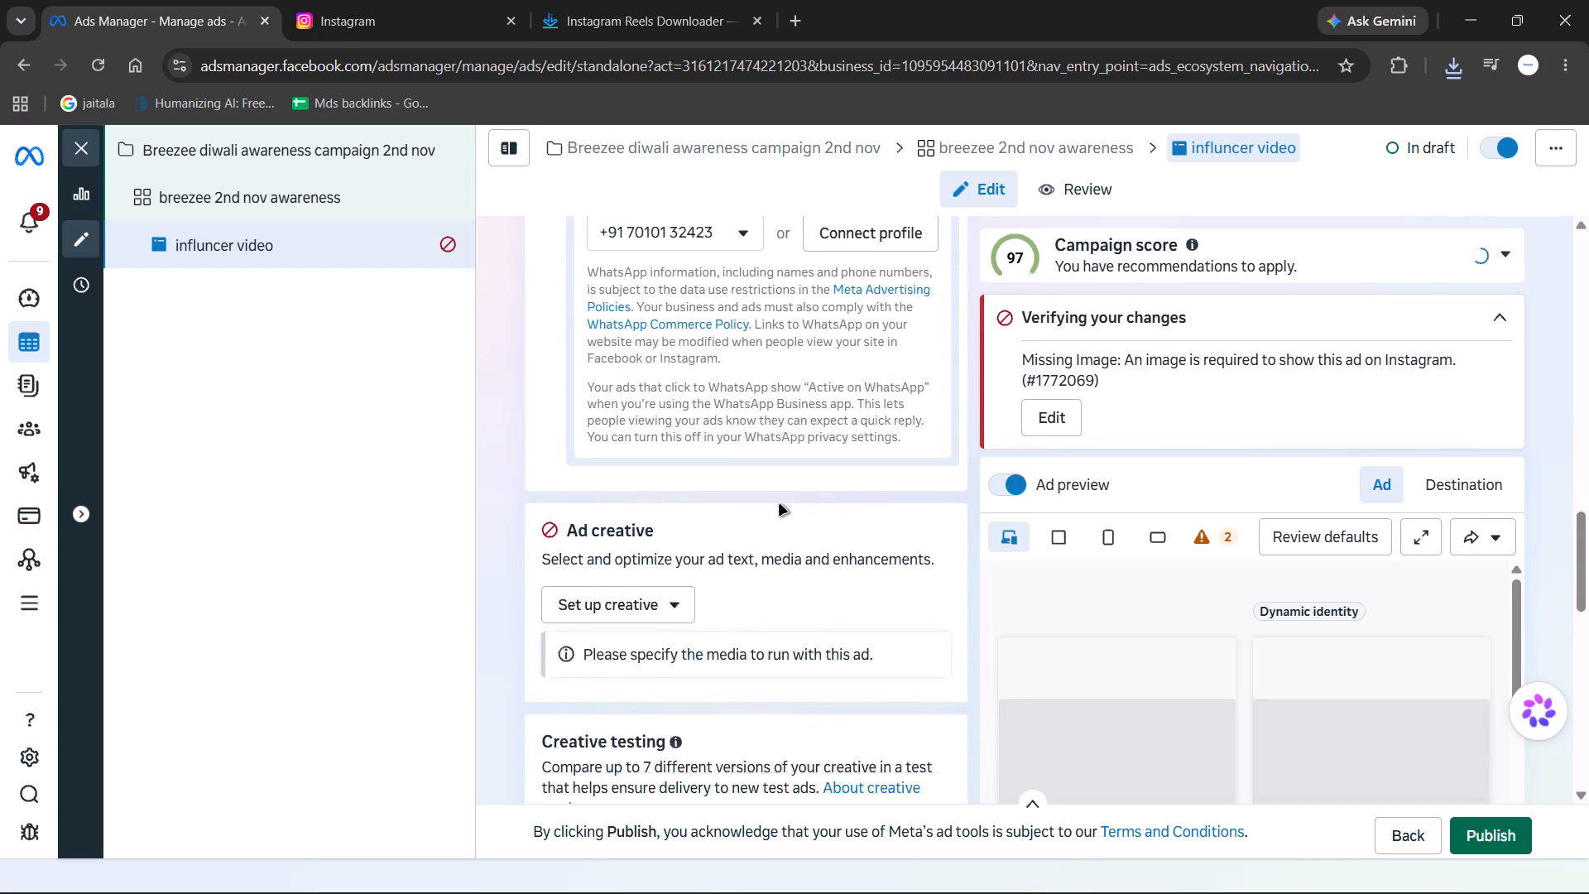
left_click(636, 579)
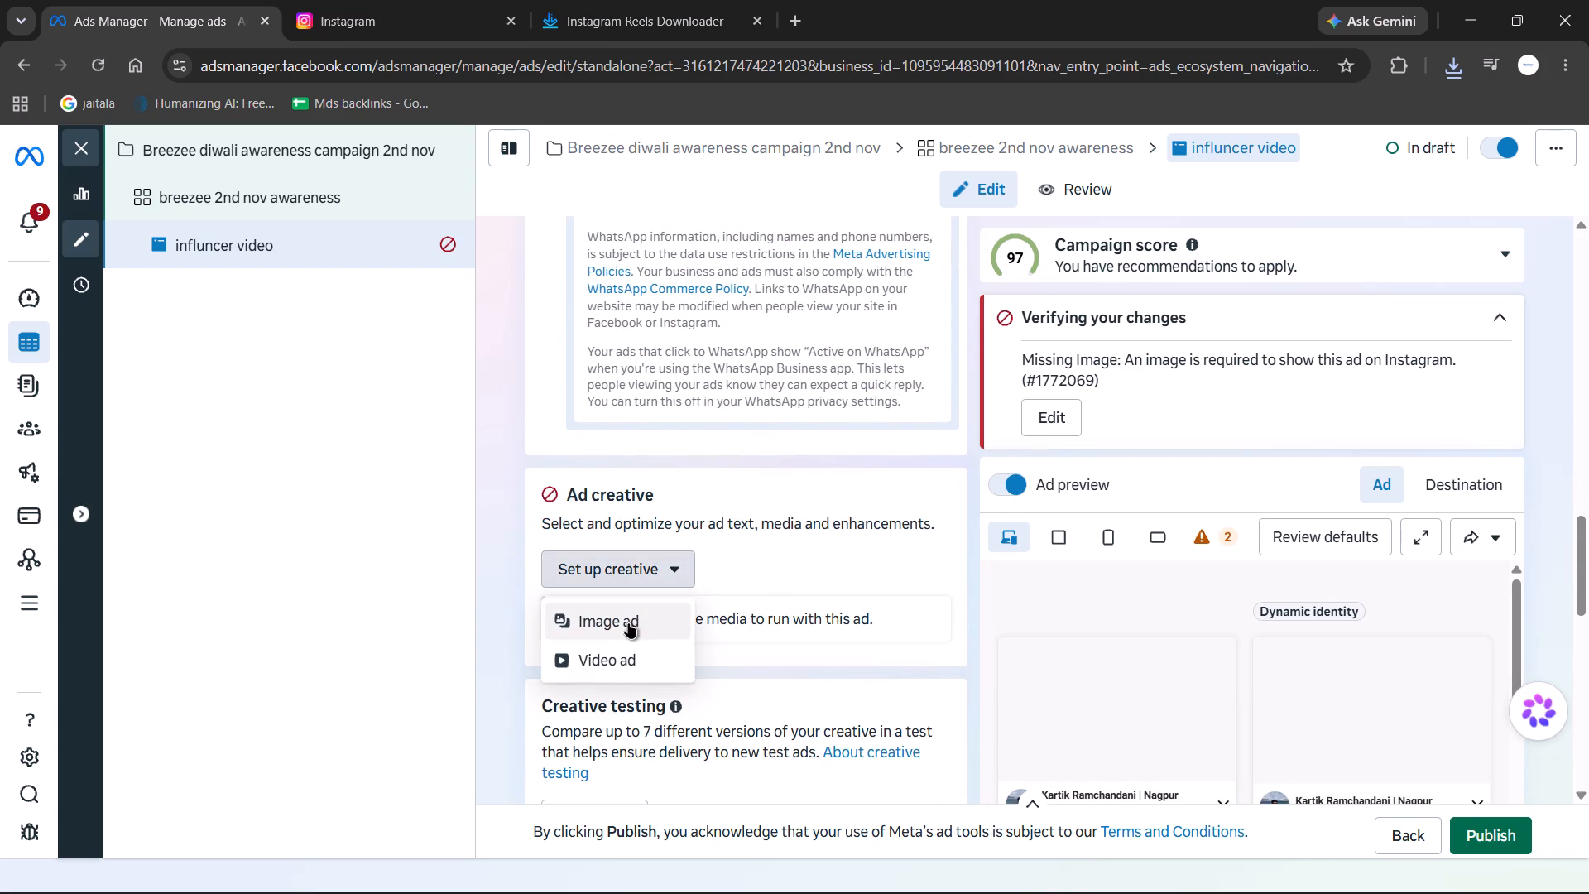
left_click(617, 658)
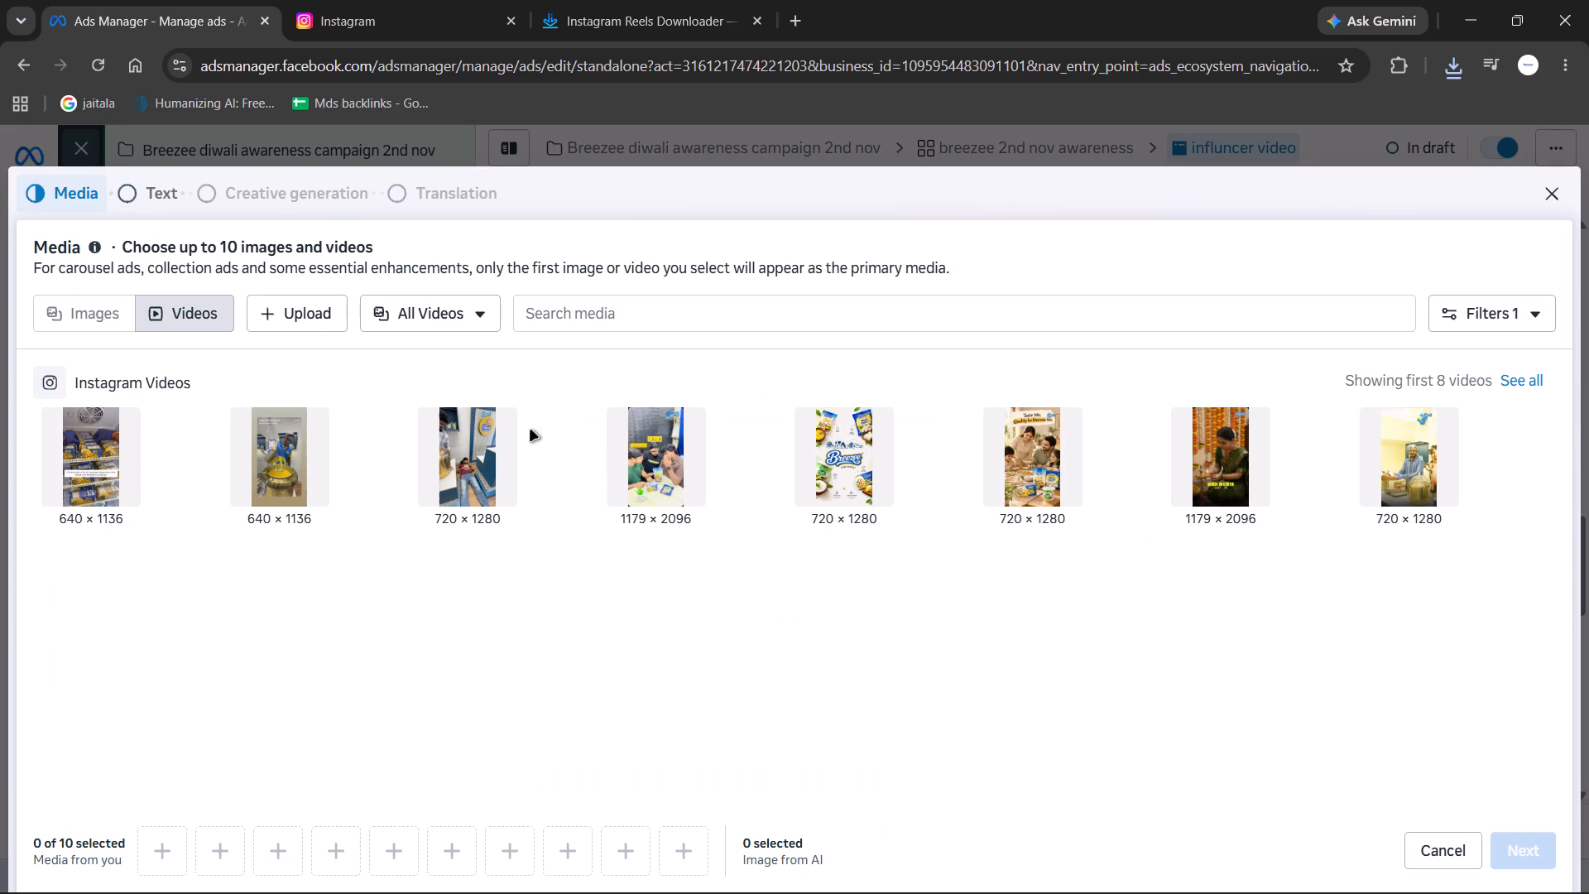
left_click(271, 315)
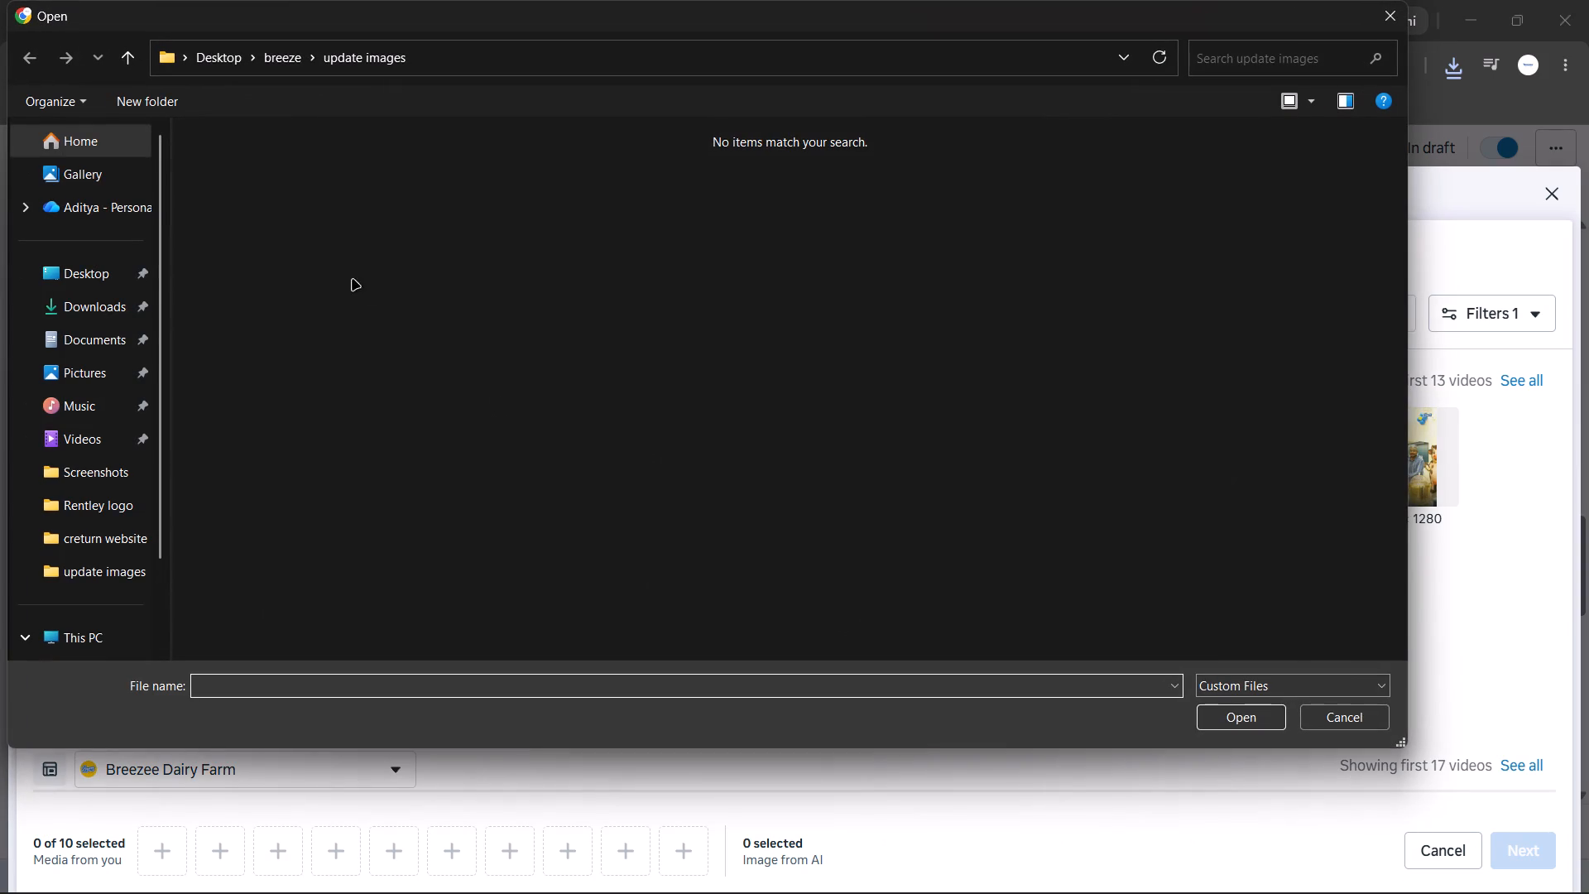
left_click(98, 304)
double_click(284, 255)
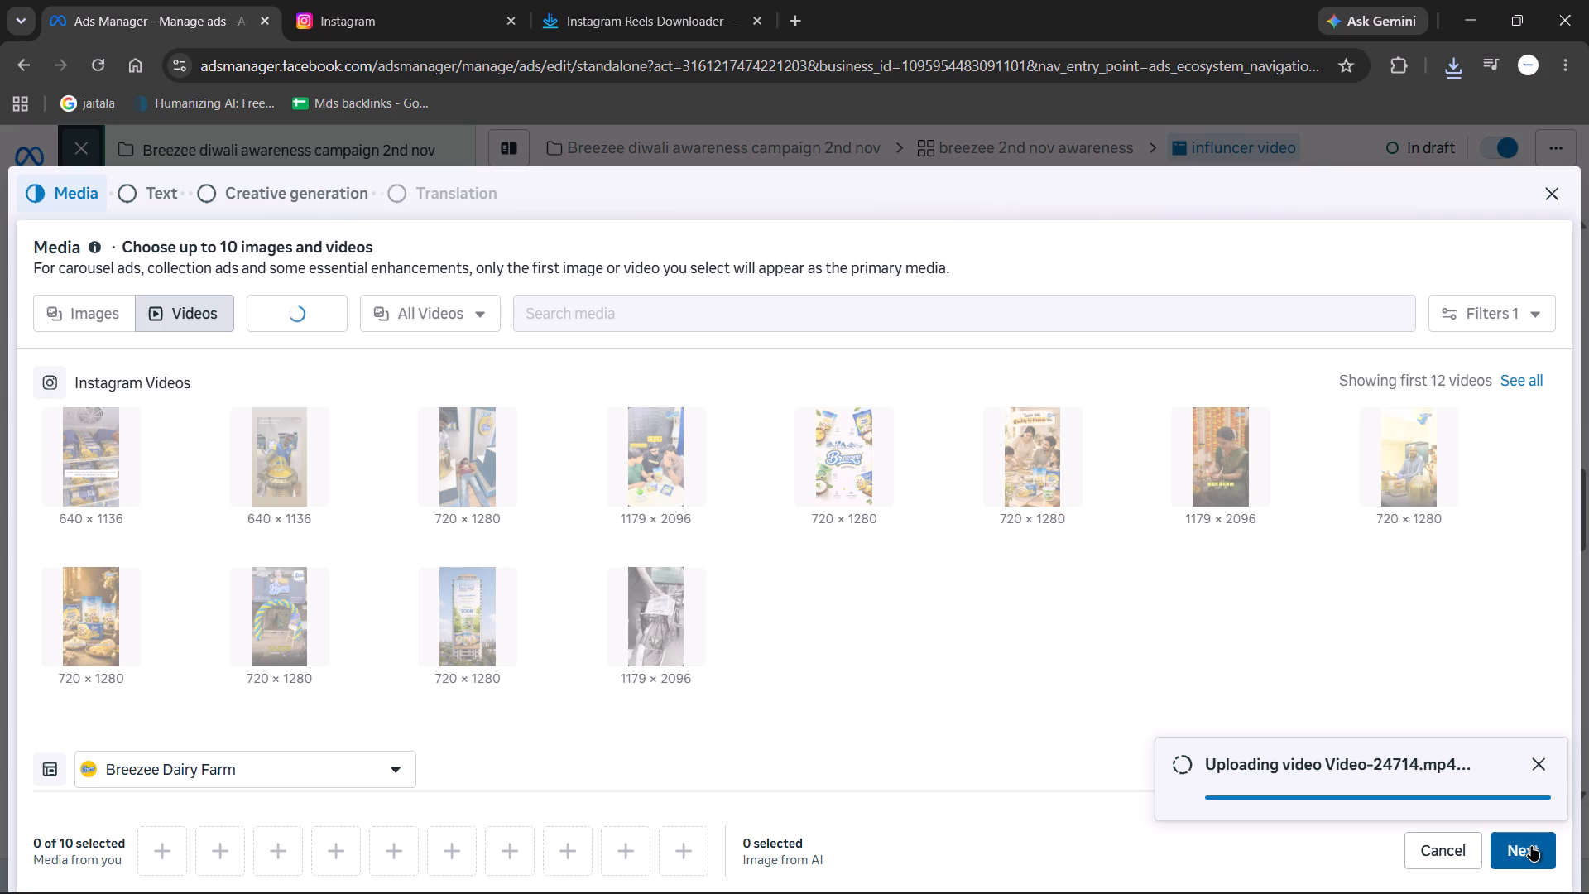
left_click(1531, 846)
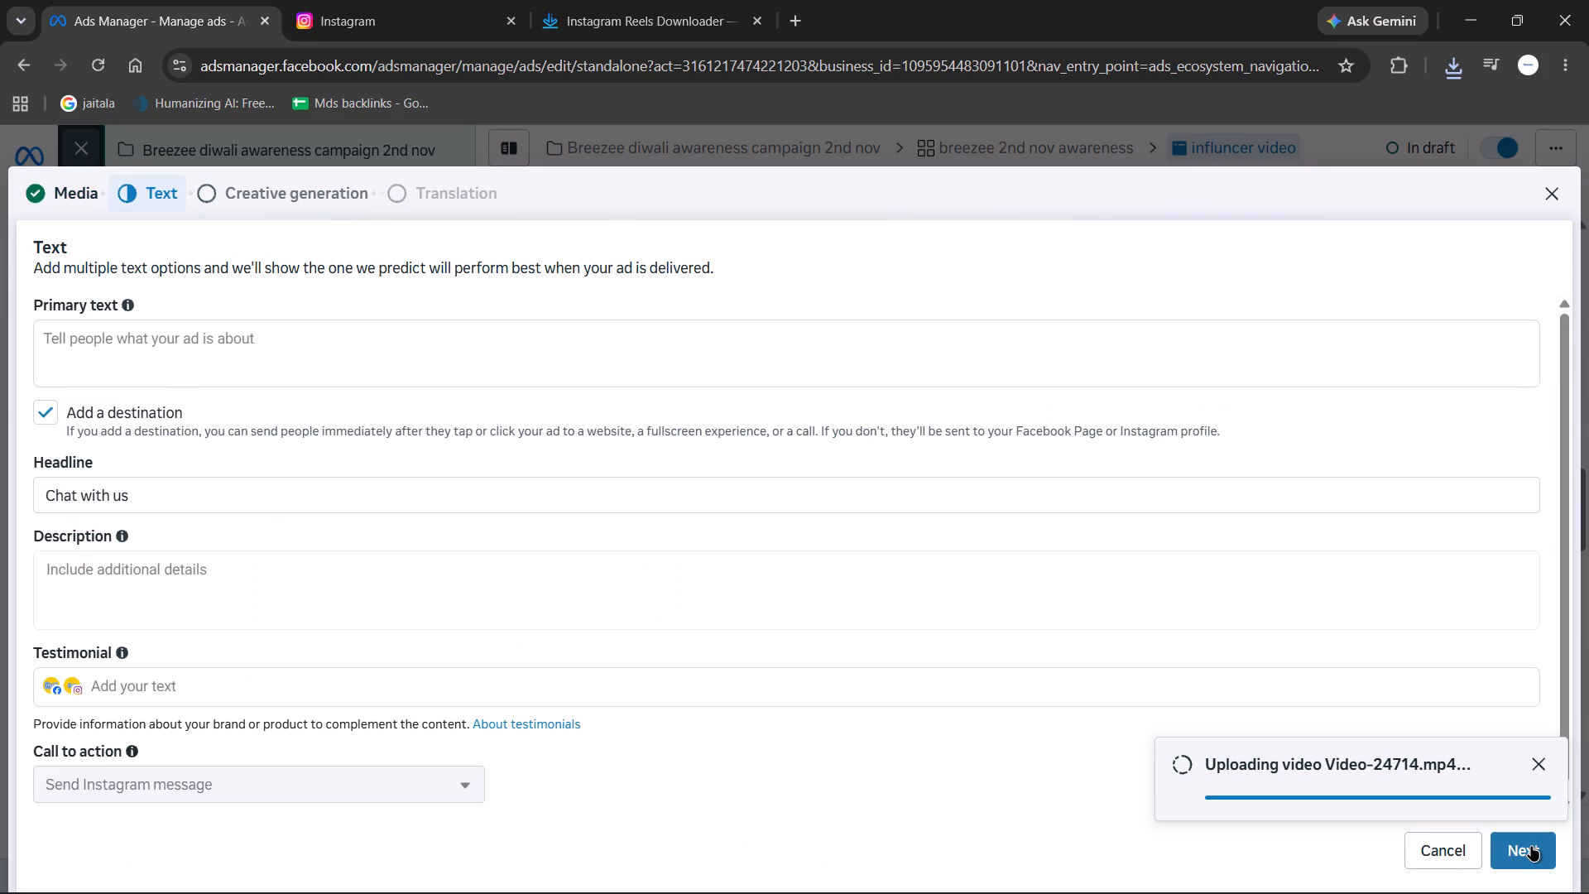
Open the ad's primary text for entry, check the other text fields and switch back to the Instagram reel.
left_click(115, 348)
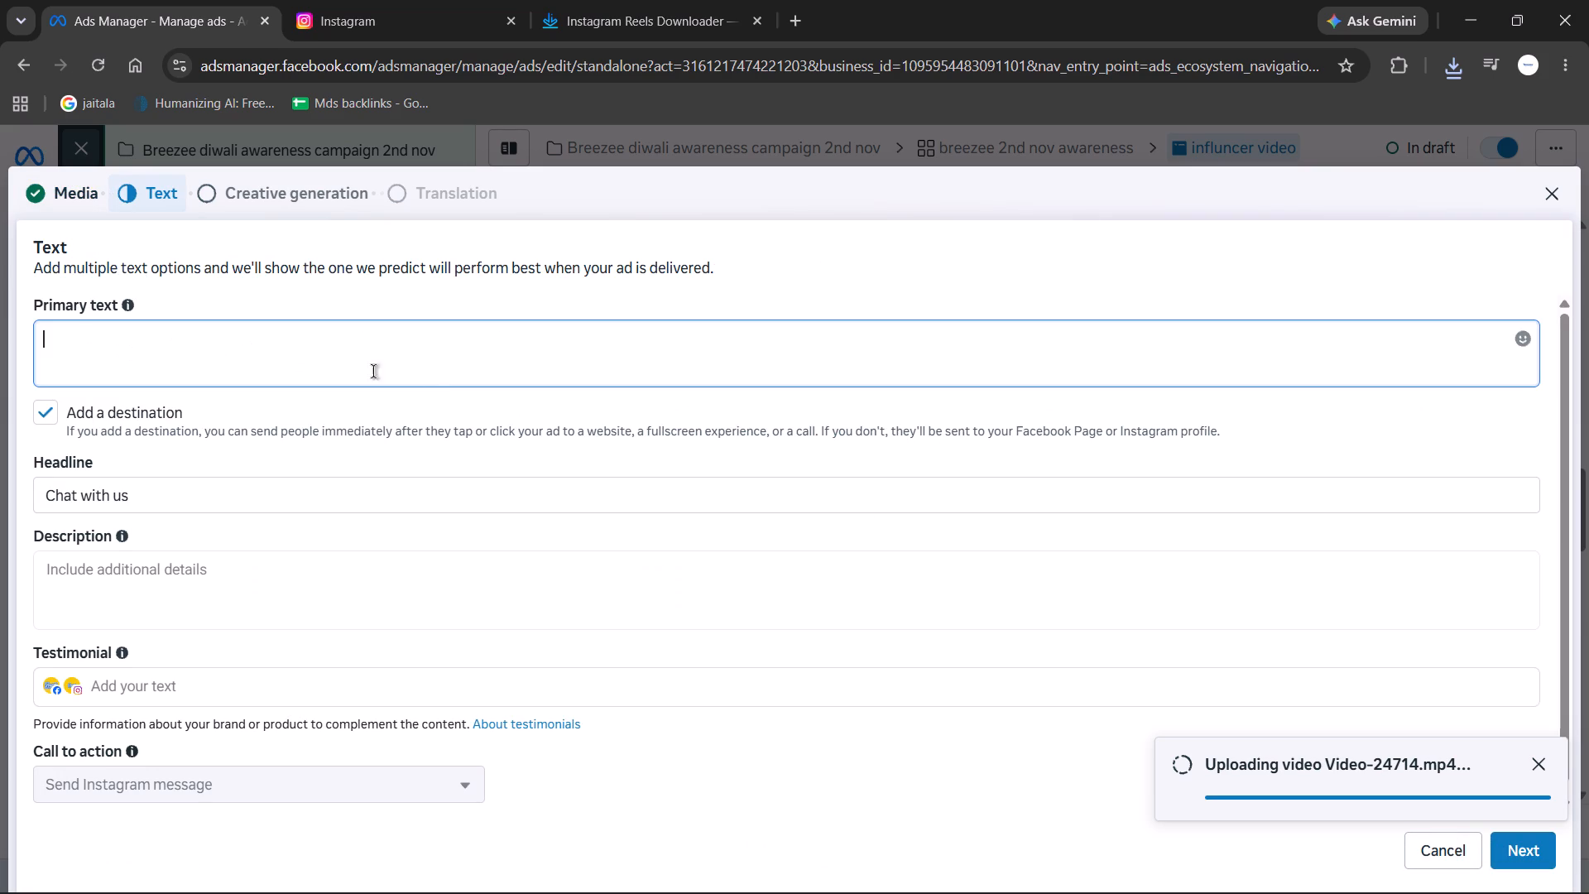
scroll(461, 429, "down", 2)
scroll(463, 434, "up", 2)
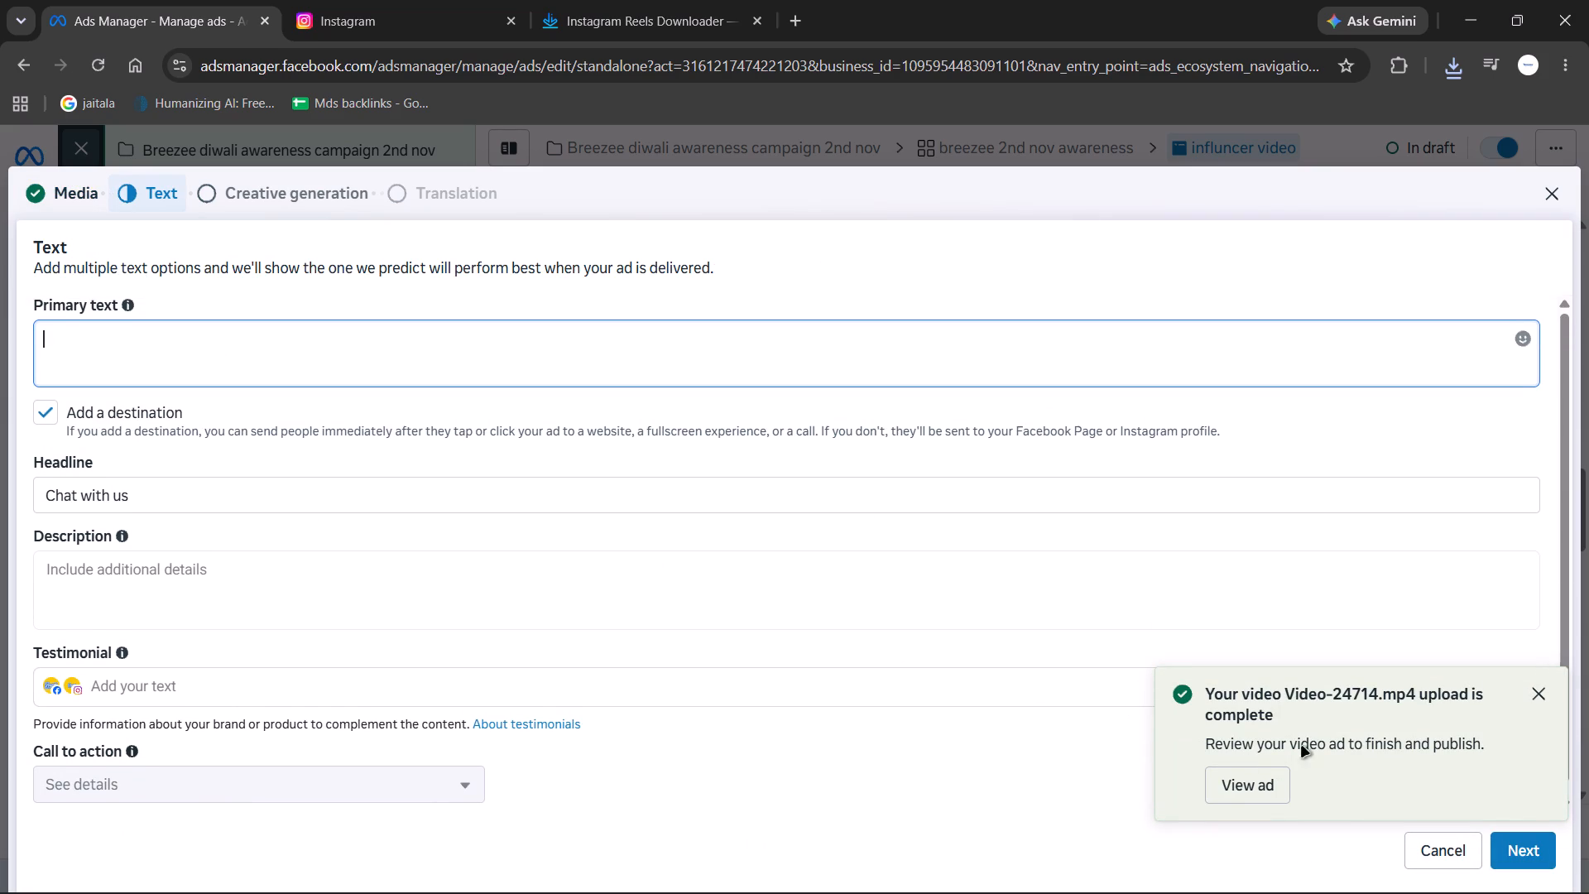
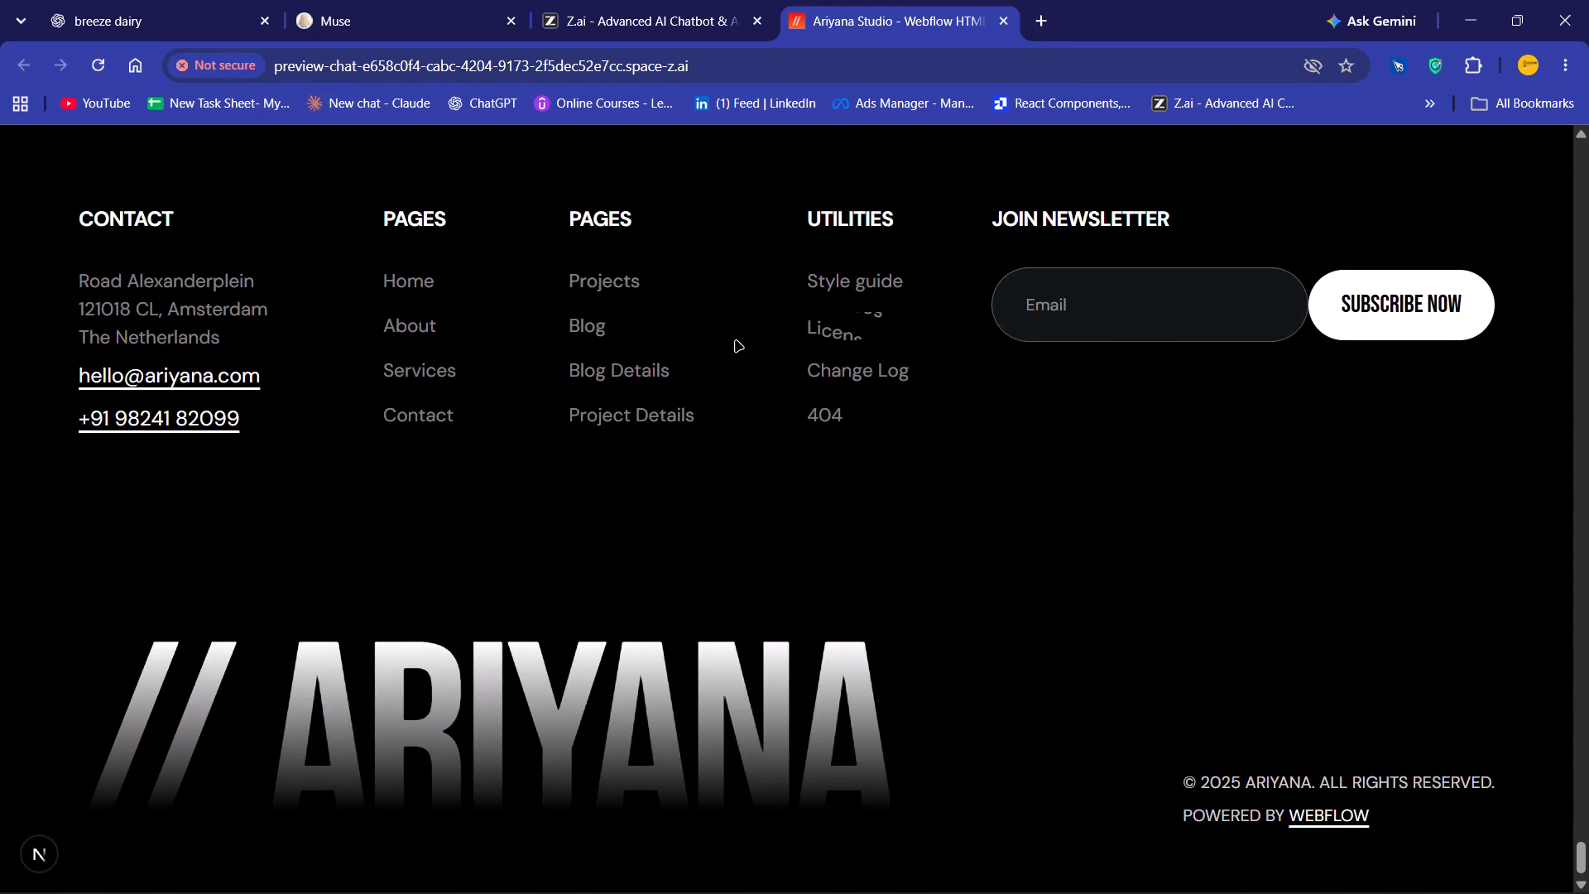
scroll(736, 341, "down", 2)
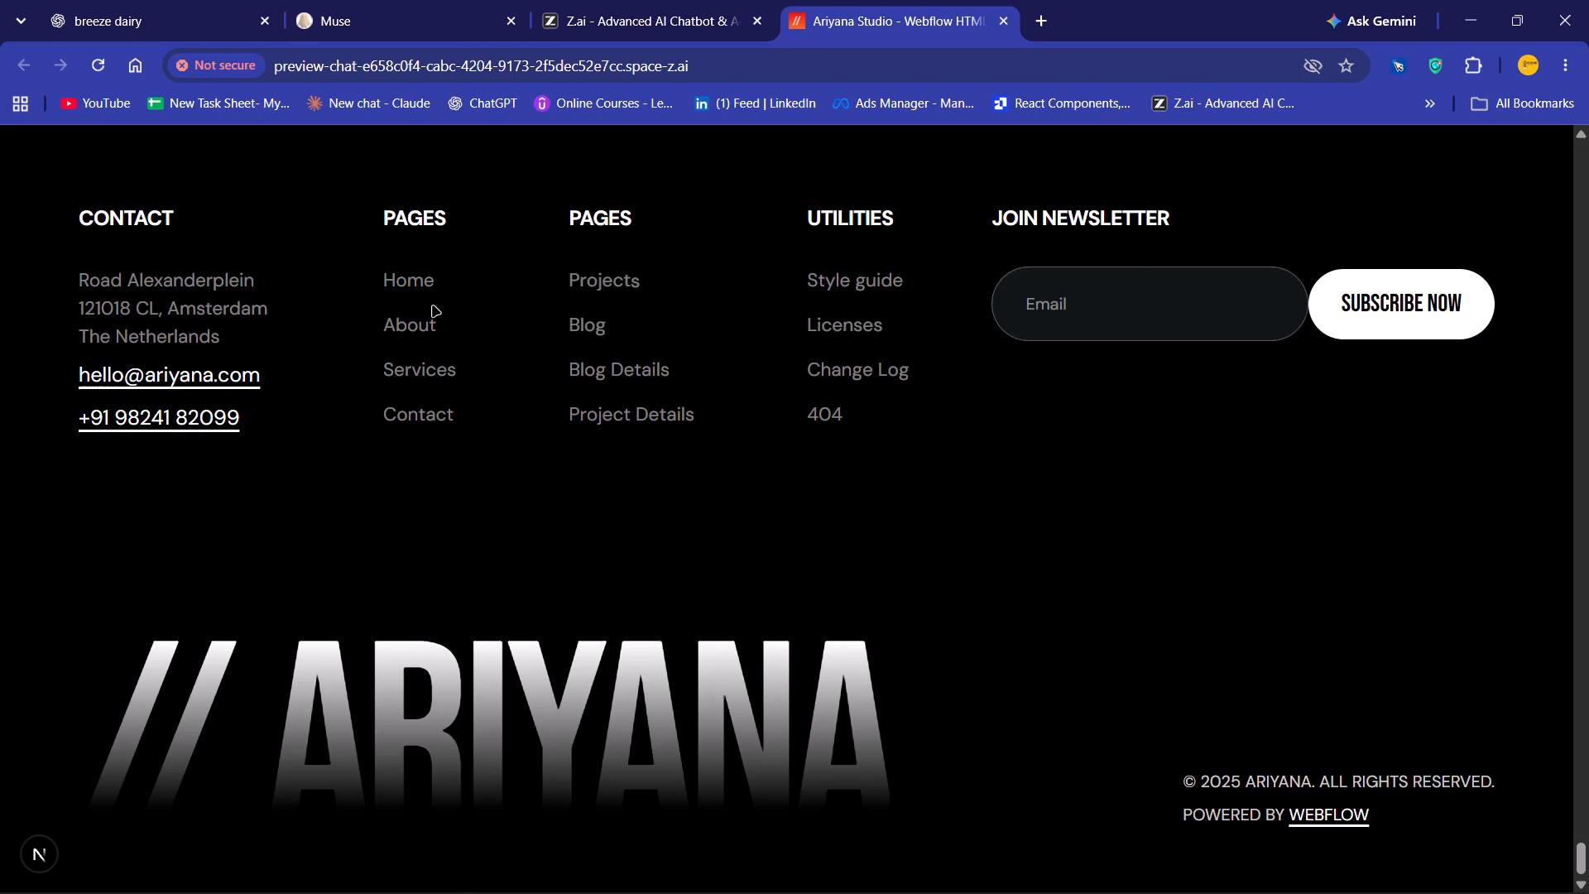
Open the cloned site's About page from the footer and check the Z.ai chat while it loads.
left_click(406, 330)
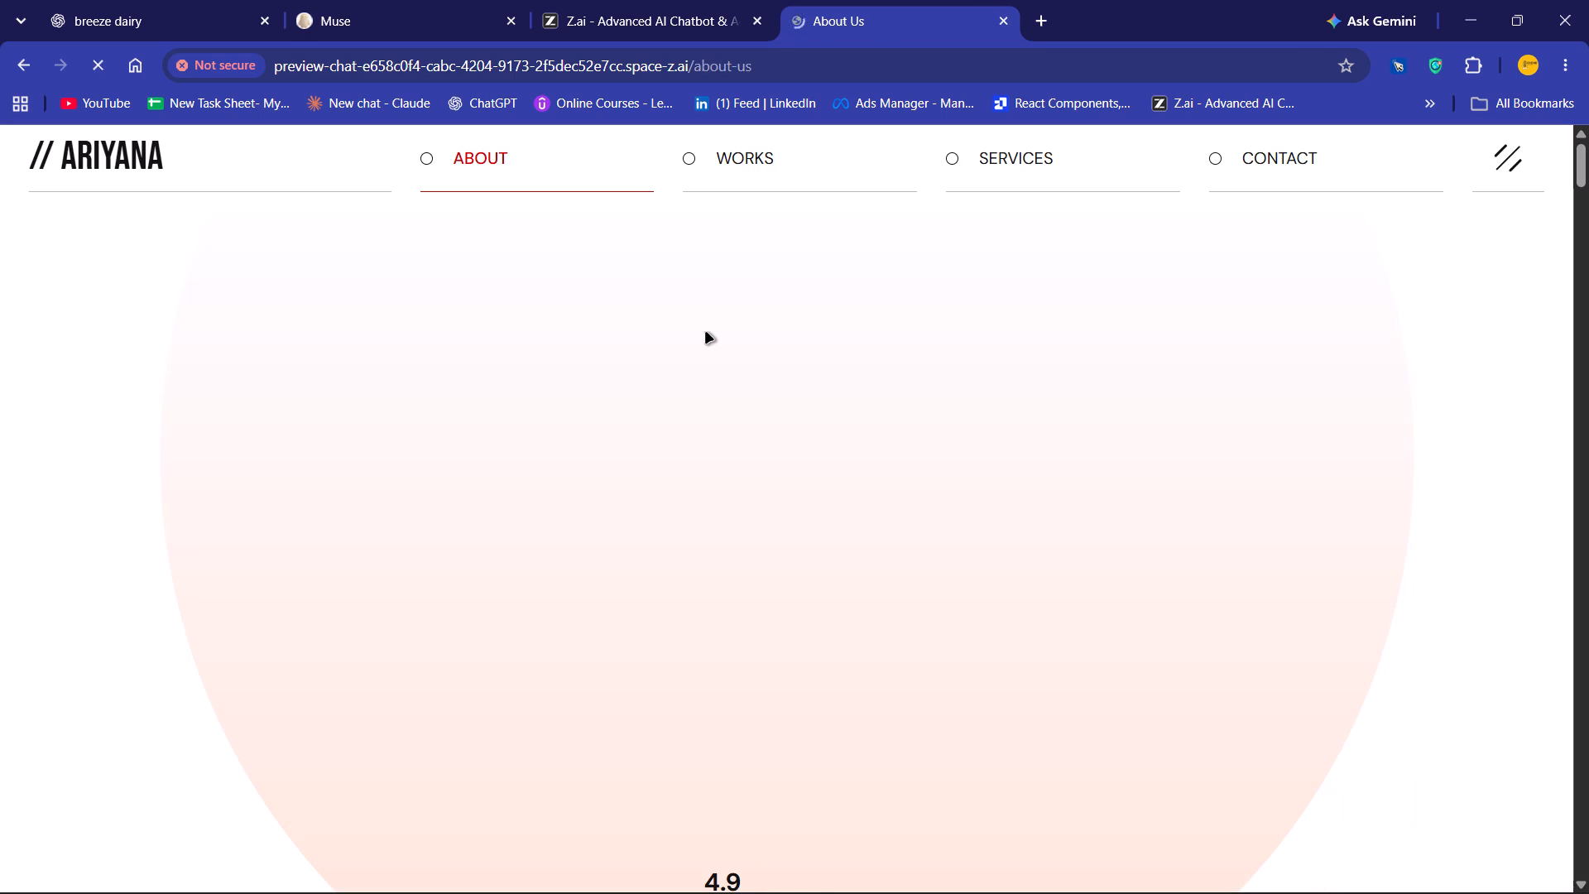
scroll(706, 333, "up", 4)
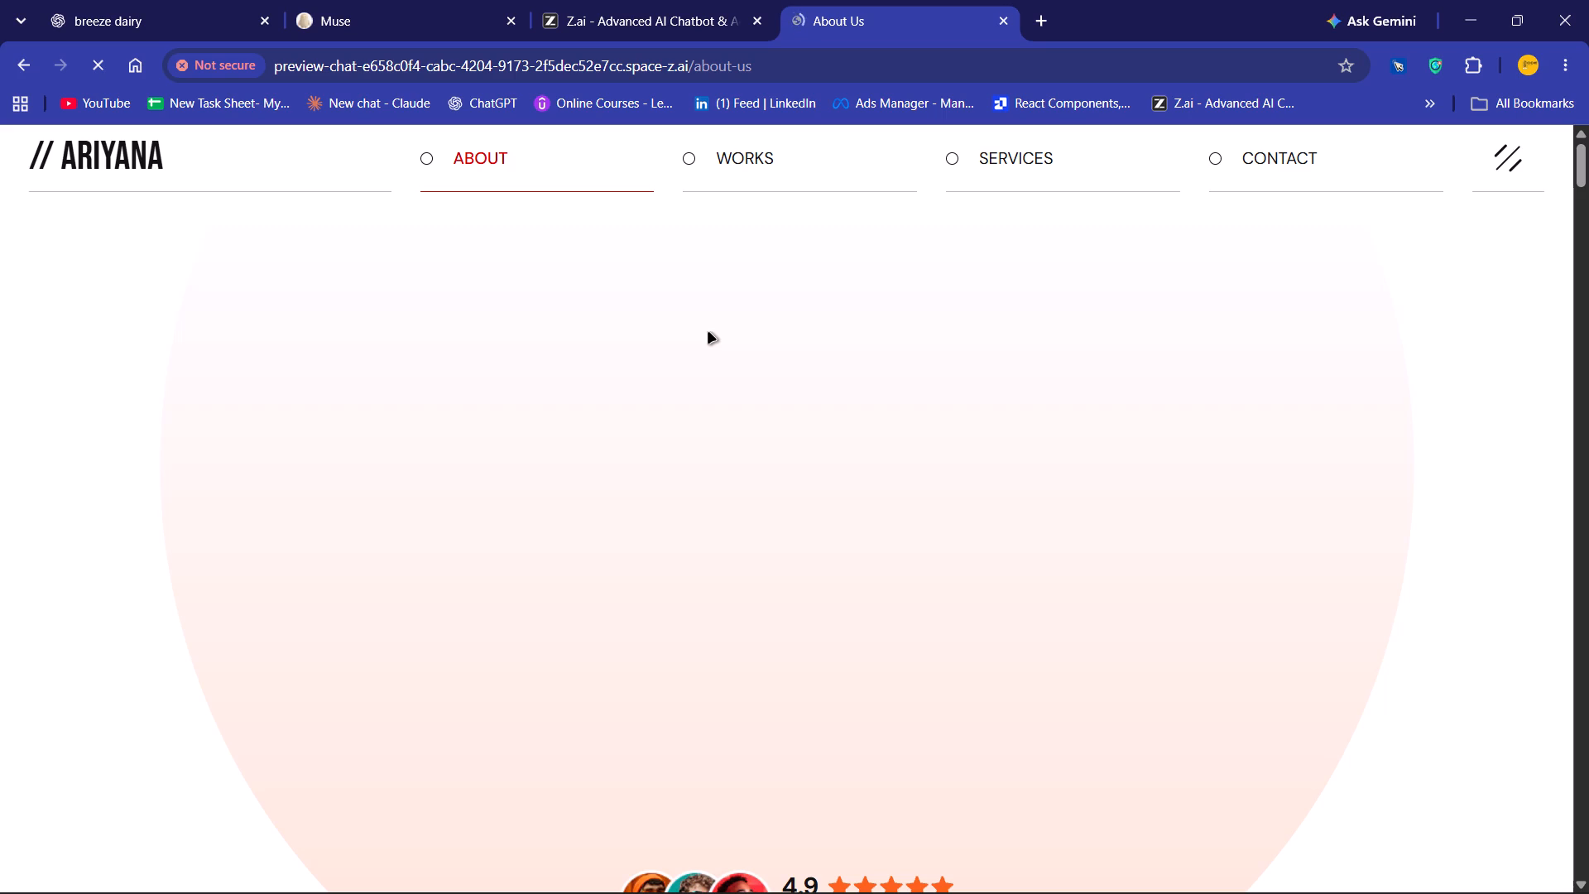
left_click(692, 12)
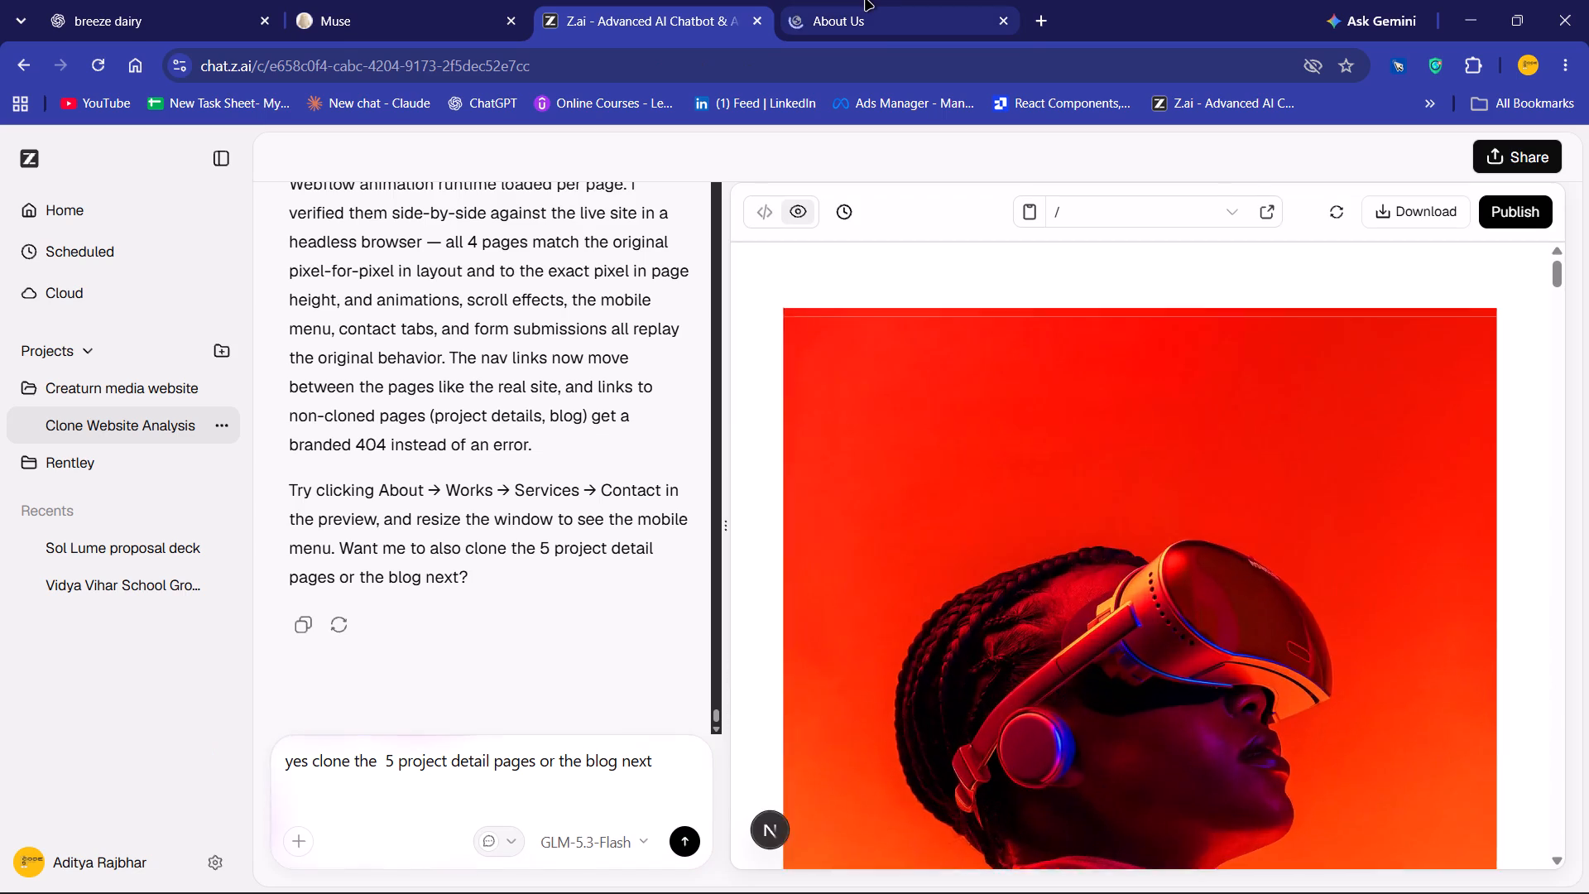
left_click(866, 0)
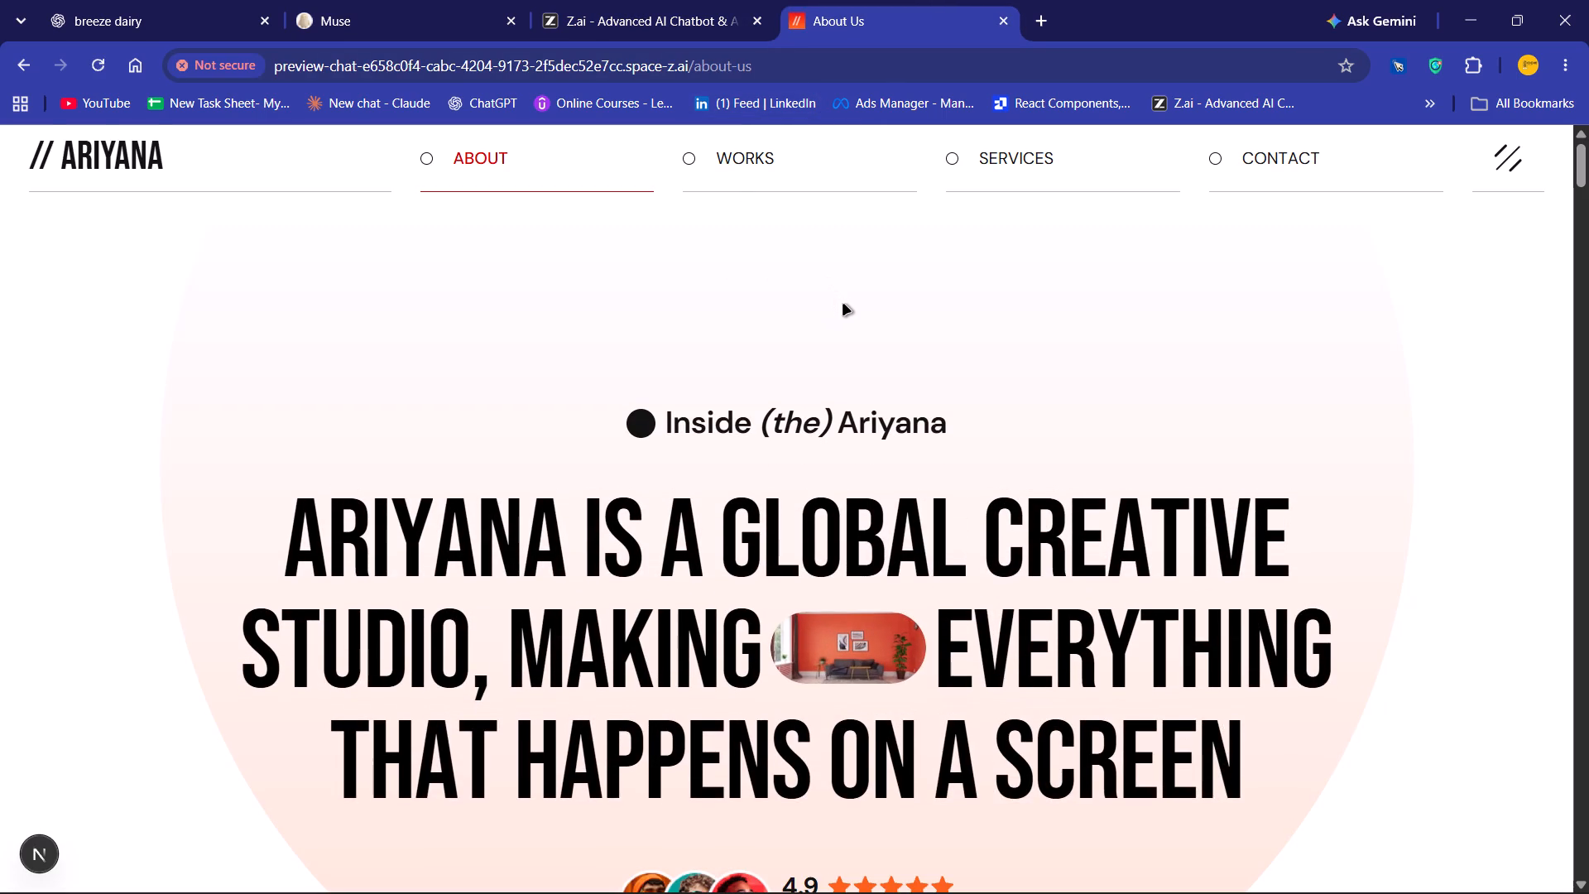
Examine the About page's introduction, statistics tiles and Why Choose Us cards, checking their scroll animations.
scroll(843, 305, "down", 2)
scroll(1166, 320, "down", 1)
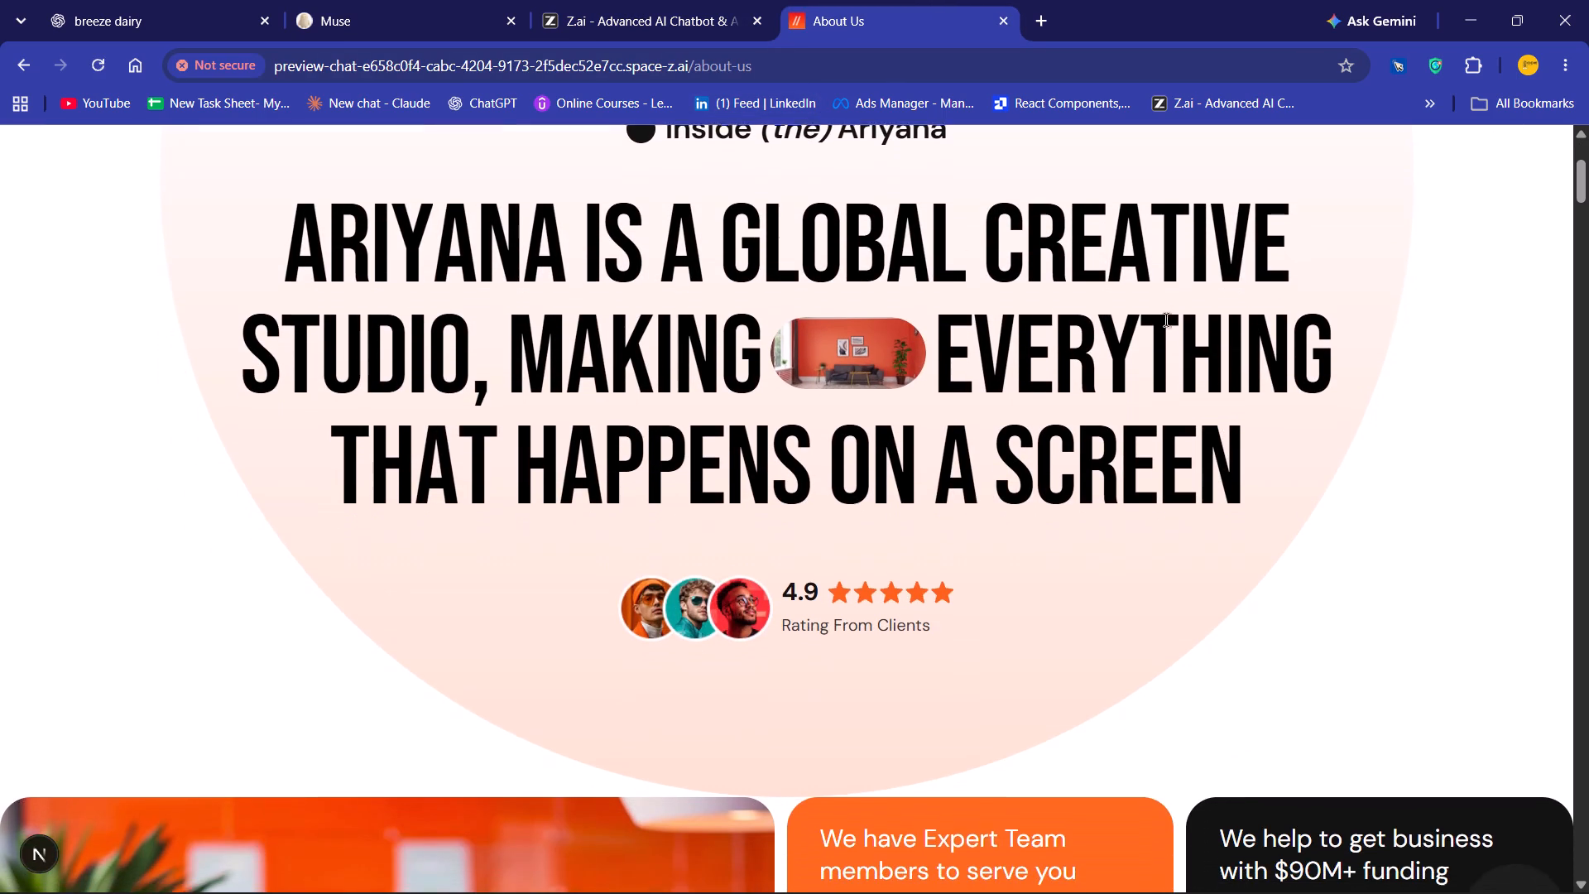
scroll(1107, 340, "down", 4)
scroll(1003, 338, "down", 3)
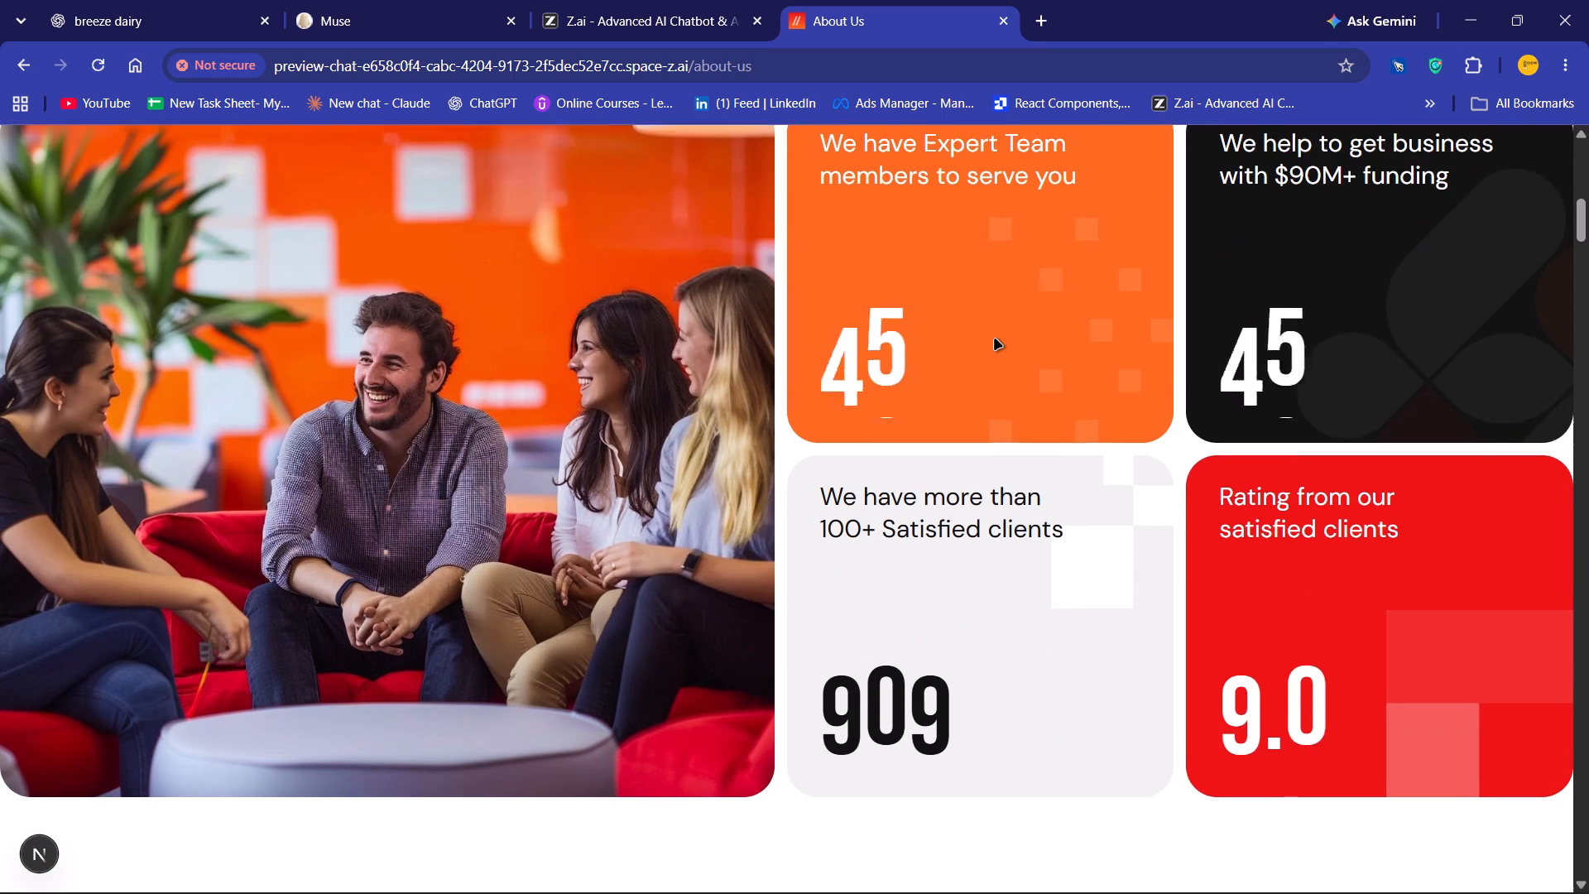
scroll(995, 339, "down", 8)
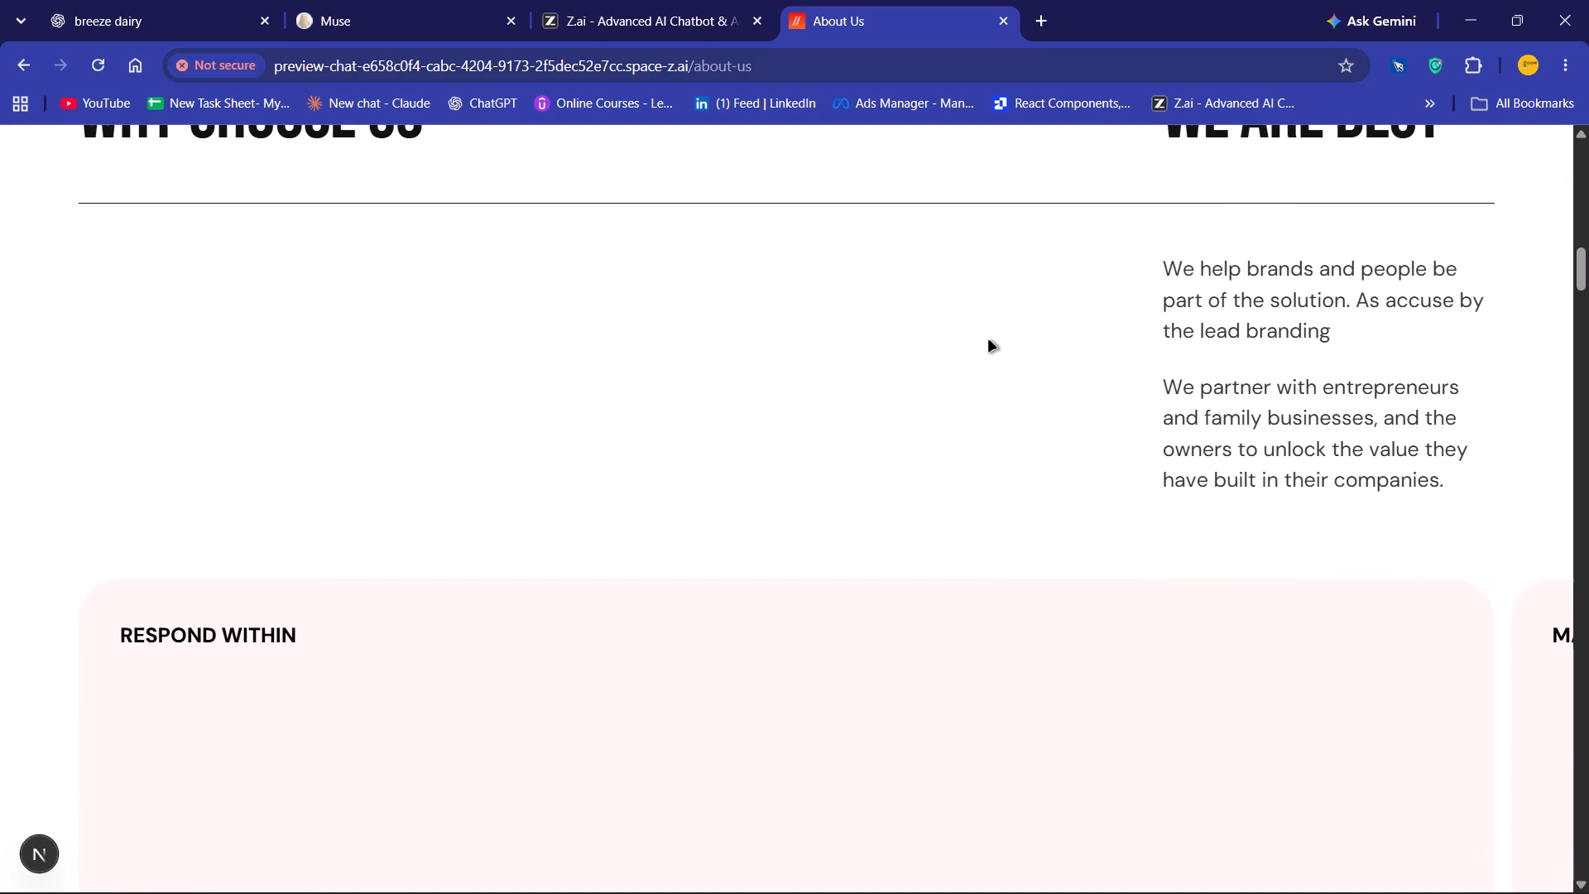
scroll(989, 341, "down", 4)
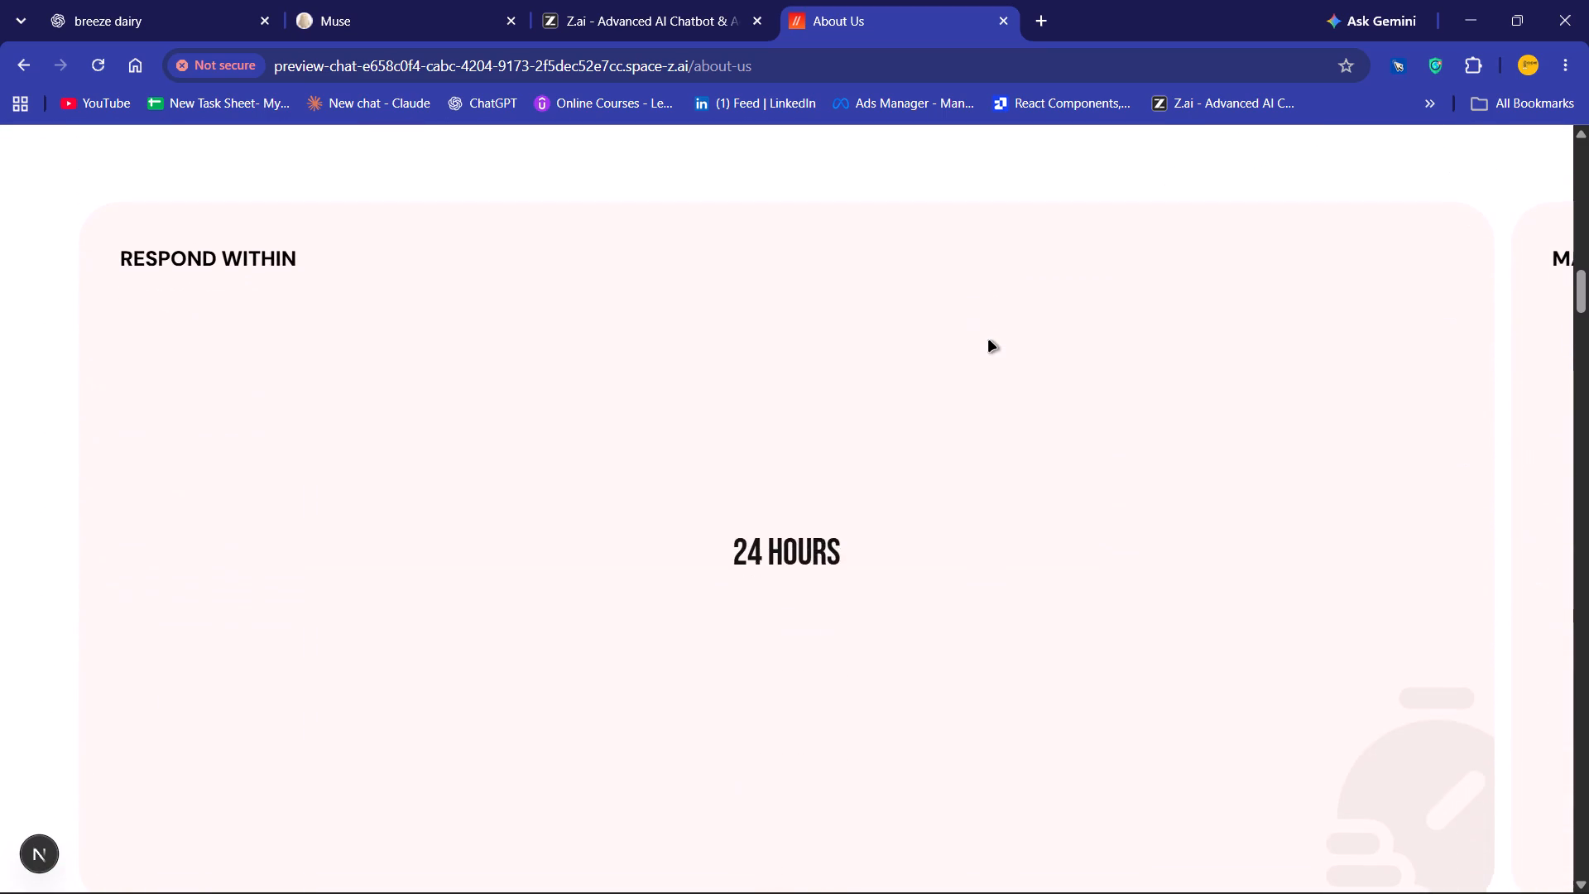
scroll(989, 341, "up", 5)
scroll(989, 341, "down", 8)
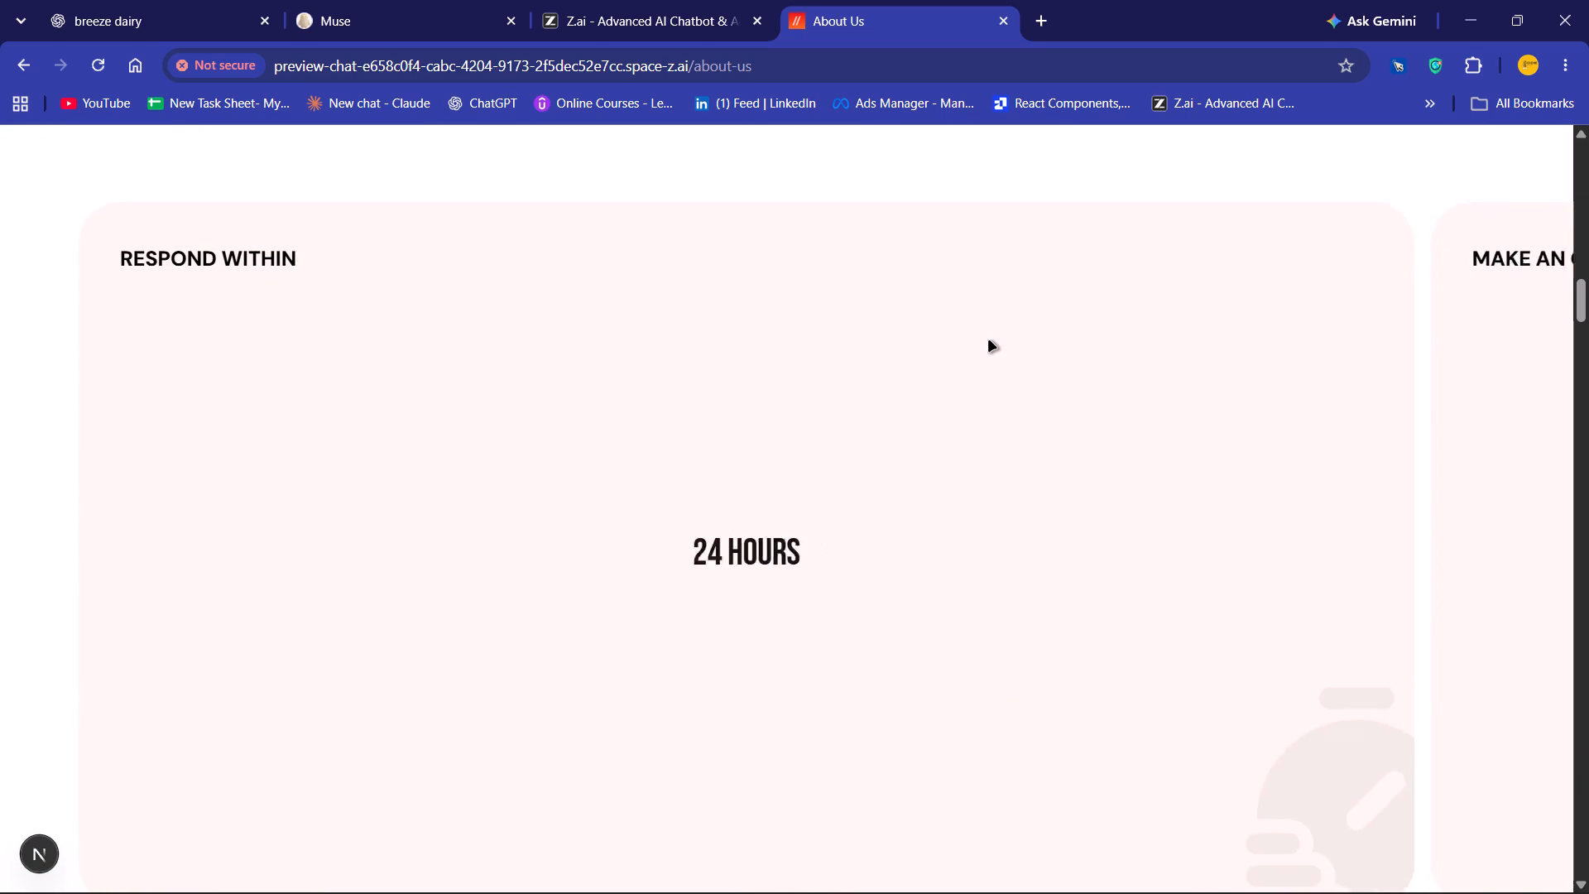
scroll(989, 341, "down", 8)
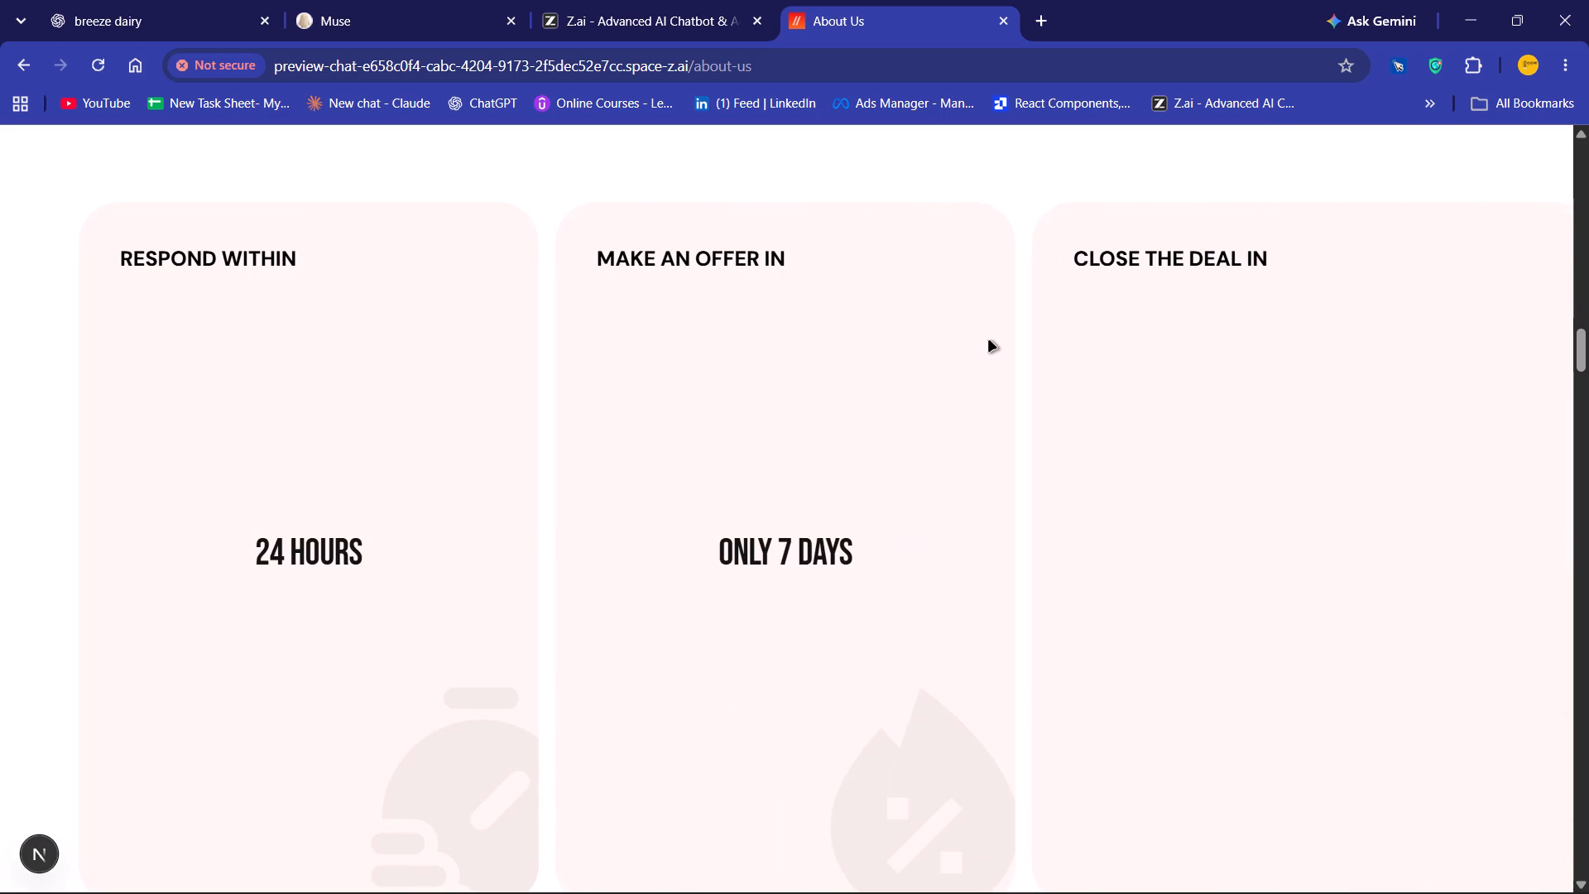
scroll(989, 341, "down", 7)
scroll(989, 341, "up", 2)
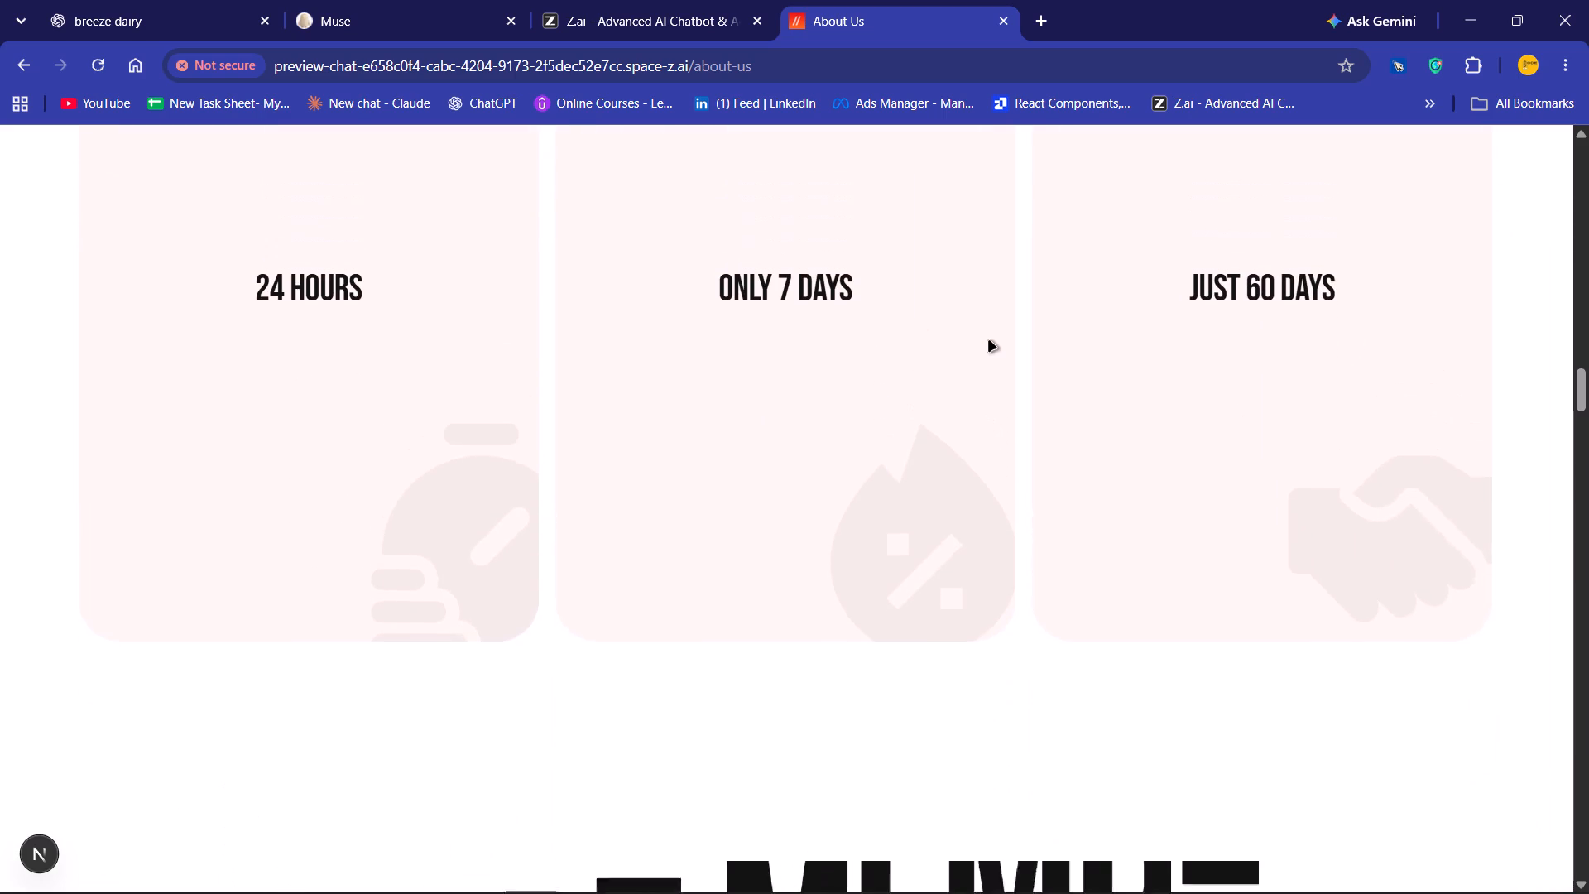
Examine the About page from below the Why Choose Us cards through the team profiles to the client testimonial section.
scroll(989, 341, "down", 19)
scroll(989, 341, "down", 2)
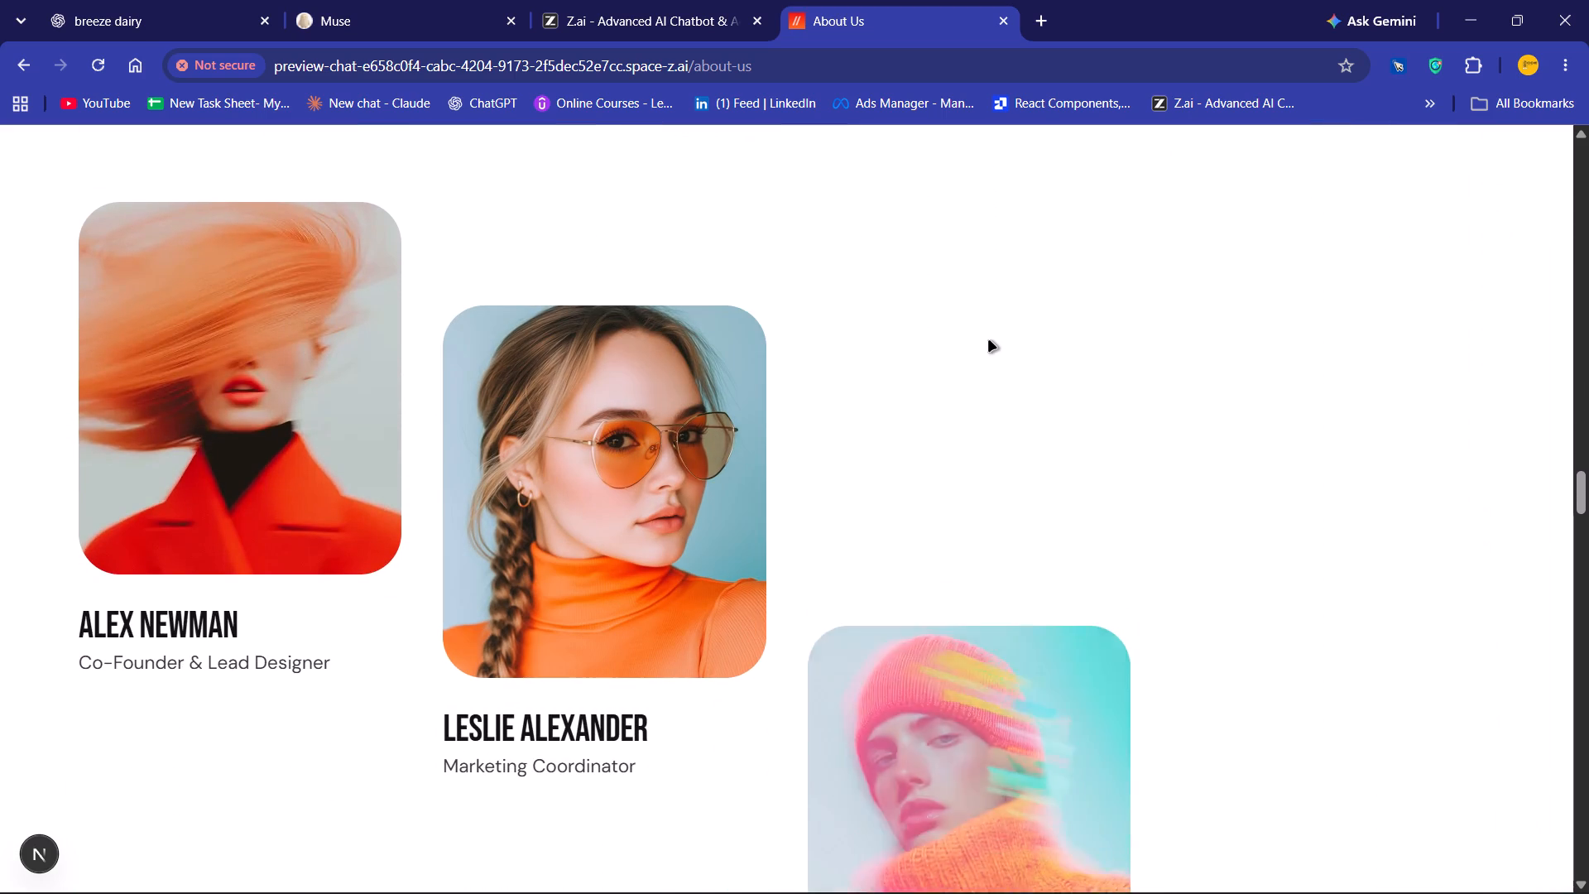
scroll(989, 341, "down", 16)
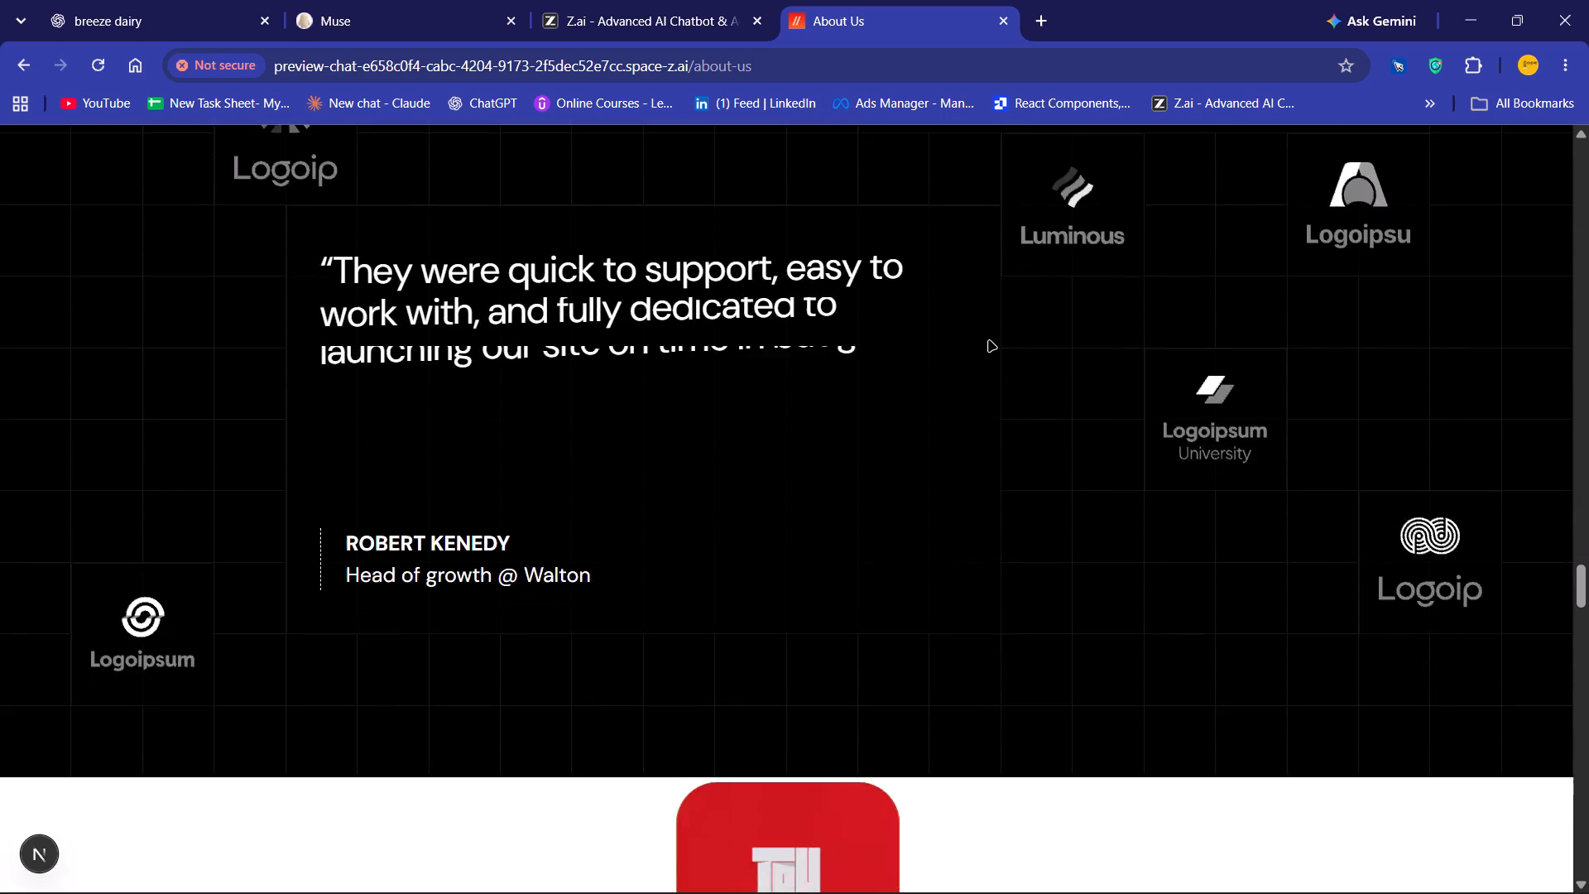
Examine the About page's awards list with its row effects, the Life at Ariyana Studio photos, the contact banner and the footer.
scroll(989, 341, "down", 15)
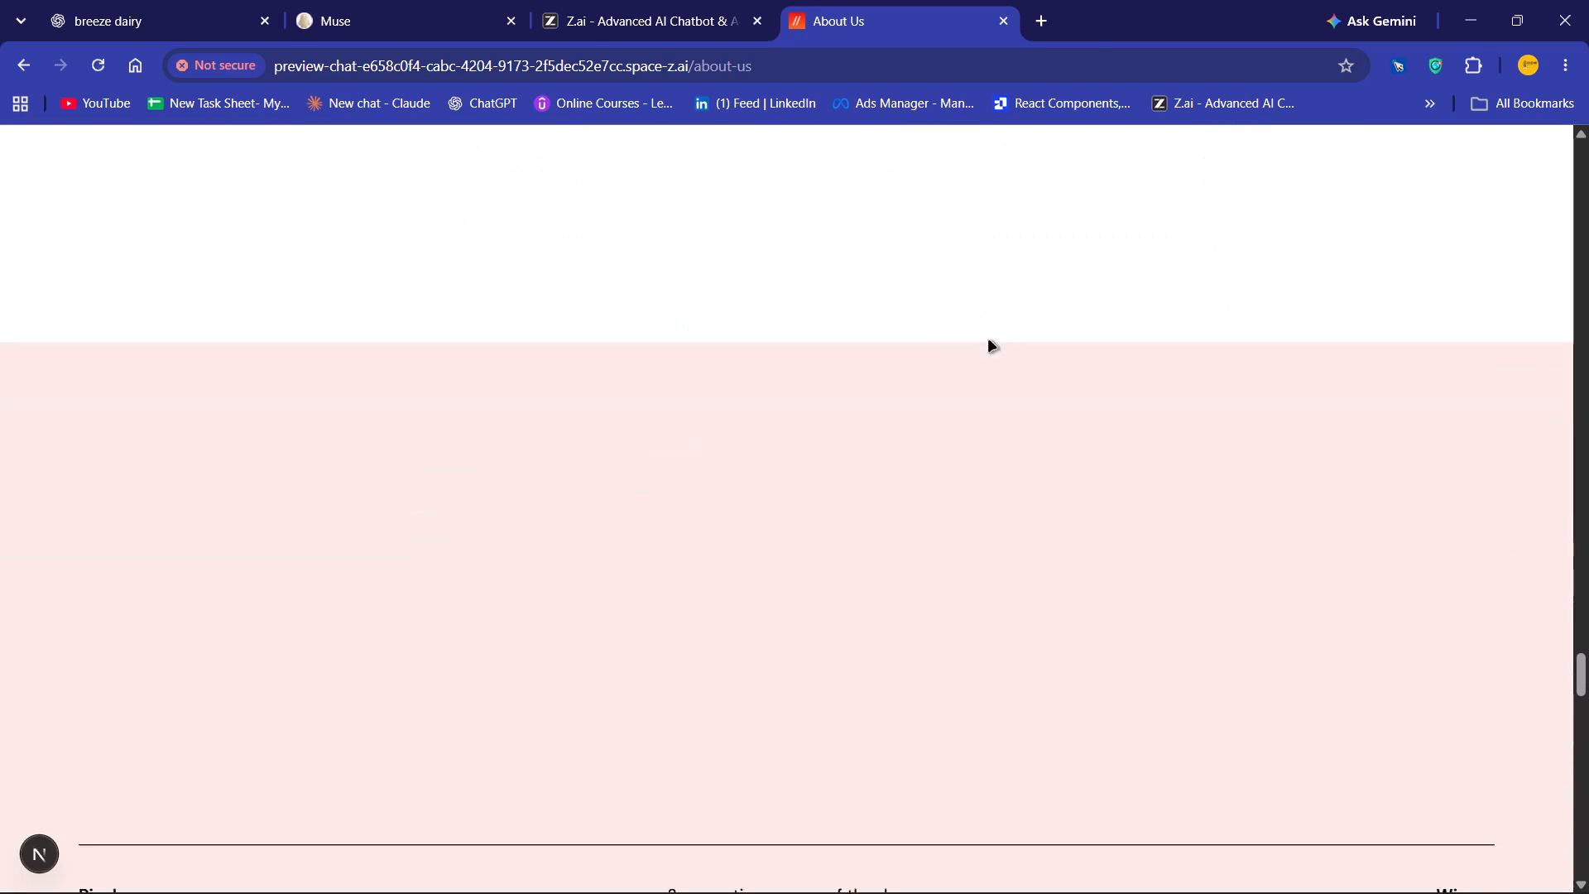
scroll(989, 341, "down", 15)
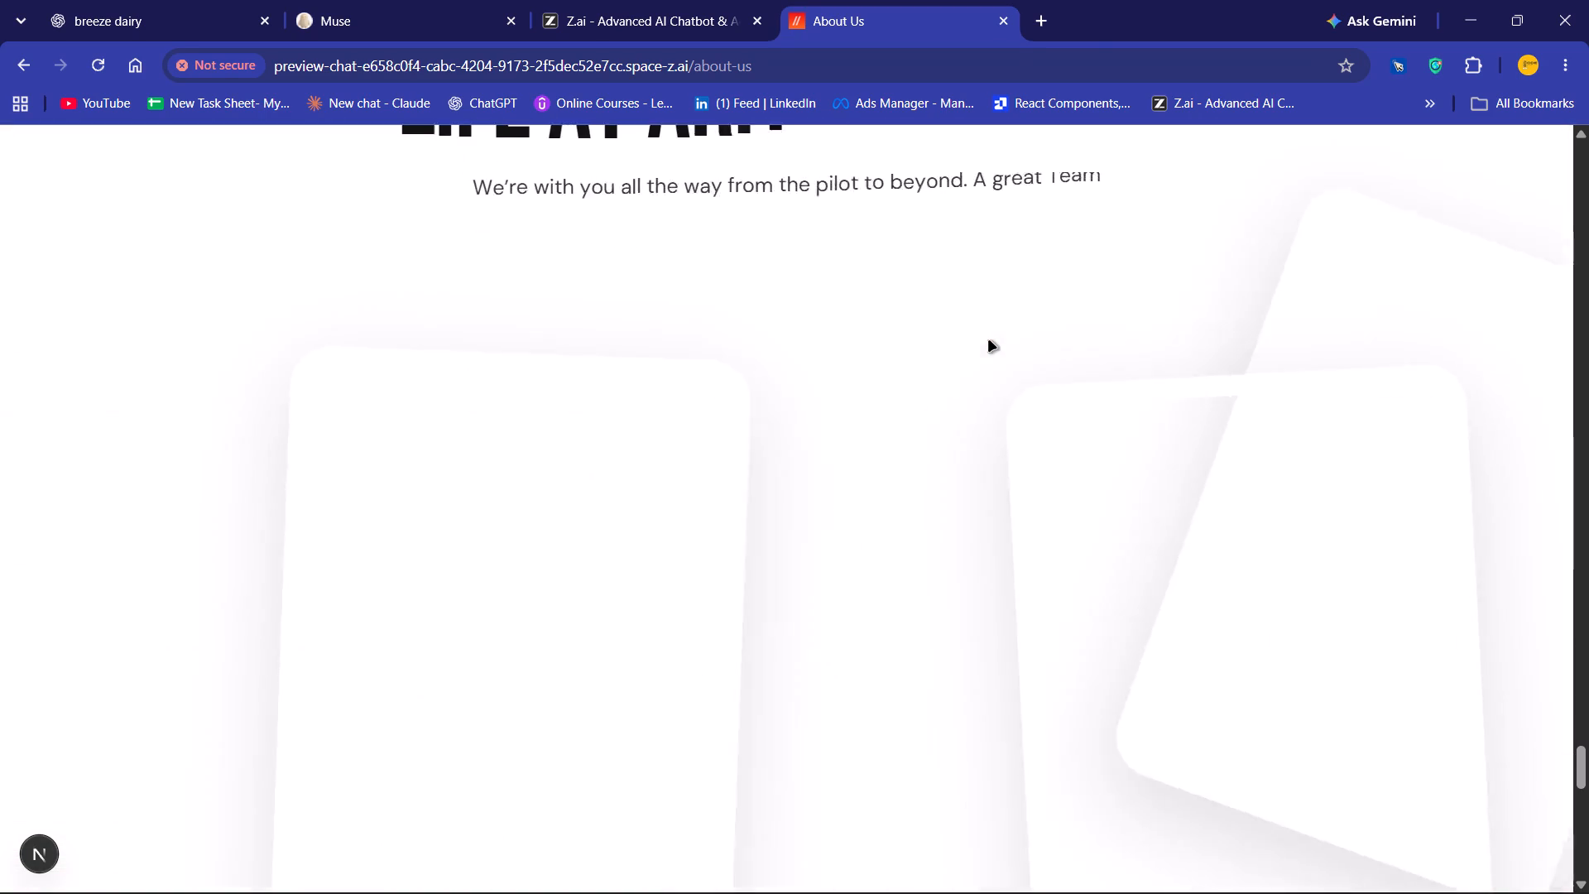
scroll(989, 341, "up", 8)
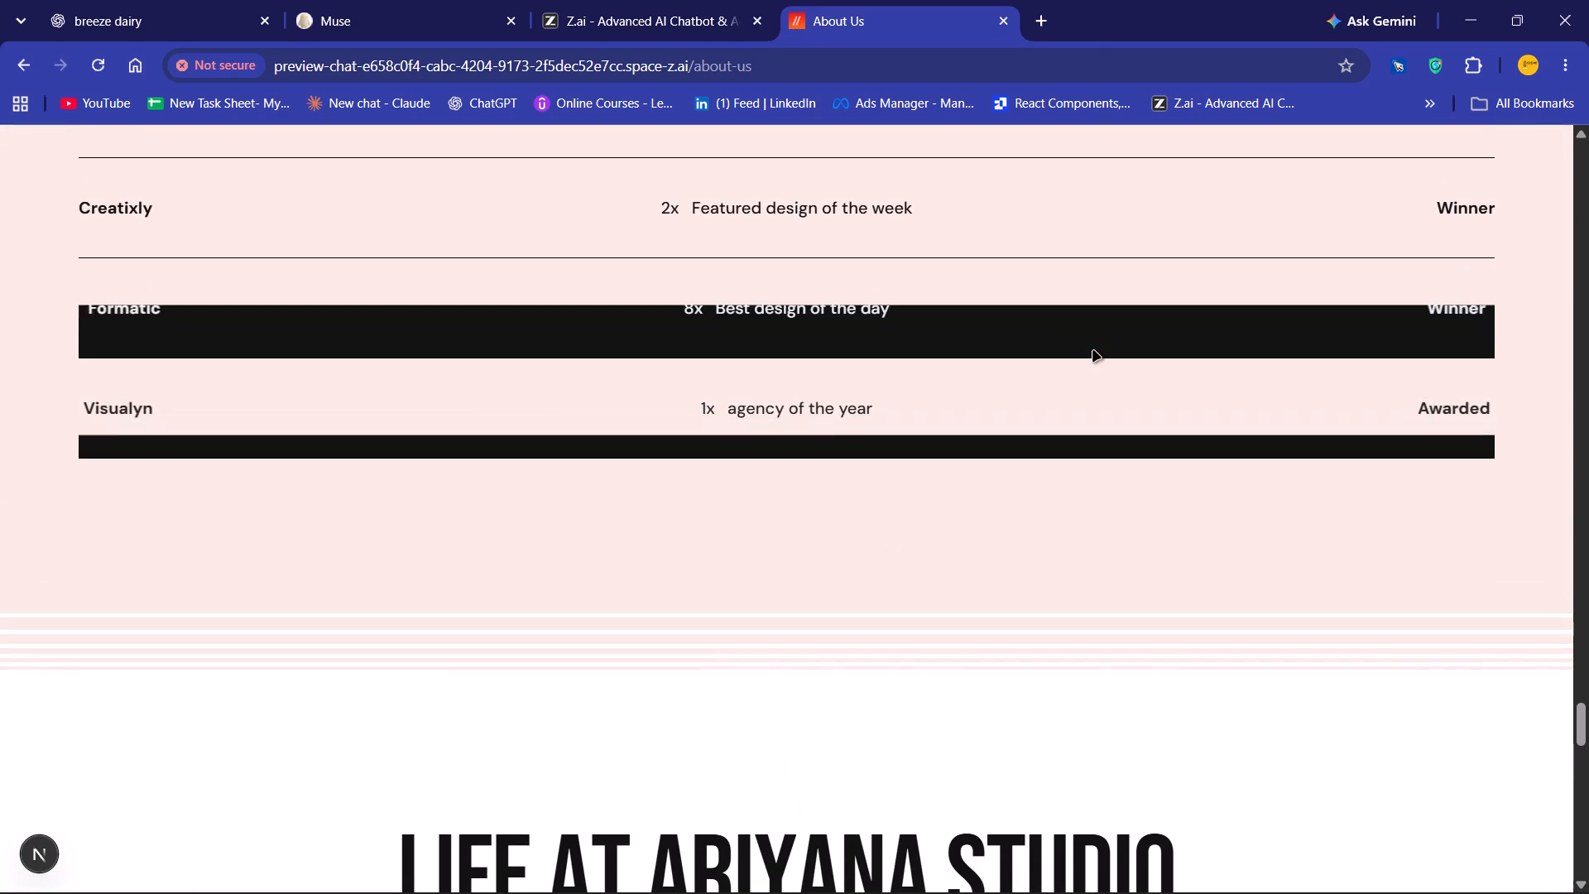
scroll(1160, 278, "down", 5)
scroll(977, 375, "down", 5)
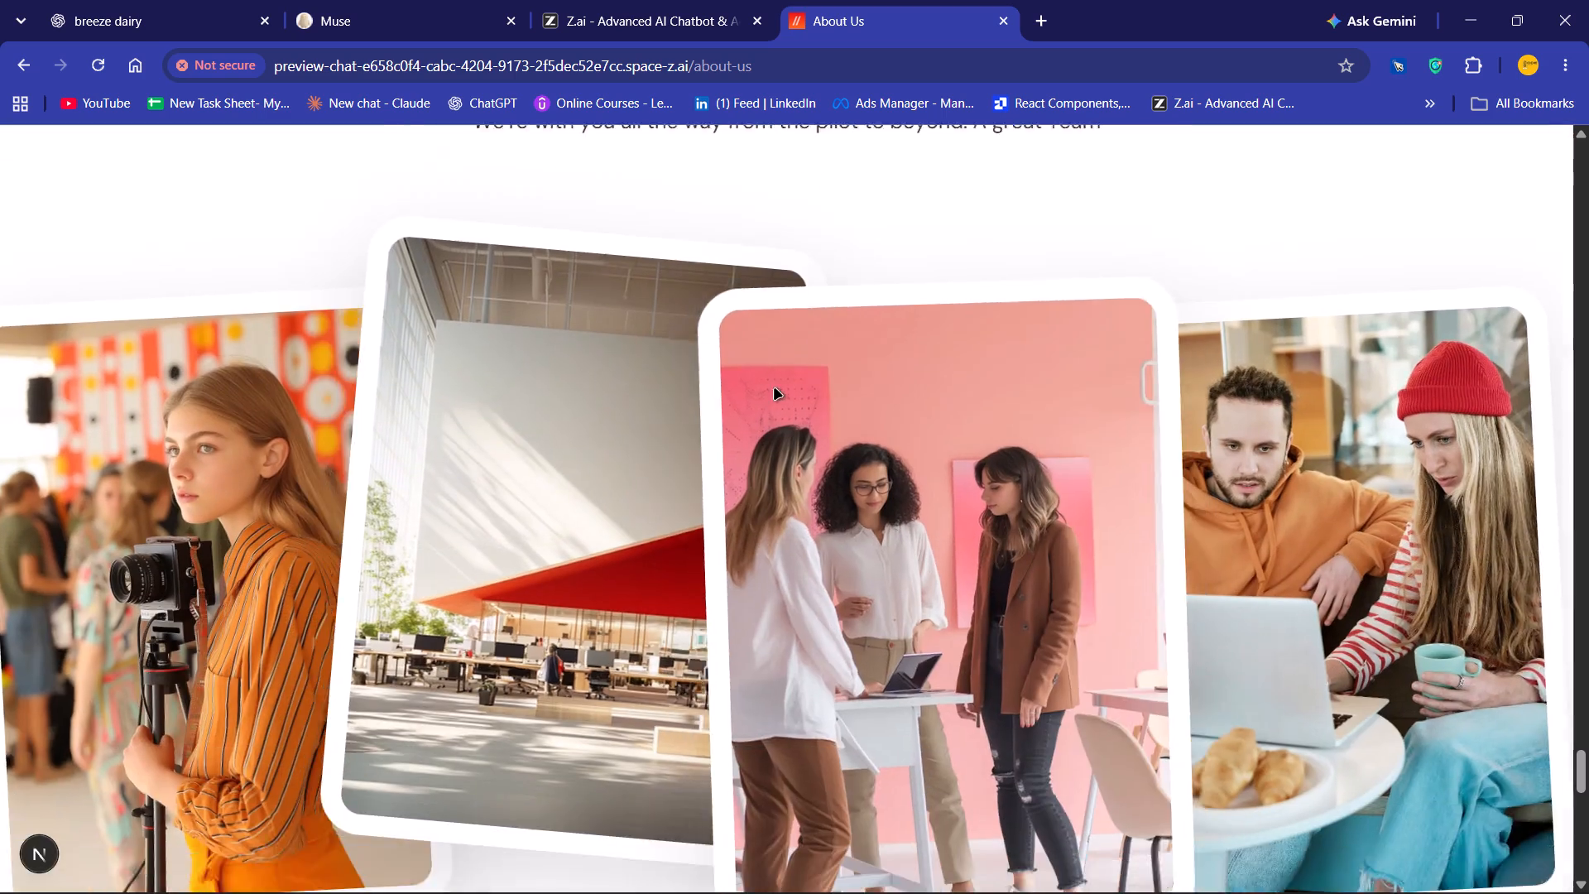
scroll(1447, 337, "down", 7)
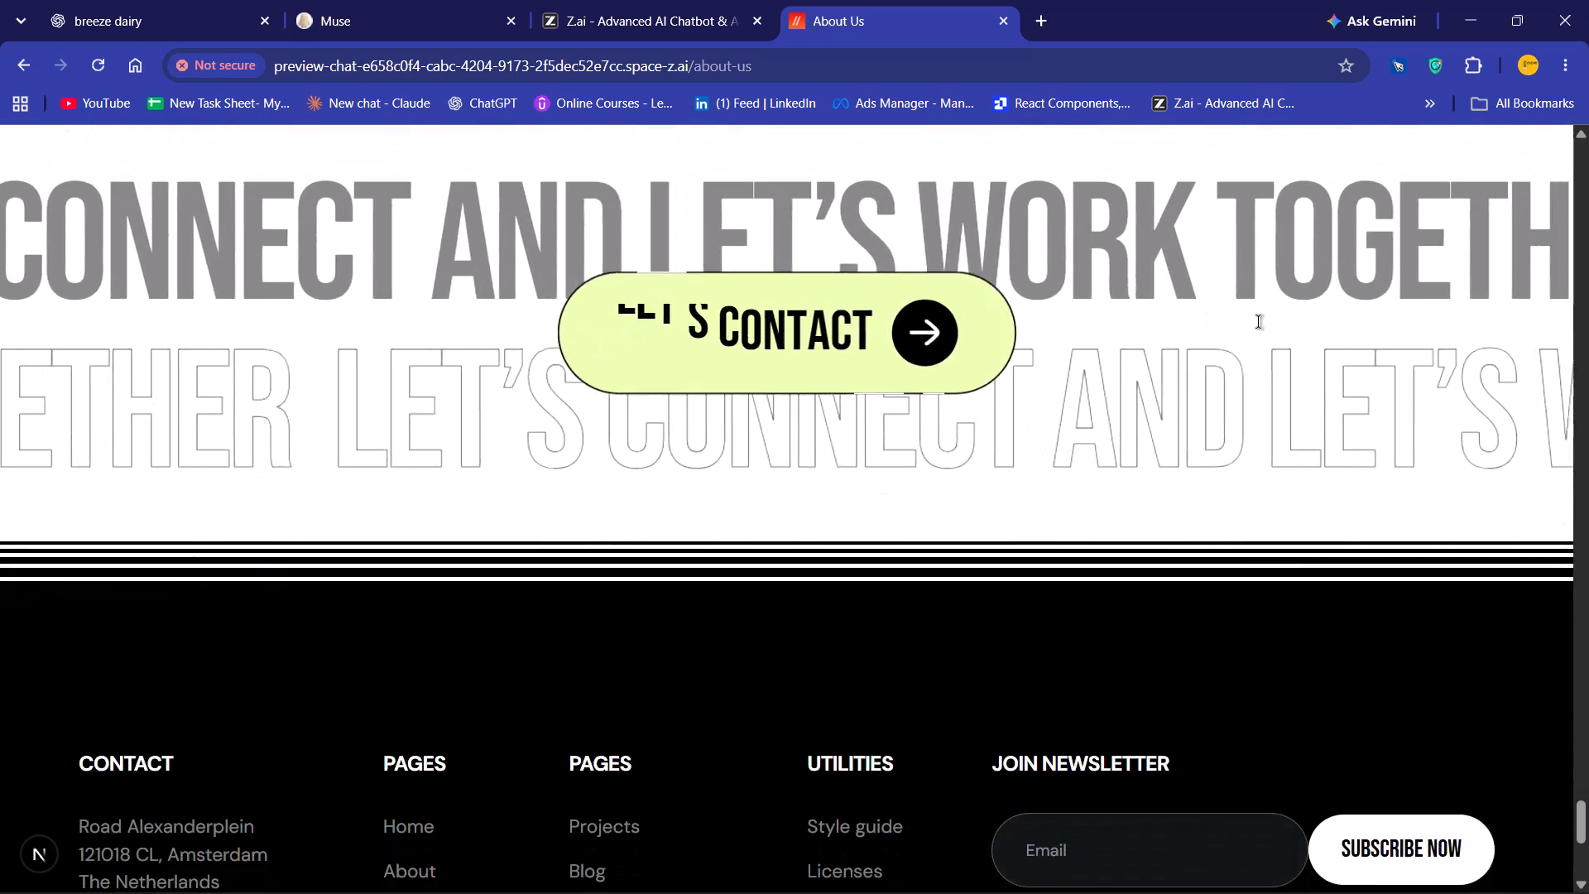
scroll(1258, 321, "down", 6)
scroll(1023, 329, "down", 4)
left_click(454, 377)
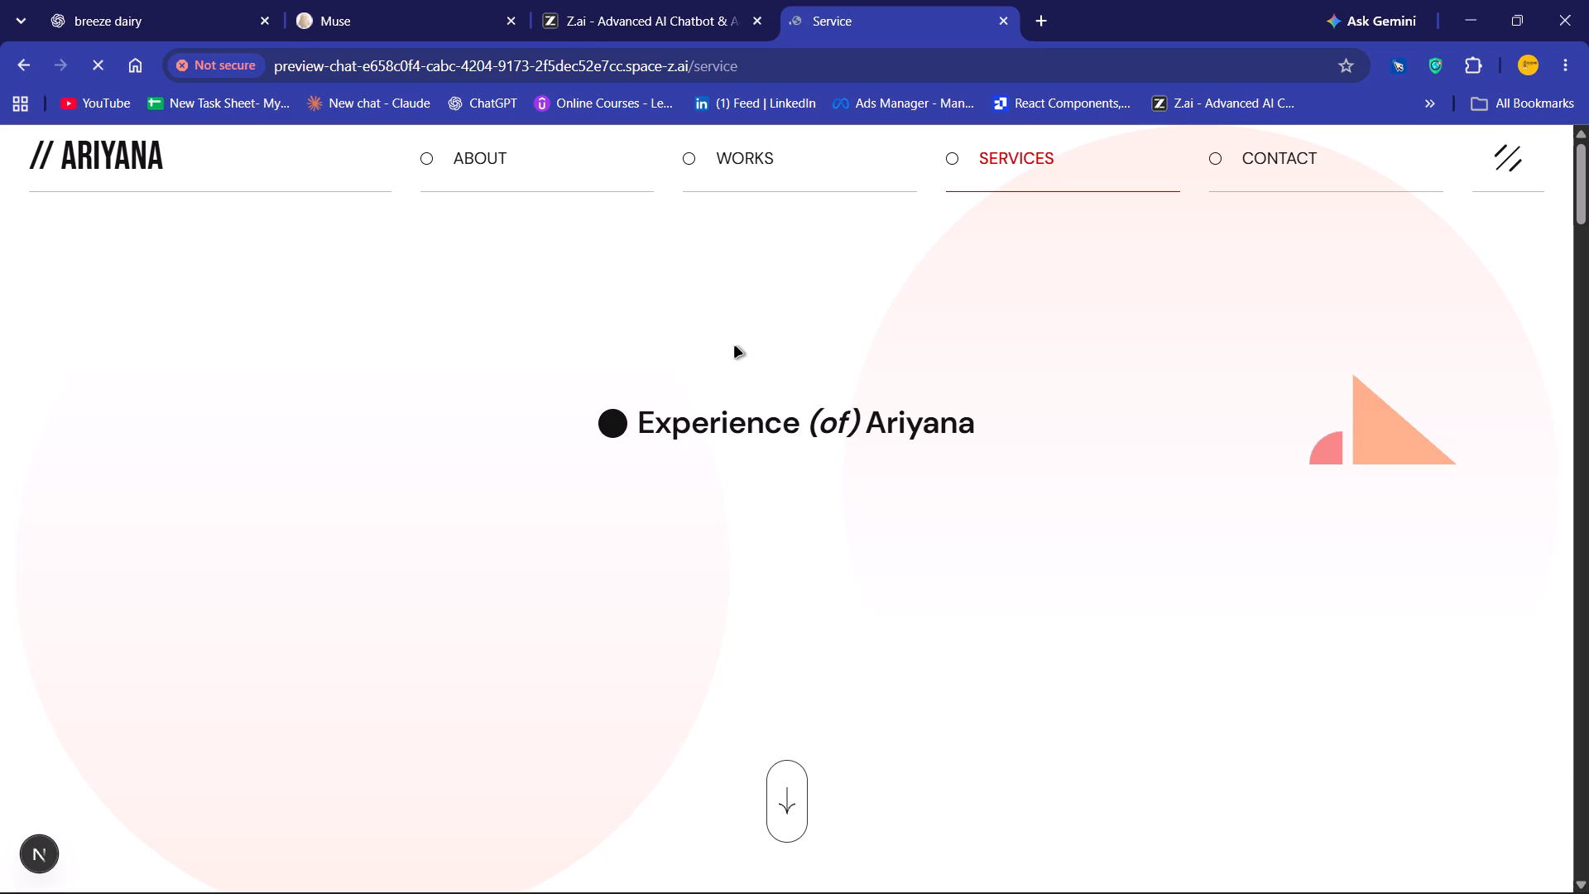
scroll(975, 315, "down", 3)
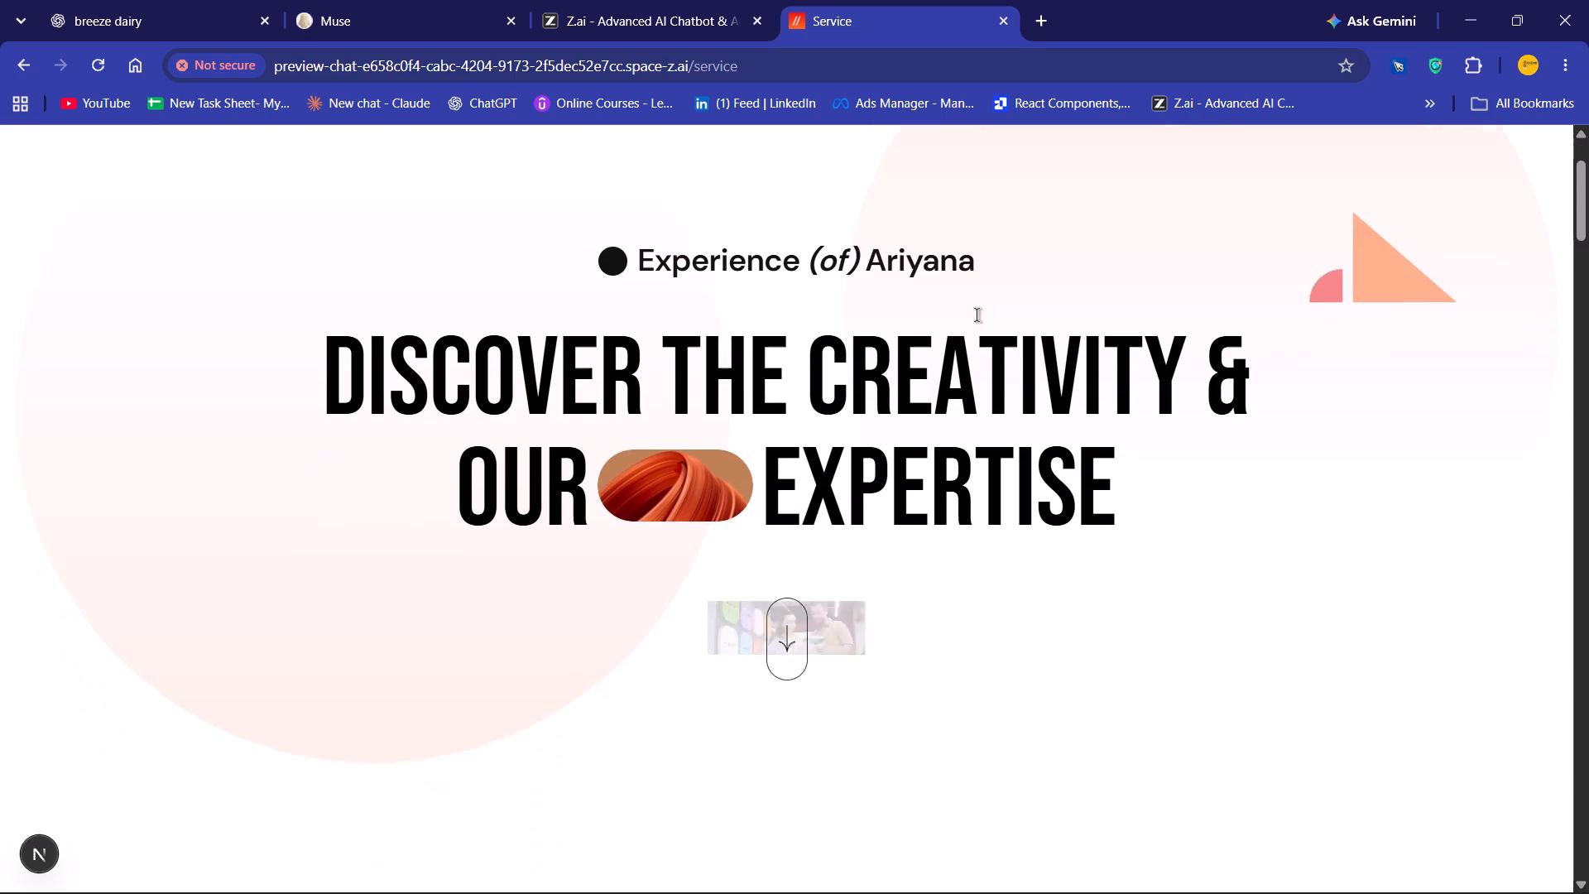
scroll(977, 315, "down", 13)
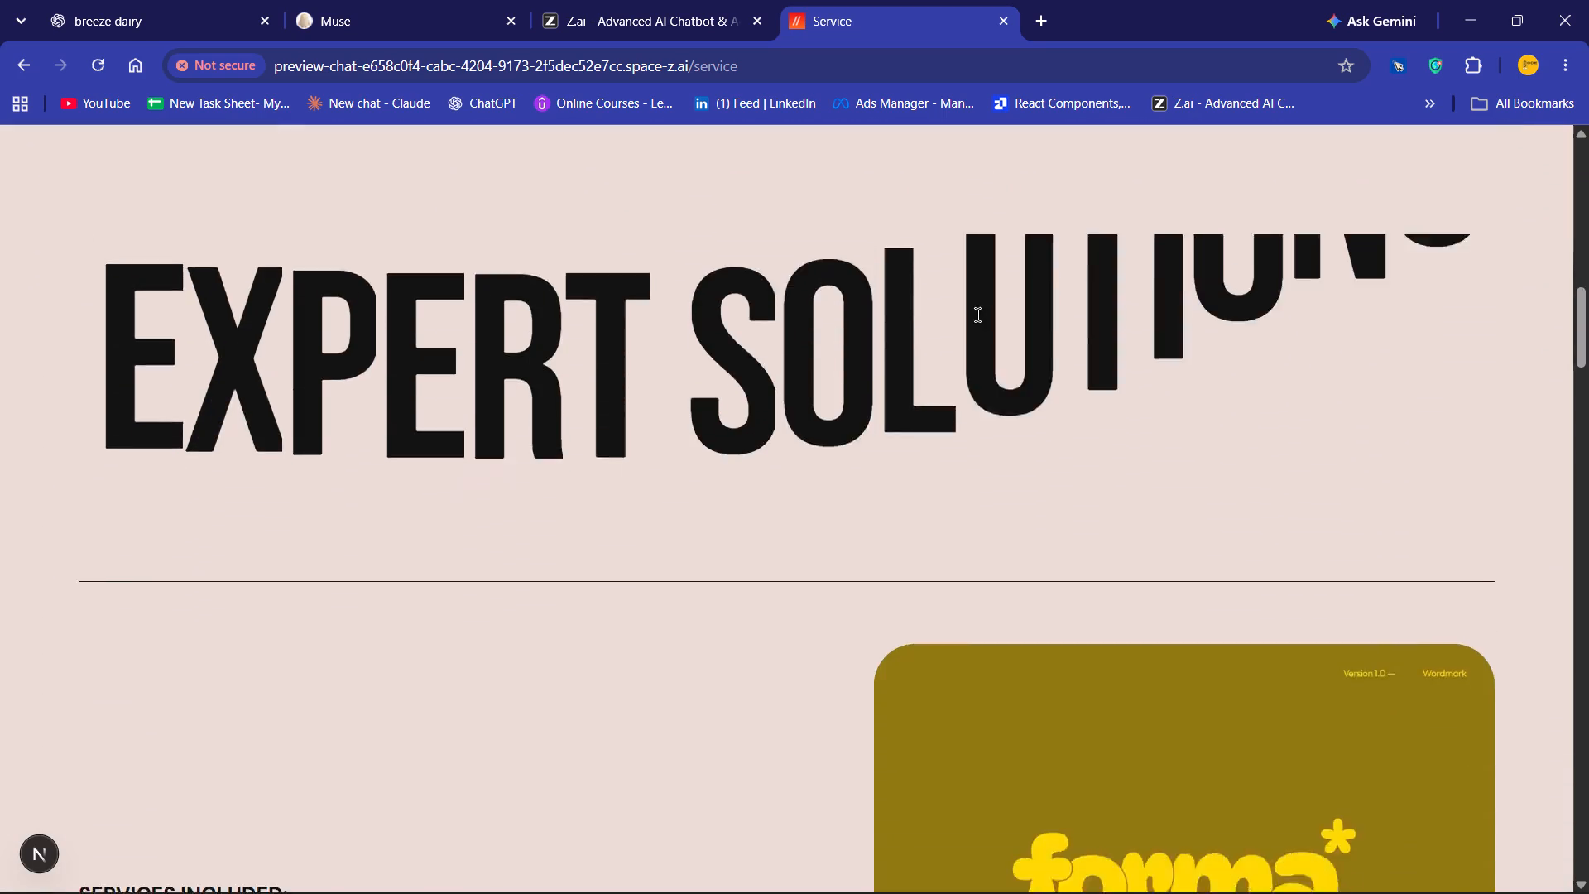
scroll(977, 315, "down", 18)
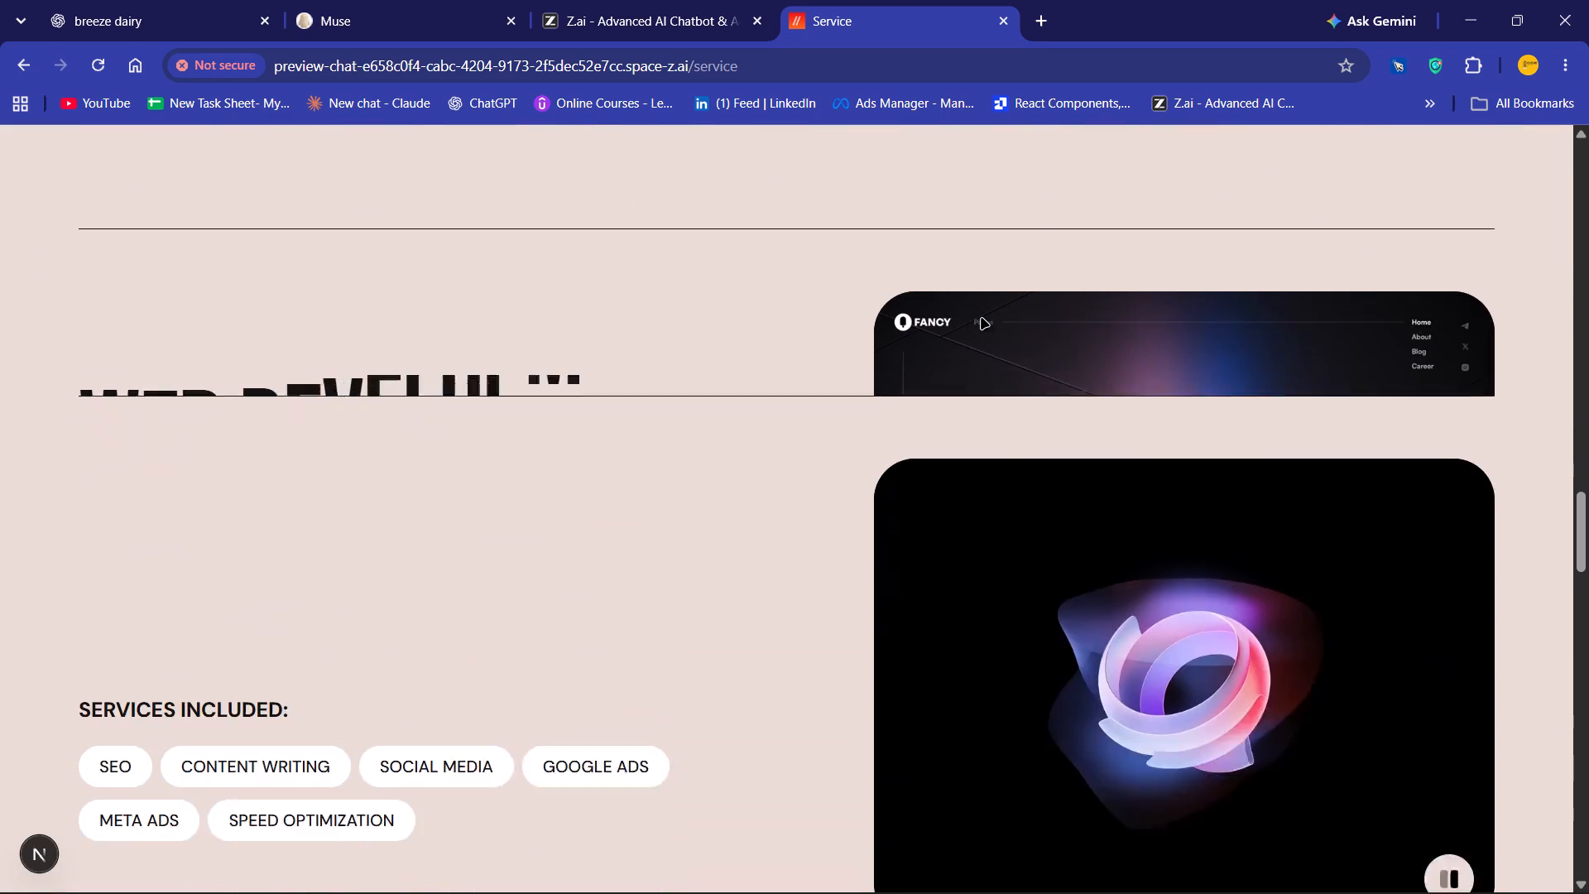
scroll(982, 319, "down", 18)
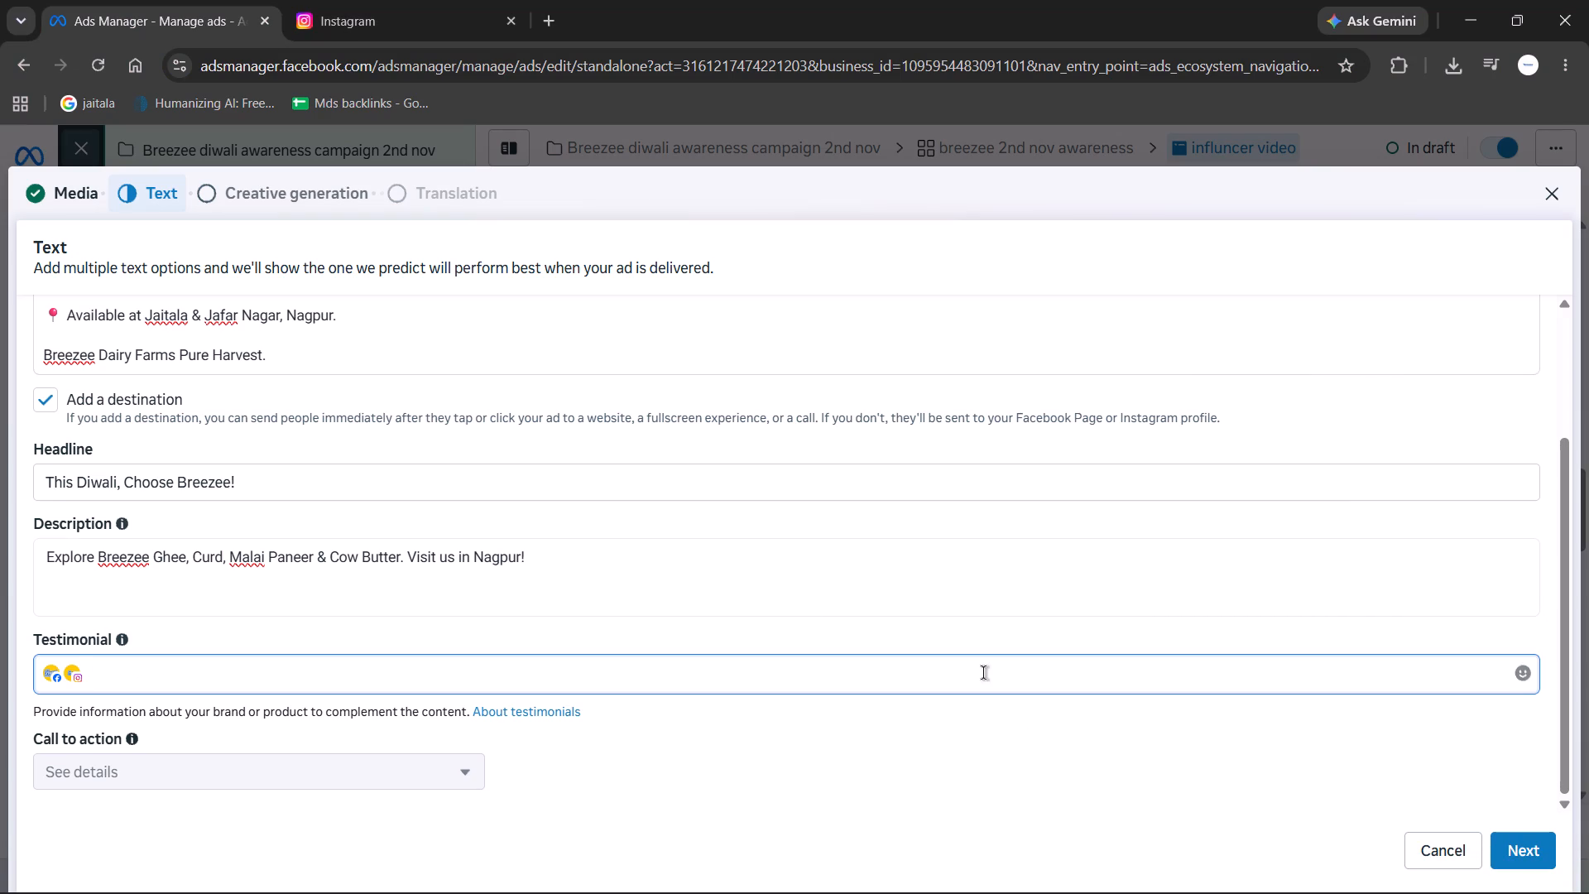
left_click(983, 672)
left_click(470, 771)
scroll(721, 670, "up", 3)
scroll(725, 669, "down", 1)
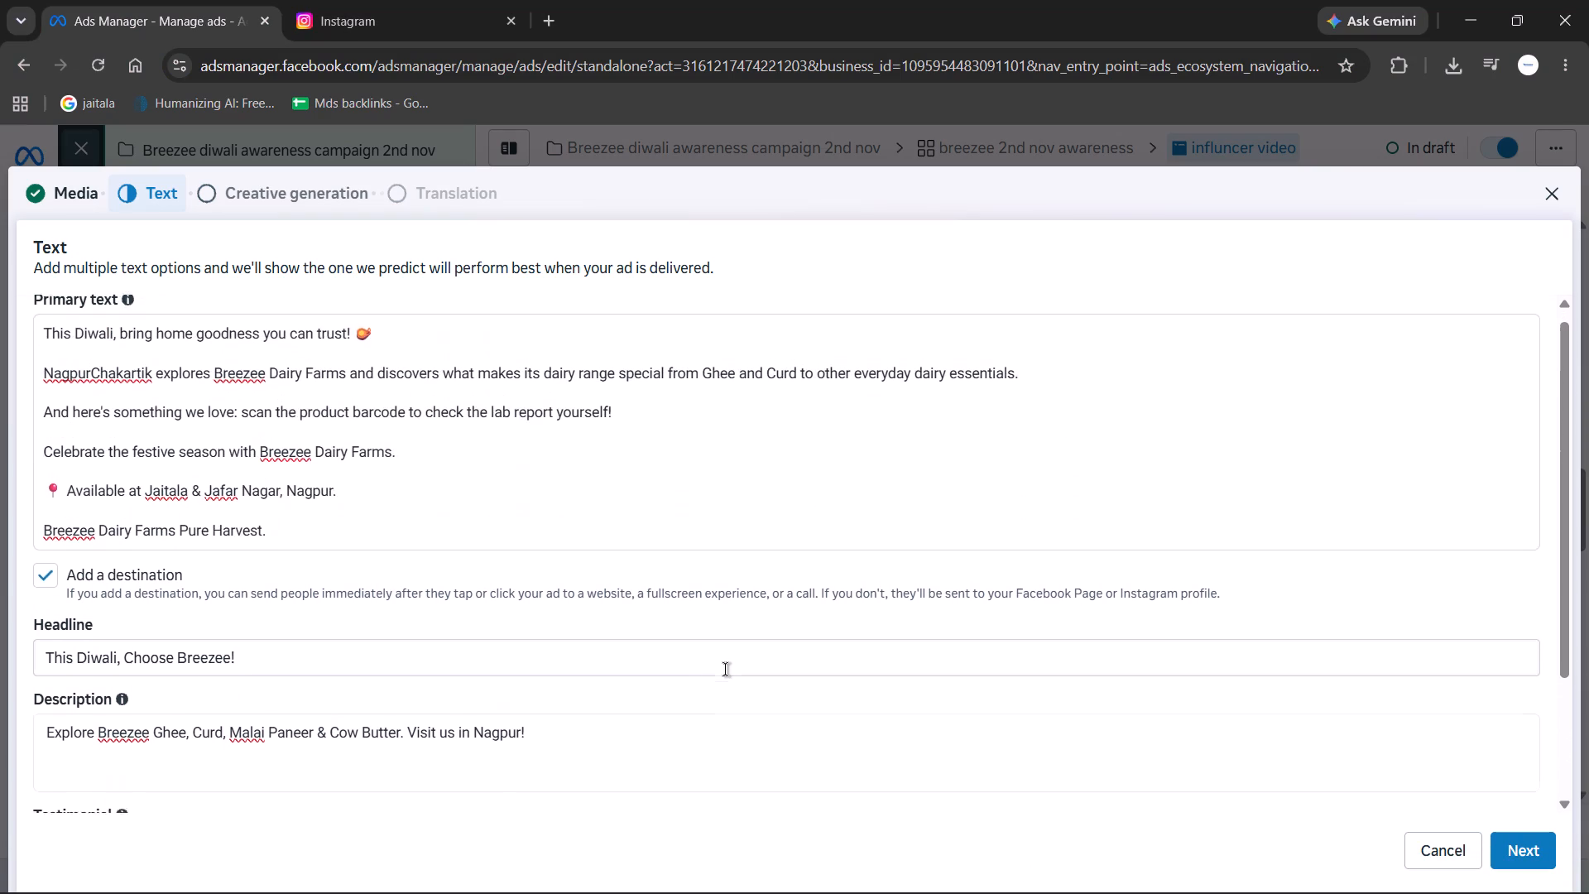
scroll(725, 669, "up", 4)
scroll(725, 669, "down", 7)
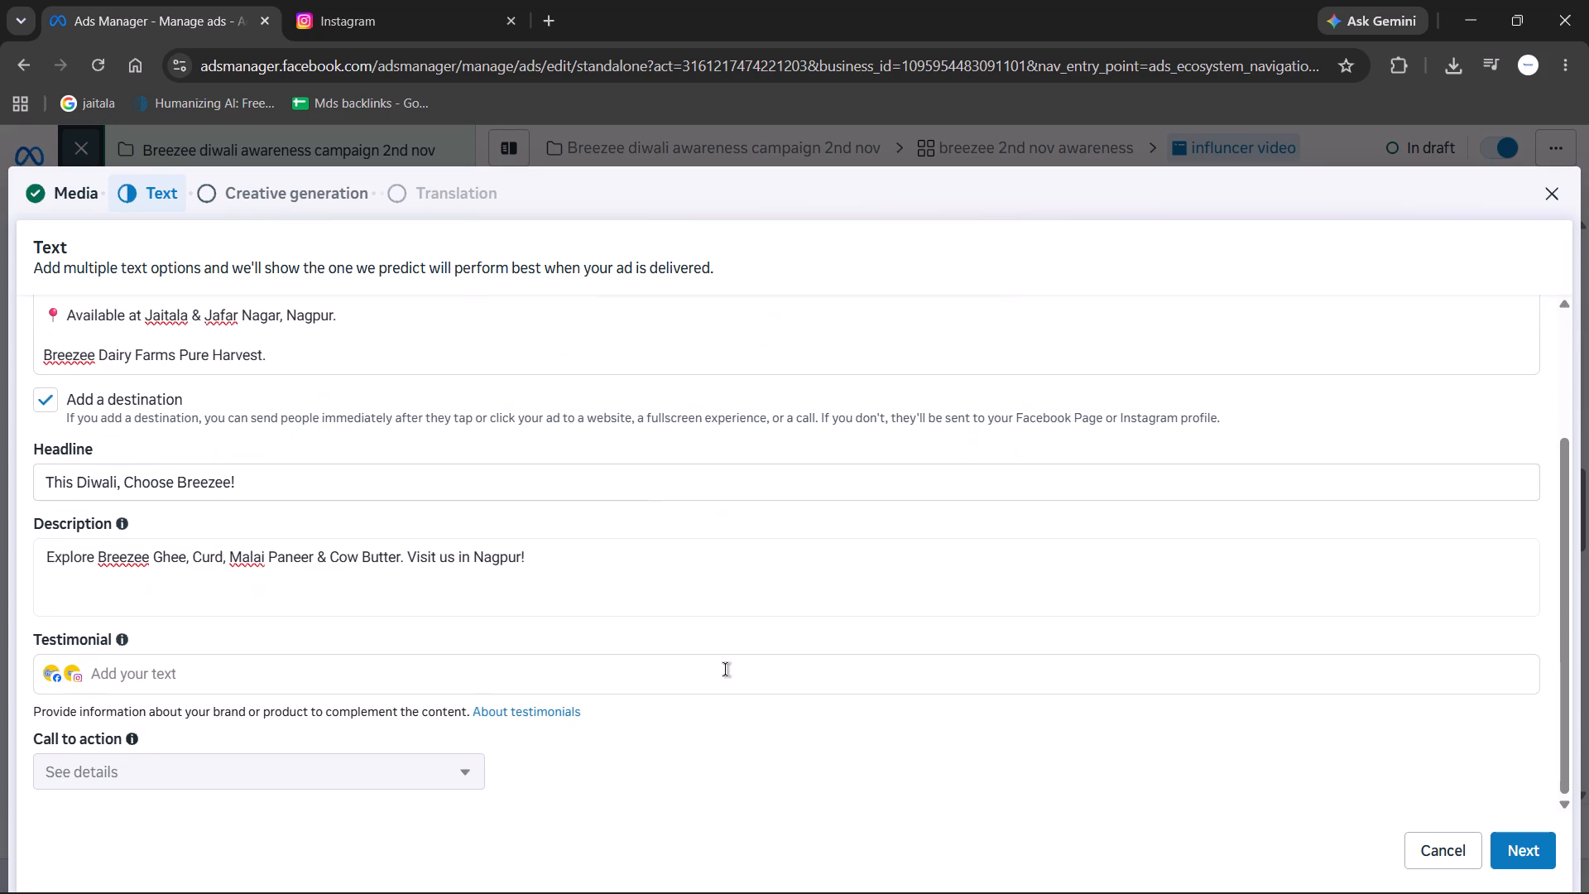
left_click(1534, 844)
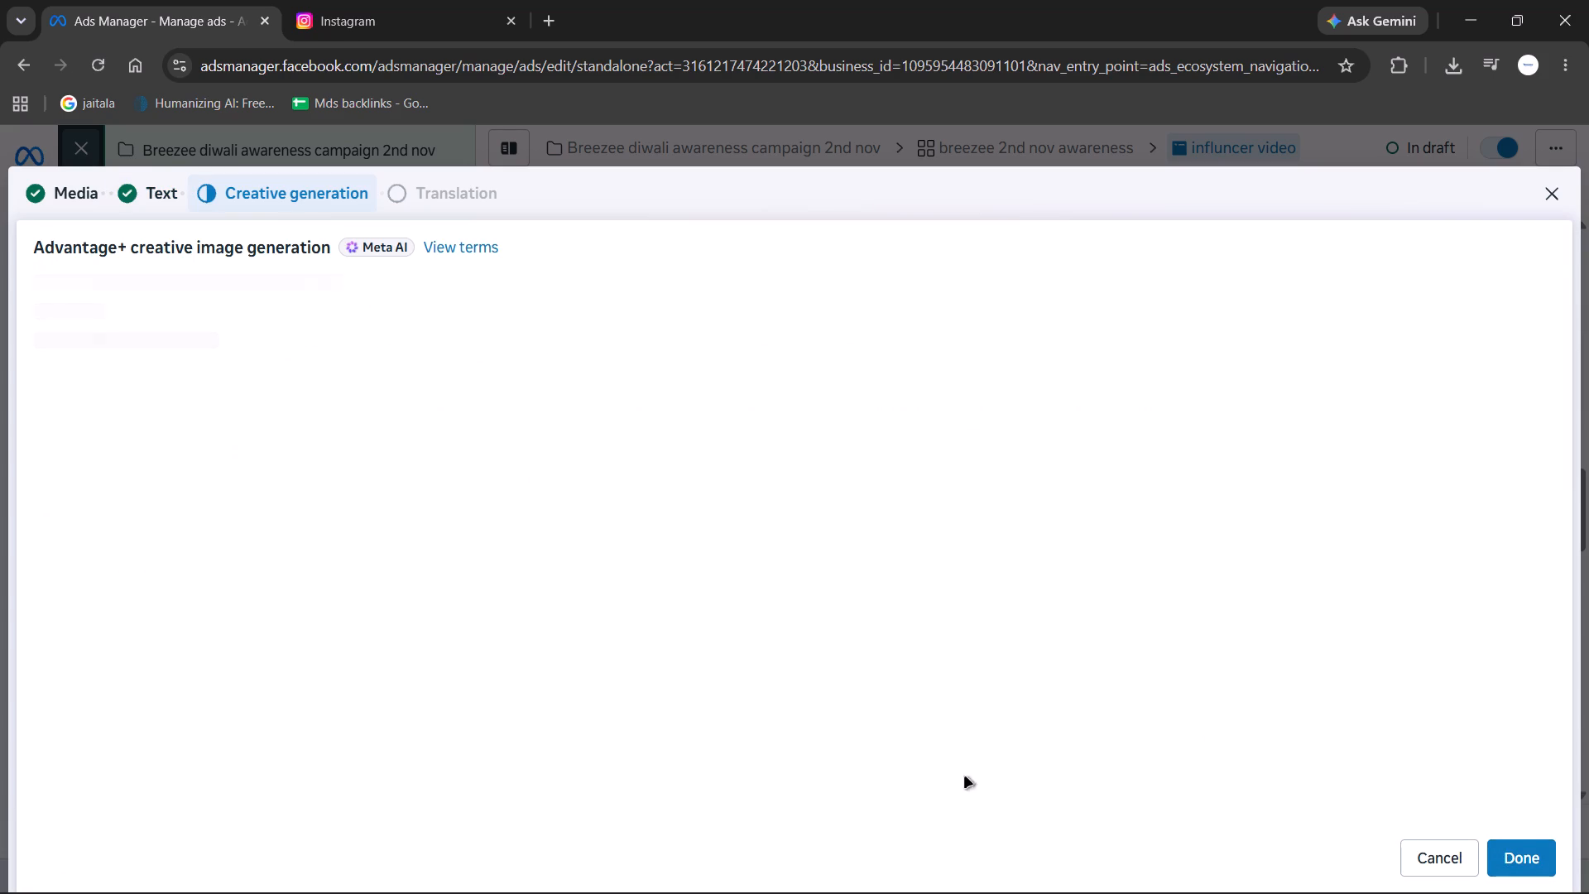
Finish the ad's creative setup without selecting any of the AI-generated companion images.
left_click(1180, 868)
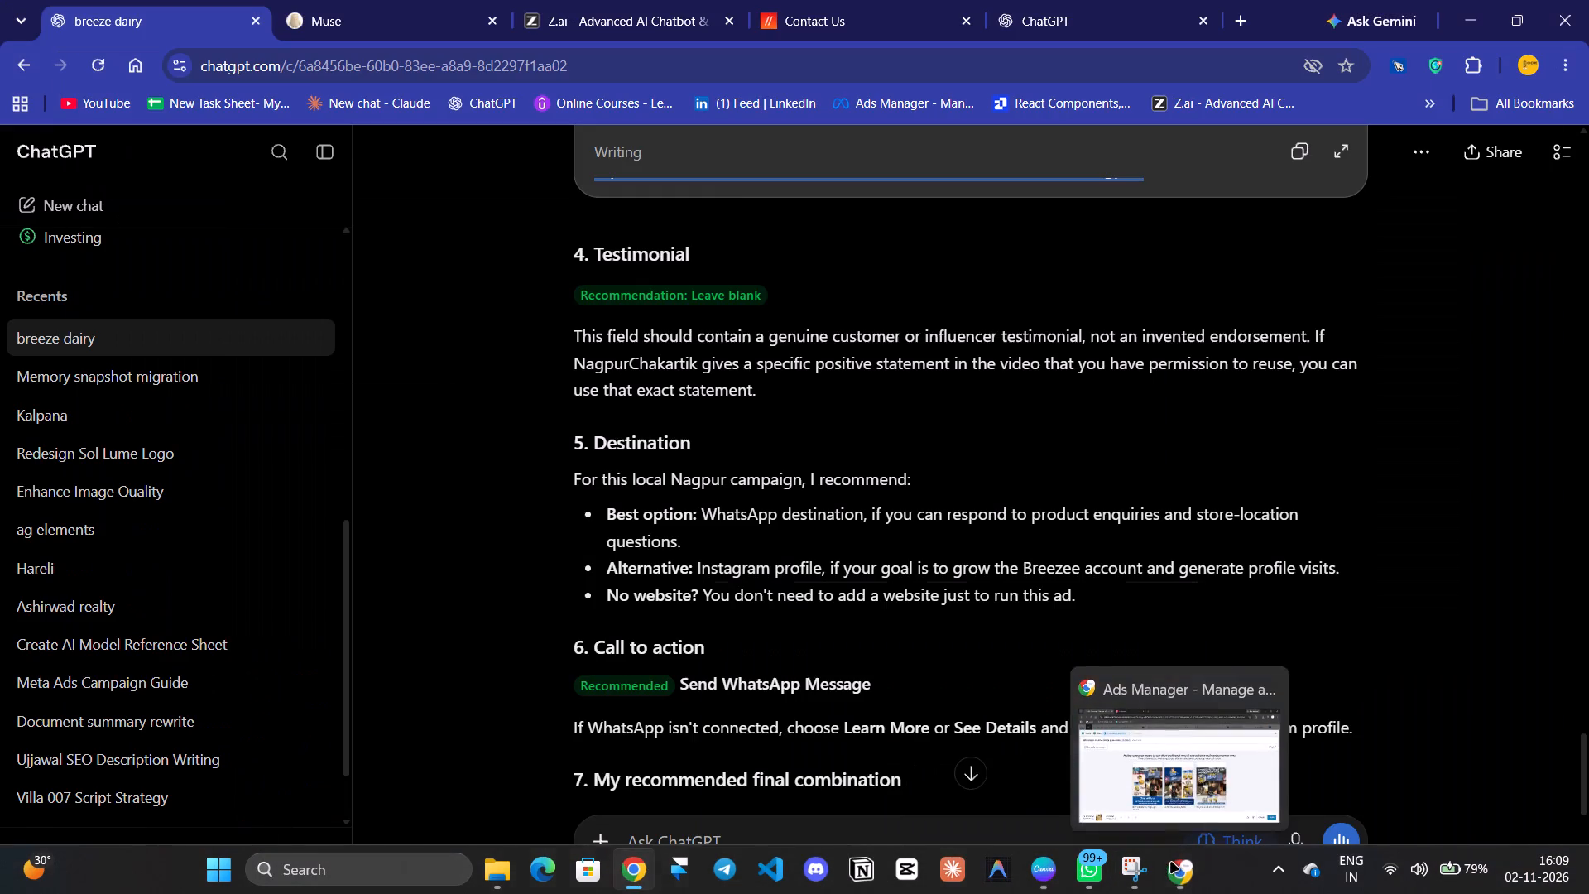
left_click(1168, 858)
scroll(1120, 622, "down", 2)
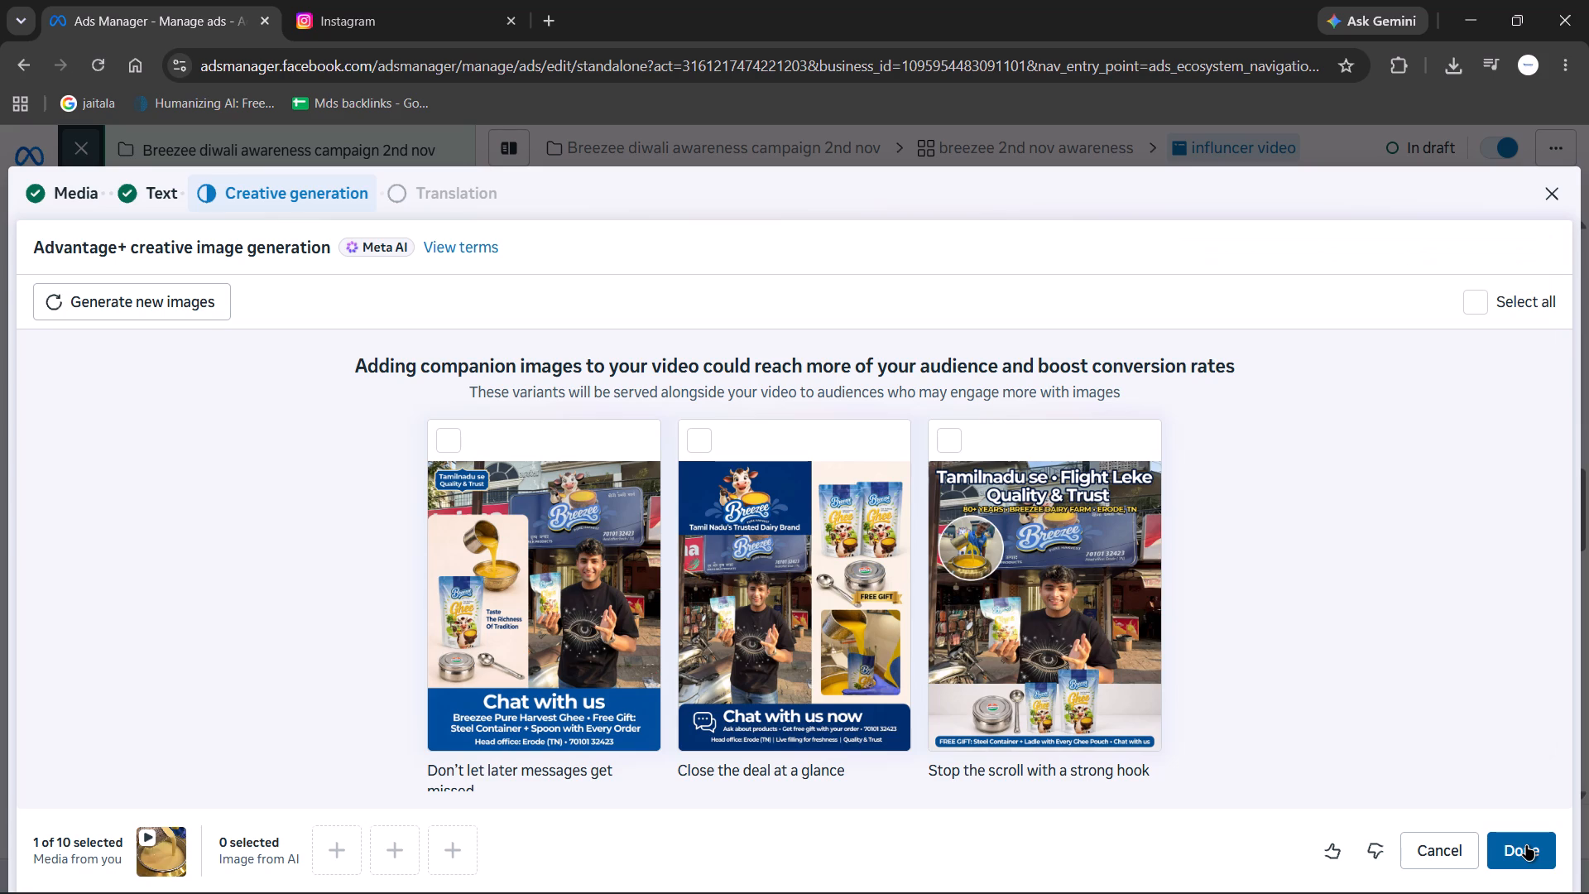
left_click(1526, 845)
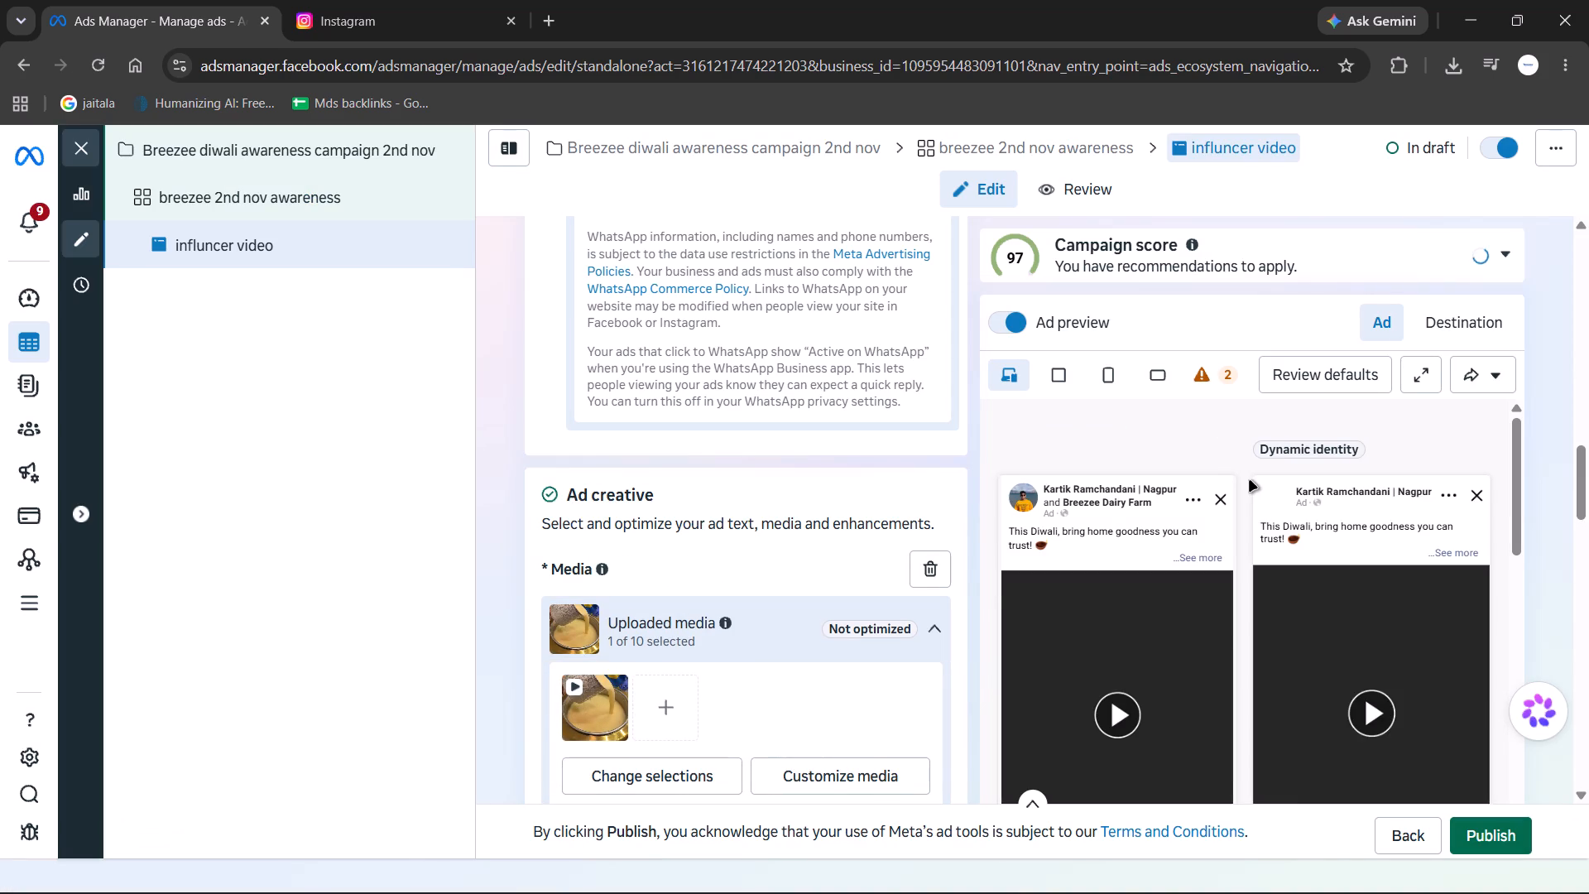
Review the ad's uploaded media, primary text, headline, description, call to action, conversation template and tracking settings.
scroll(792, 462, "down", 1)
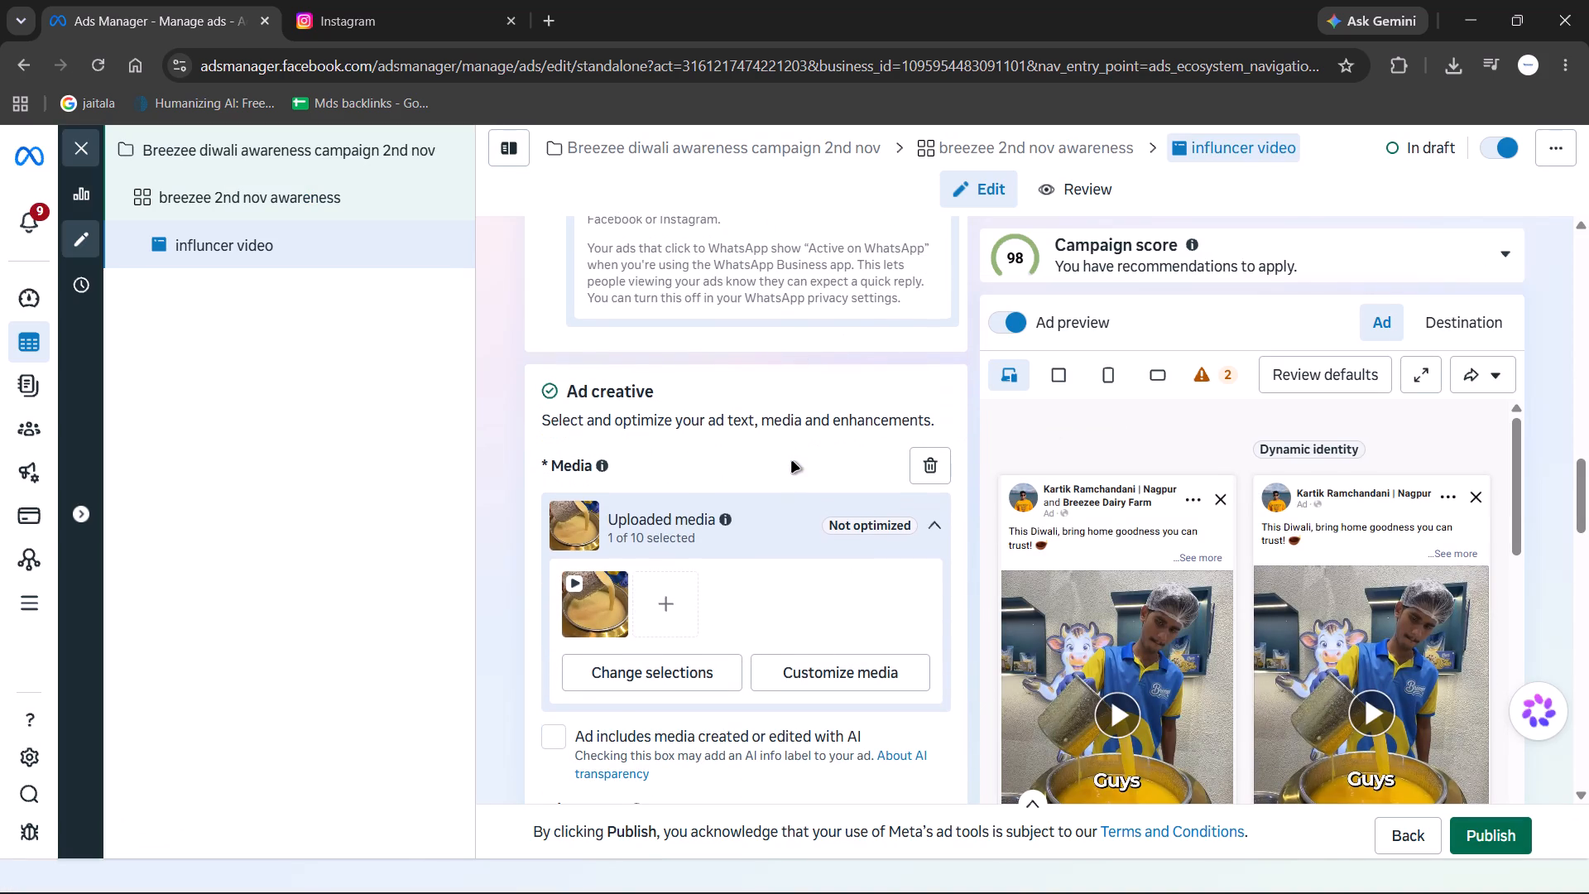
scroll(889, 447, "down", 1)
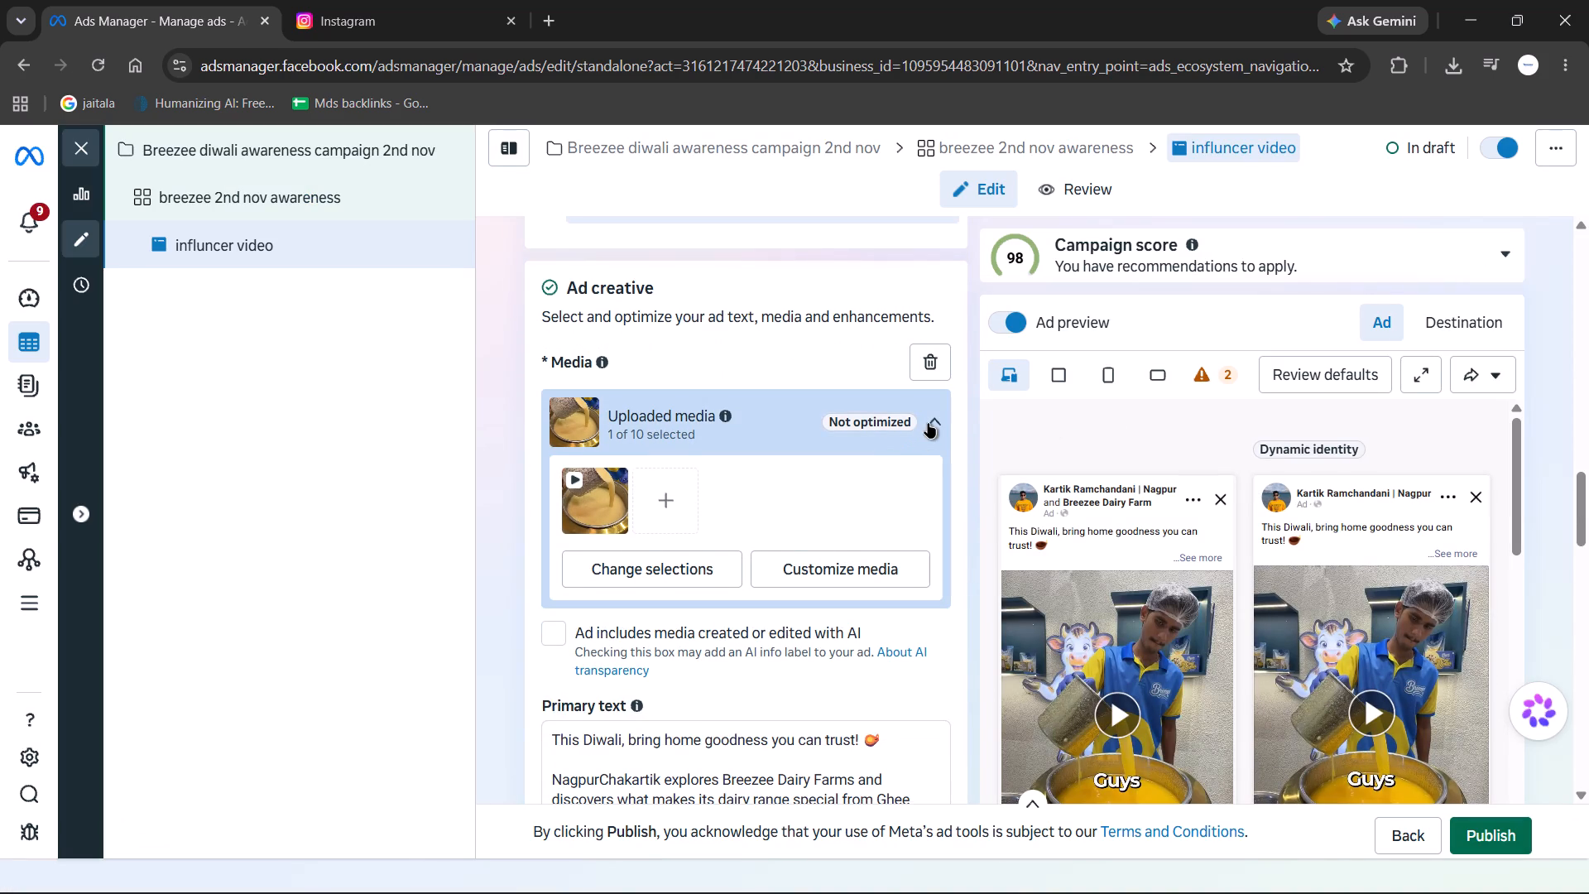
scroll(928, 423, "down", 5)
scroll(926, 491, "down", 3)
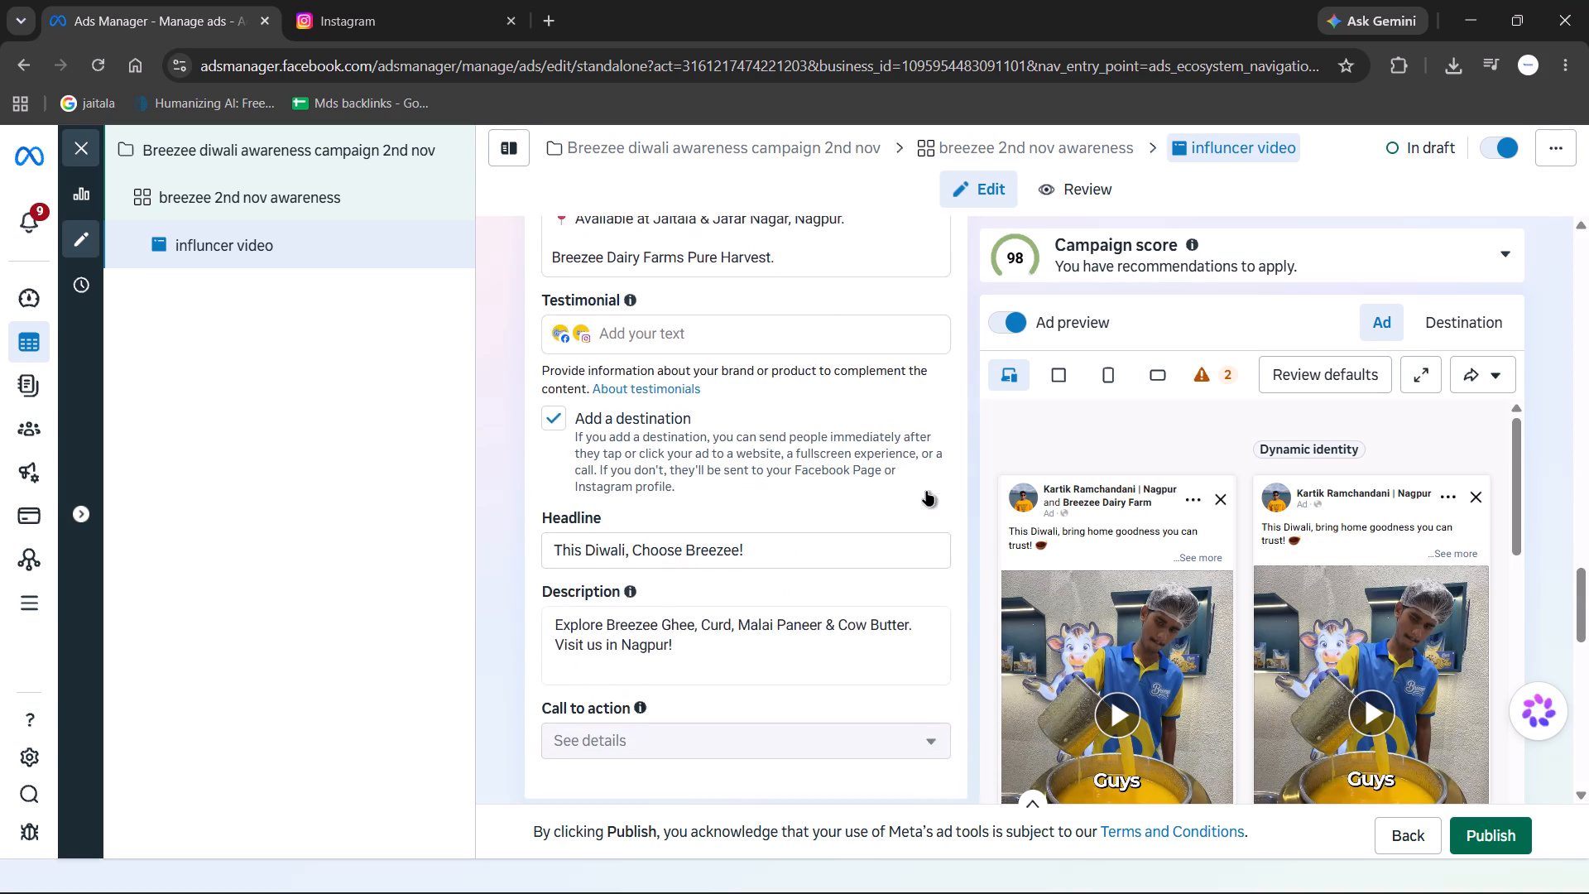
scroll(926, 491, "down", 2)
left_click(916, 454)
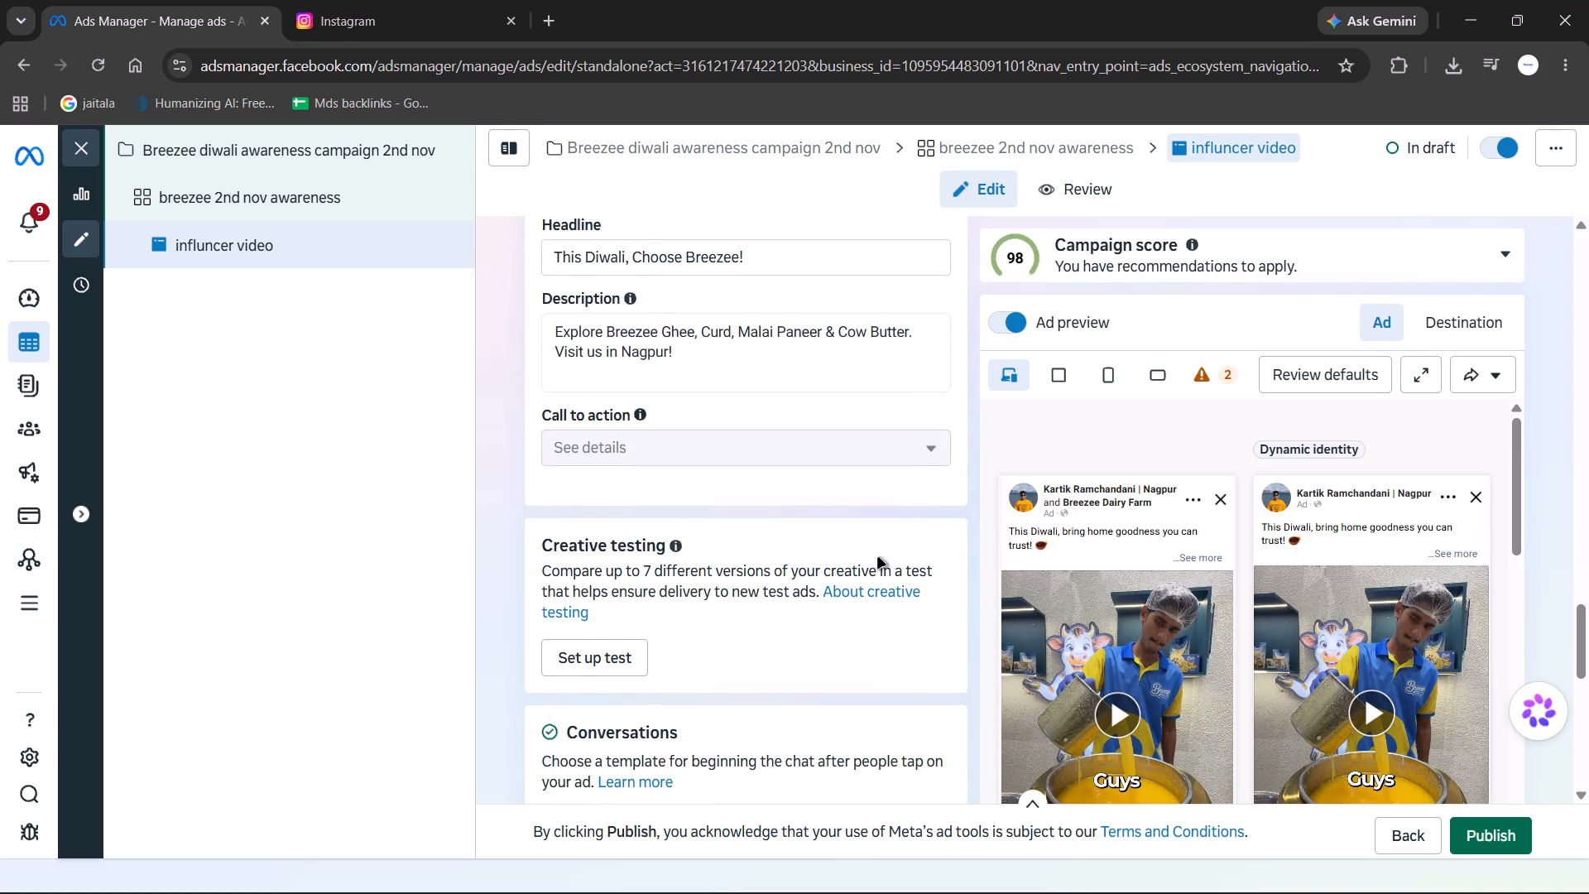
scroll(874, 567, "down", 15)
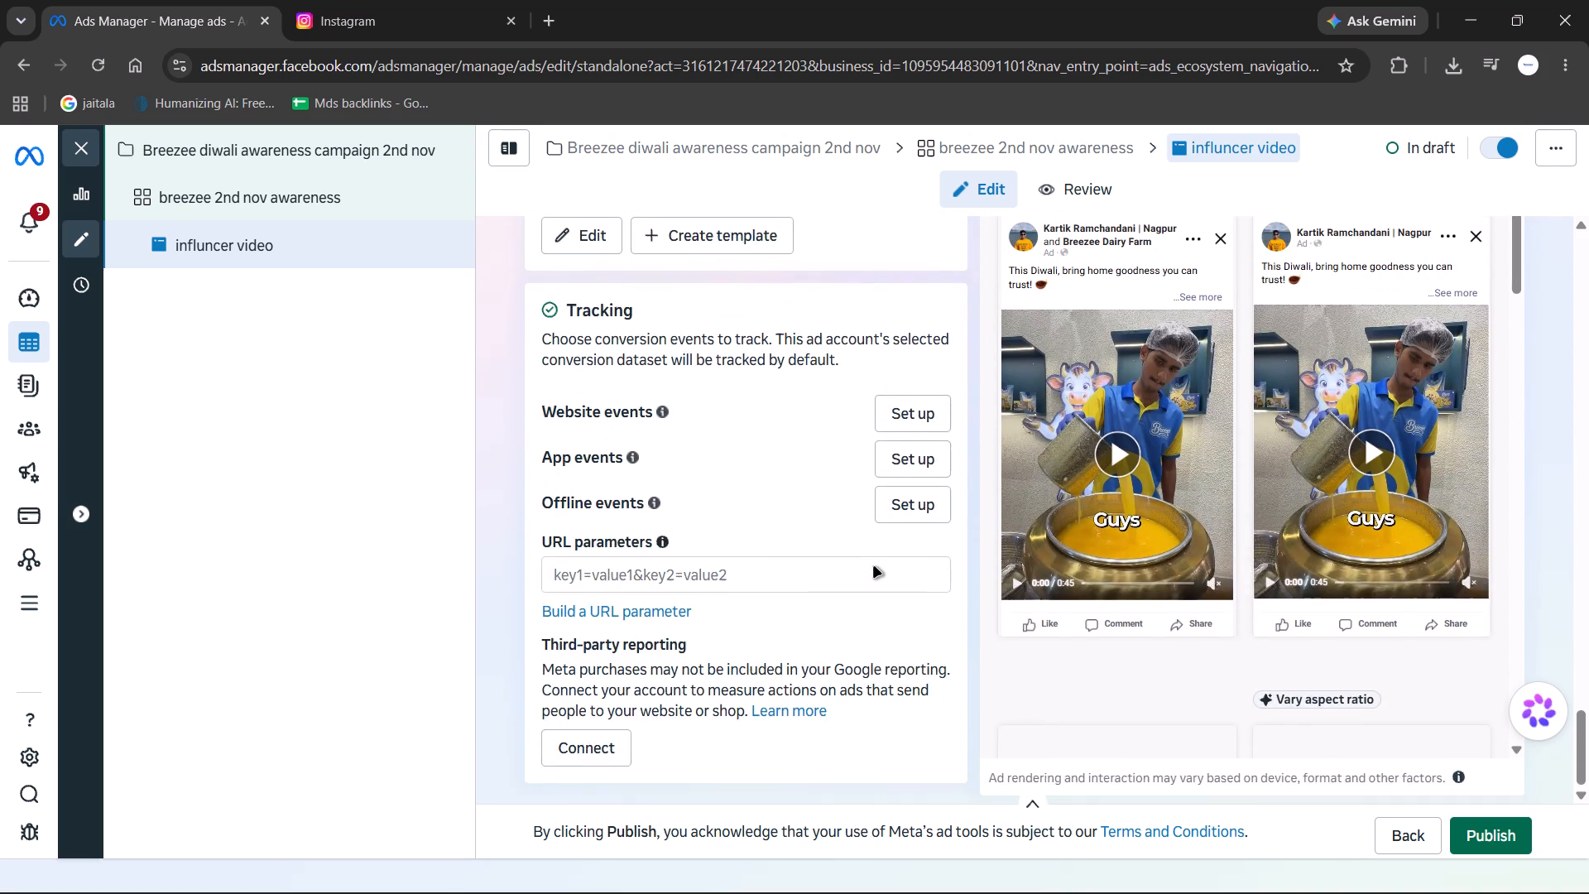
scroll(874, 567, "down", 1)
Recheck the ad's format setup and its messaging app destinations before publishing.
scroll(874, 567, "up", 20)
scroll(874, 569, "up", 8)
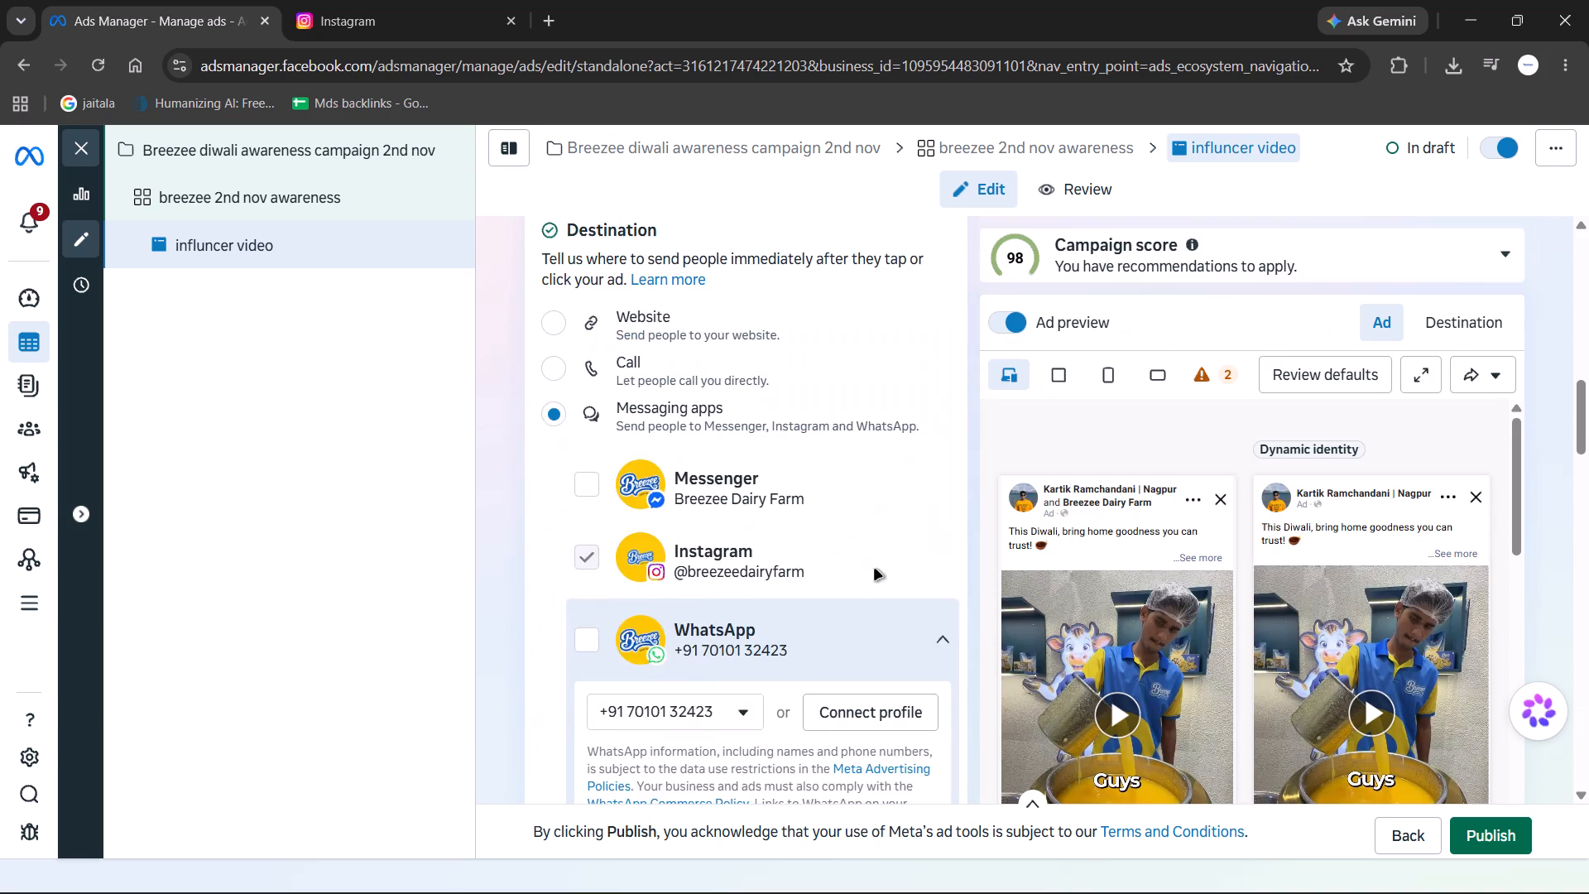
scroll(875, 570, "up", 5)
scroll(876, 570, "down", 3)
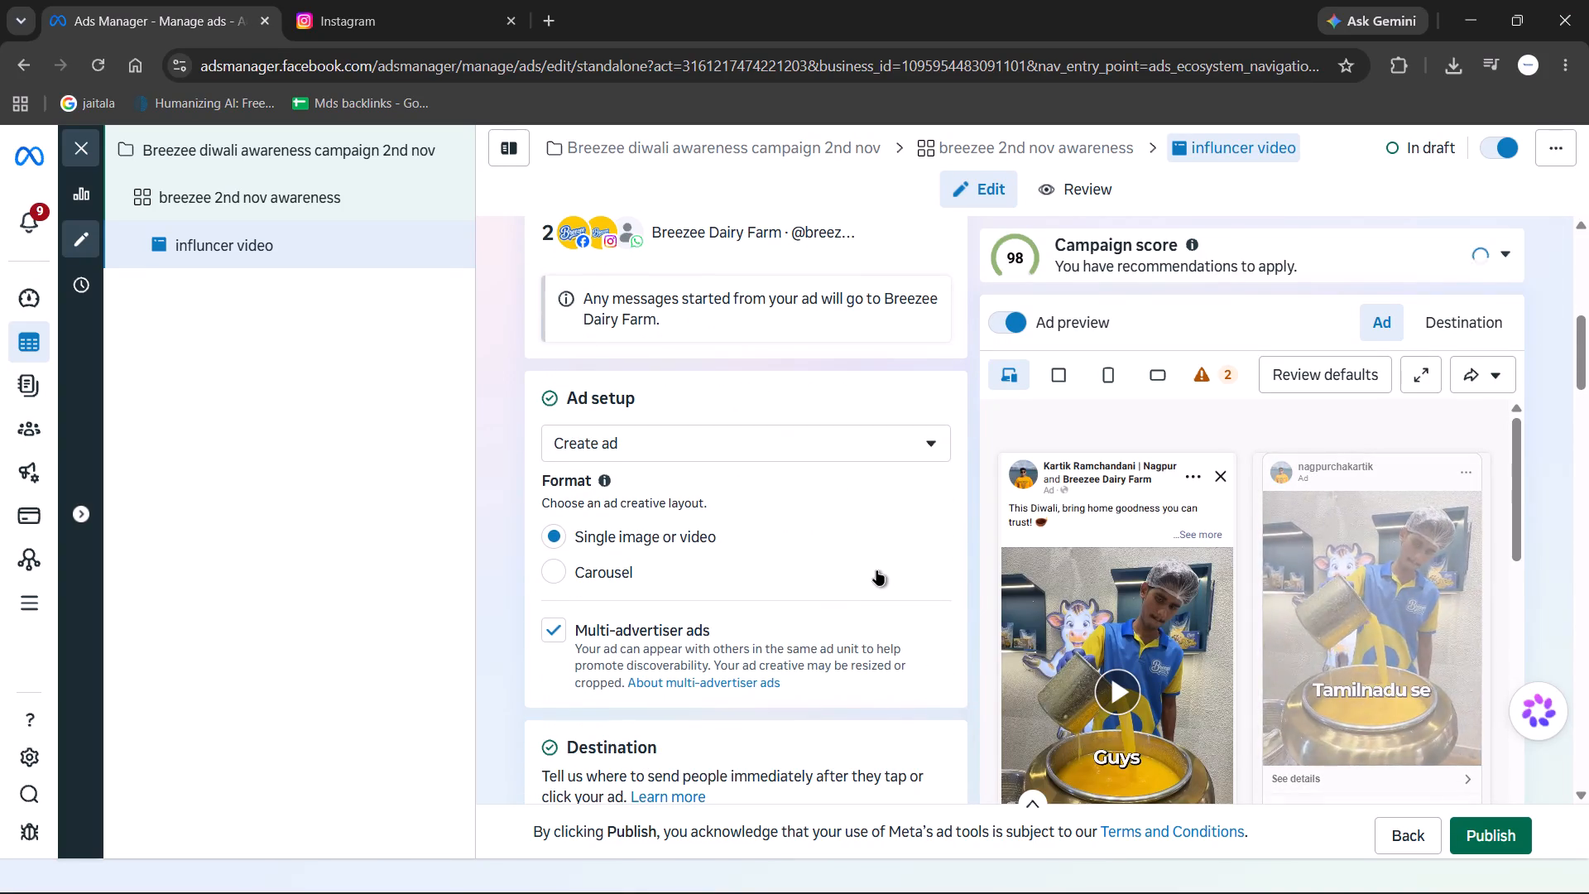
scroll(876, 570, "down", 4)
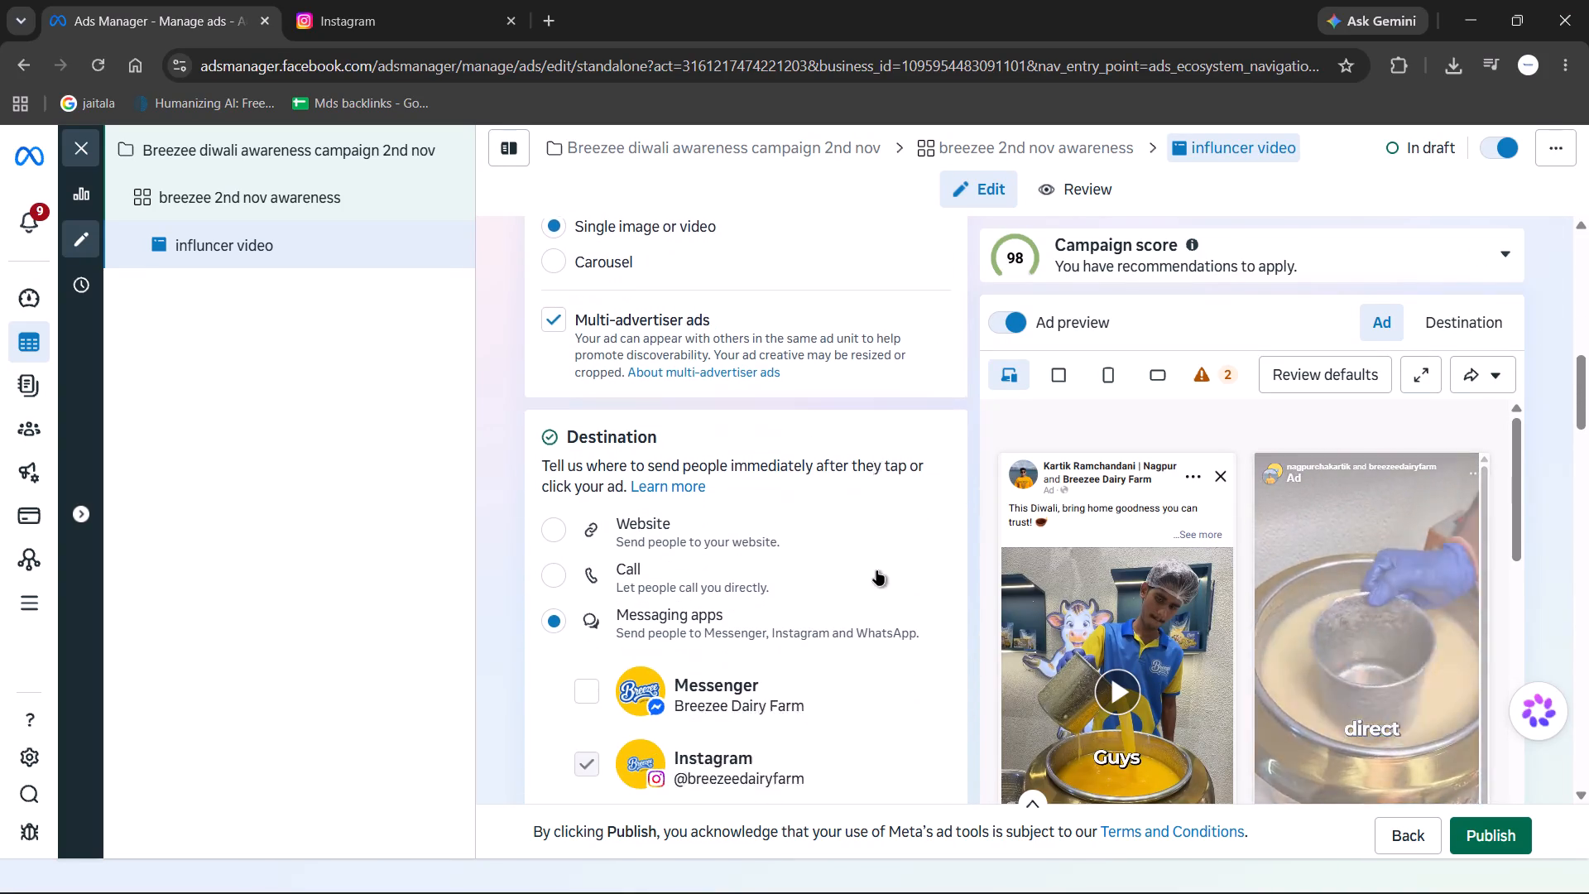
scroll(876, 570, "down", 1)
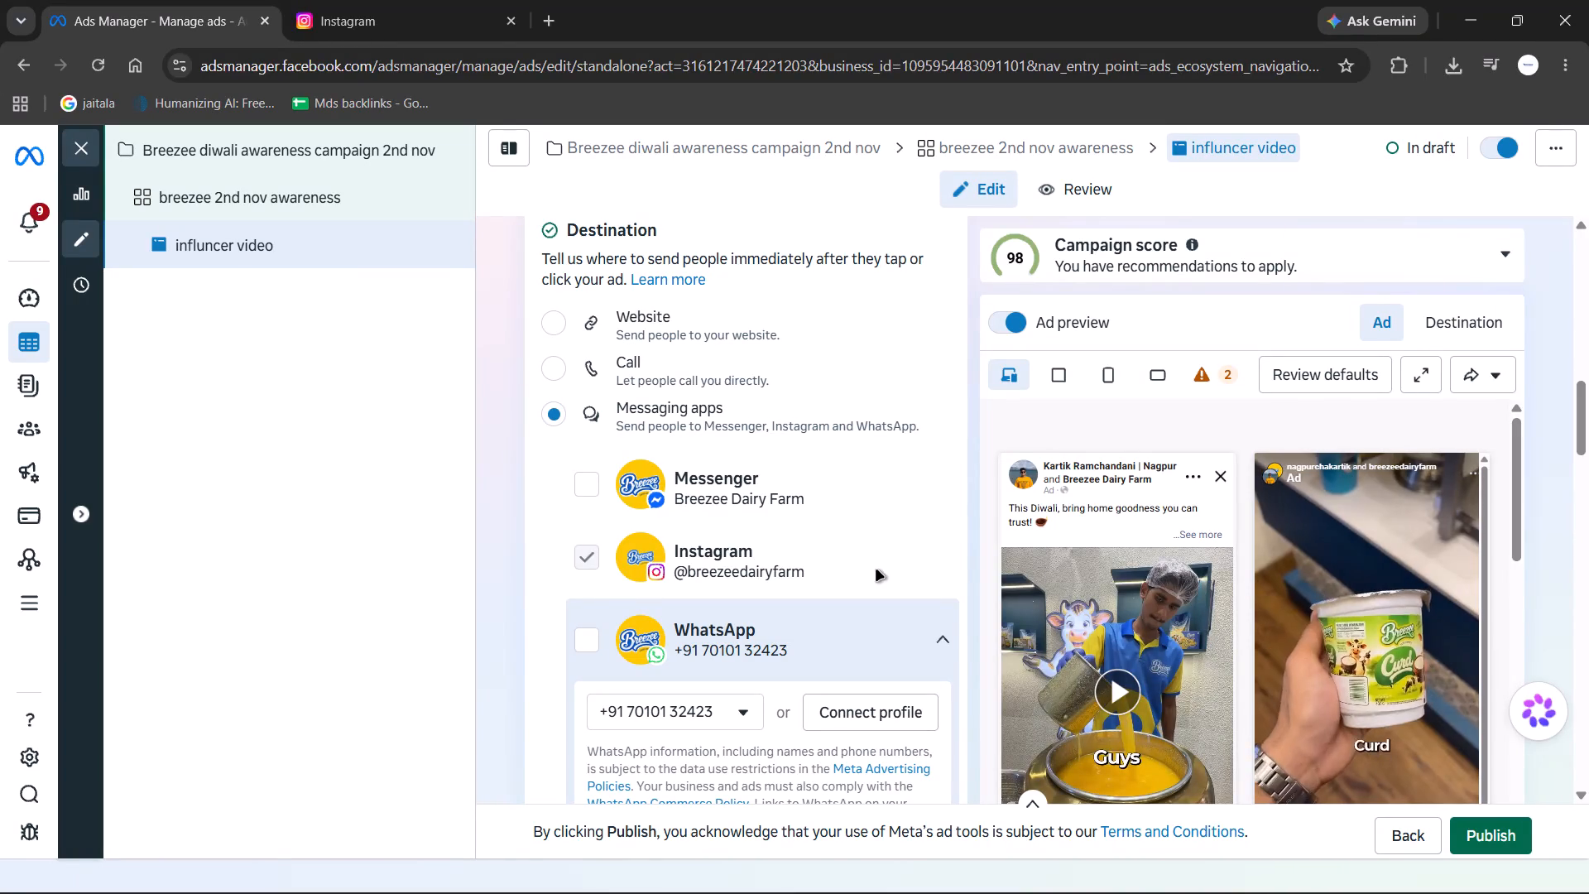
scroll(876, 570, "down", 4)
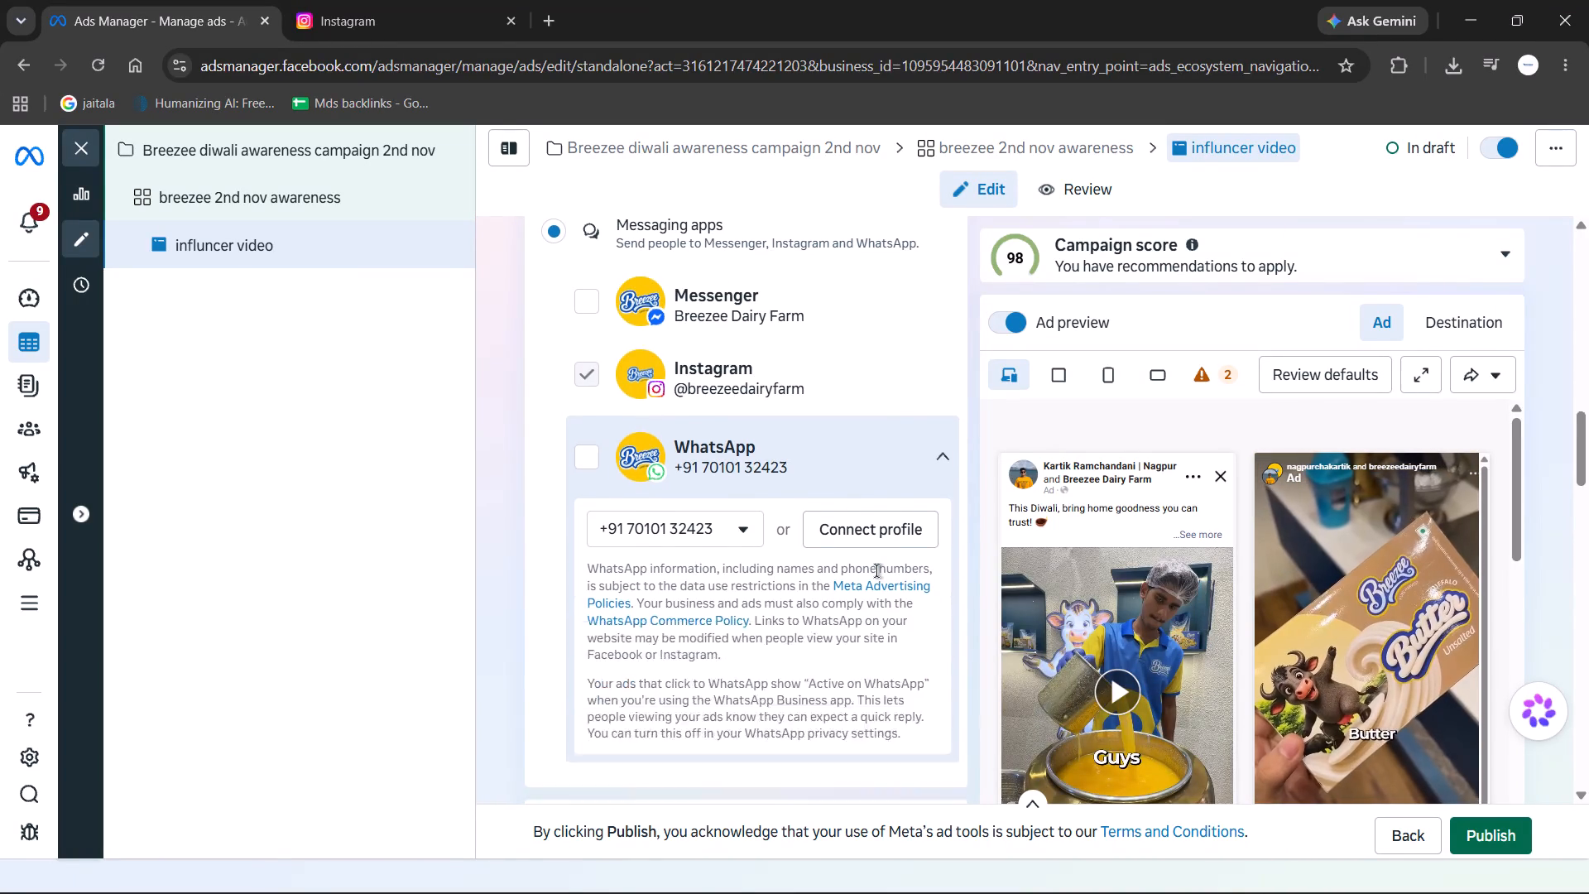
scroll(876, 570, "down", 5)
scroll(876, 570, "down", 20)
scroll(876, 570, "down", 12)
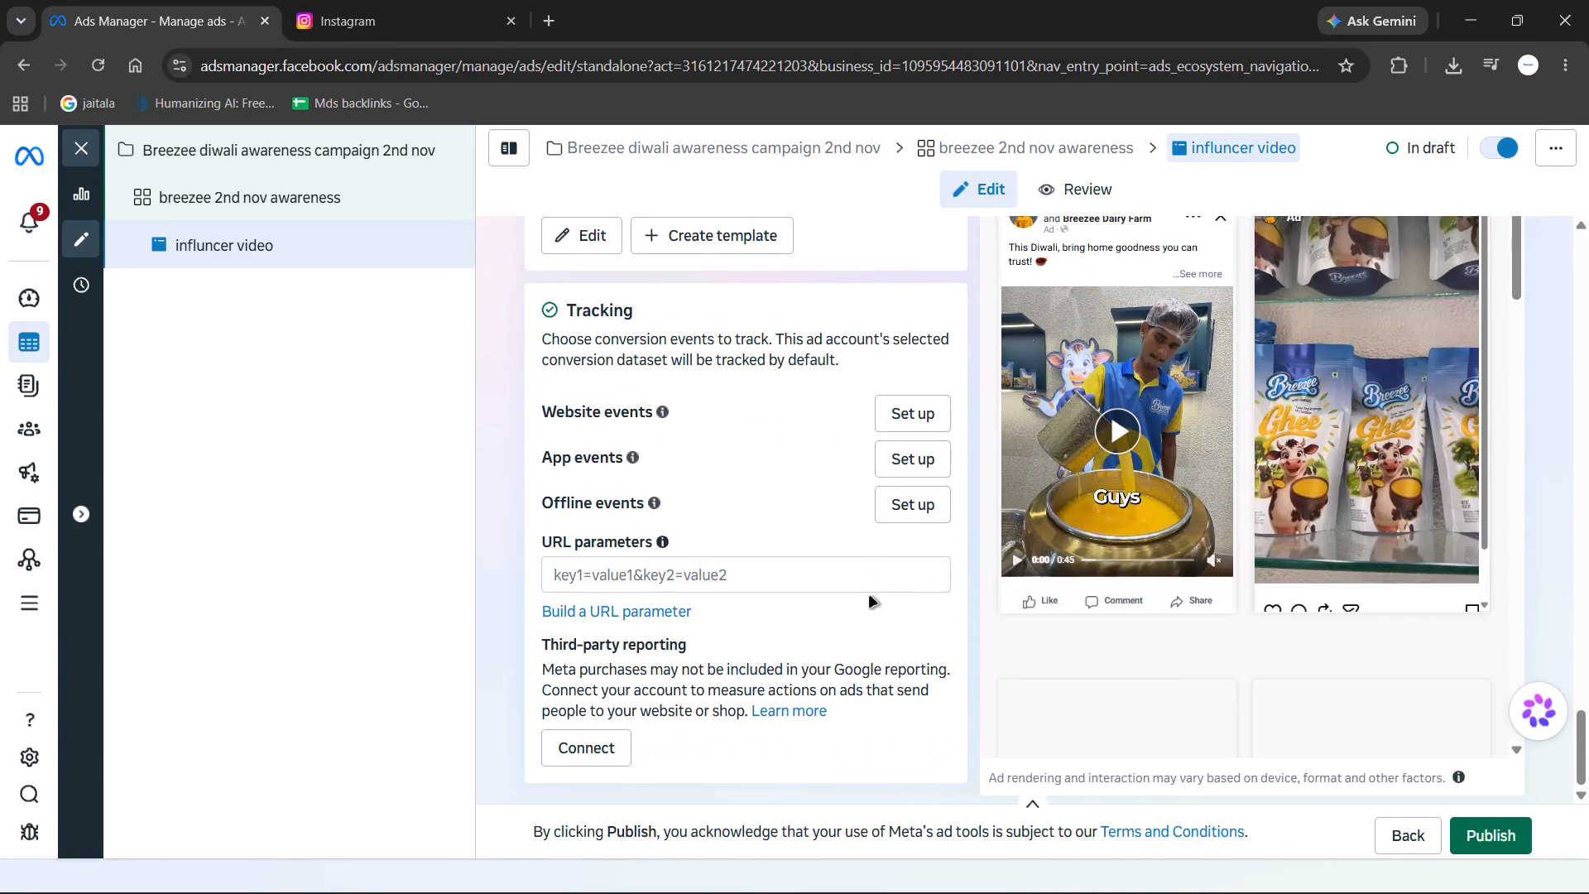
Examine the suggested chat template and the video's Instagram feed and Stories placement previews.
scroll(1422, 574, "up", 4)
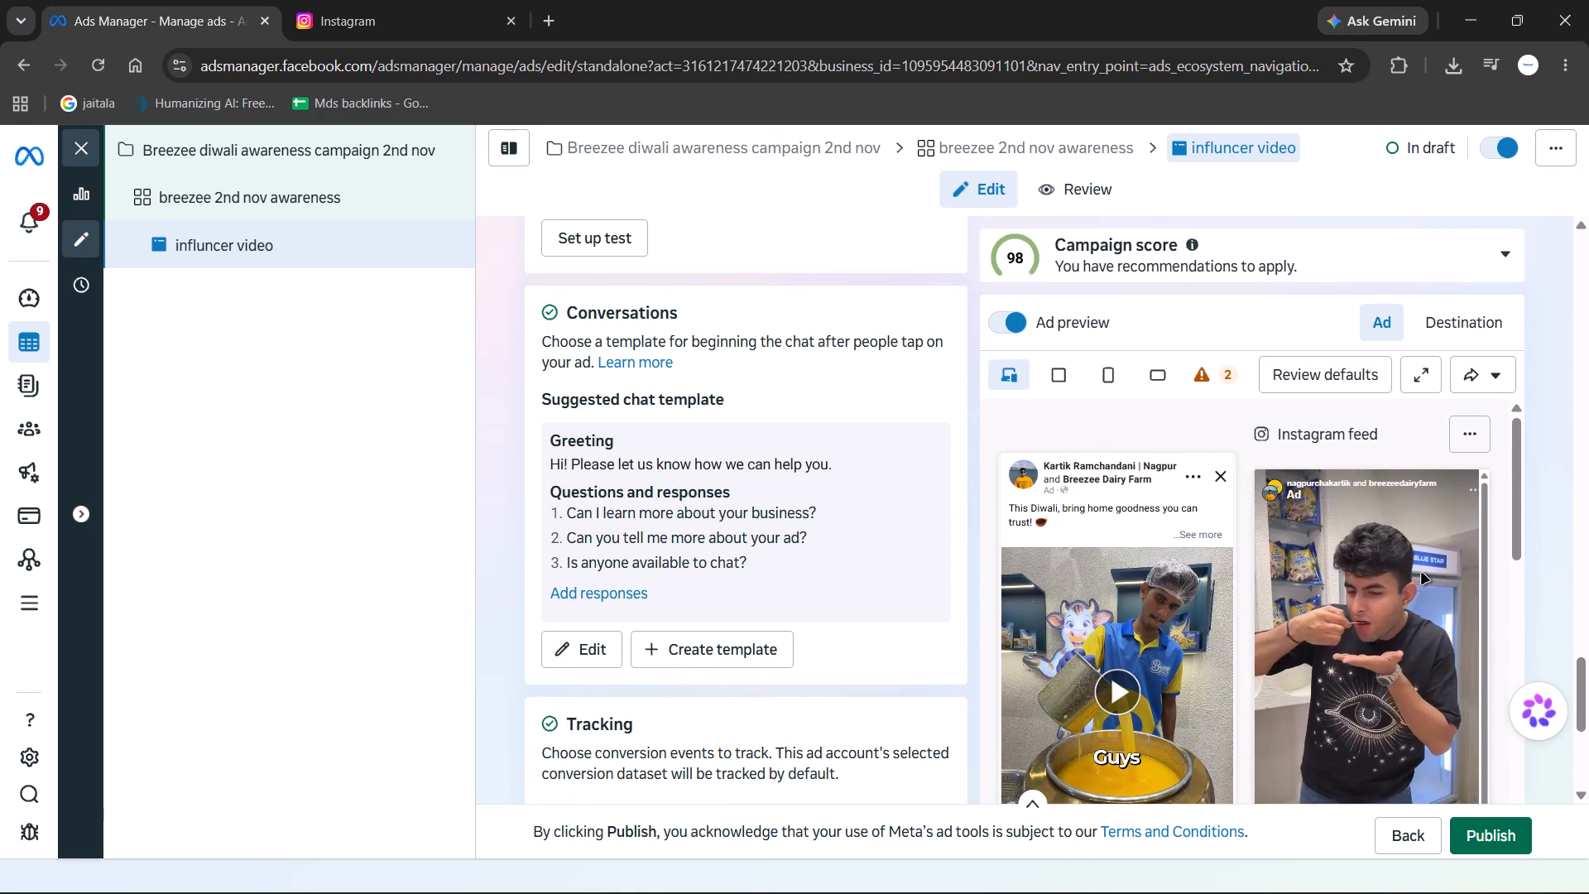
scroll(1422, 574, "up", 1)
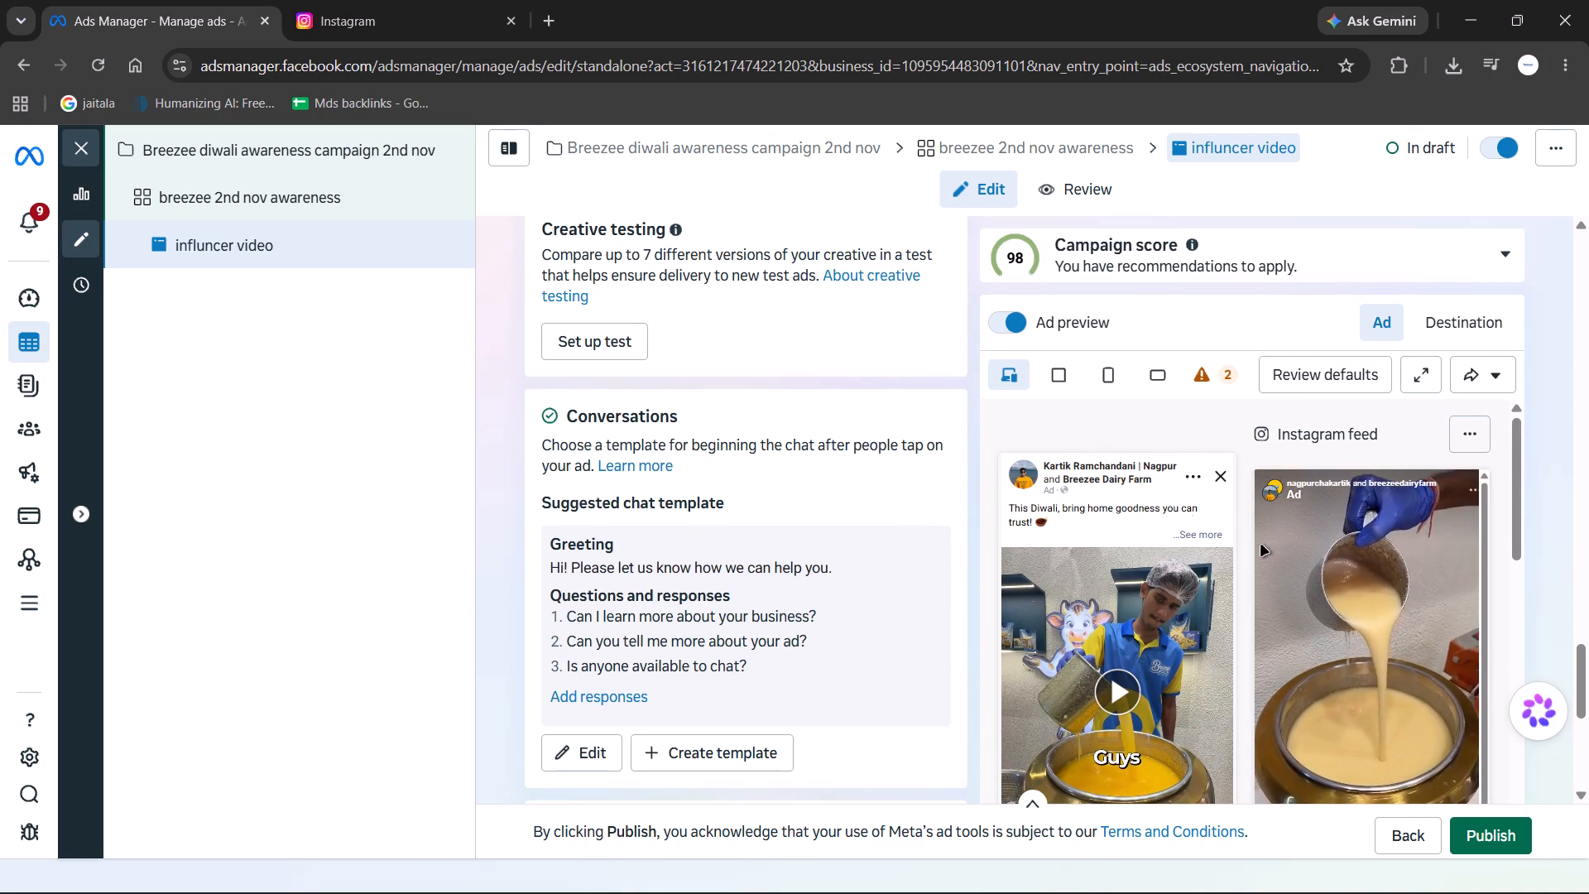
scroll(1469, 563, "down", 2)
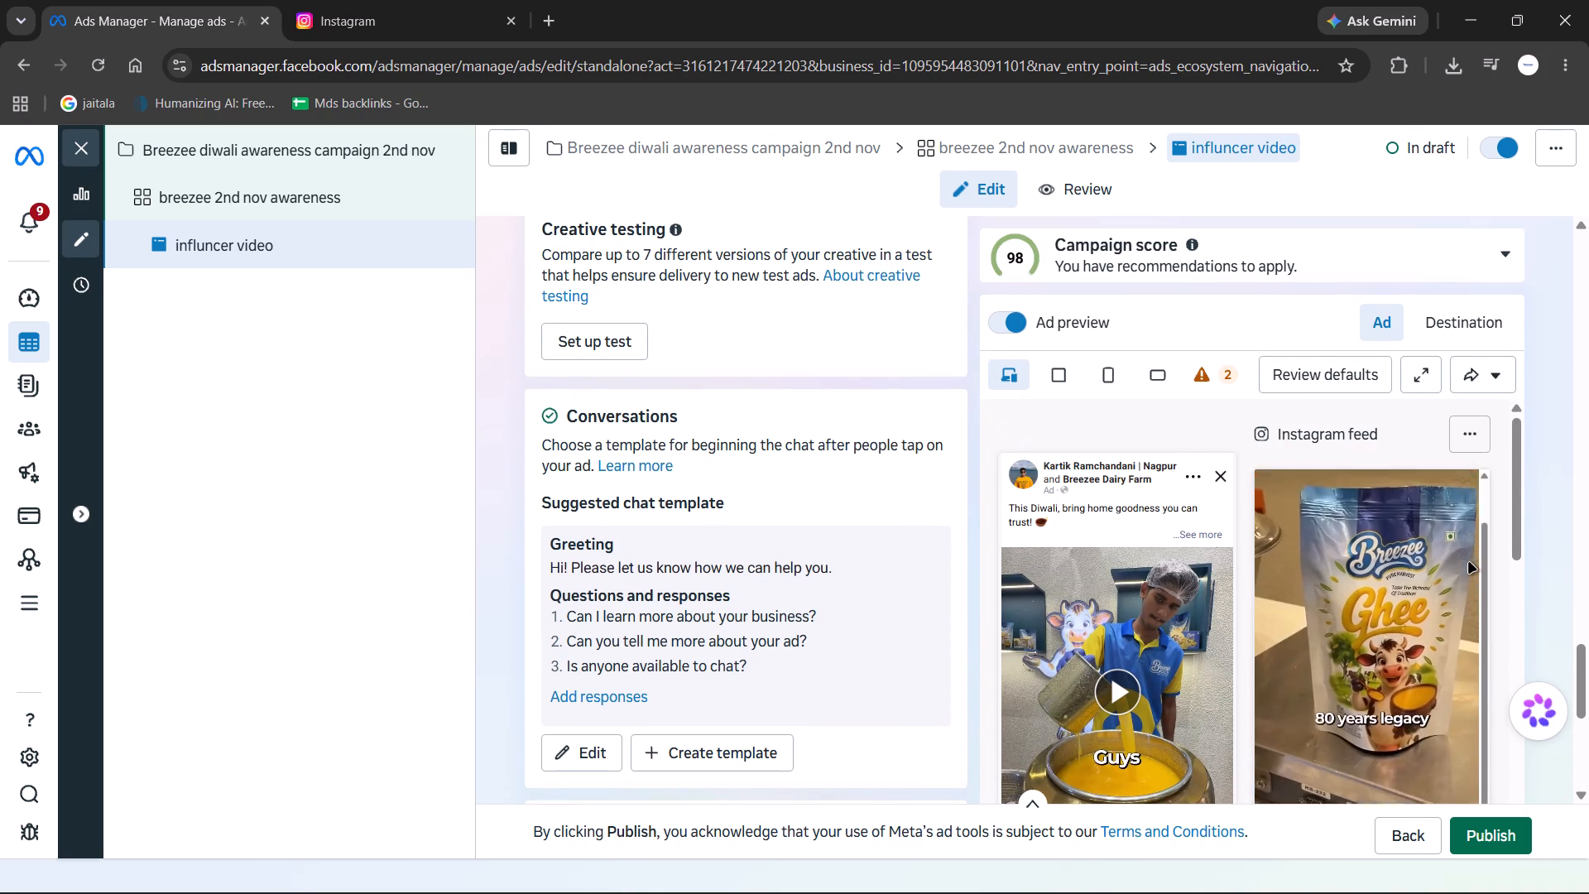
scroll(1469, 563, "down", 4)
scroll(1465, 688, "down", 4)
scroll(1495, 621, "down", 1)
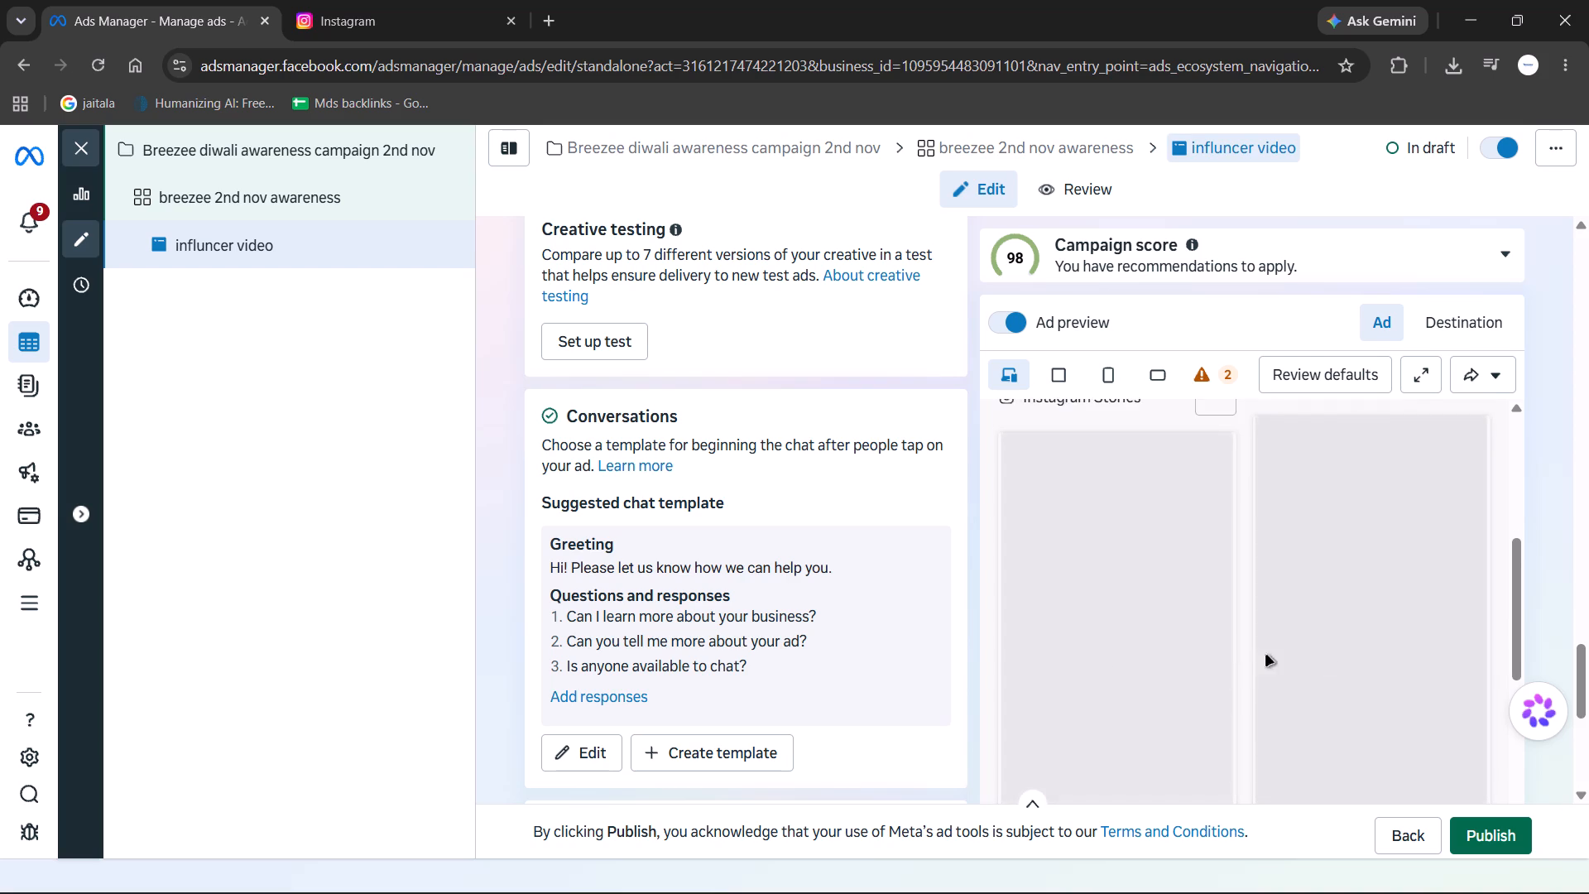
scroll(1466, 713, "down", 1)
Publish the "Breezee diwali awareness campaign 2nd nov" draft with its ad set and "influncer video" ad, and dismiss the value rules tip.
left_click(1484, 832)
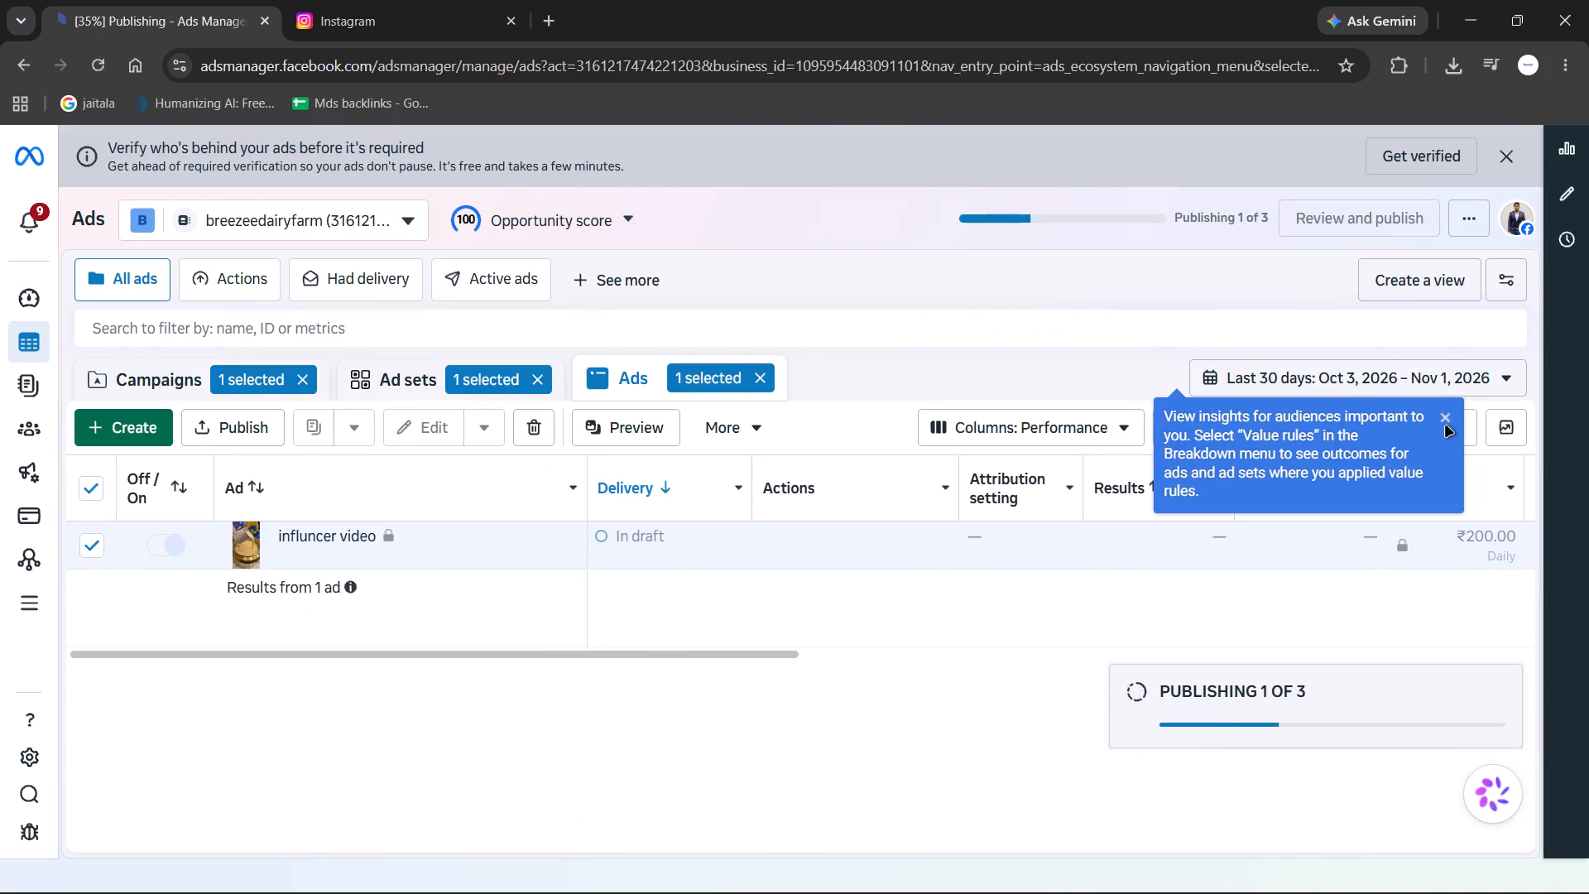
left_click(1446, 426)
left_click(1450, 413)
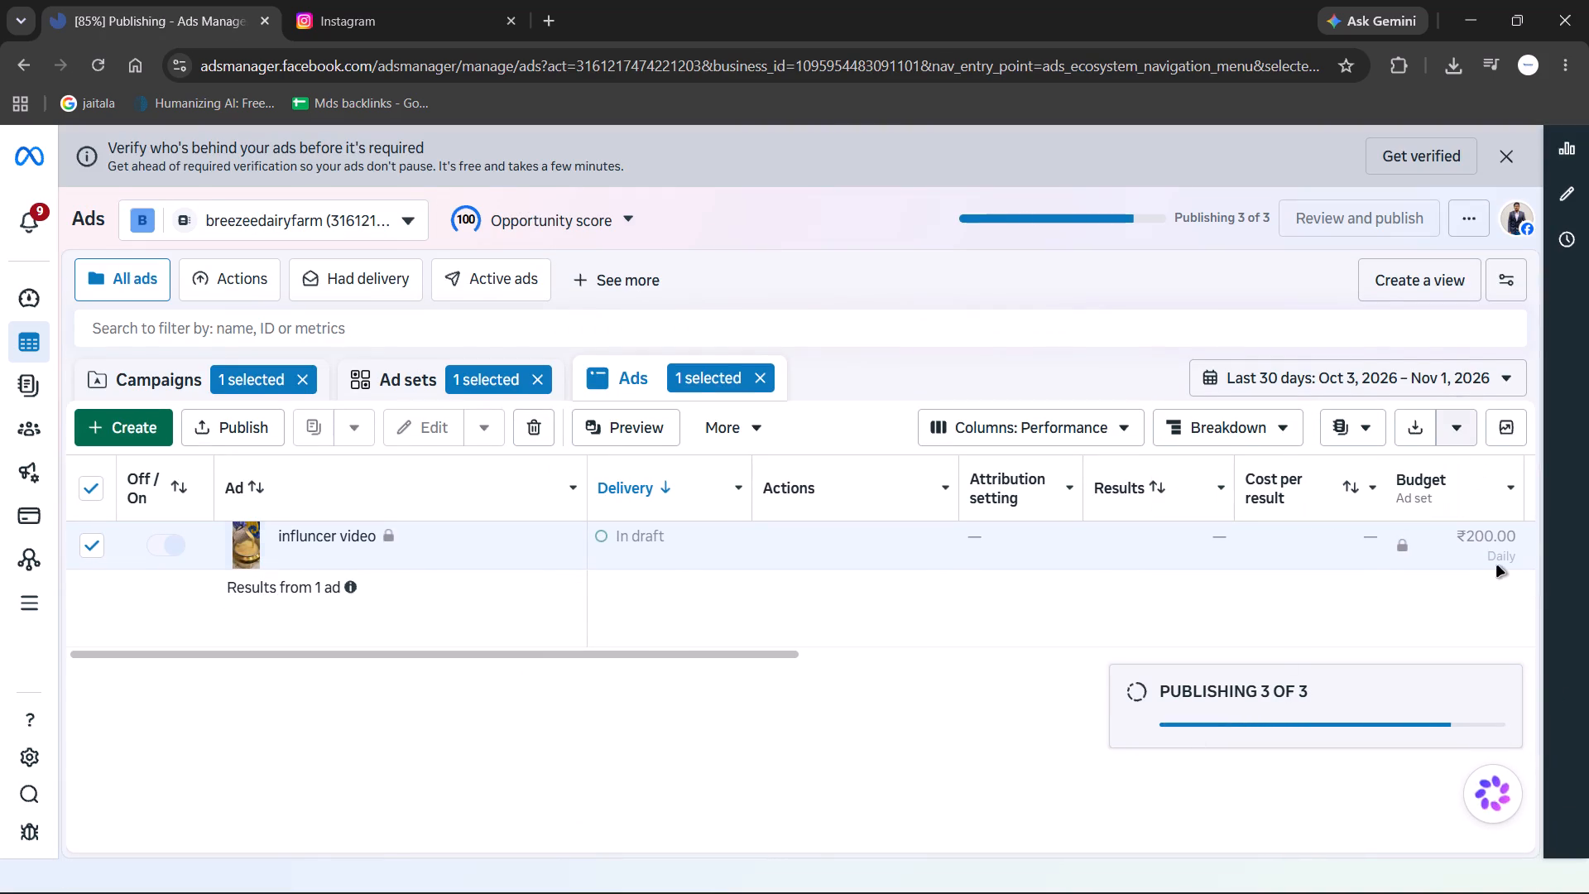
Switch to the breeze dairy ChatGPT chat and read its call-to-action advice, recommended final field combination and closing ad-setting notes.
left_click(1474, 26)
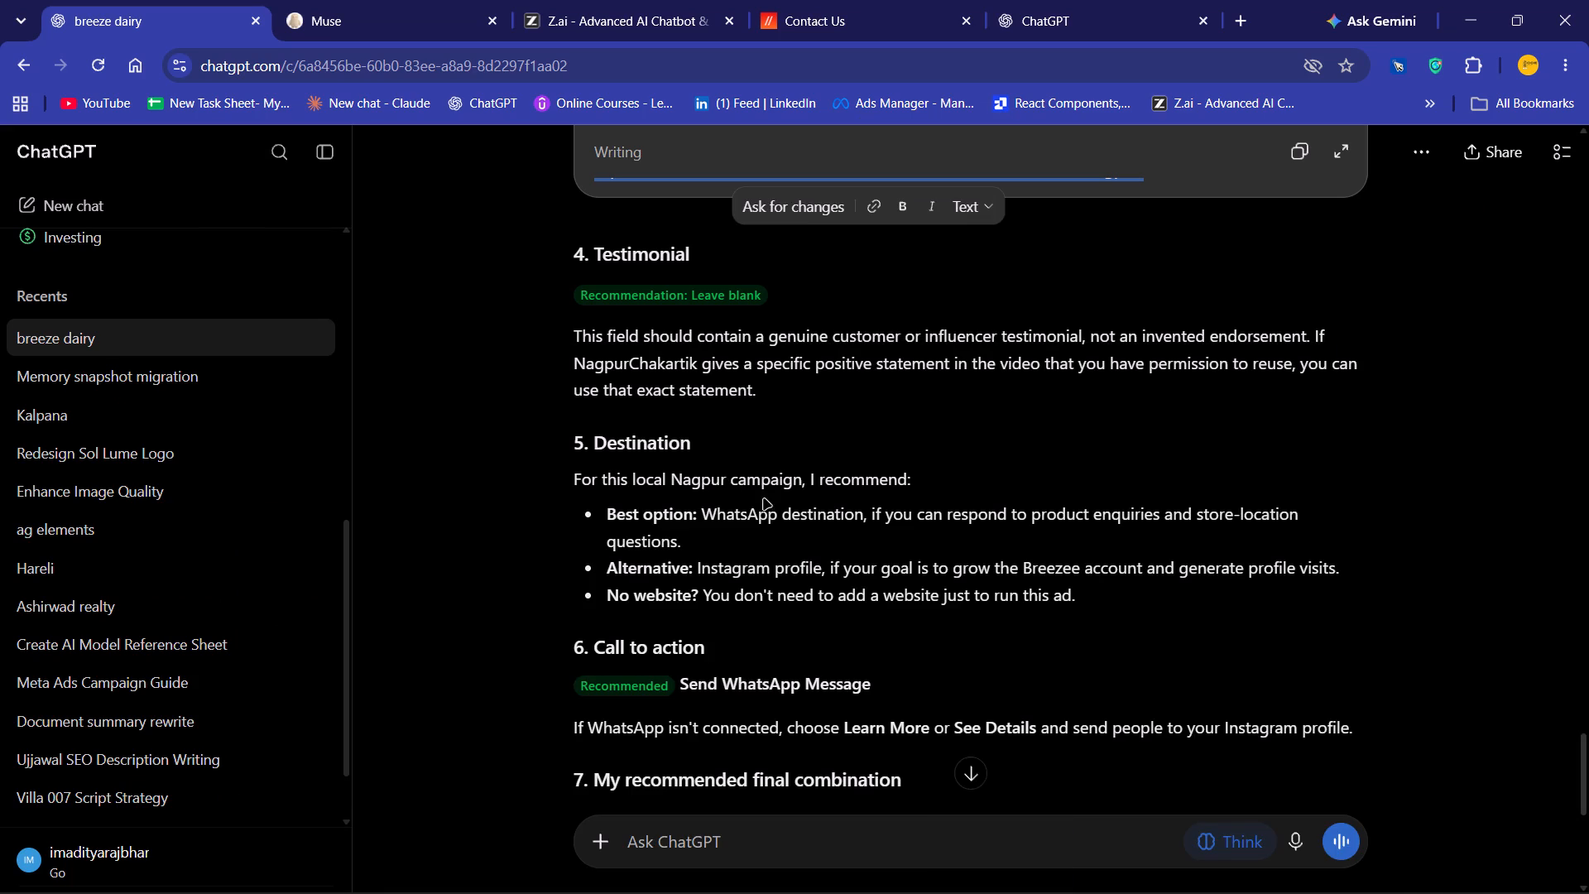
scroll(769, 468, "down", 4)
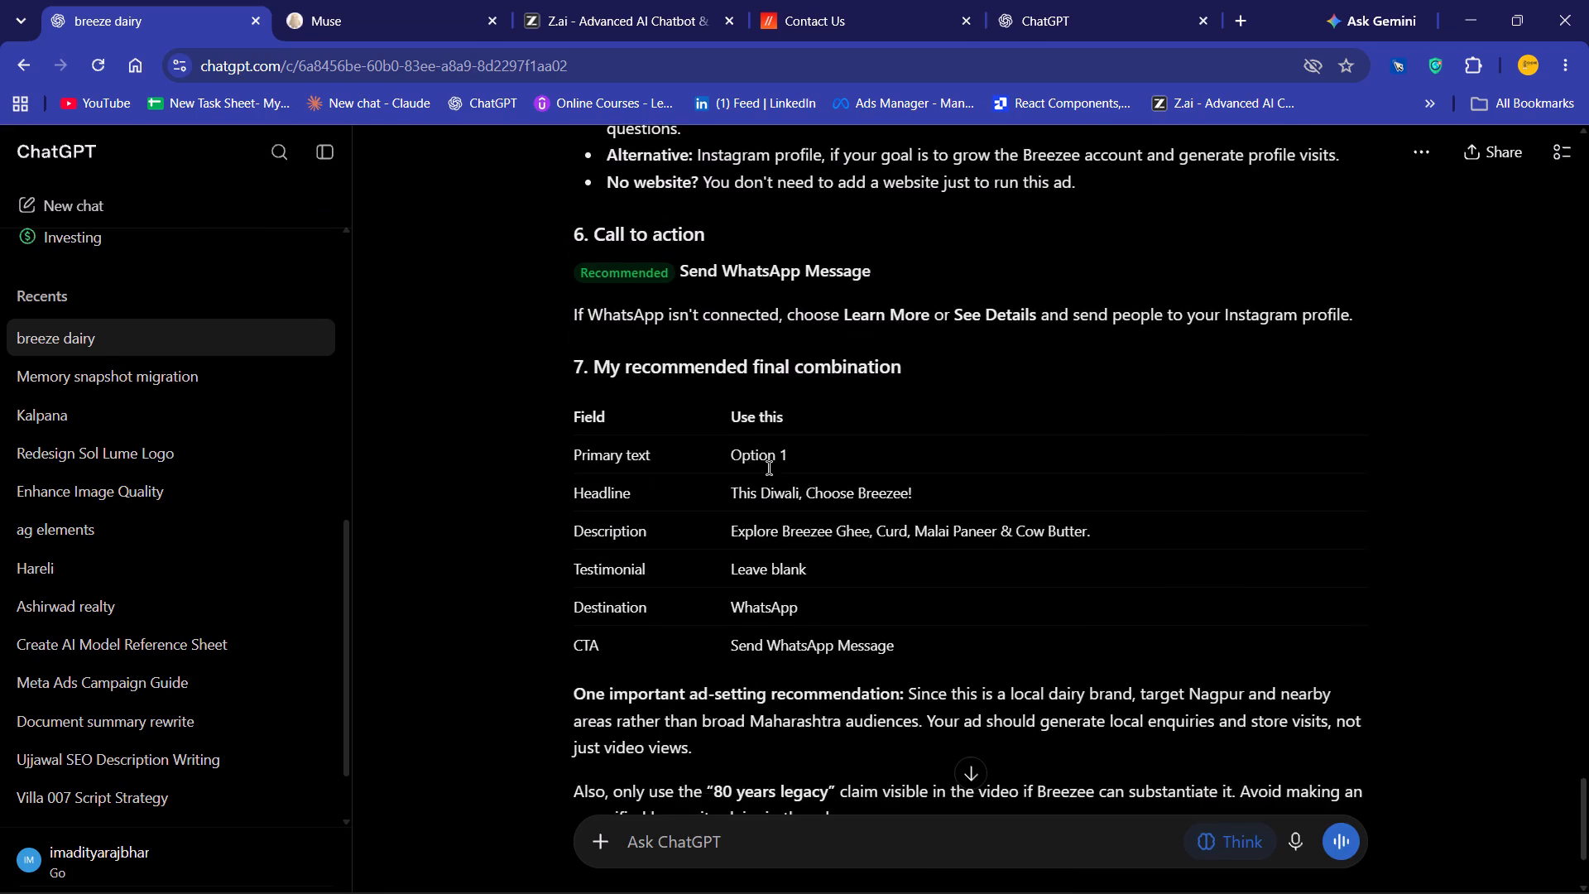
scroll(769, 468, "down", 1)
scroll(769, 468, "up", 1)
scroll(769, 468, "down", 7)
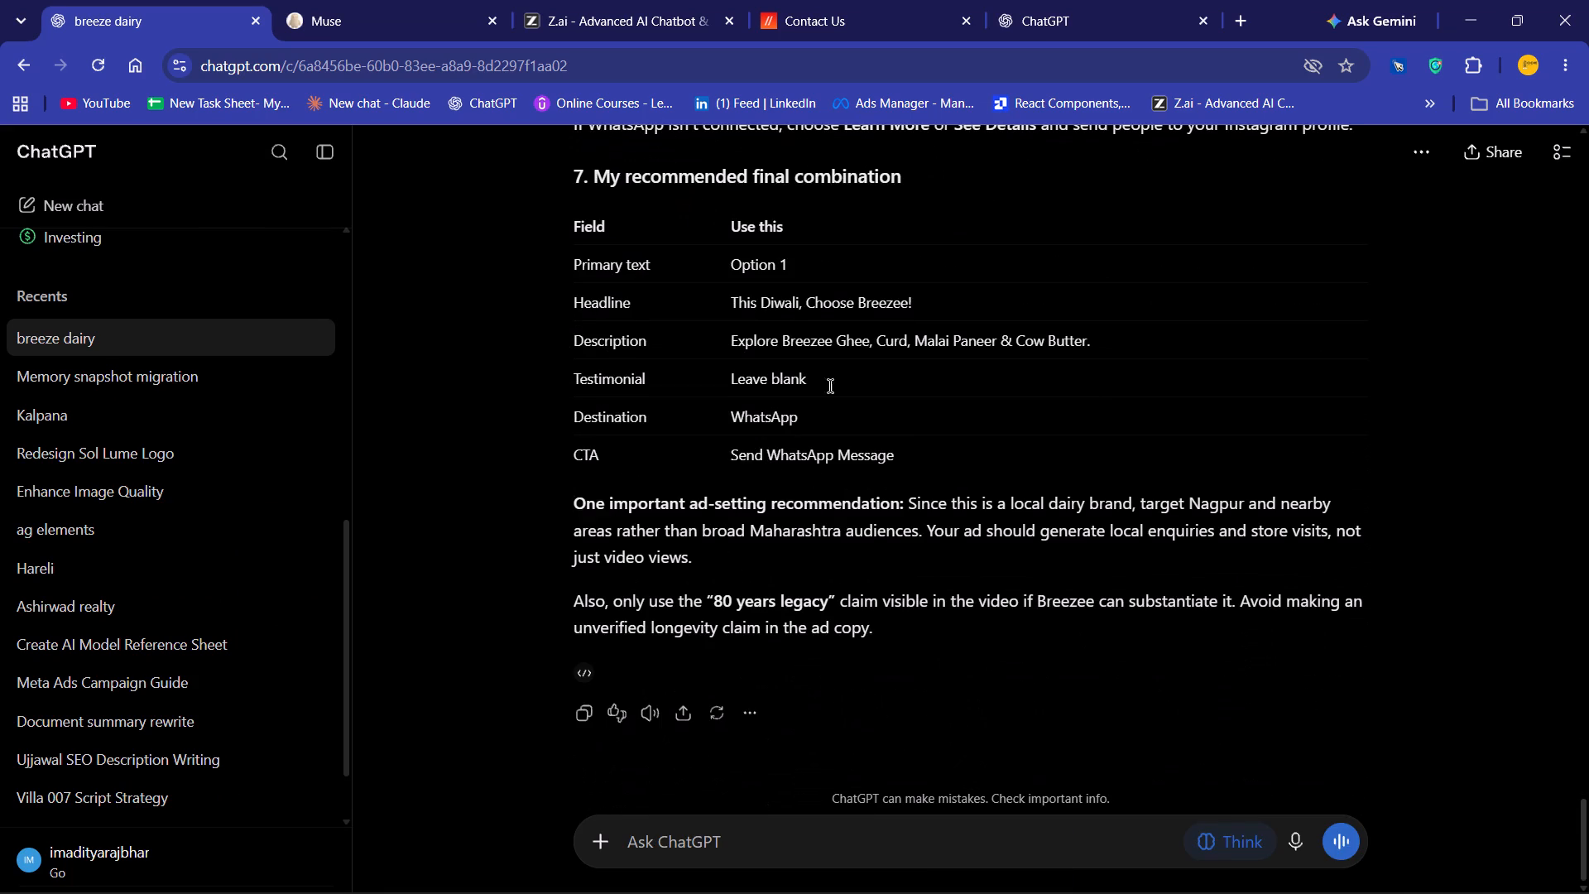
left_click(1062, 0)
left_click(864, 0)
left_click(665, 0)
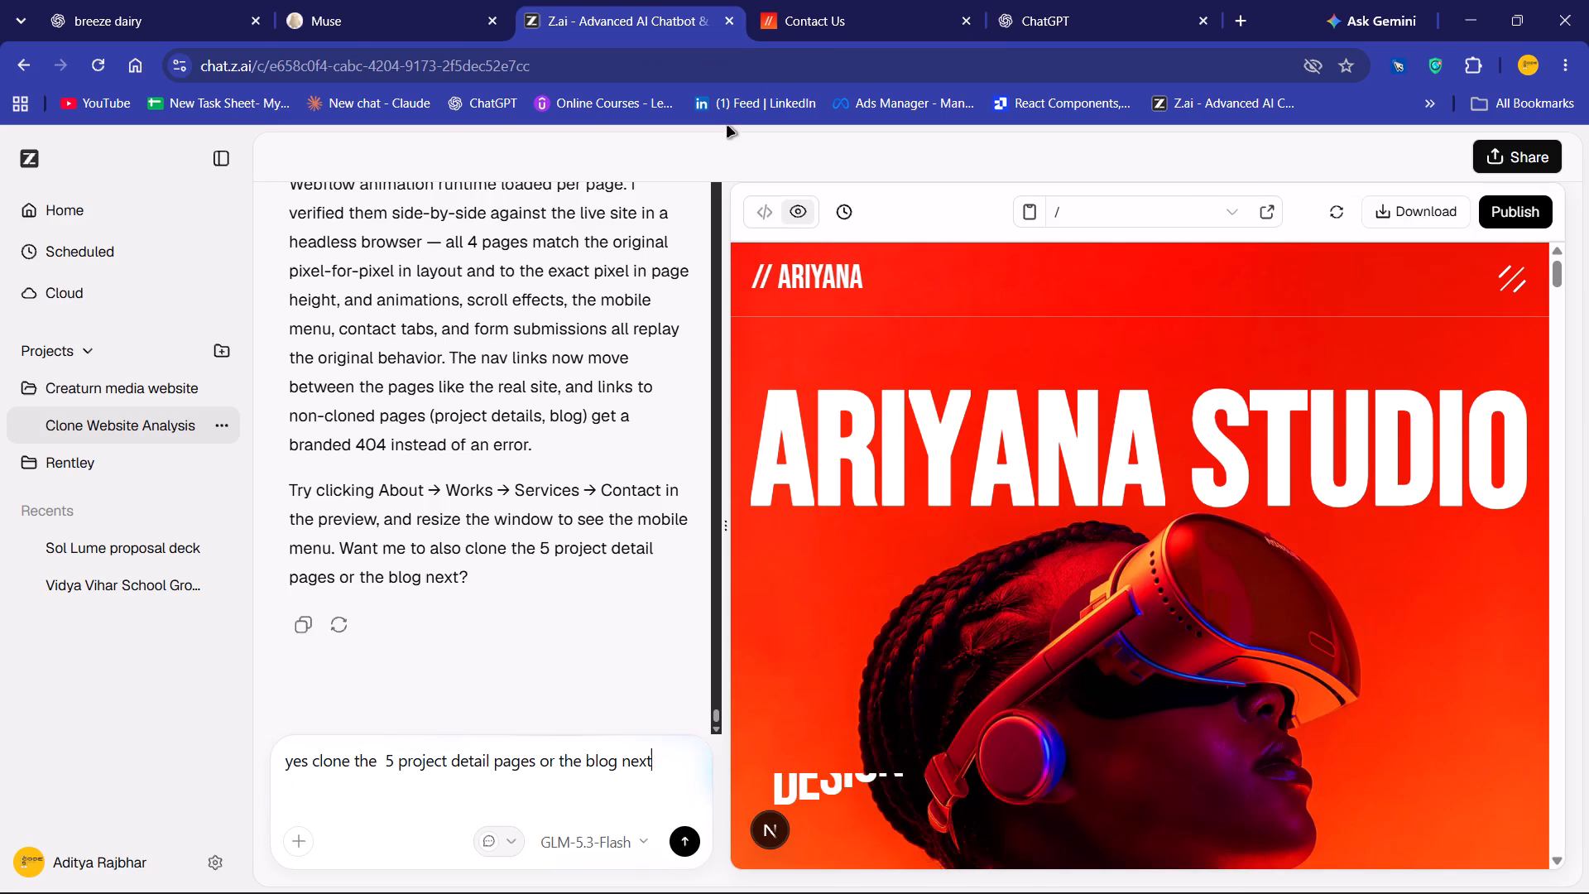
left_click(837, 26)
scroll(804, 384, "down", 14)
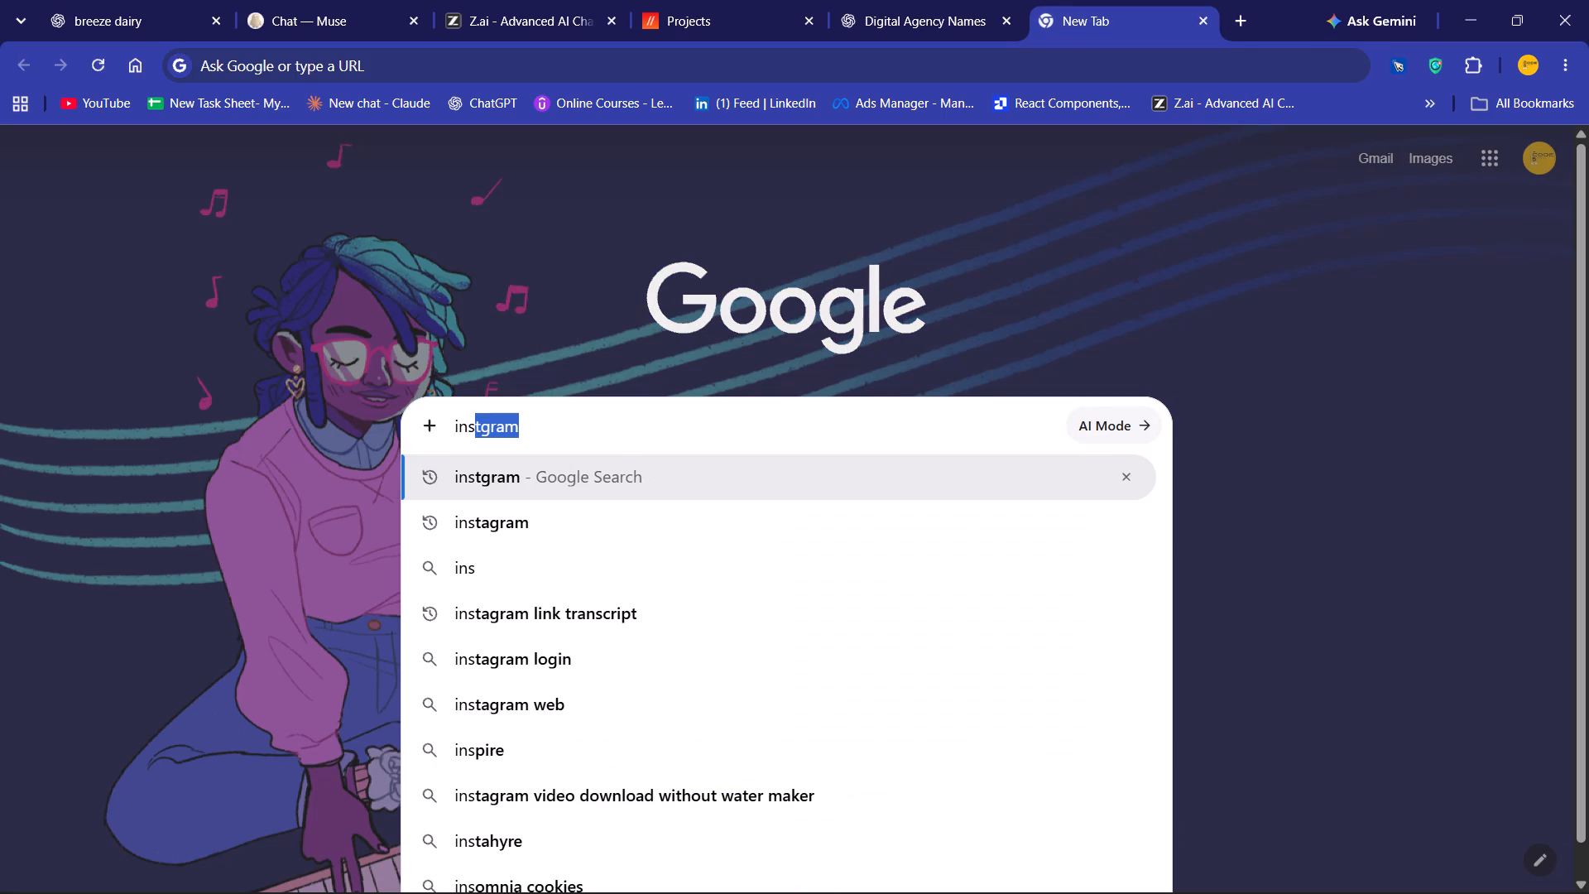
Search Google for "instgram" and open the Instagram website.
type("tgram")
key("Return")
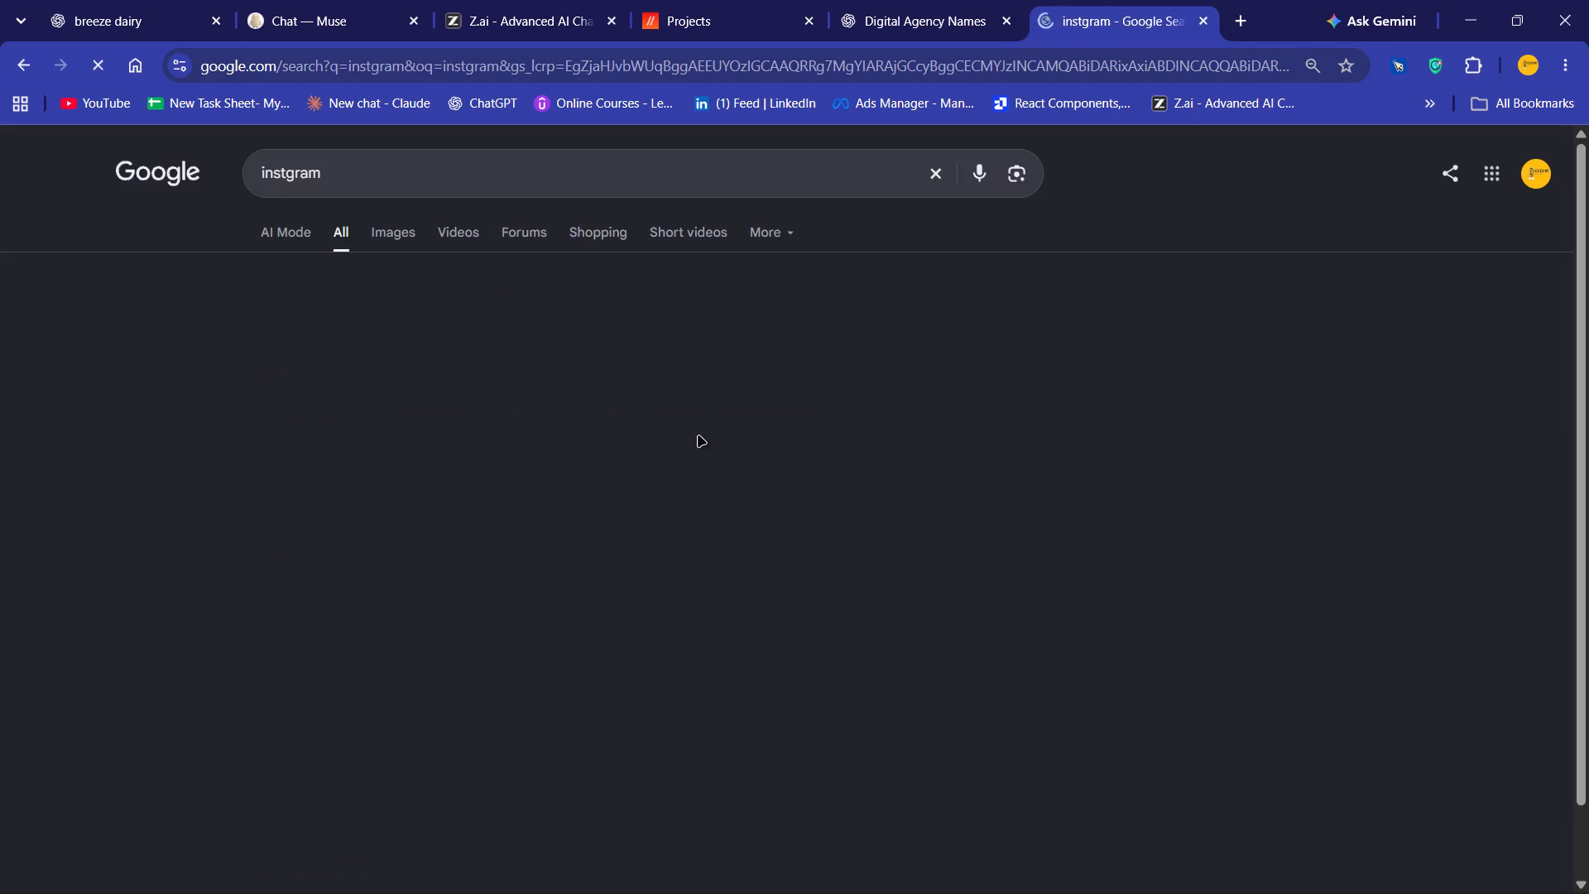
left_click(300, 402)
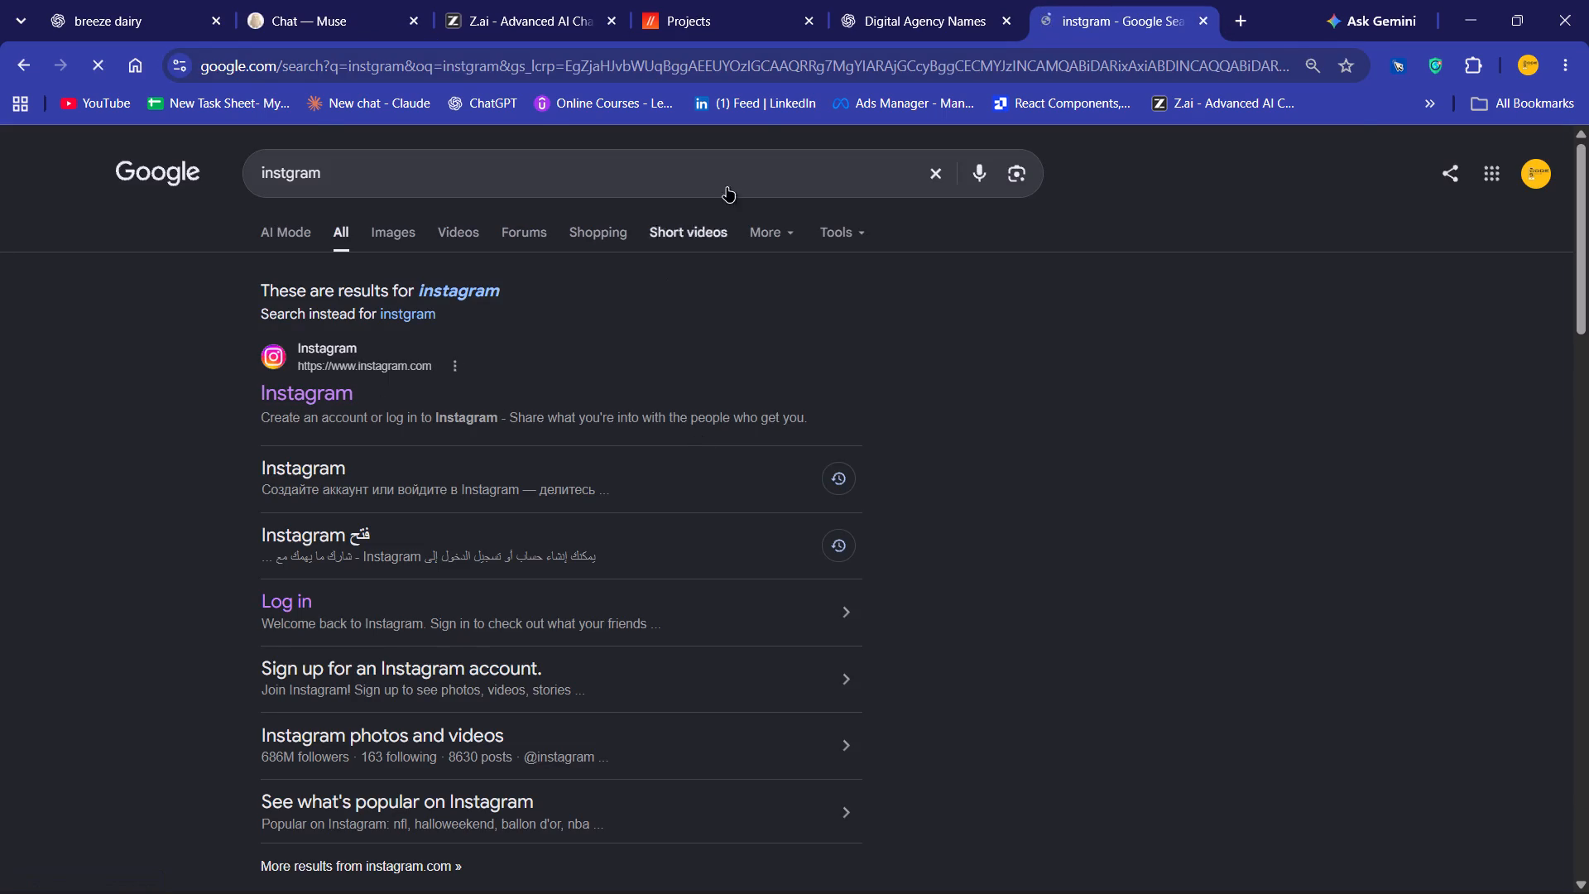
left_click(862, 0)
left_click(1059, 0)
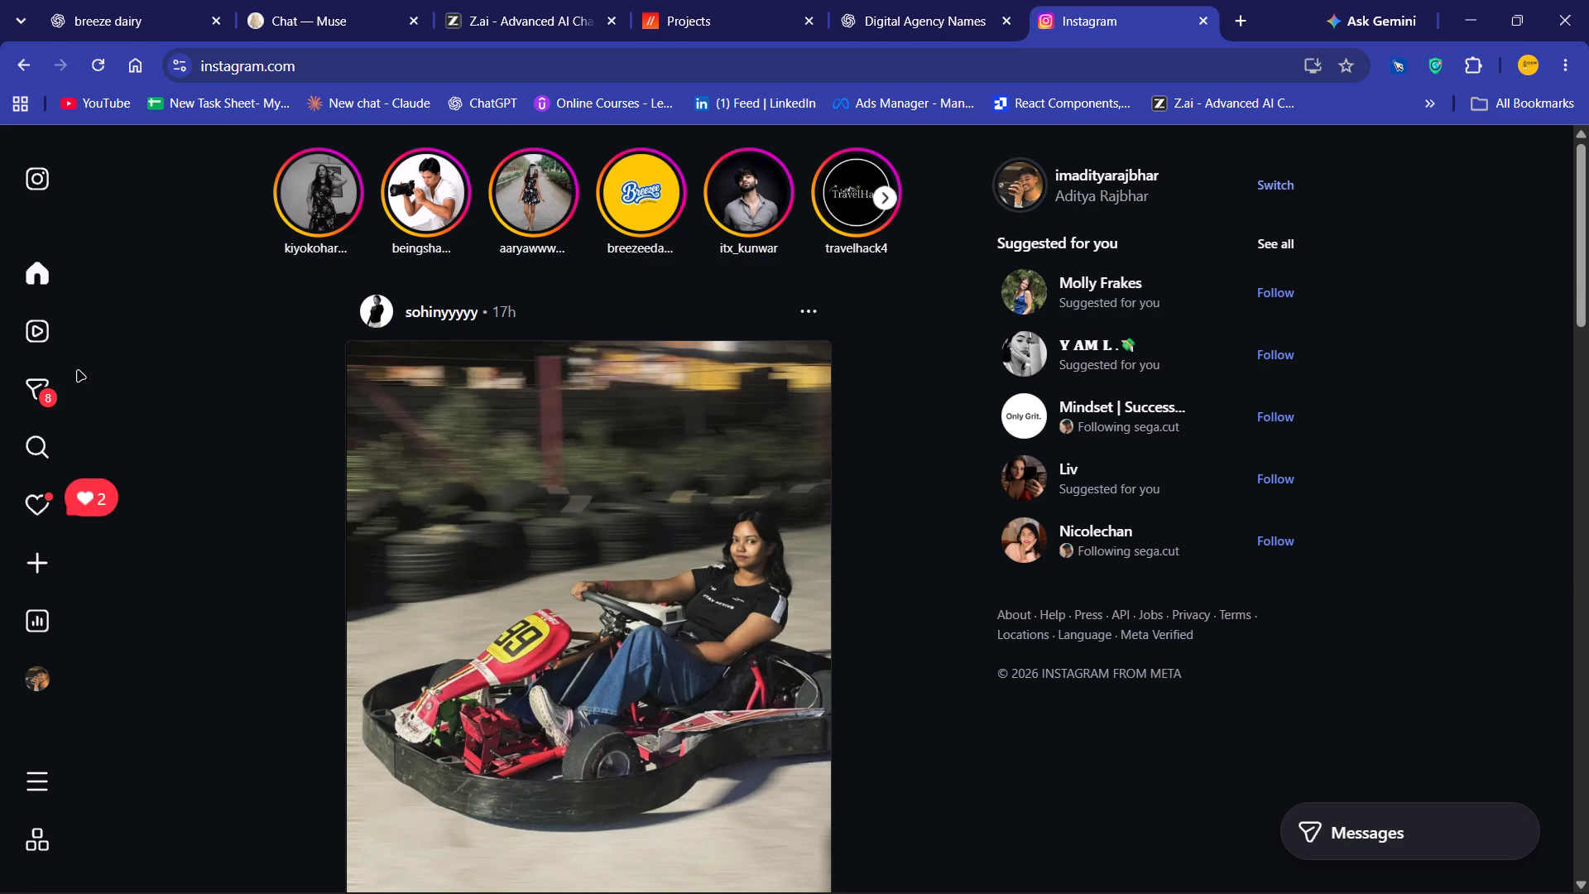
Find the bananaleaf_nagpur profile through Instagram's search and follow it.
left_click(82, 457)
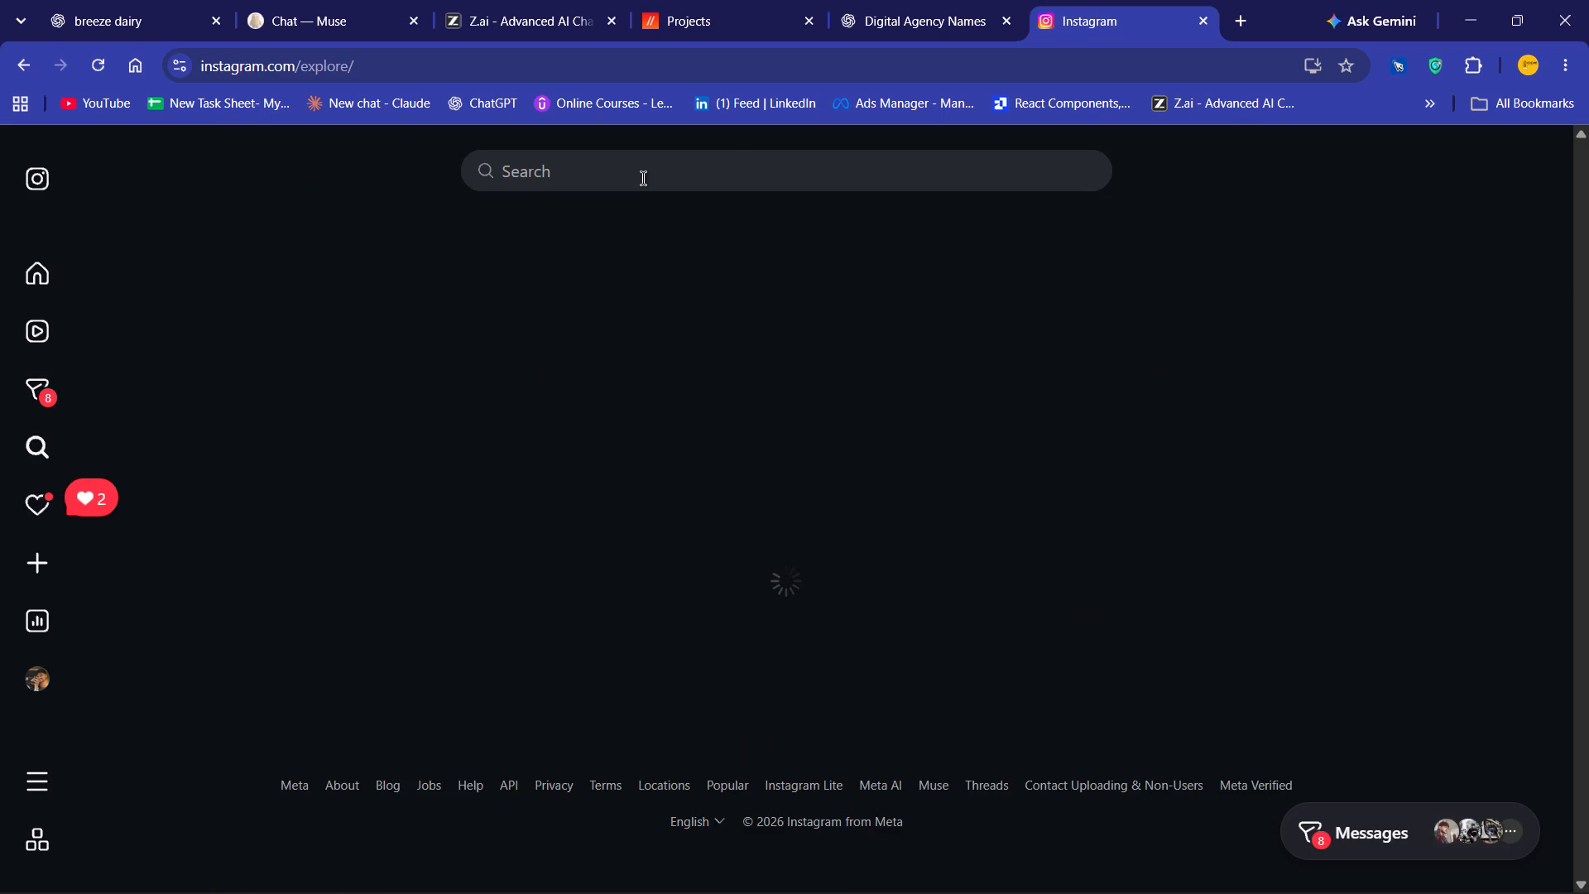
left_click(643, 178)
left_click(660, 288)
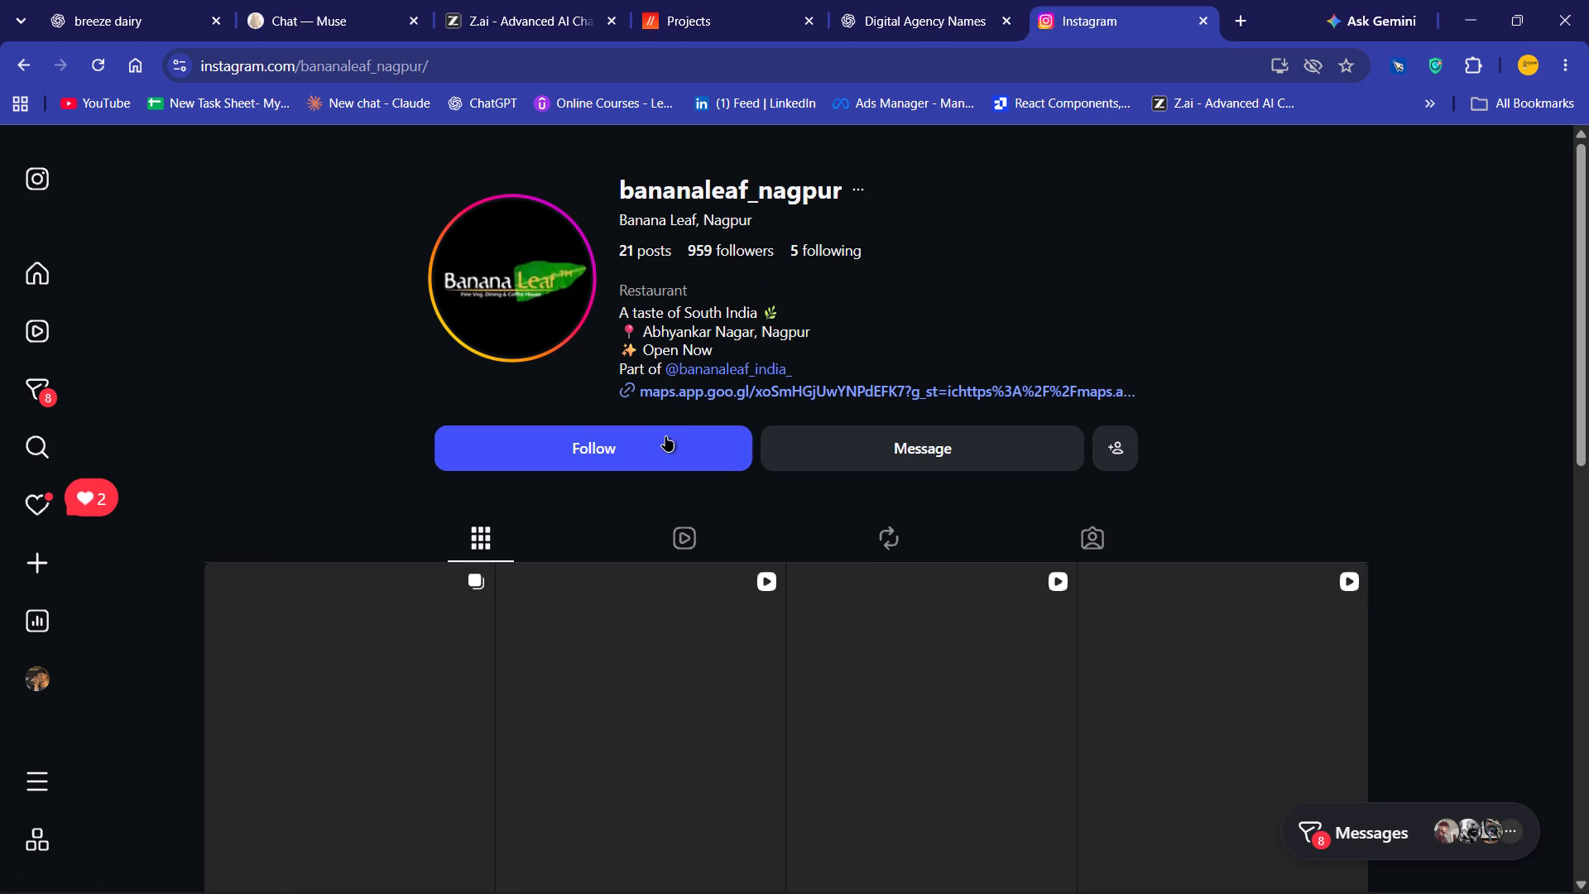
left_click(692, 436)
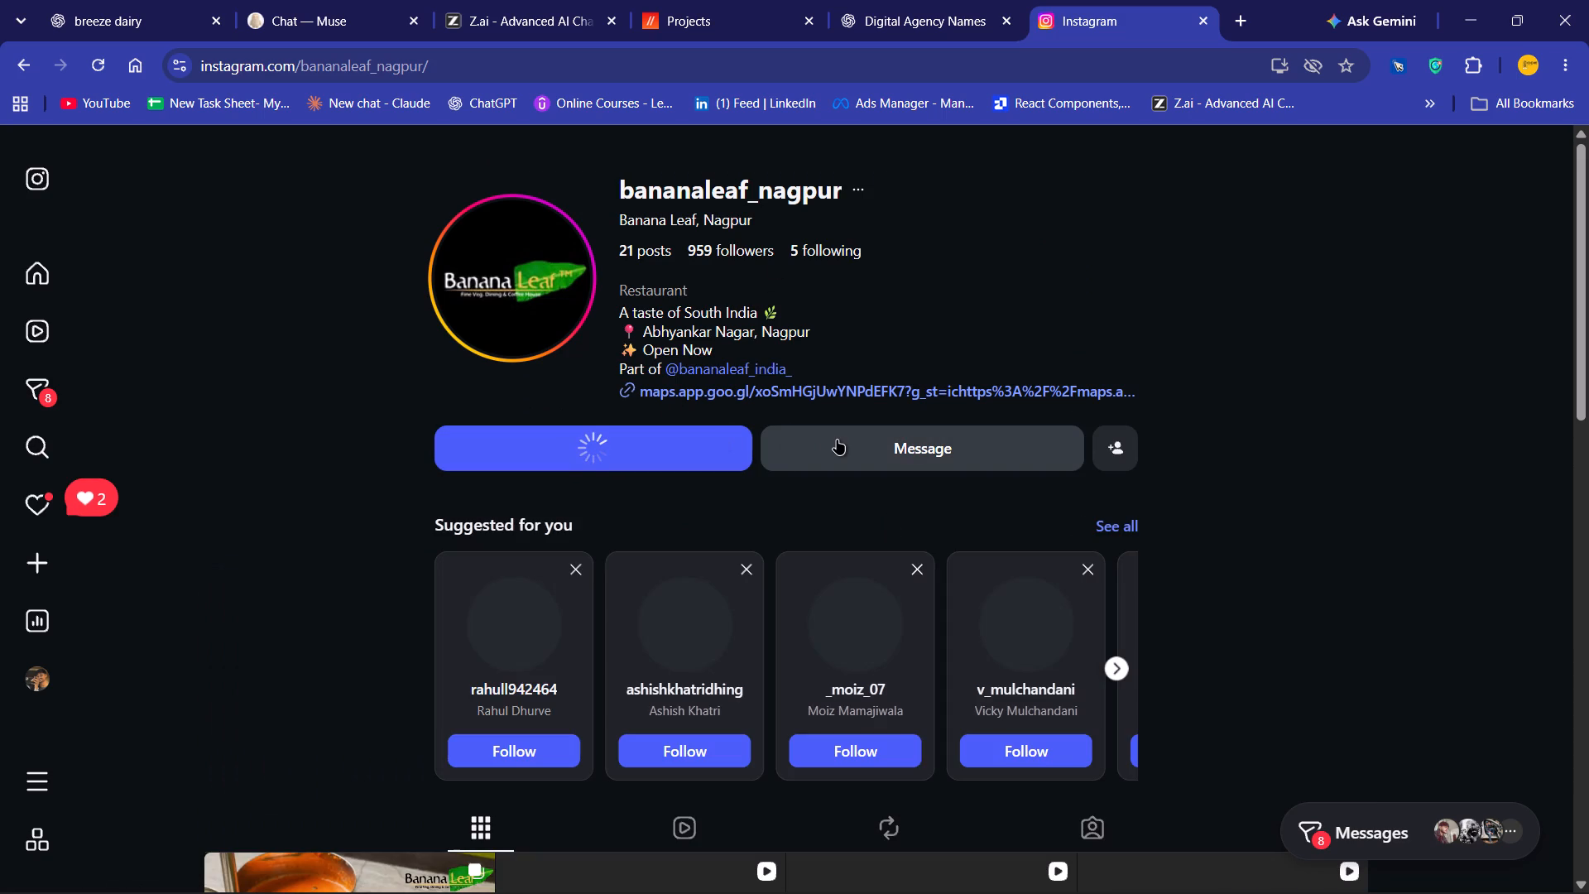
Paste the copied Banana Leaf outreach DM into a new message to bananaleaf_nagpur, review it from start to end, and send it.
left_click(837, 440)
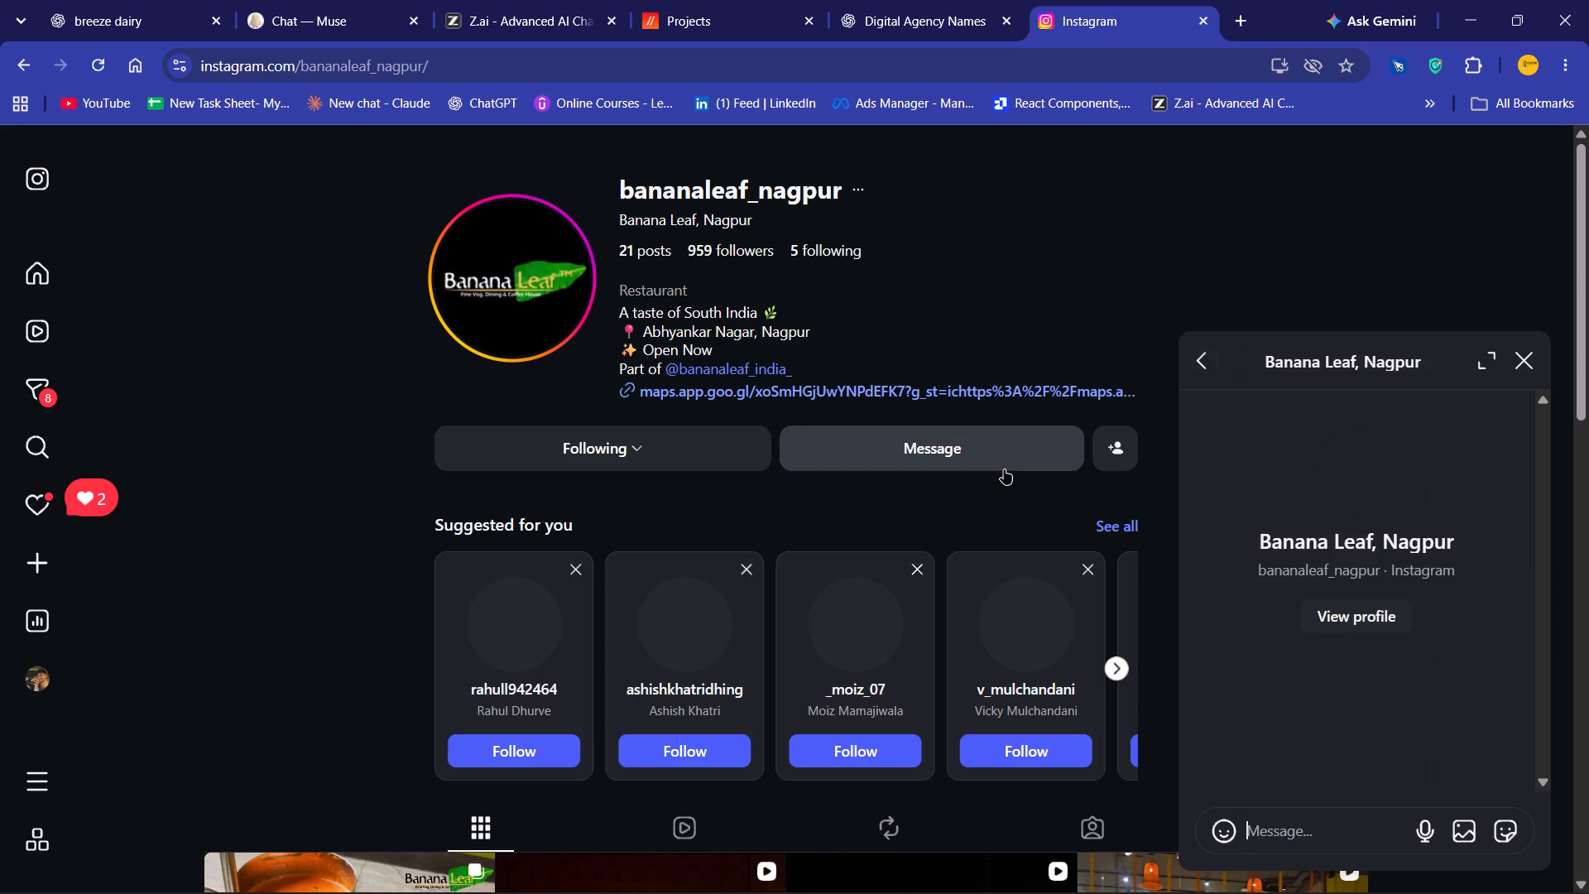
left_click(1335, 824)
key("ctrl+v")
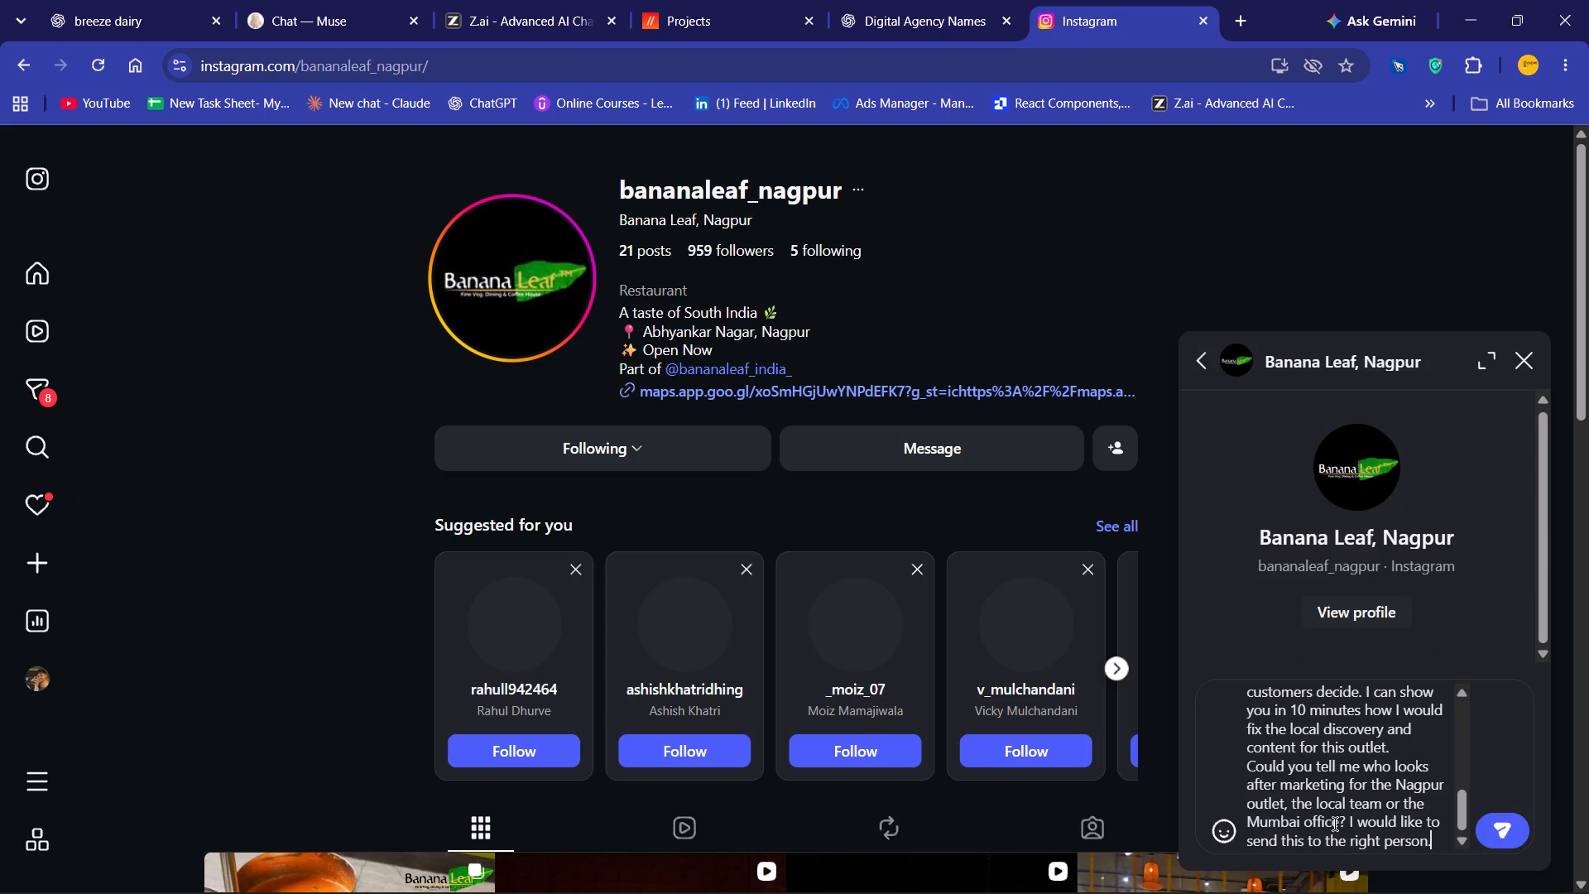
scroll(1340, 781, "up", 8)
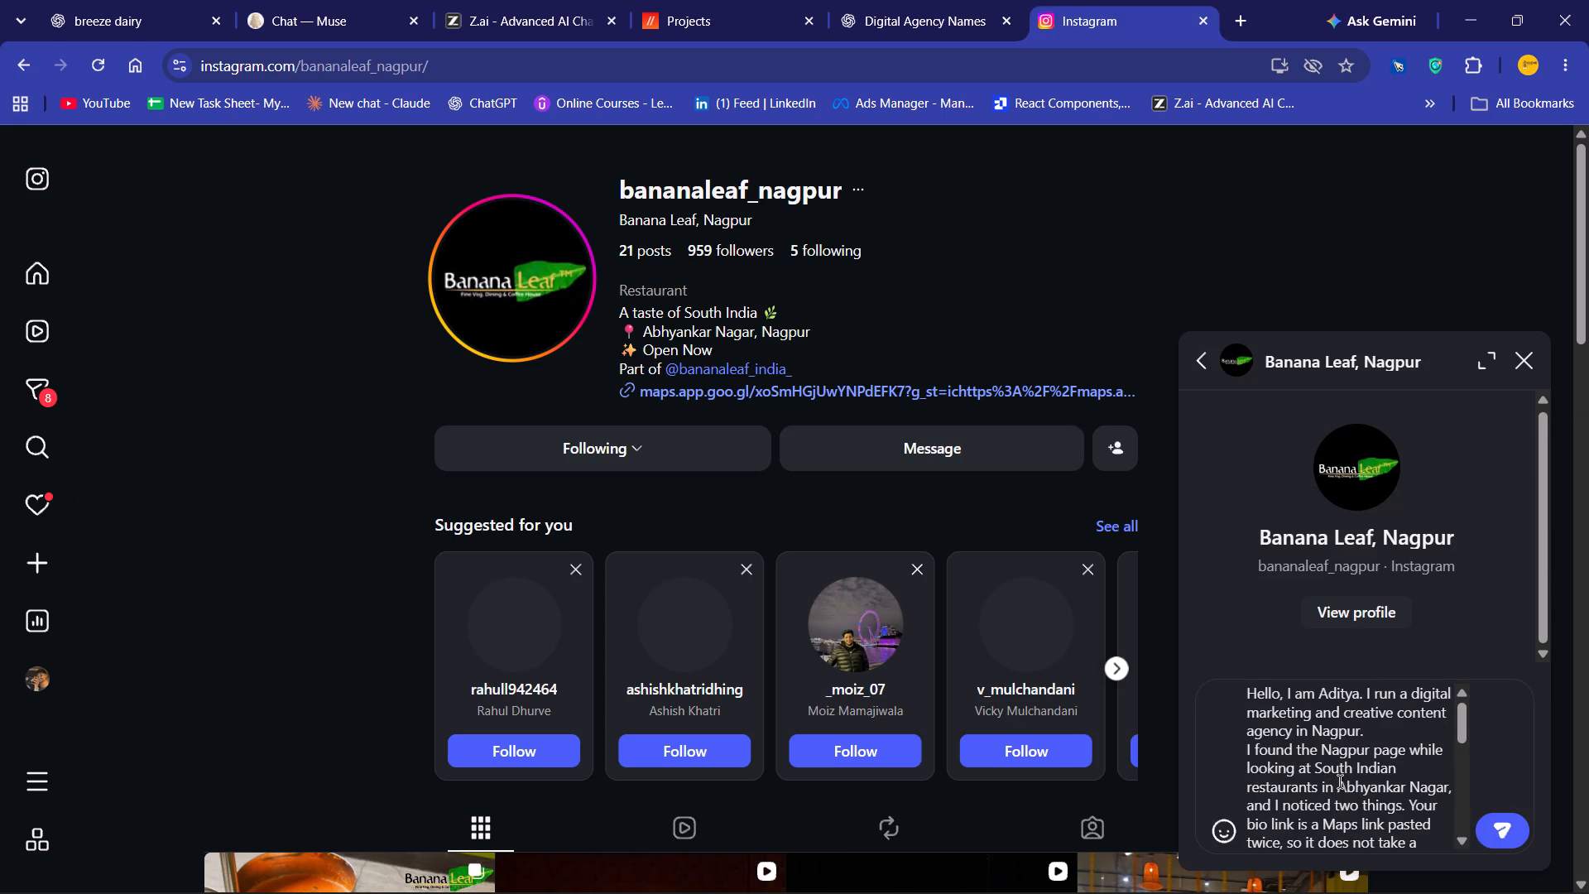
scroll(1340, 781, "down", 5)
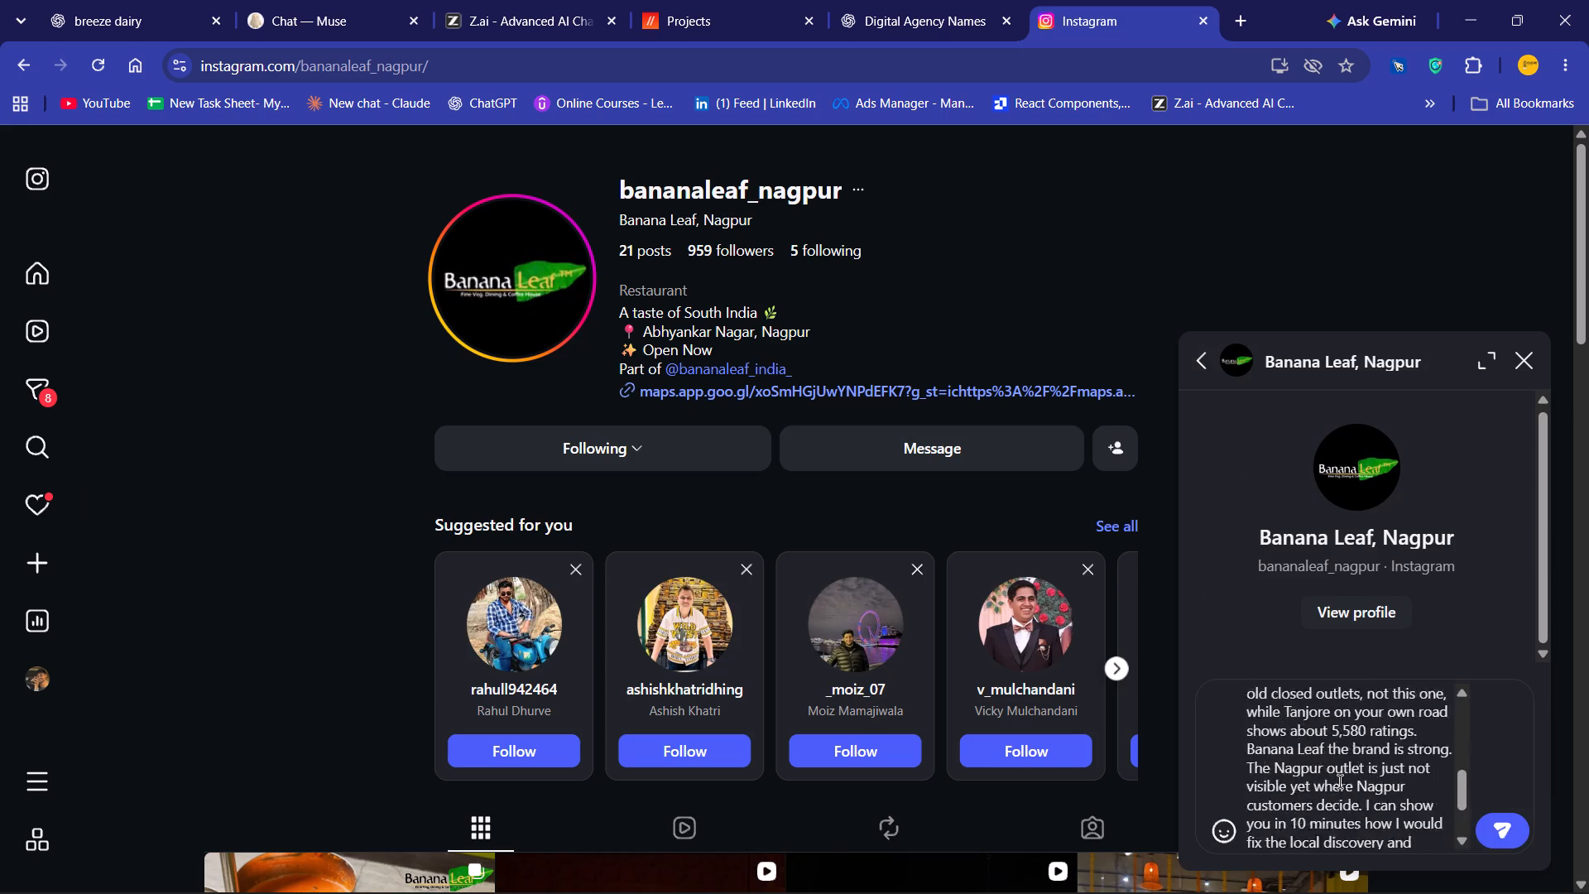
scroll(1340, 781, "down", 6)
left_click(1526, 824)
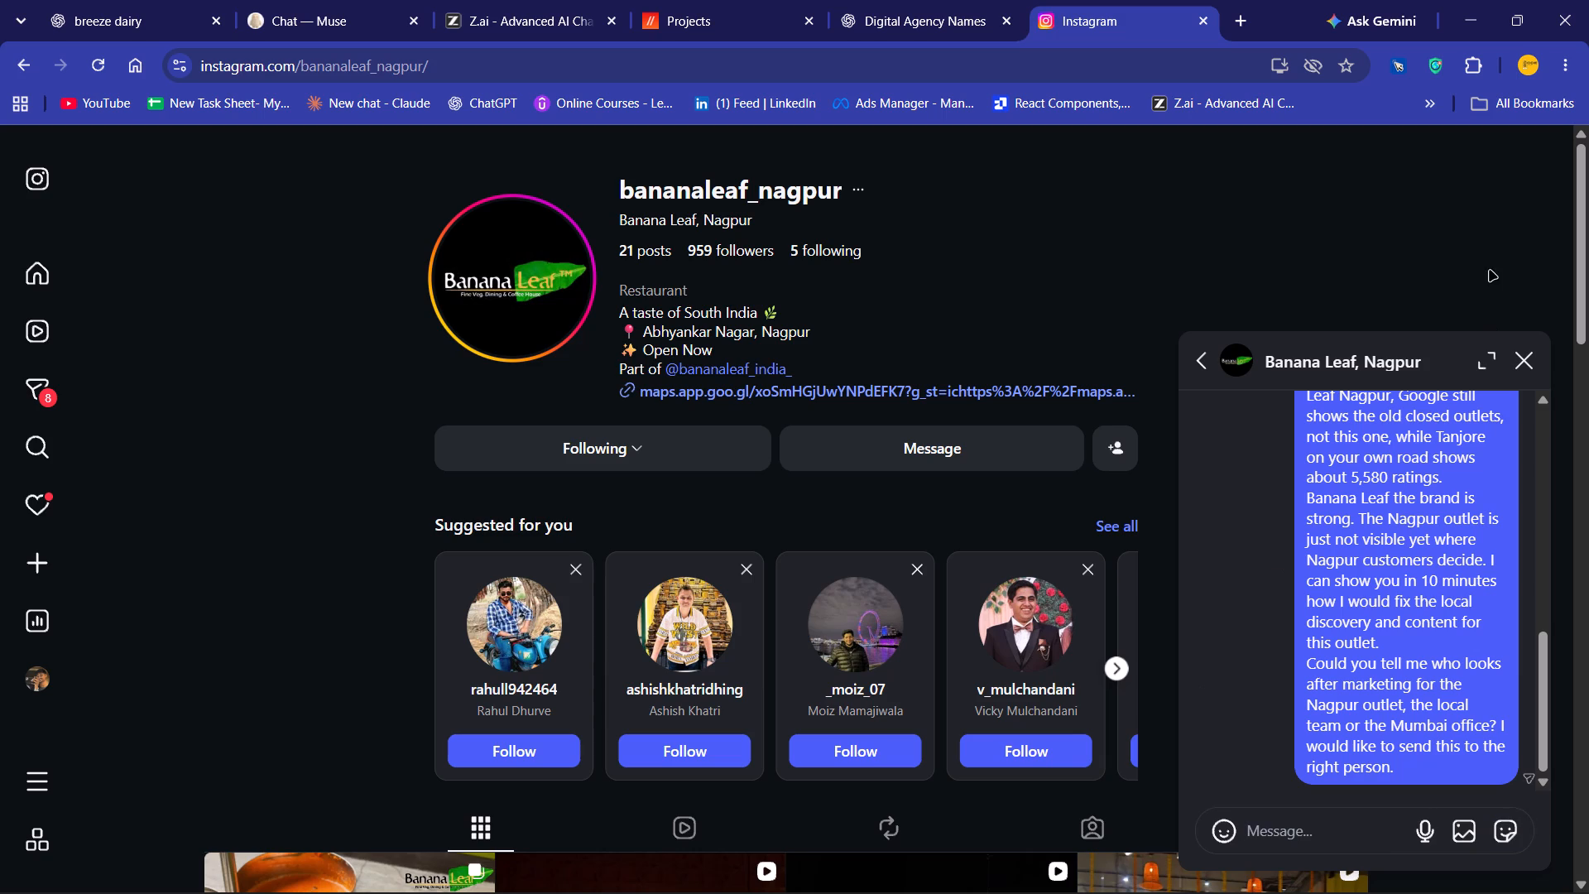
Place the Muse chat tab beside Instagram and read the WhatsApp version of the message in the Banana Leaf document.
left_click(1478, 219)
left_click(910, 0)
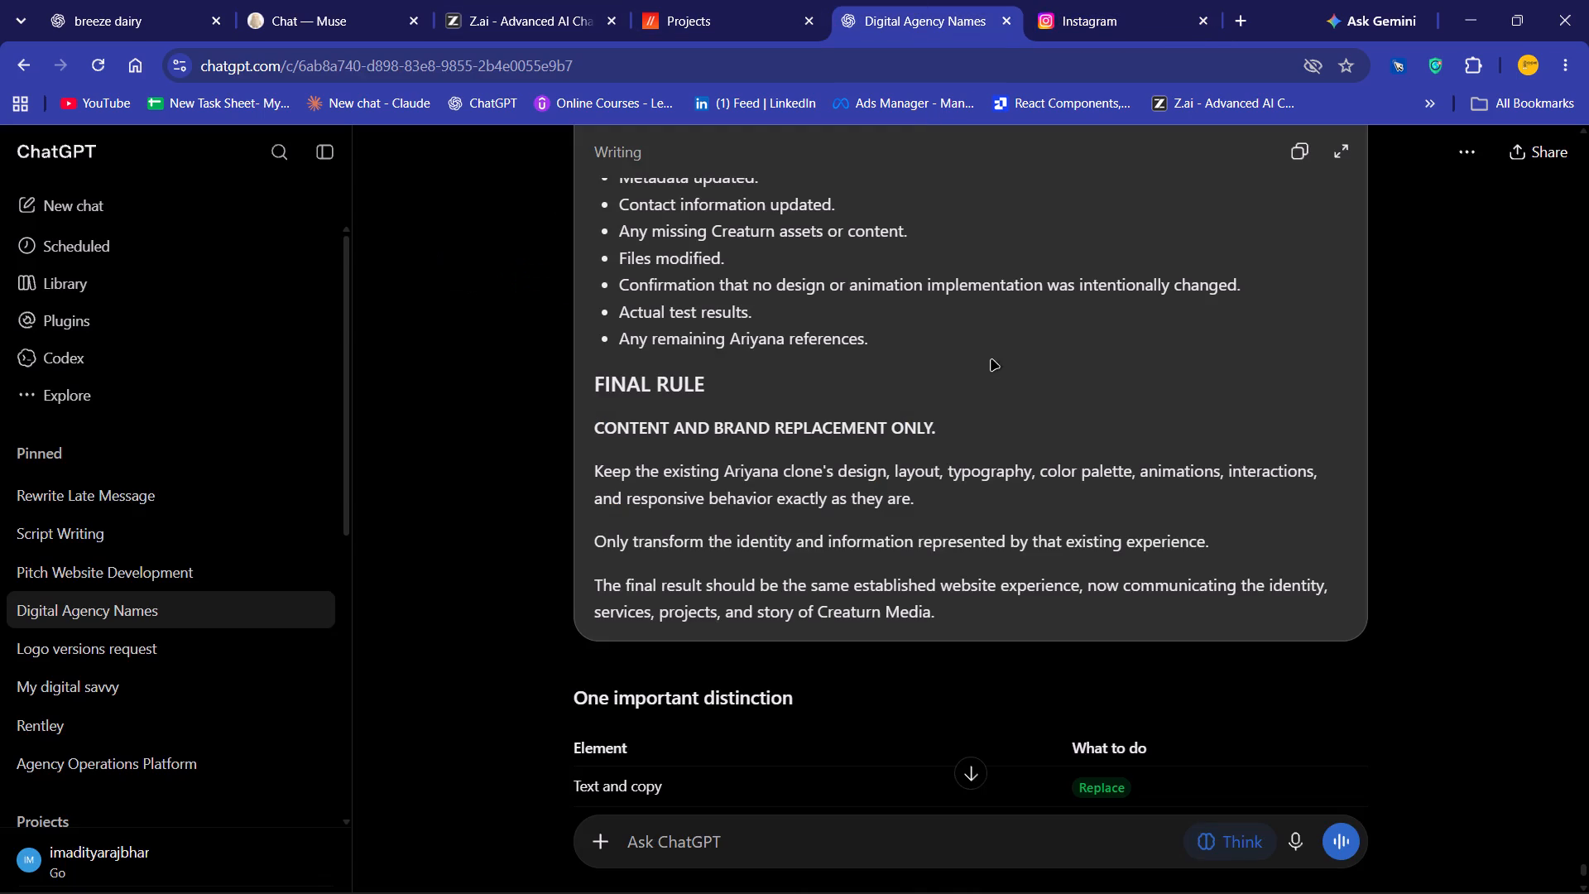
left_click(698, 0)
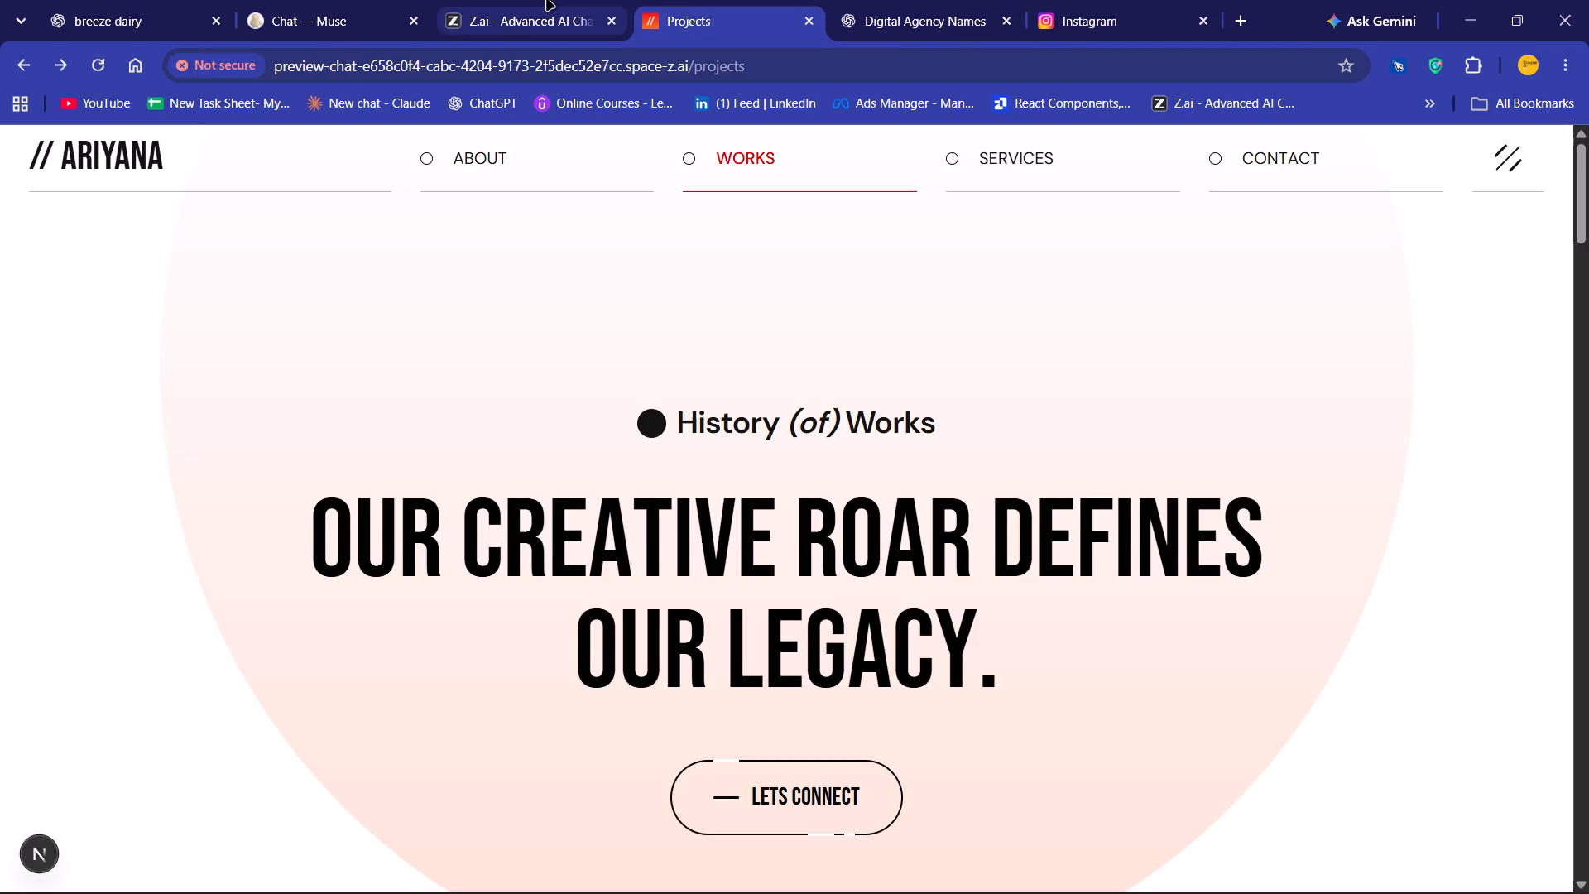
left_click(547, 0)
left_click_drag(296, 0, 836, 0)
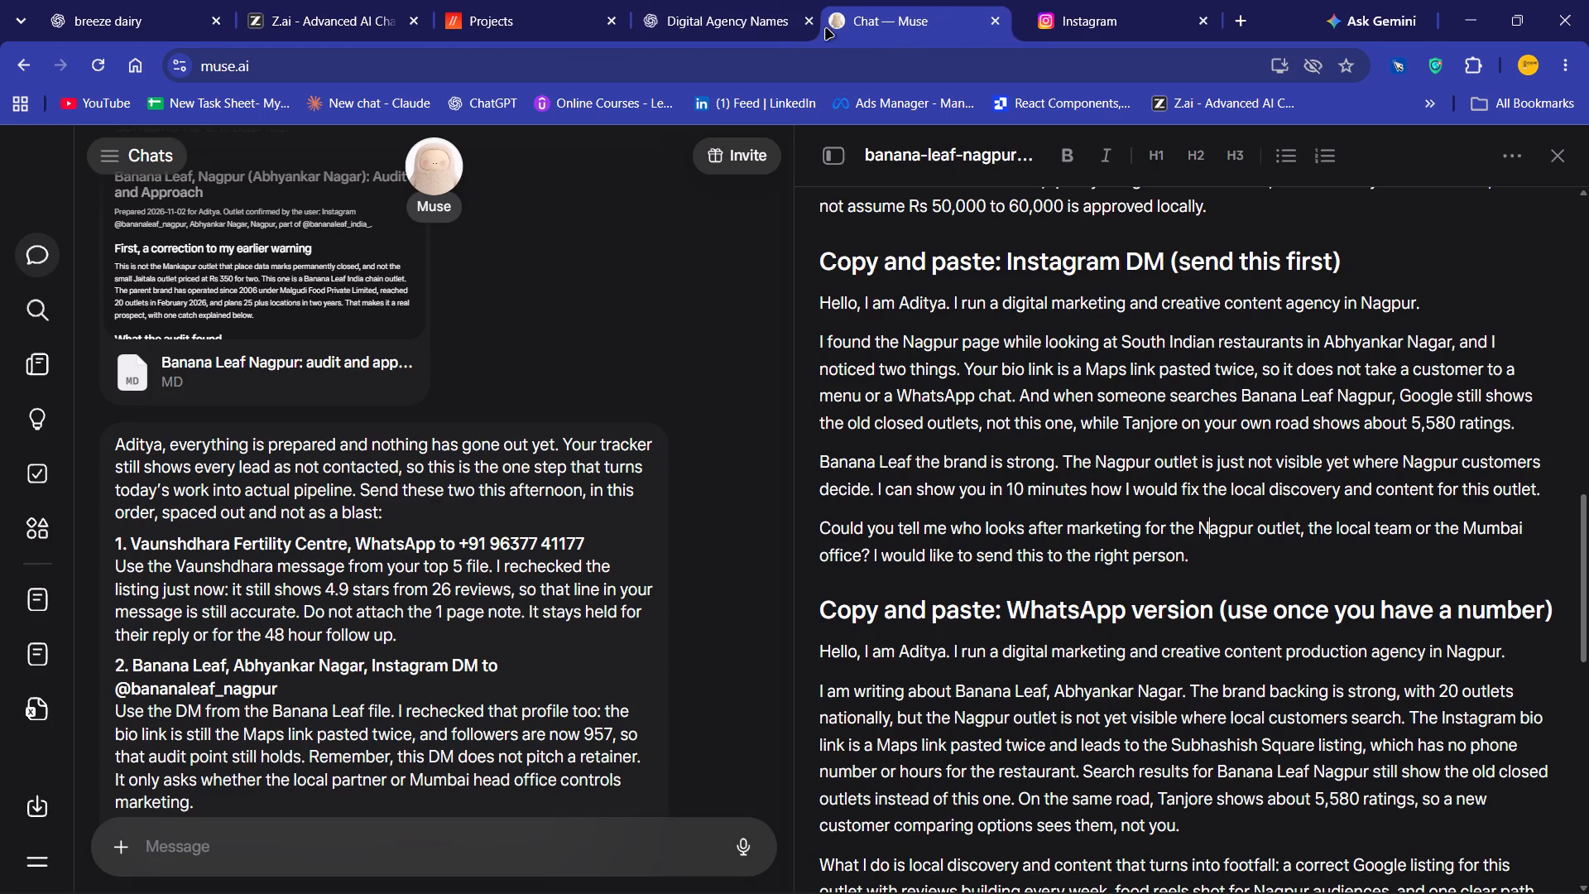
scroll(905, 309, "down", 3)
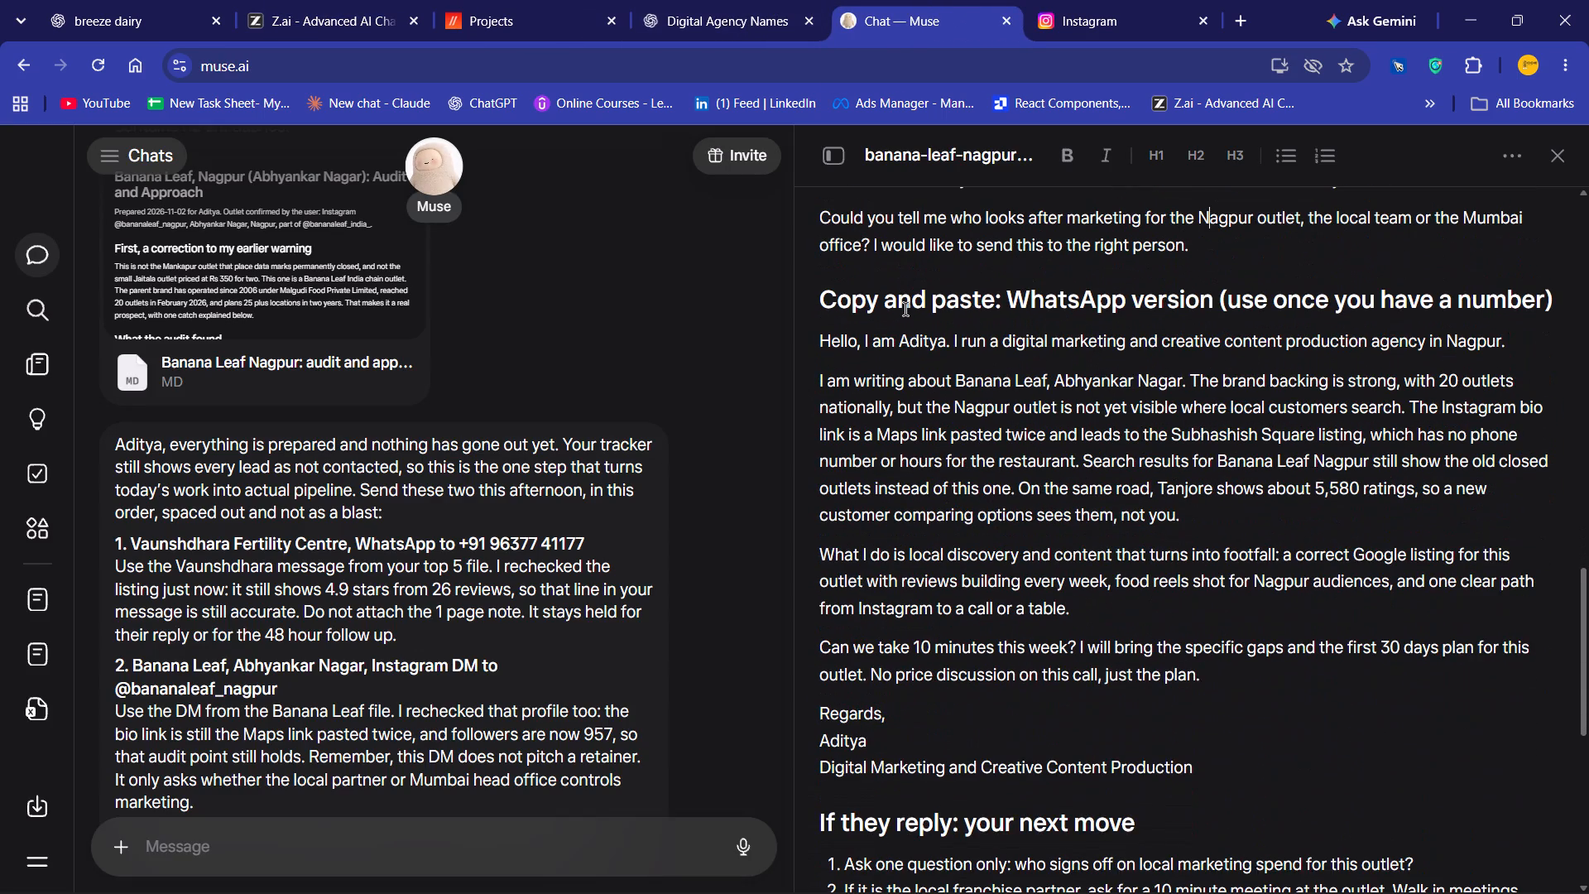
left_click_drag(810, 333, 933, 425)
left_click_drag(933, 425, 934, 428)
Open the Maps link in the bananaleaf_nagpur Instagram bio, closing the message window, and view the linked place.
left_click(1091, 8)
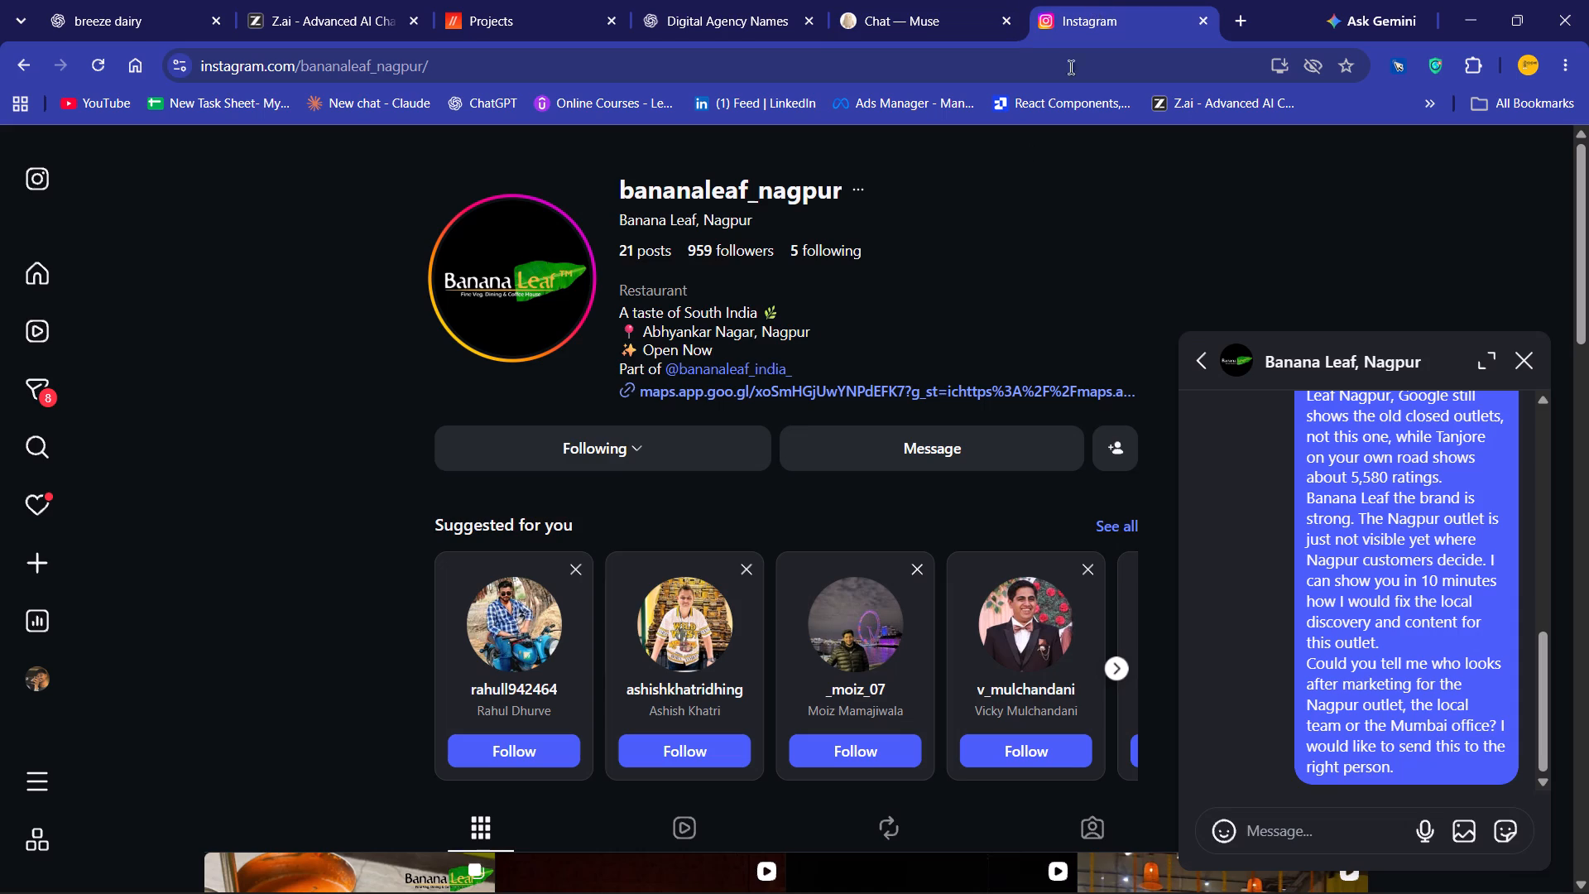
left_click(718, 392)
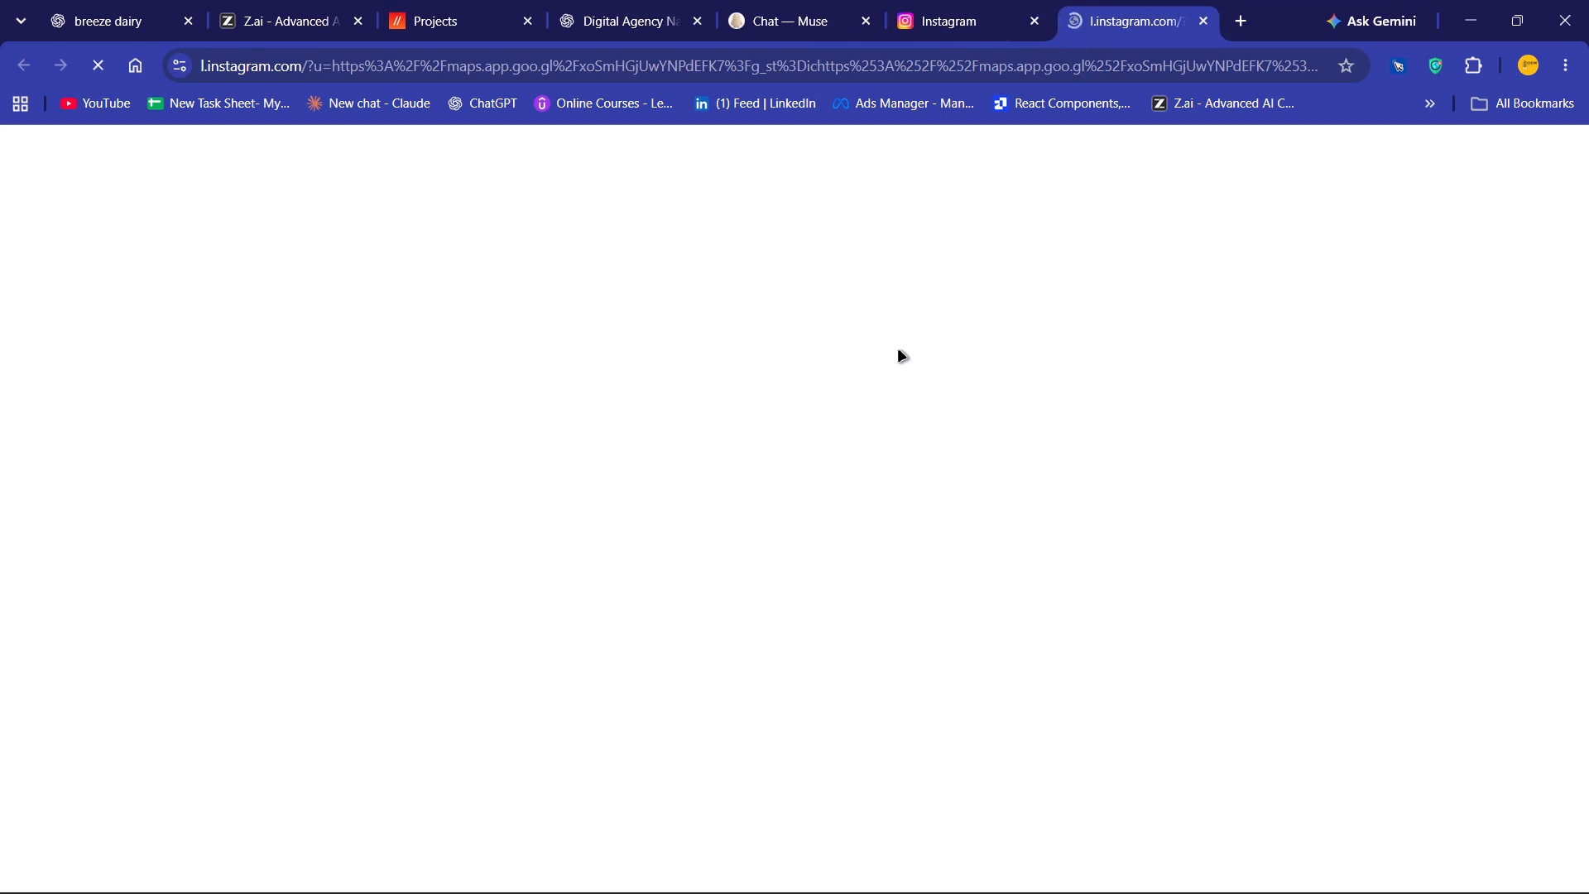
left_click(991, 0)
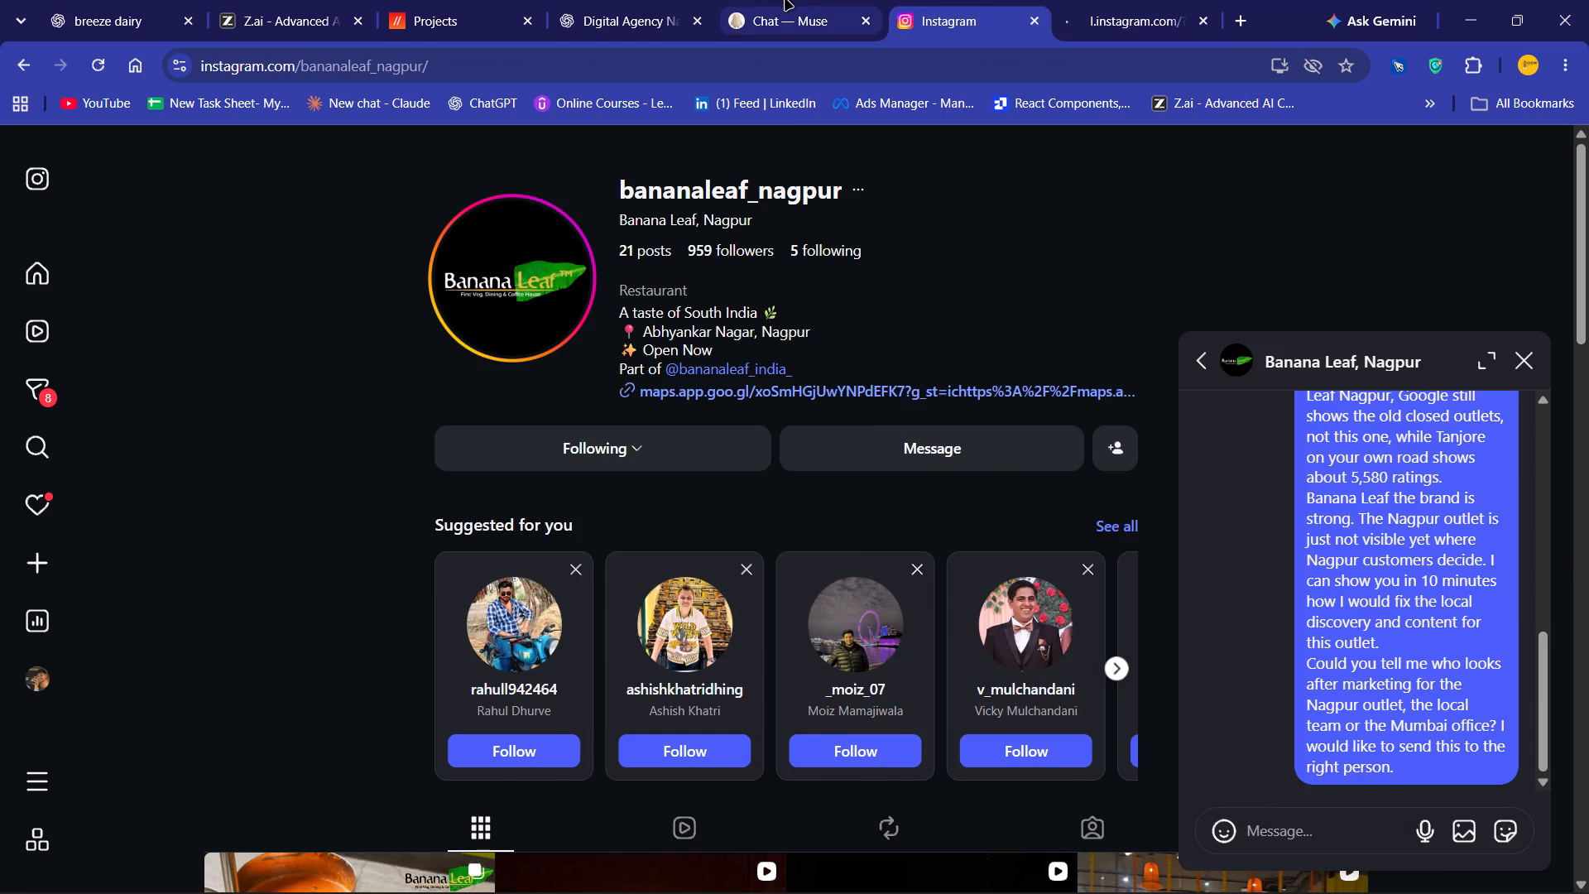
left_click(785, 0)
left_click(957, 0)
scroll(958, 334, "down", 2)
scroll(958, 334, "up", 1)
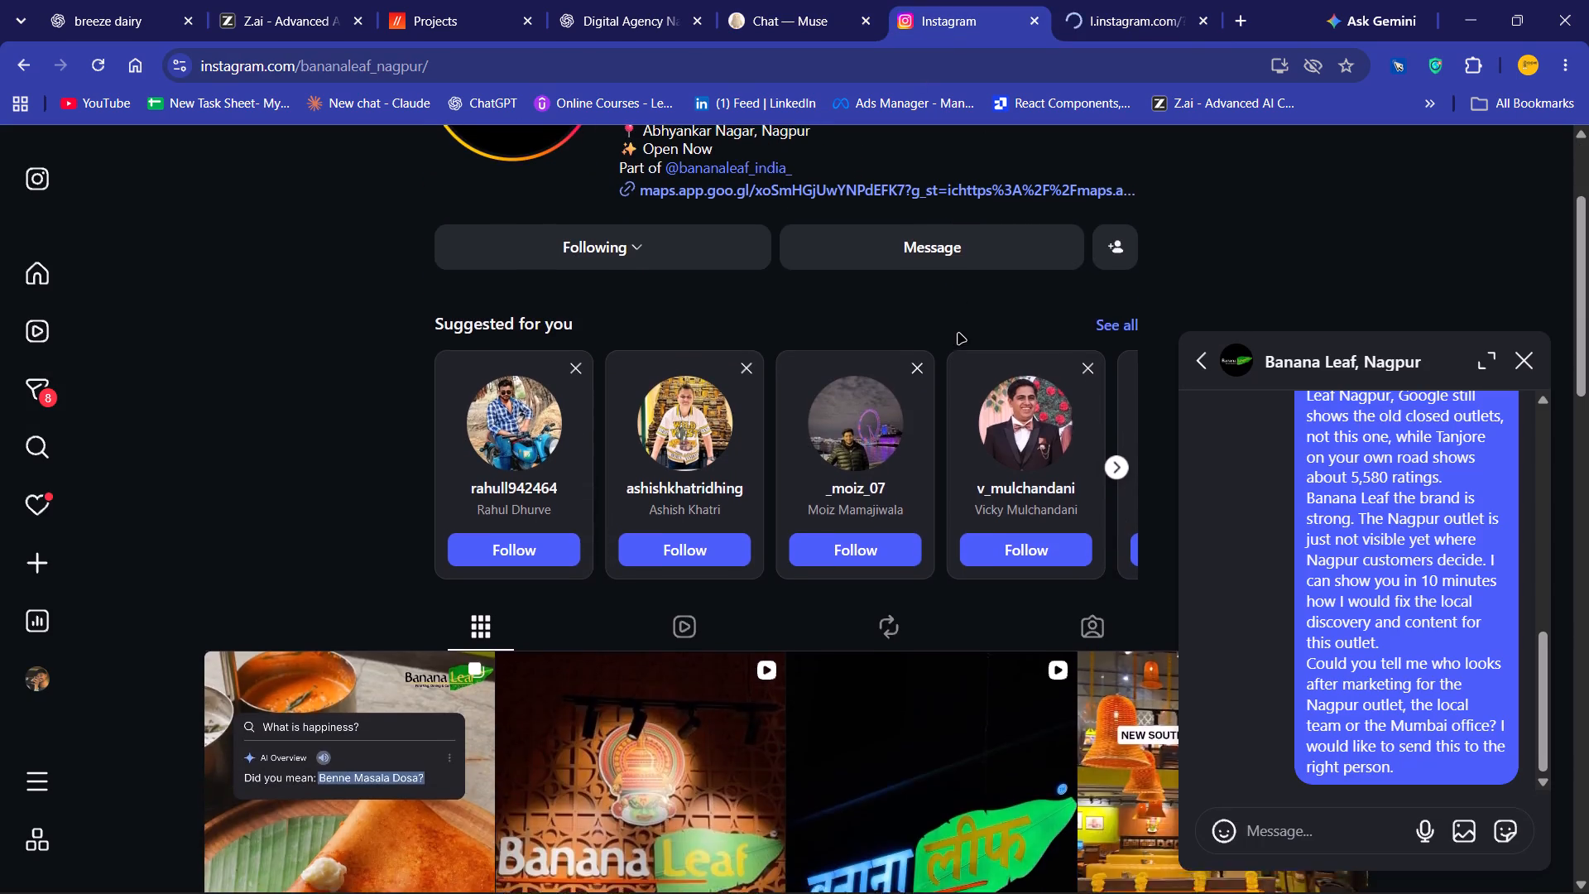
scroll(958, 334, "up", 1)
left_click(1486, 259)
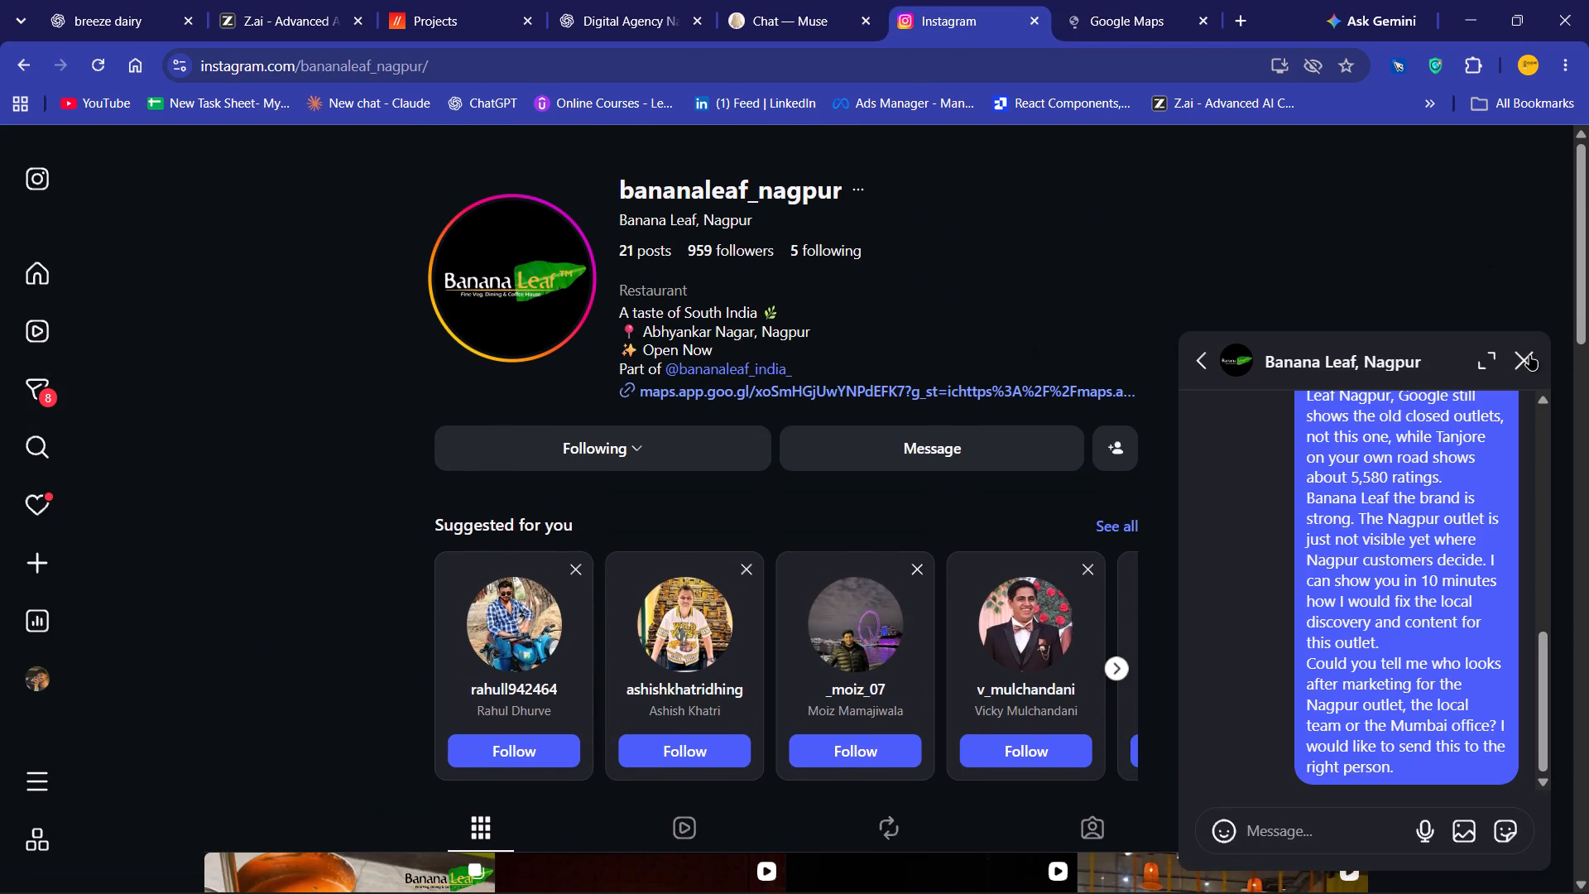
left_click(1529, 355)
left_click(1188, 0)
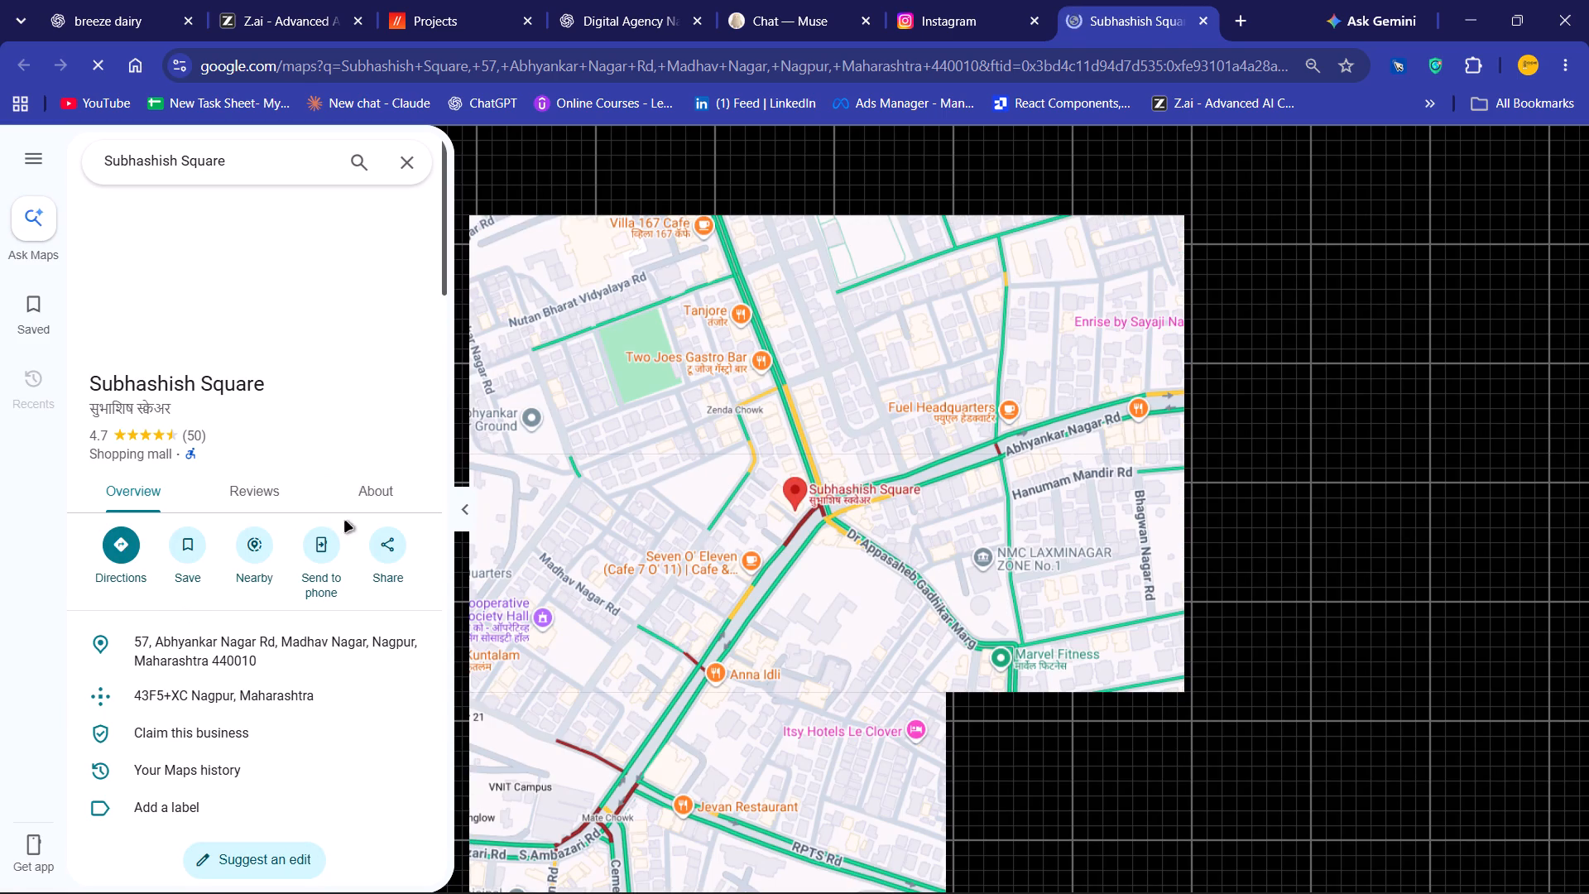
Examine the Subhashish Square listing's contact details, missing information, directory and About section in Google Maps.
scroll(345, 529, "down", 4)
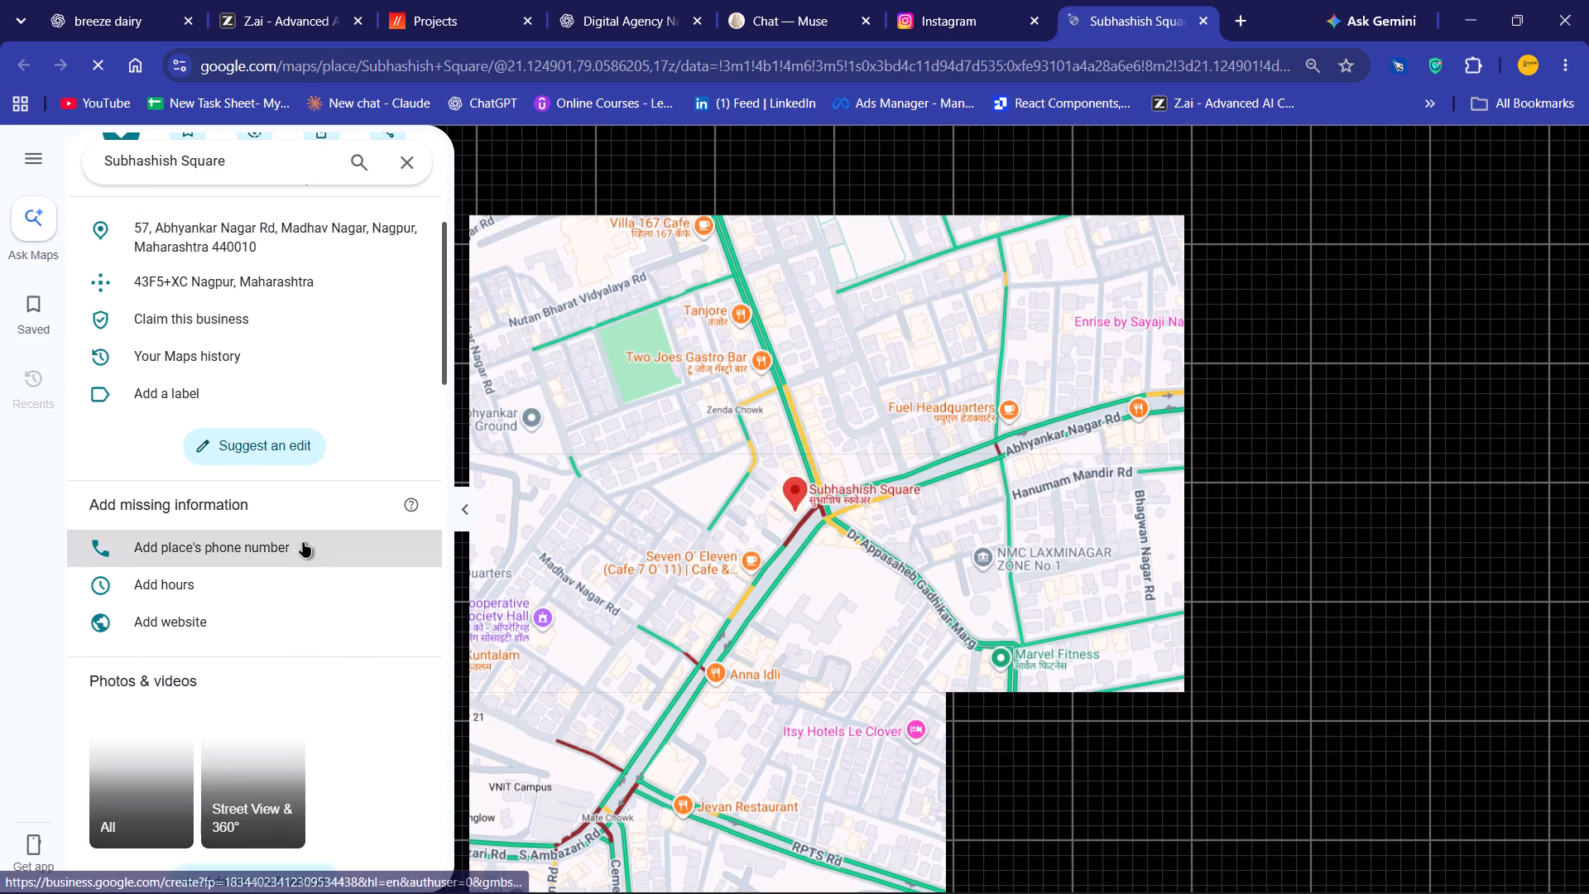
scroll(311, 542, "down", 13)
scroll(312, 545, "up", 8)
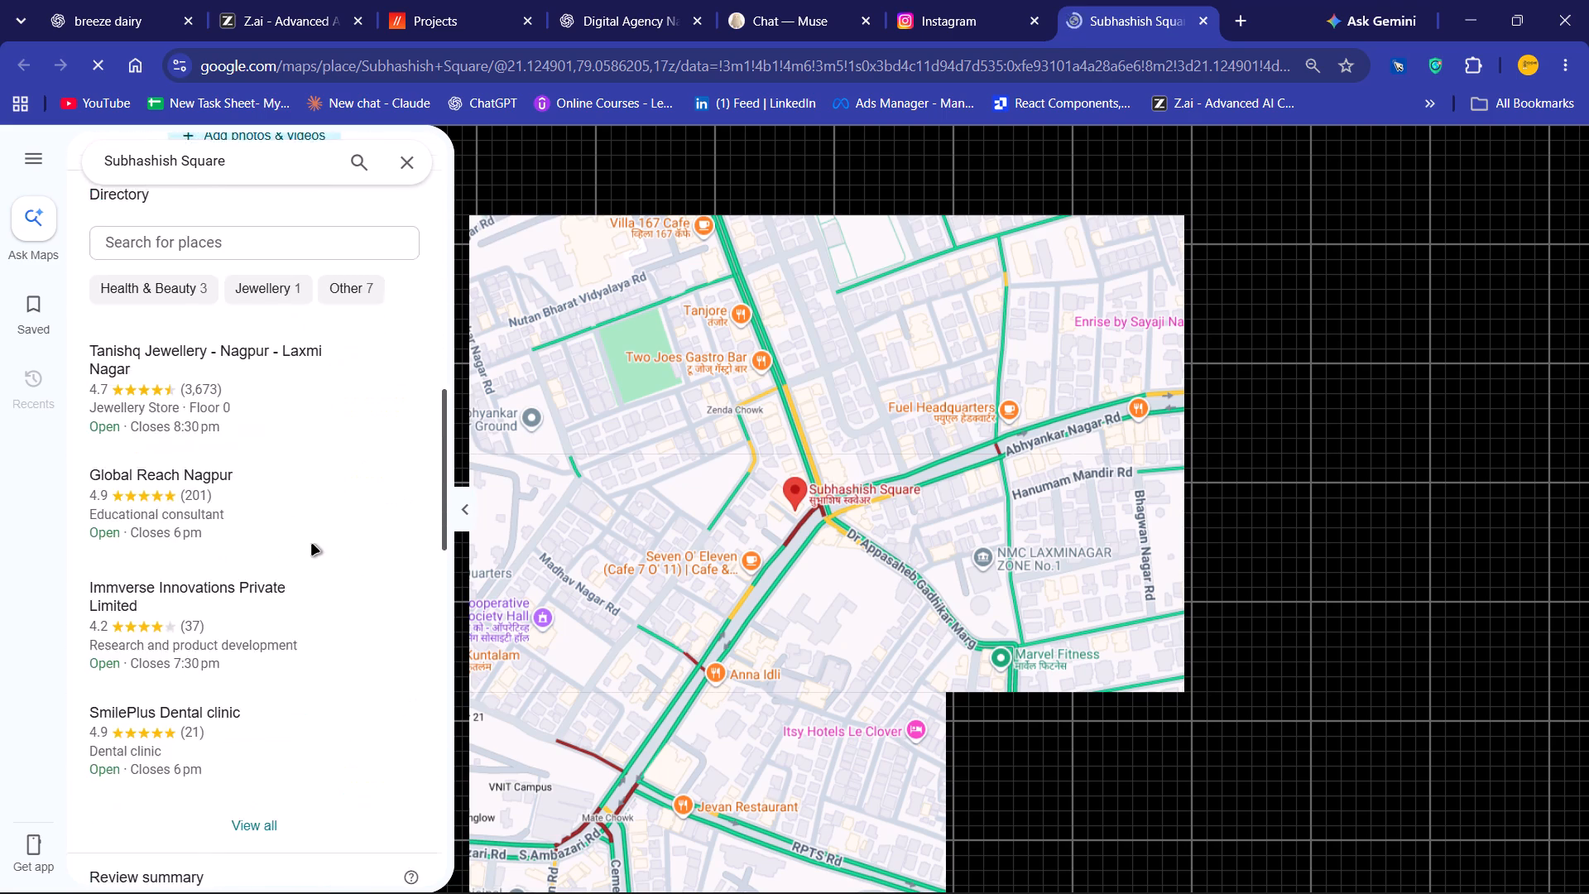
scroll(312, 545, "up", 7)
left_click(392, 245)
left_click(285, 237)
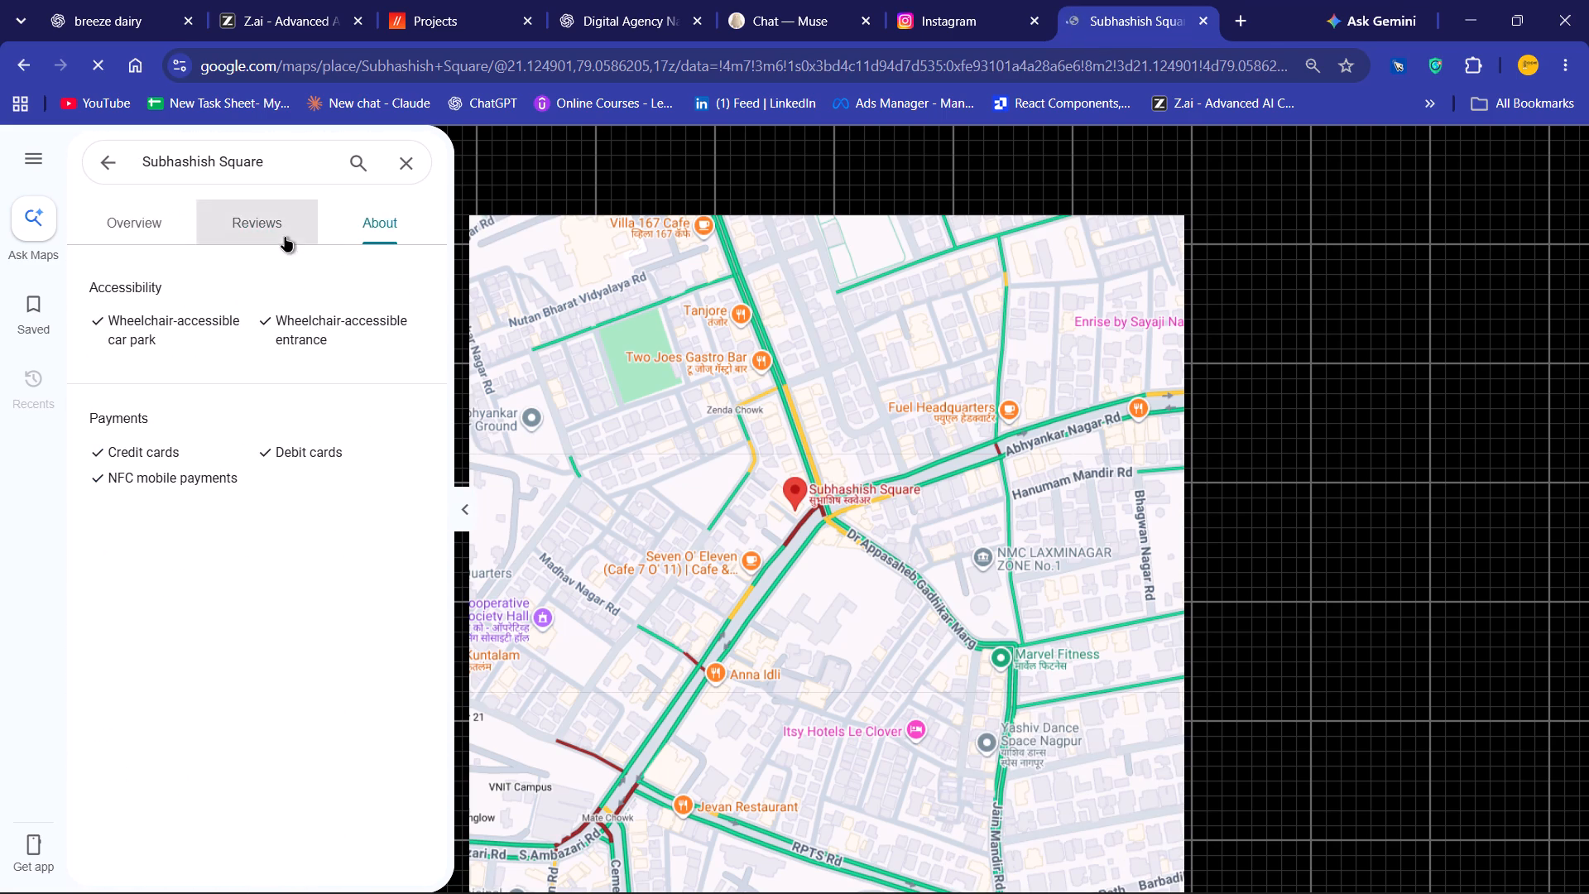
Recheck the Subhashish Square overview, from photos and directory through to web results, and open its reviews.
left_click(166, 226)
scroll(309, 448, "up", 11)
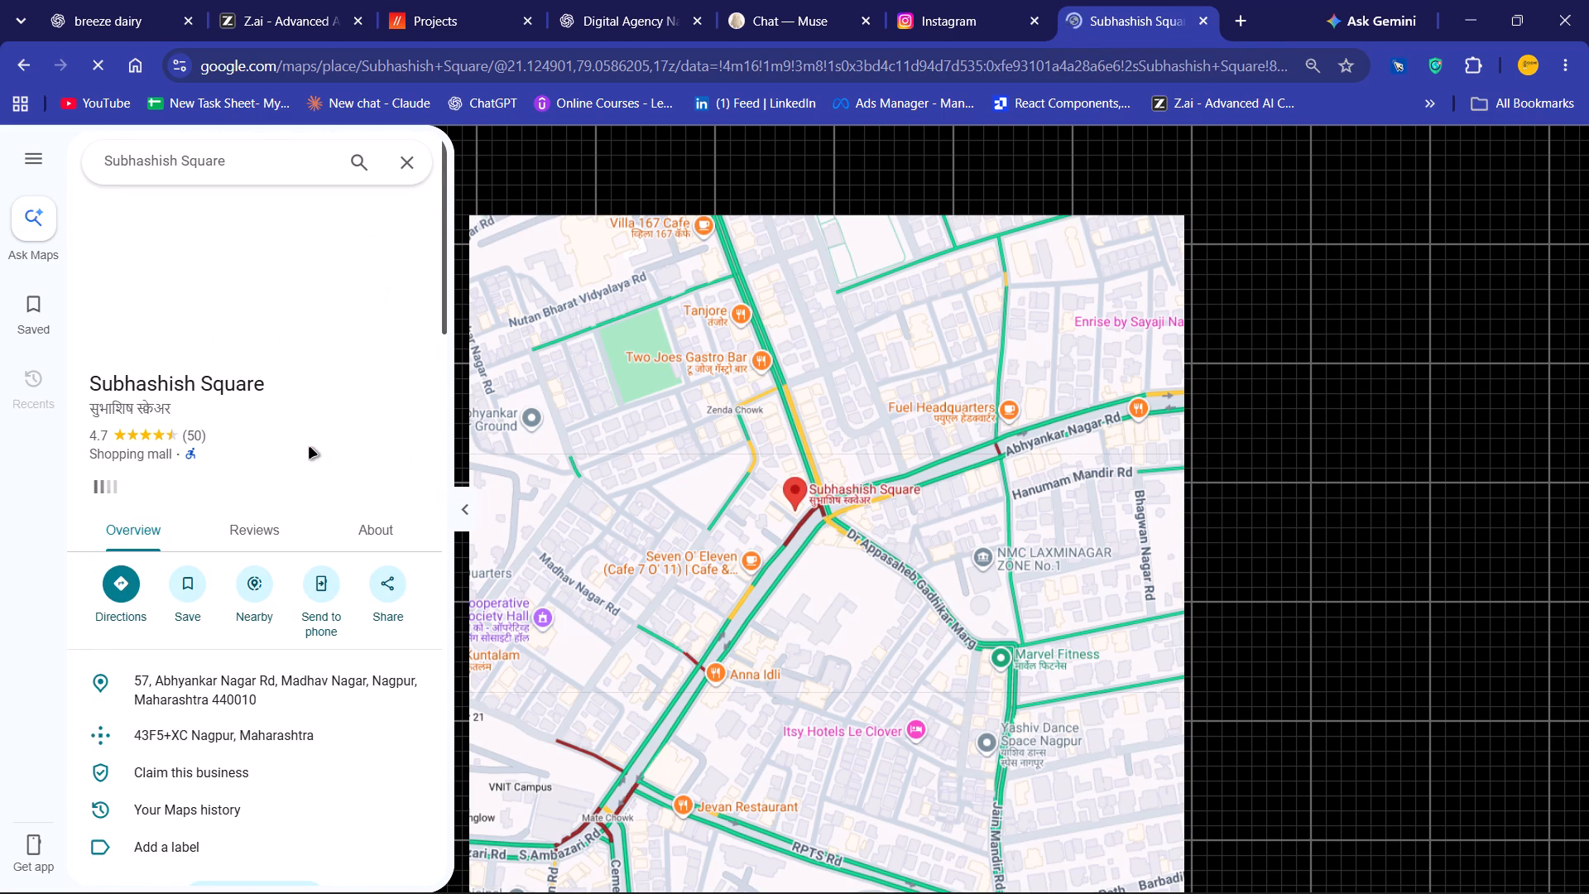
scroll(310, 448, "up", 3)
scroll(310, 448, "down", 1)
scroll(310, 448, "up", 5)
scroll(310, 448, "down", 13)
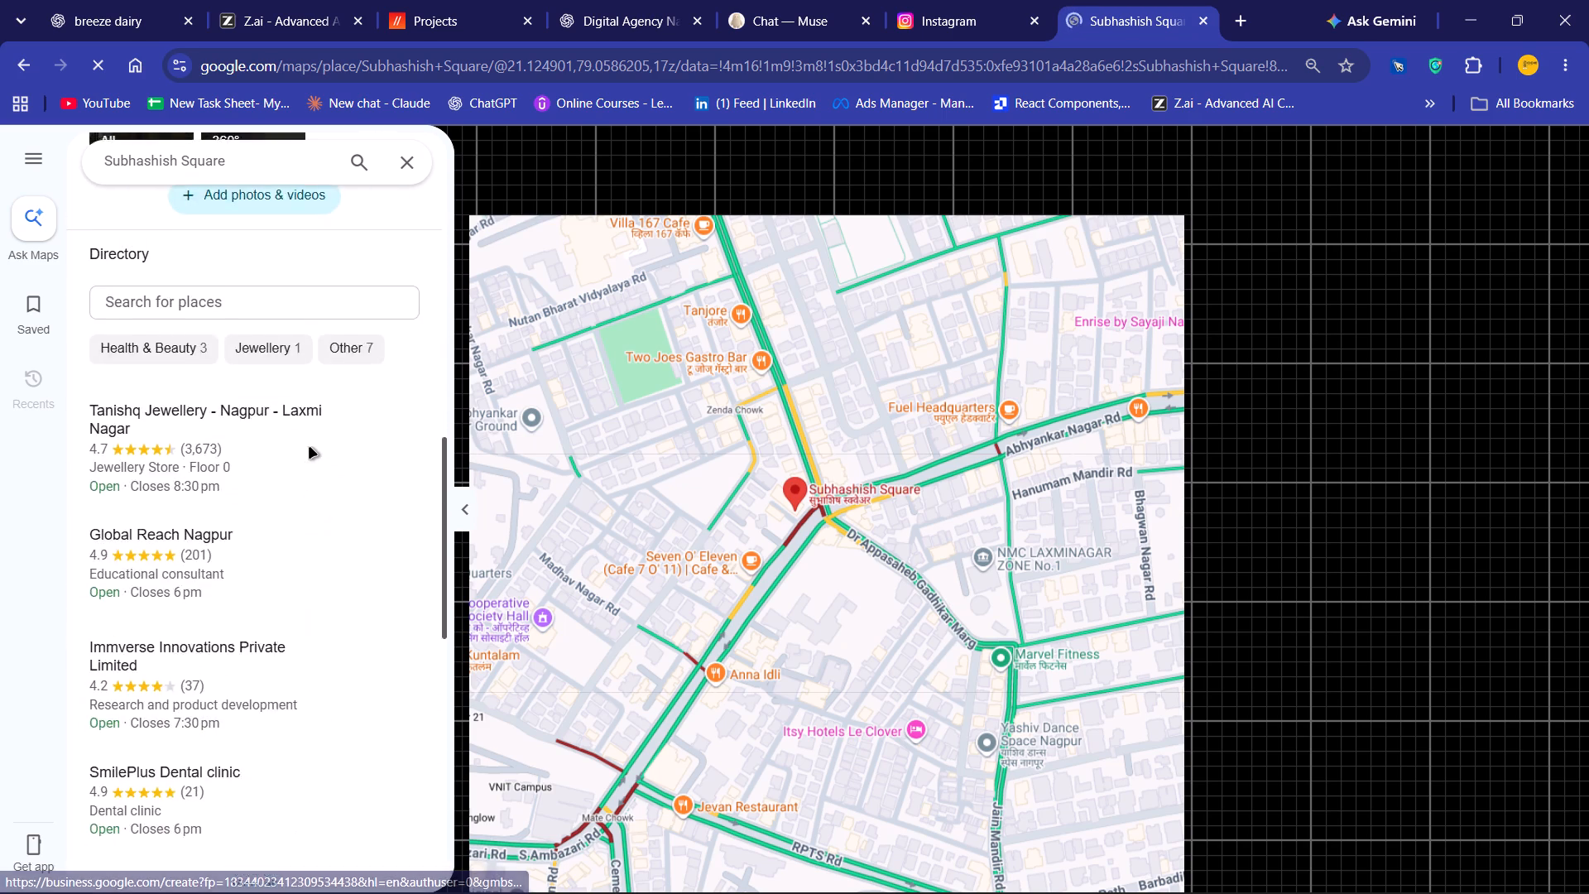
scroll(310, 448, "down", 10)
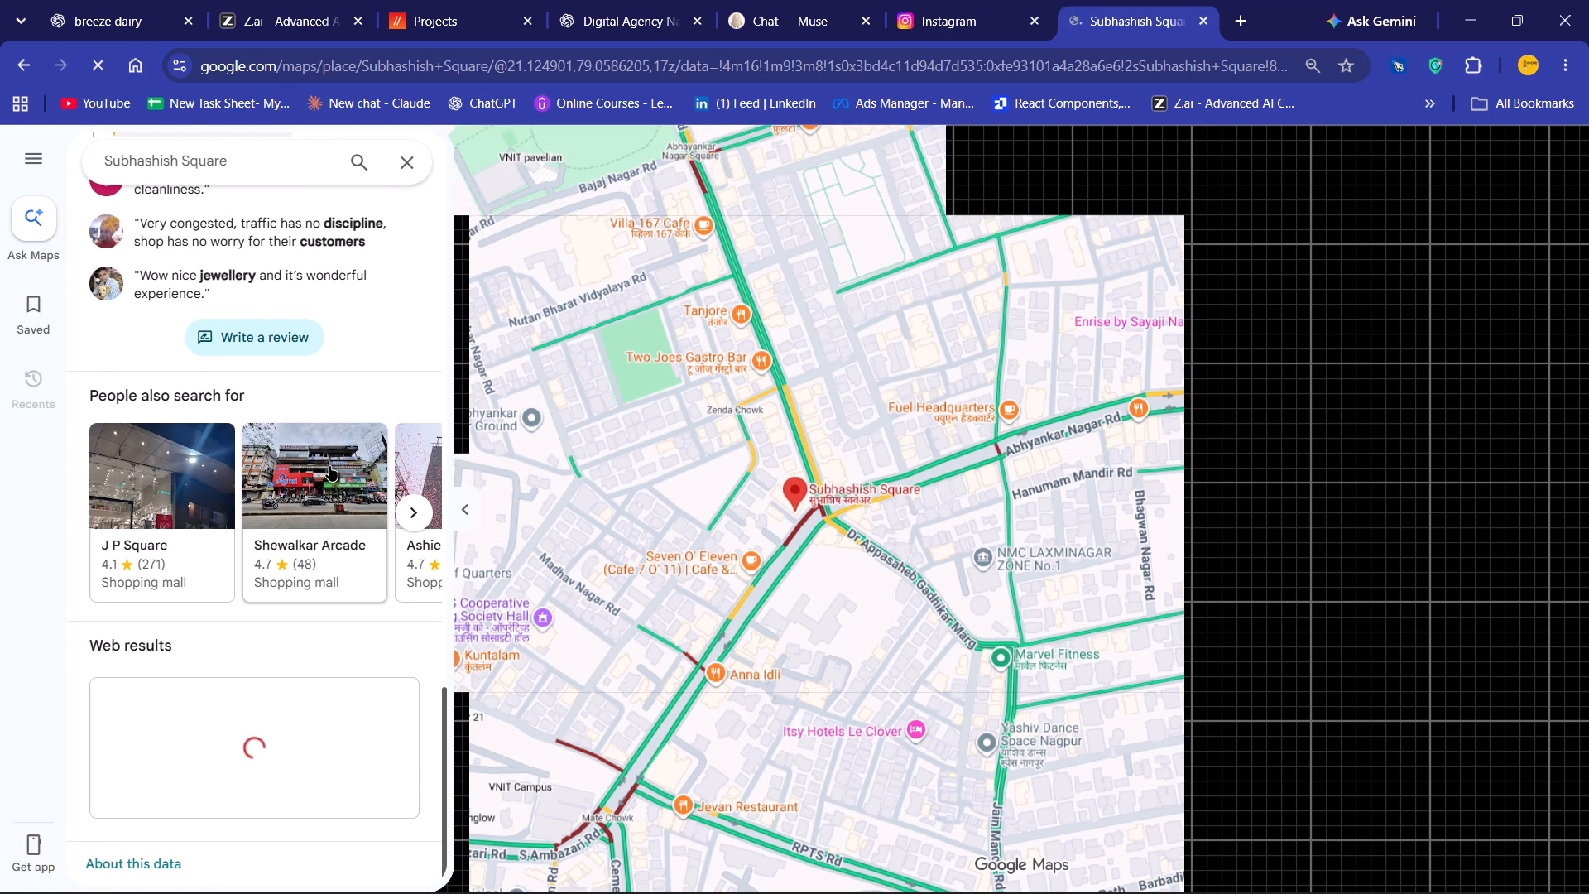
scroll(376, 412, "down", 5)
scroll(376, 412, "up", 20)
scroll(374, 416, "up", 8)
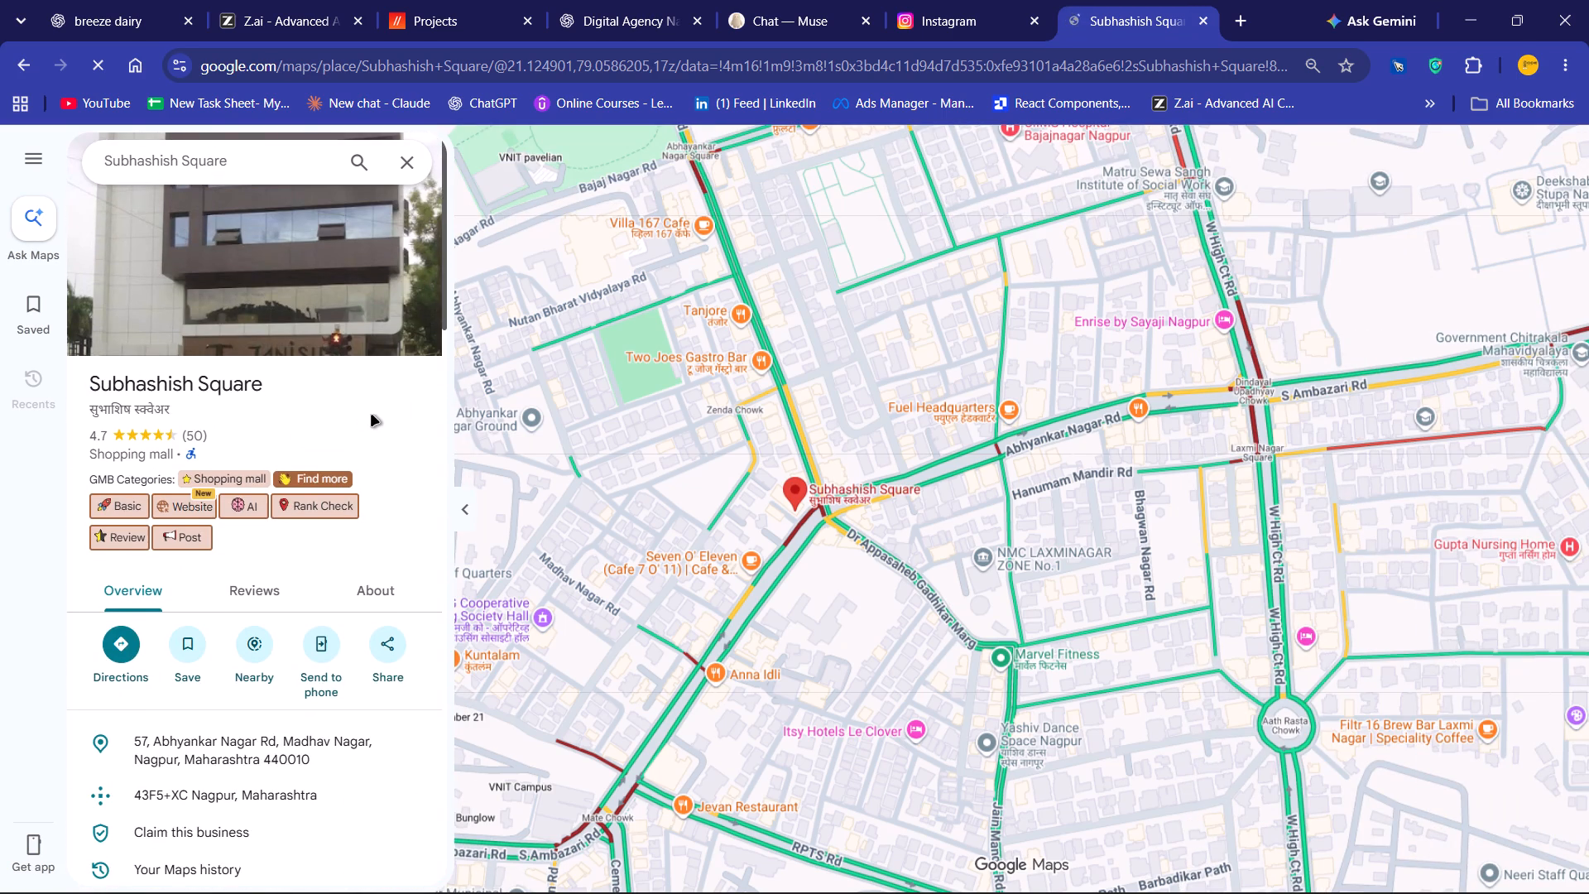
left_click(263, 574)
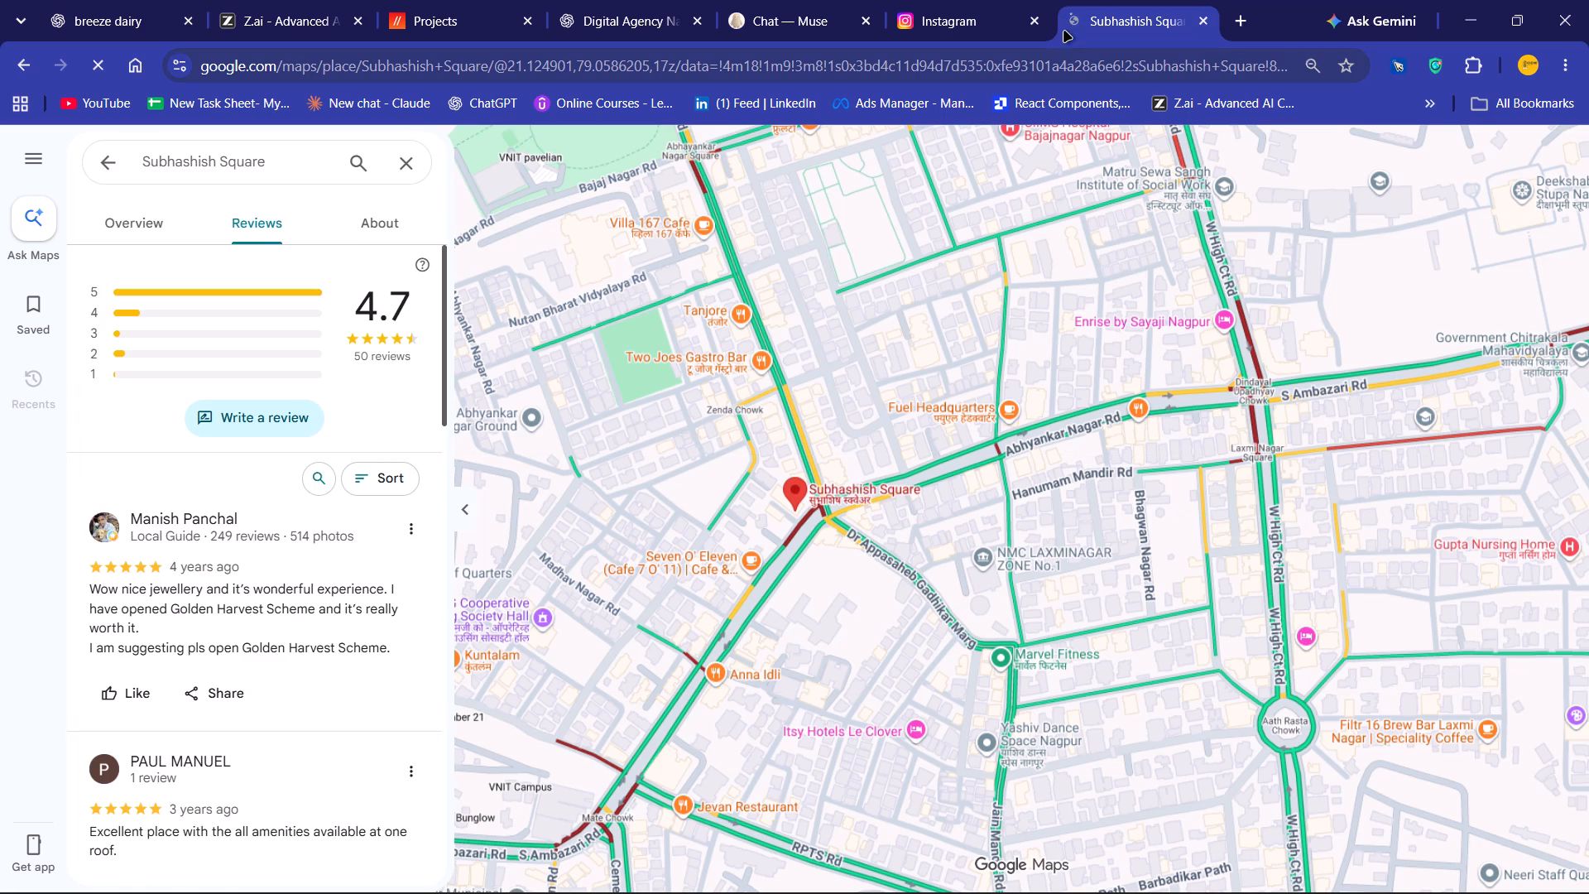
Return to the Banana Leaf document in Muse and read the reply steps and the notes for Aditya to the end.
left_click(975, 0)
left_click(785, 0)
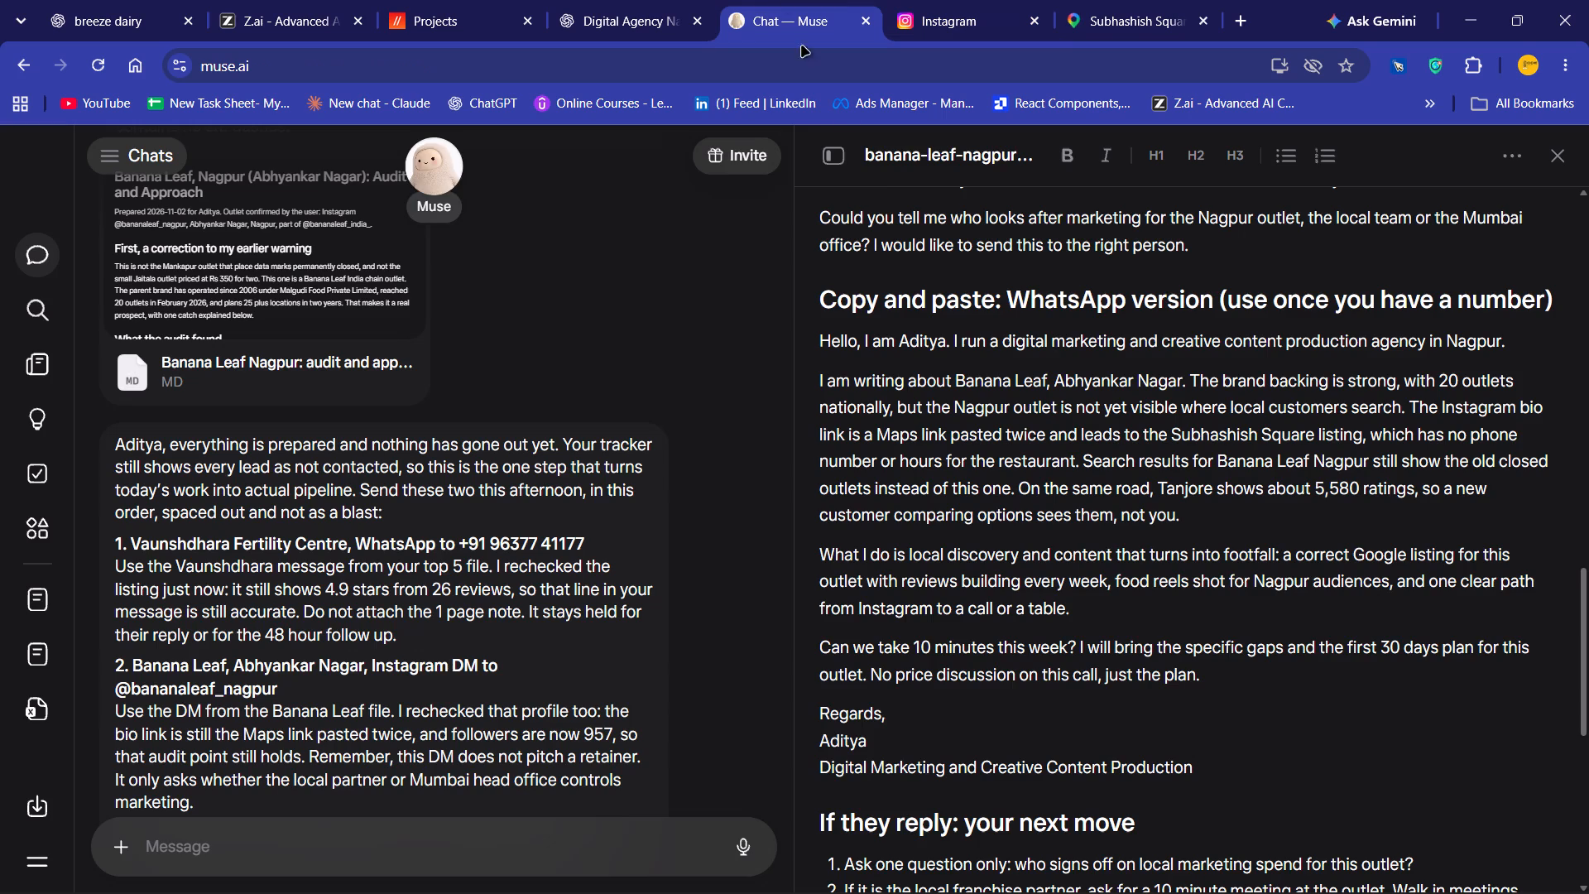
scroll(987, 346, "down", 3)
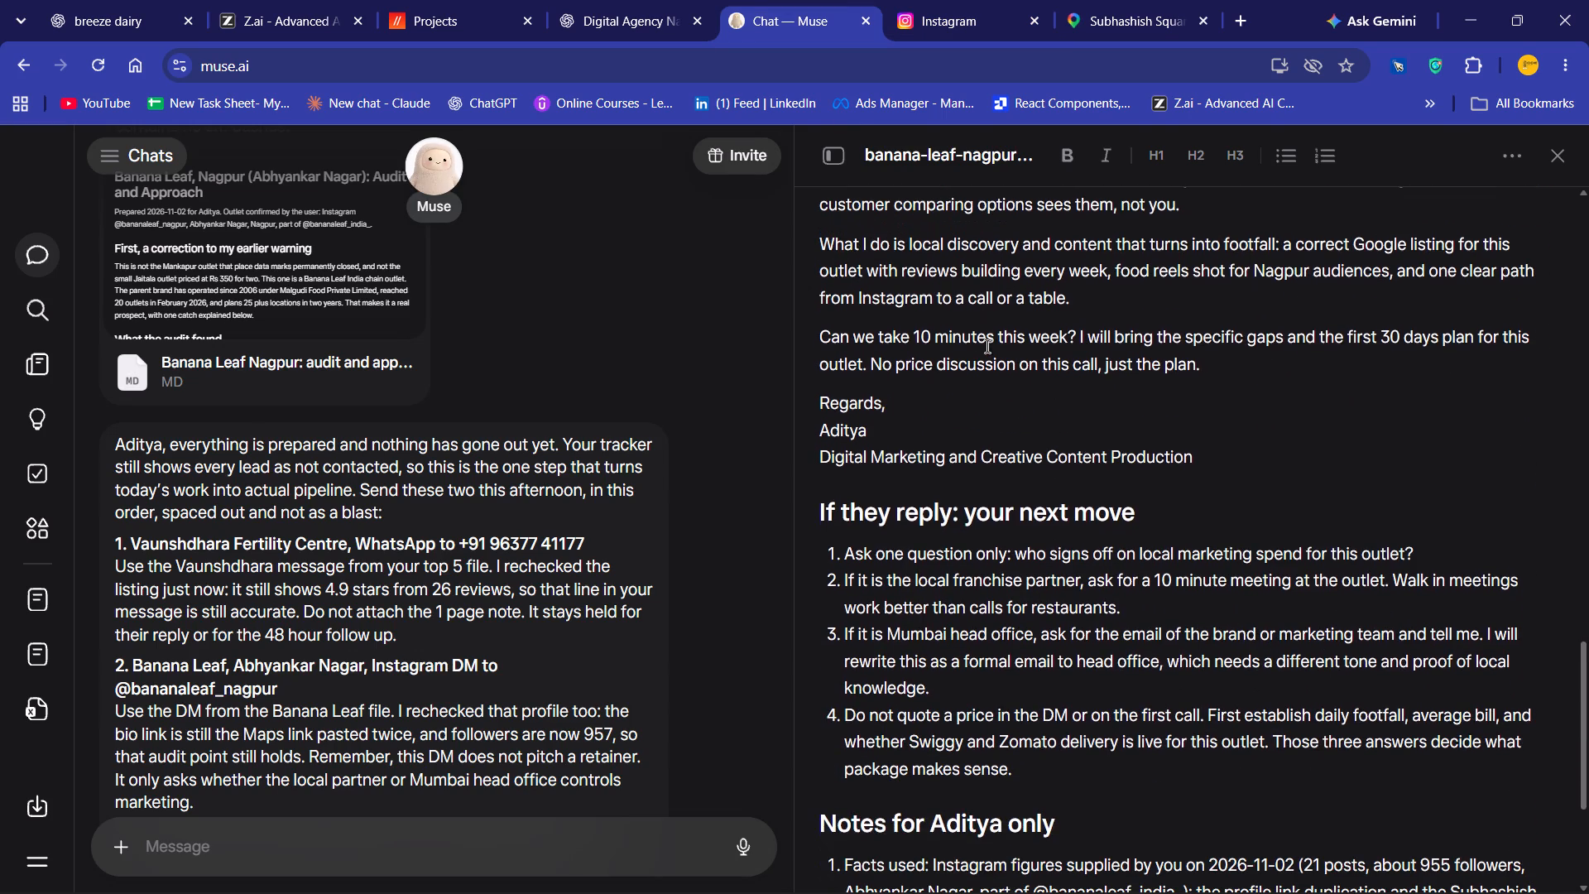
scroll(987, 346, "down", 9)
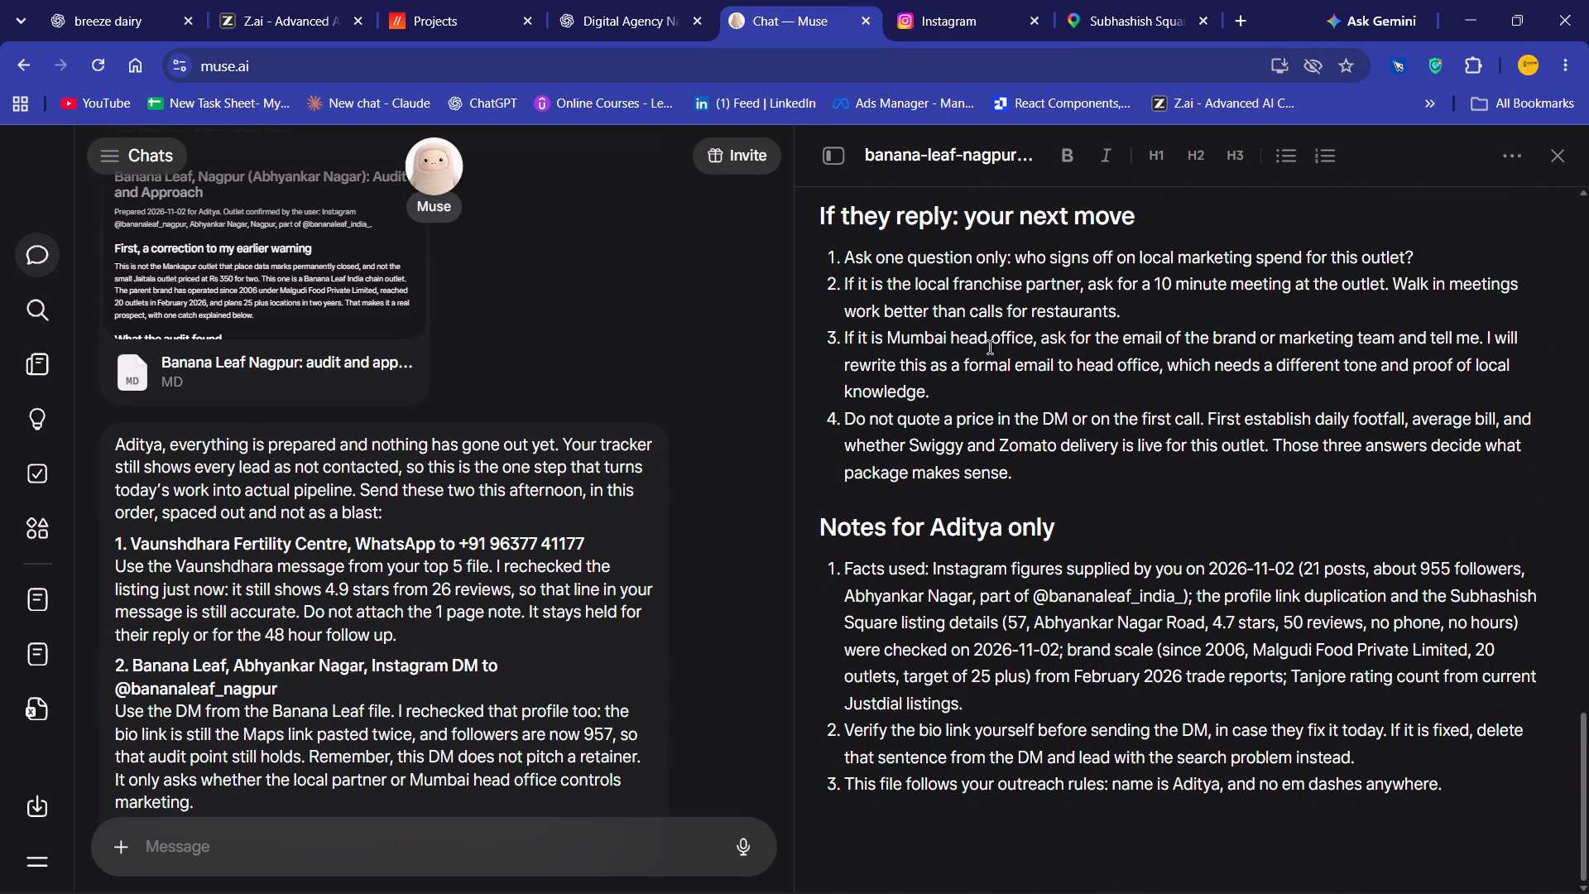
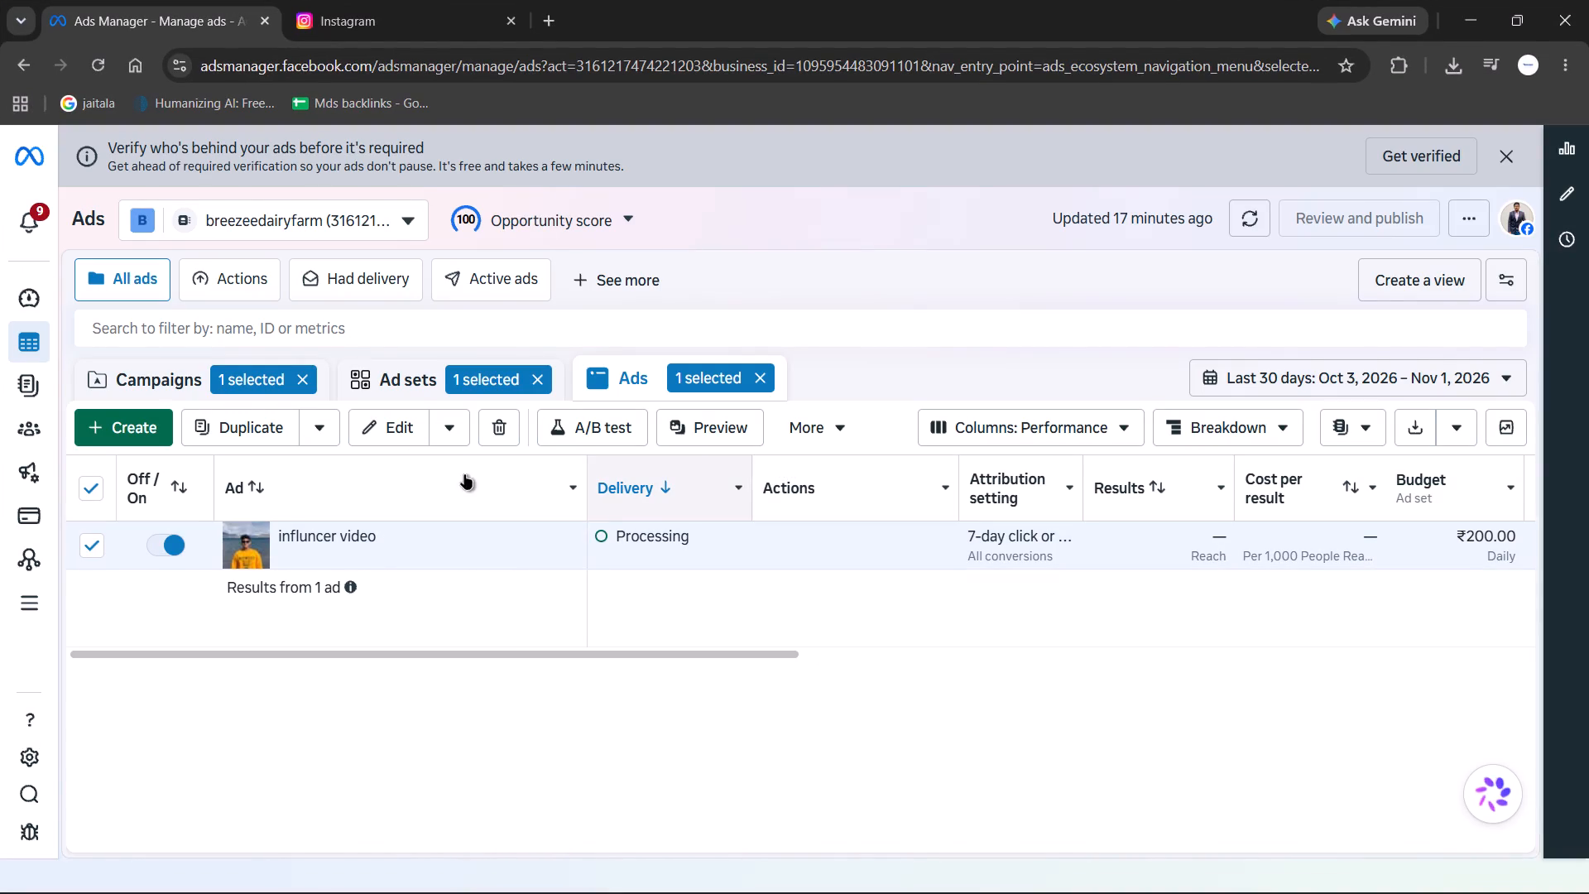
left_click(168, 373)
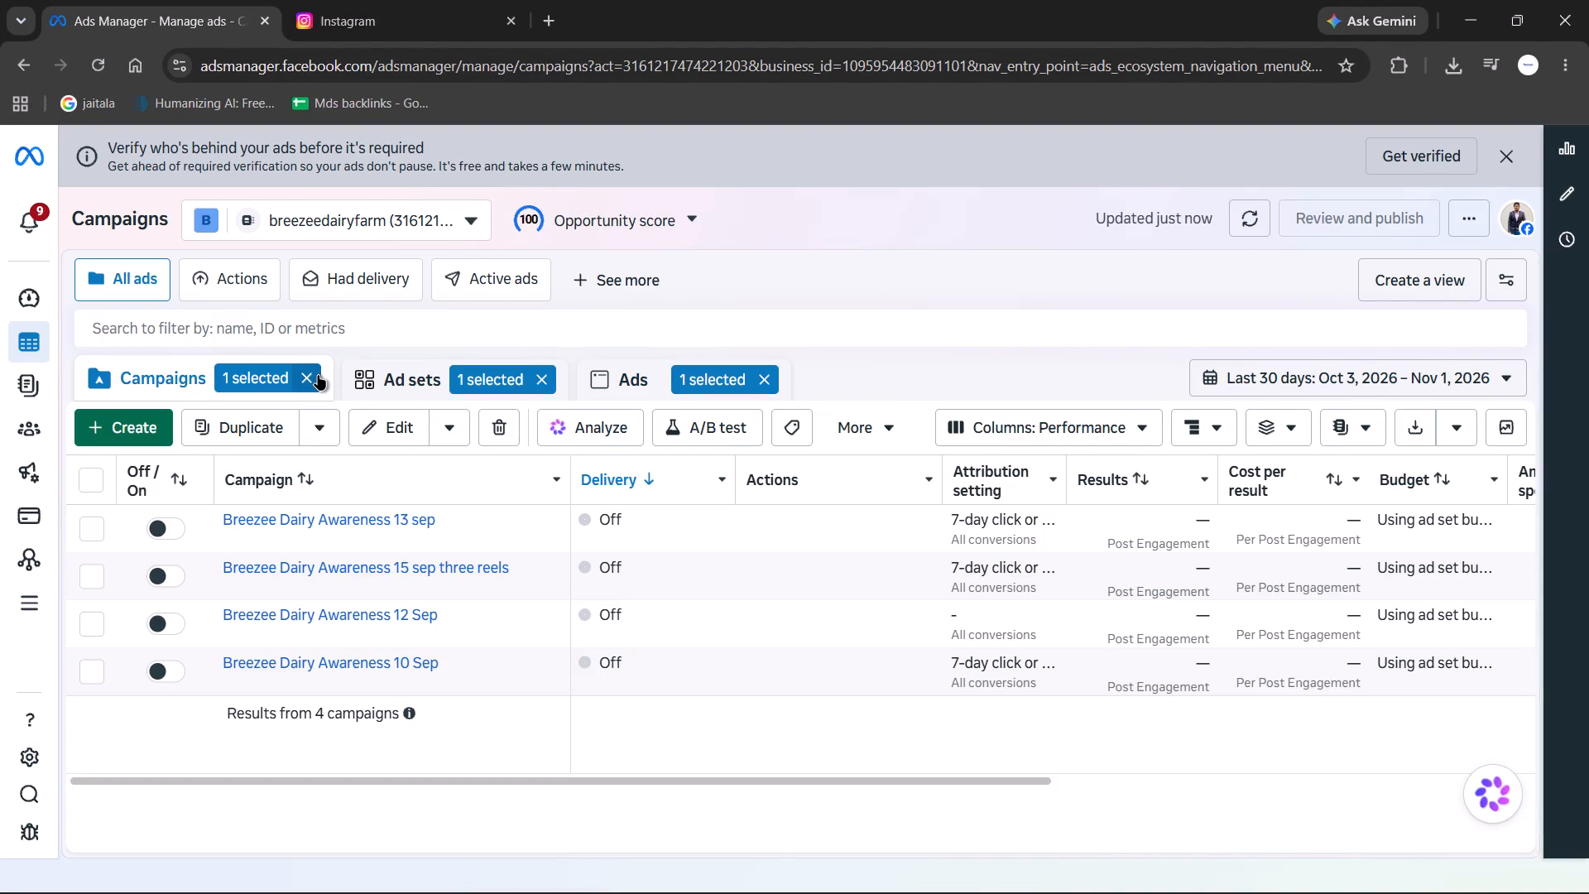
left_click(315, 376)
left_click(497, 373)
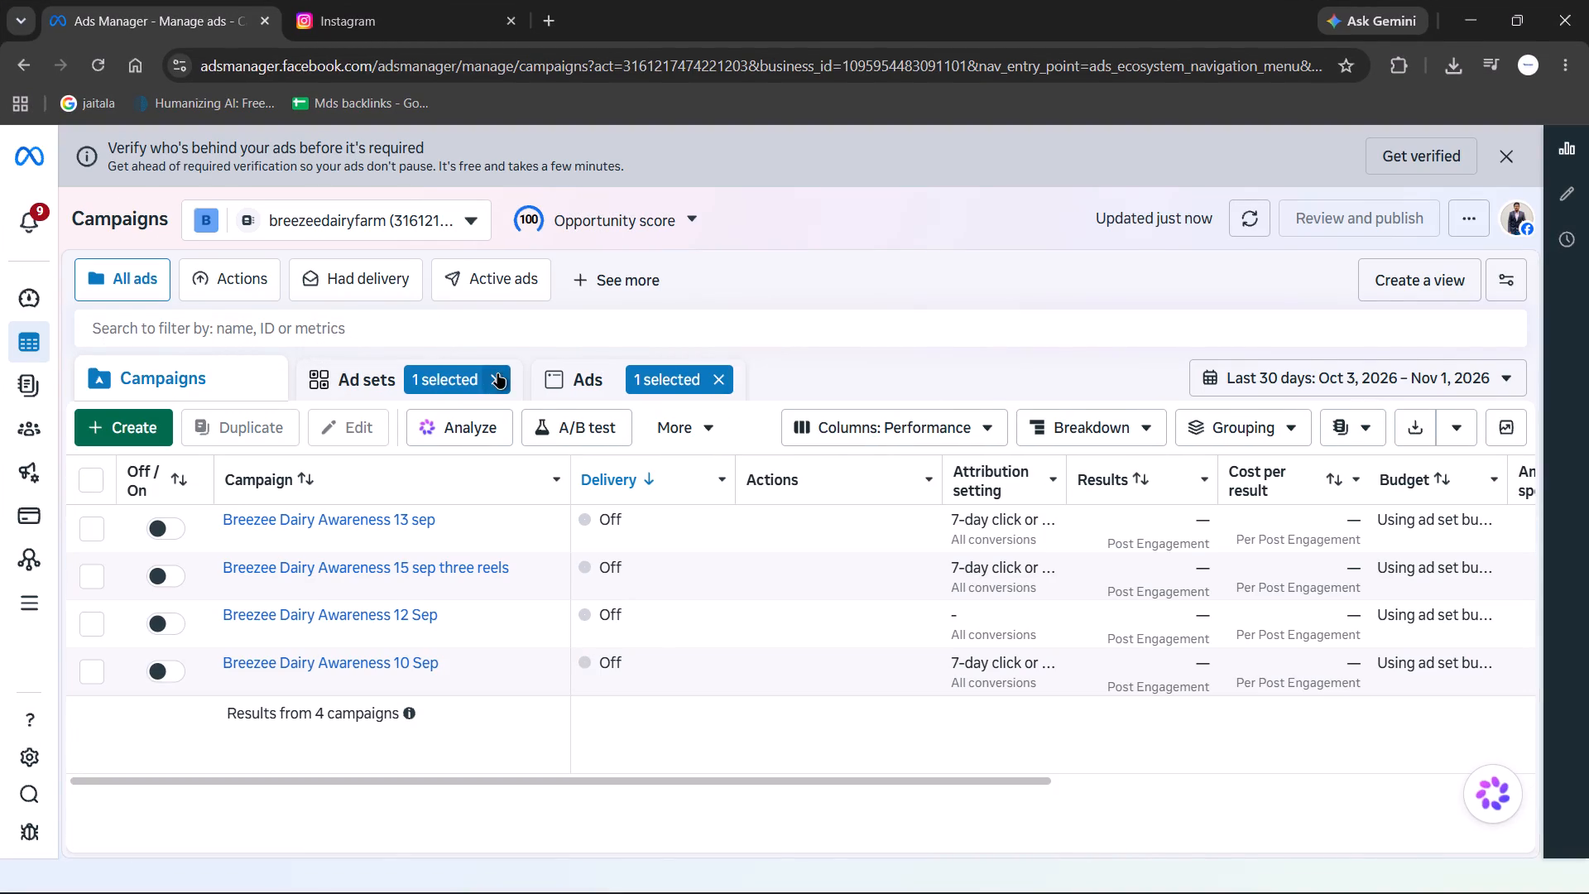
left_click(706, 376)
Refresh the campaign list, dismissing the verification notice and reloading the Ads Manager page.
scroll(487, 563, "up", 4)
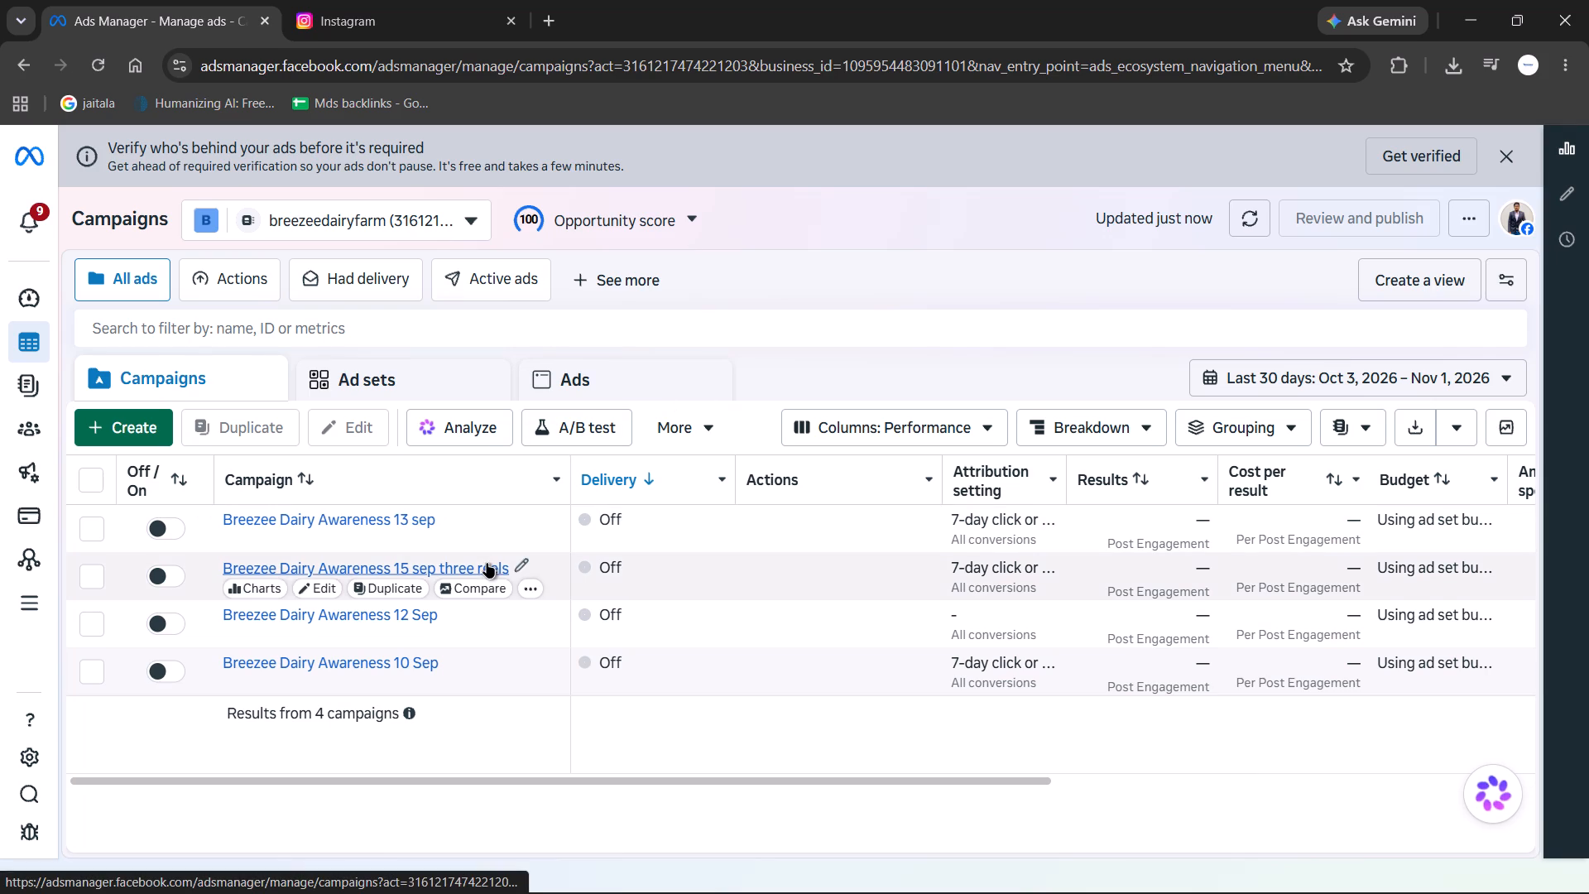
scroll(487, 563, "down", 5)
scroll(487, 563, "up", 8)
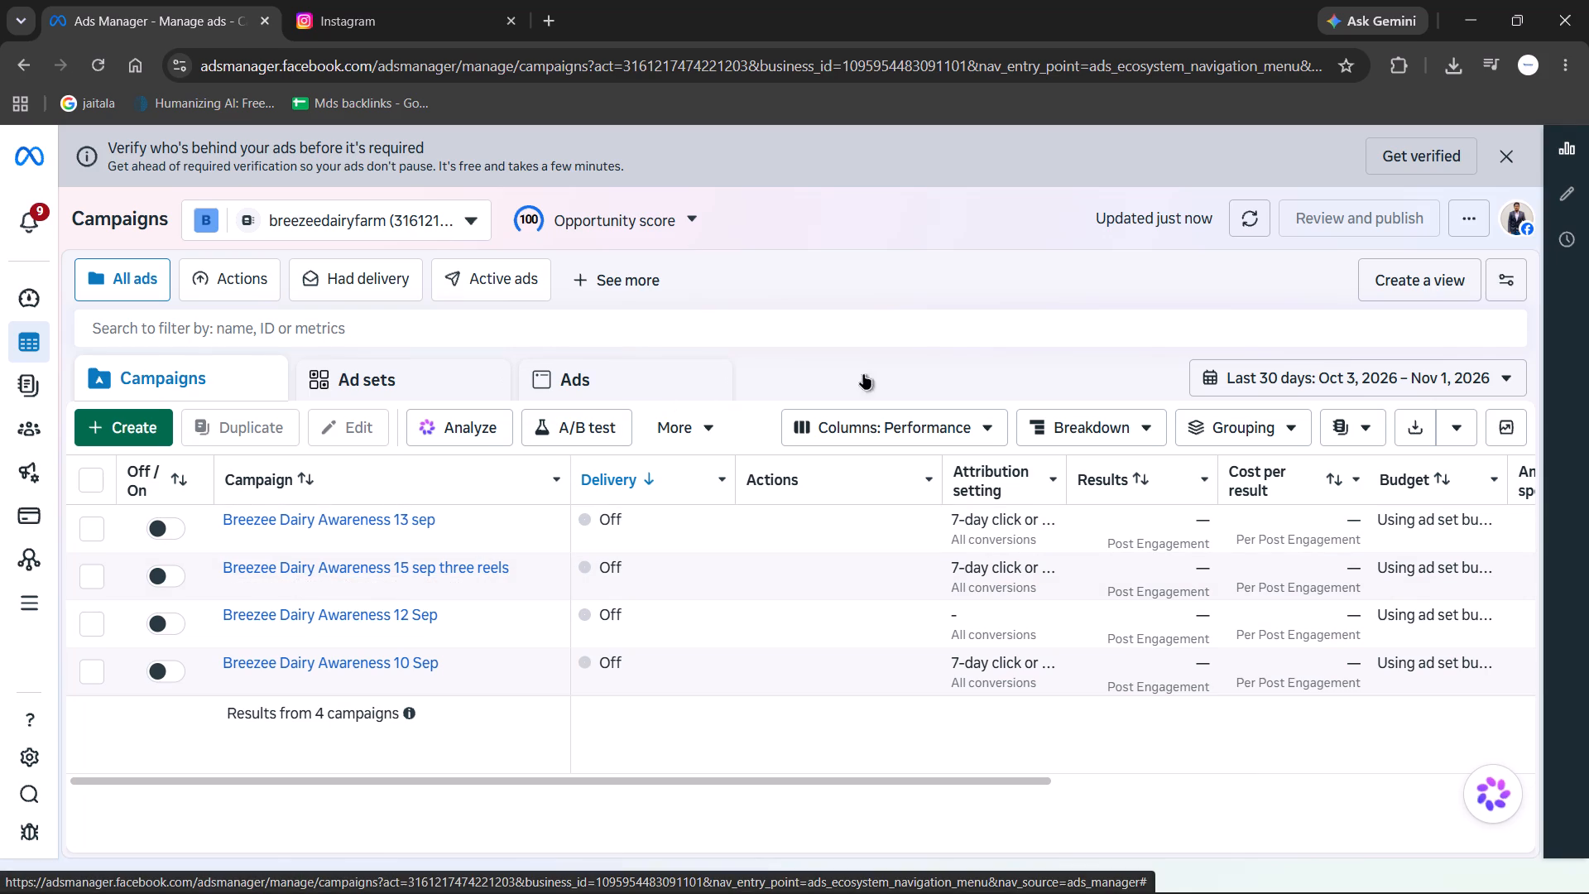
left_click(1252, 220)
left_click(1510, 160)
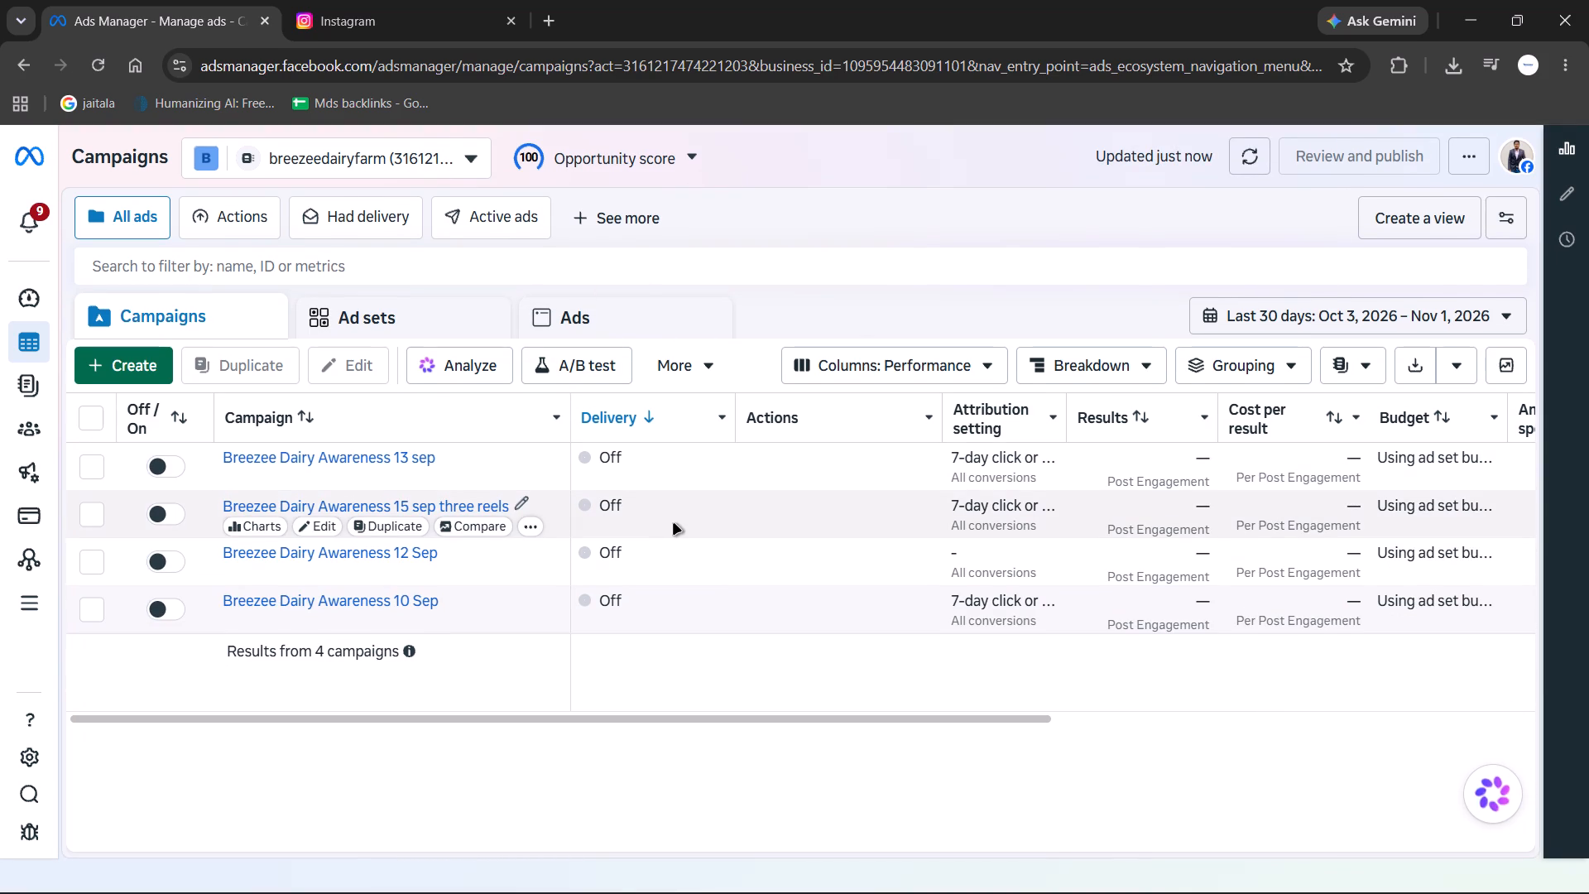
left_click(344, 328)
left_click(198, 323)
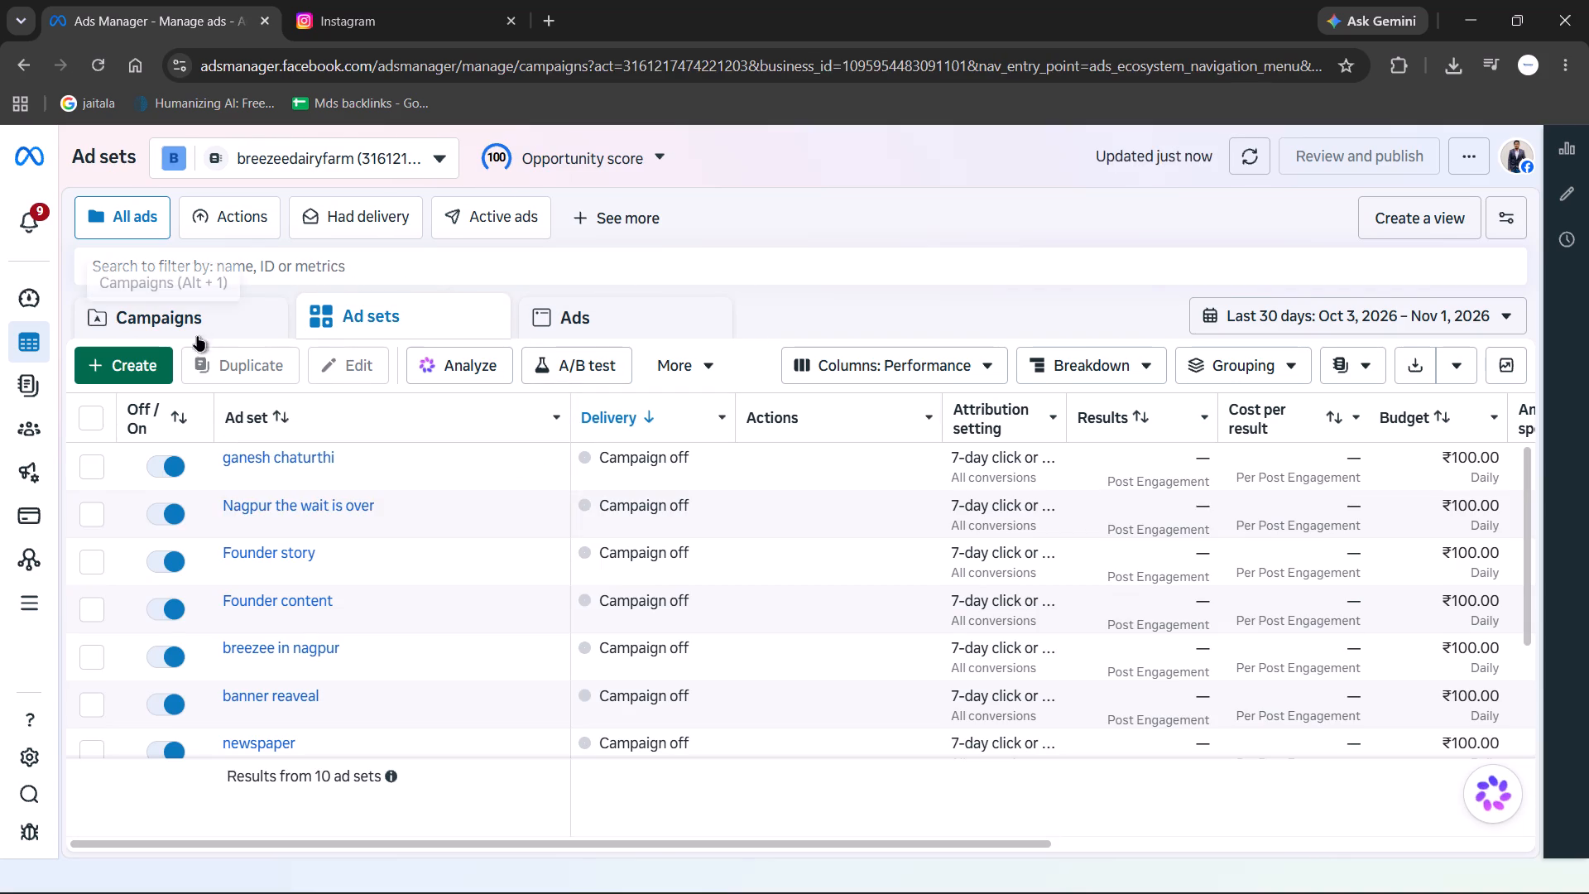
left_click(104, 67)
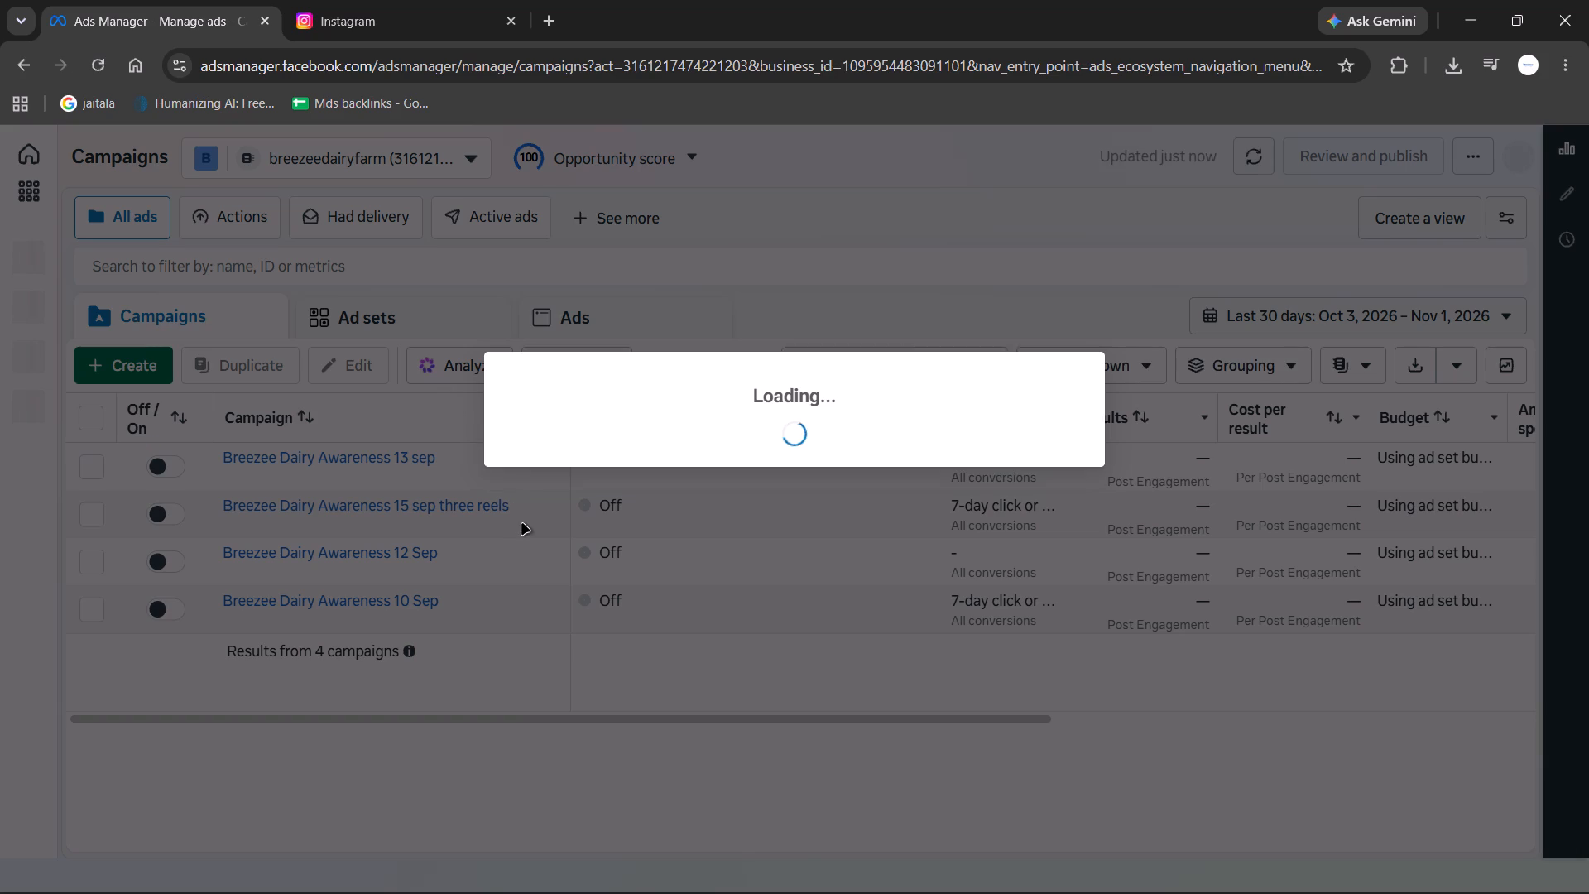
scroll(525, 526, "up", 2)
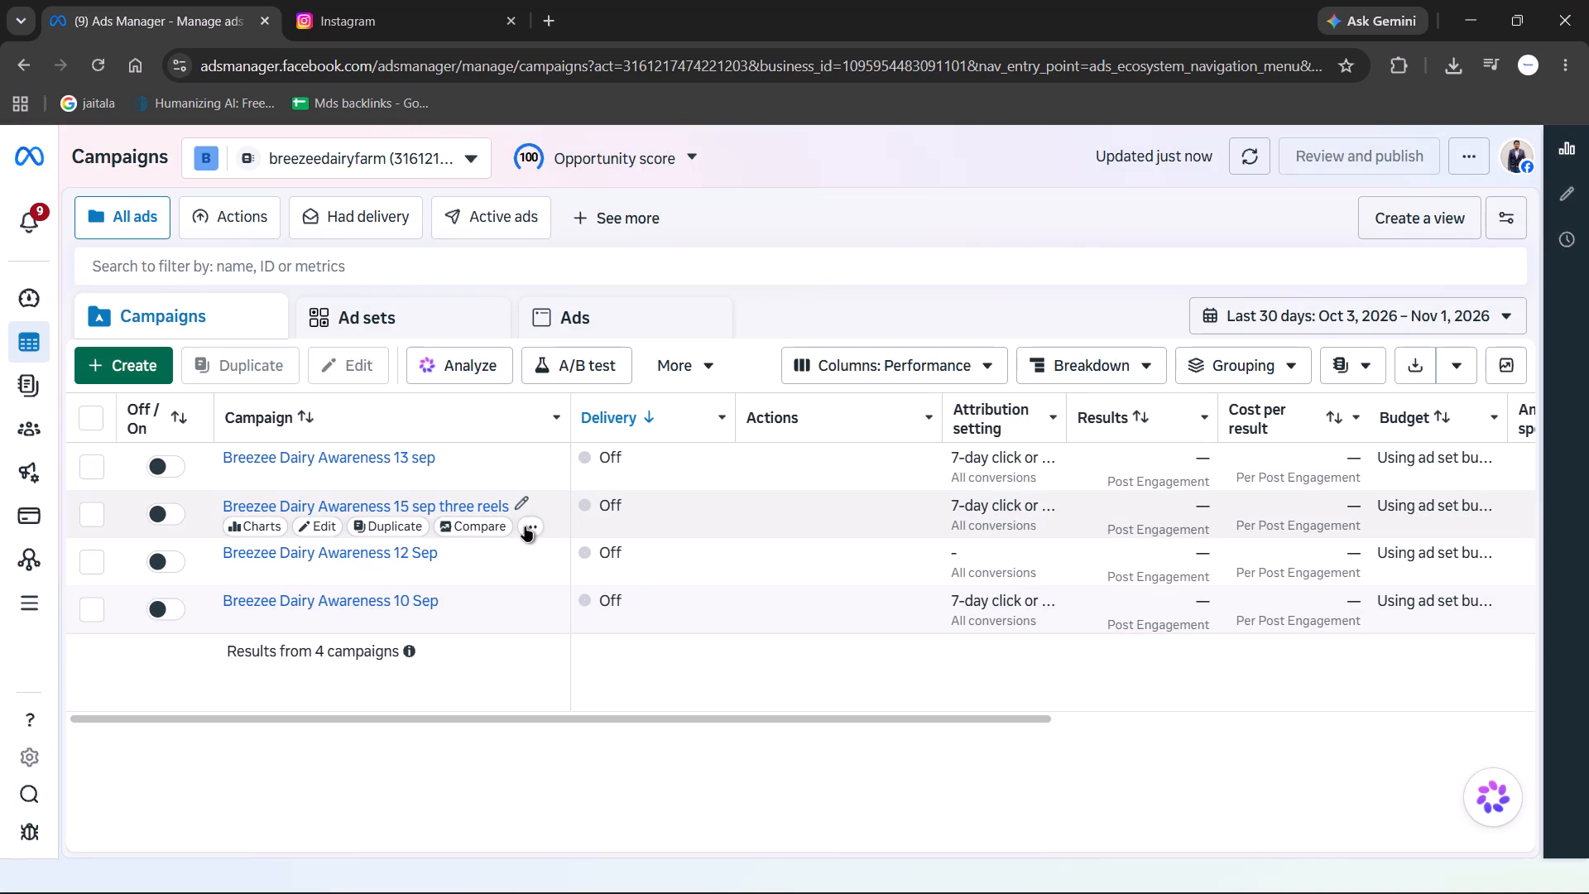
scroll(525, 526, "down", 2)
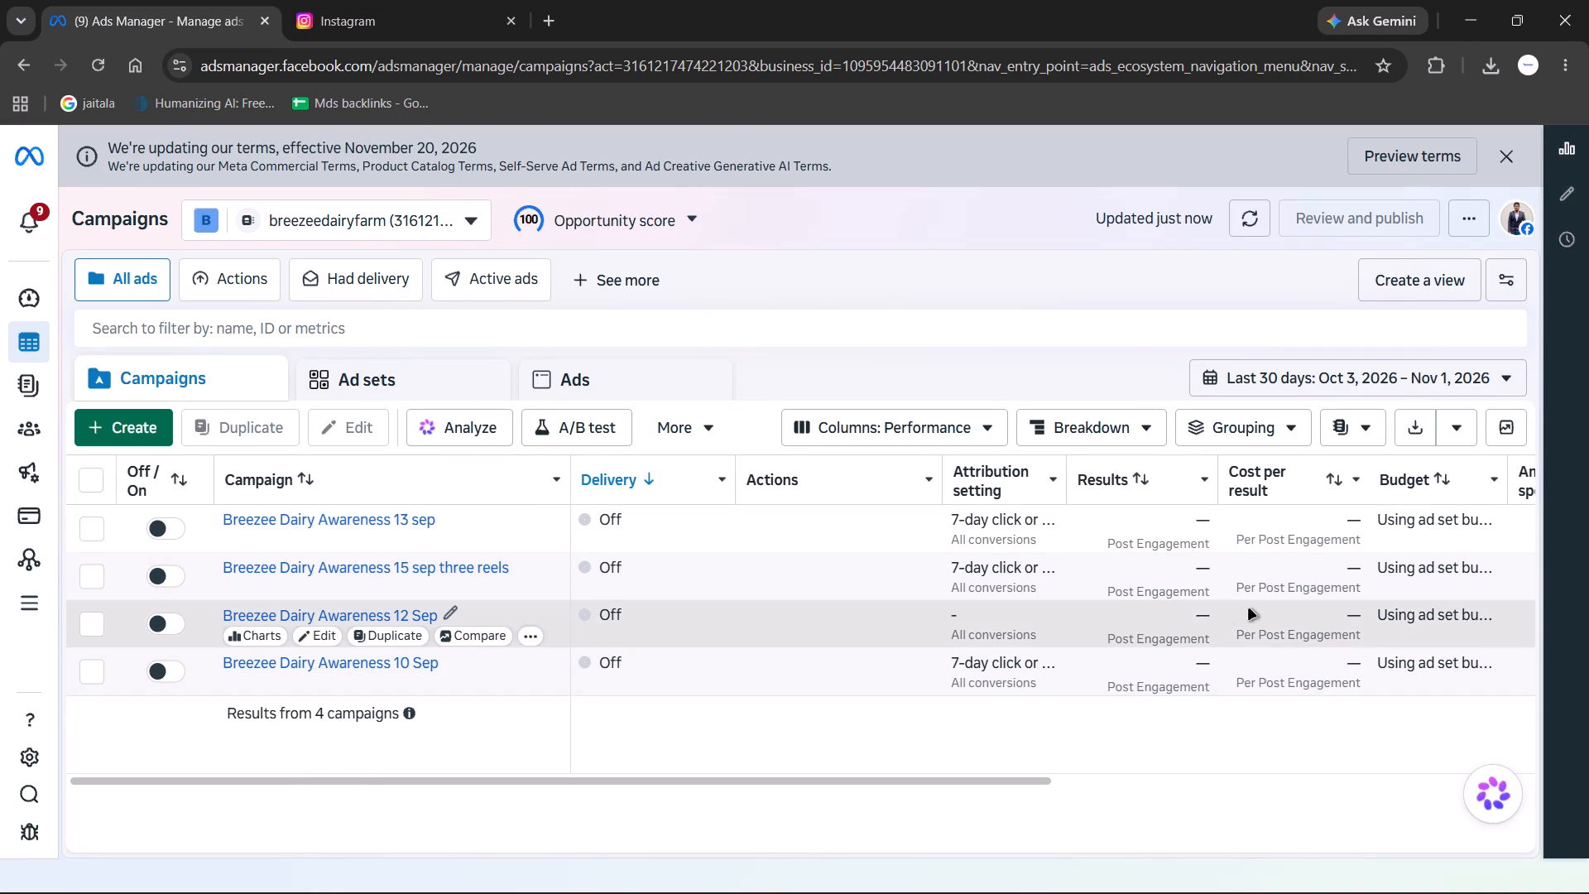
Find the breezee 2nd nov awareness ad set and select its influncer video ad.
left_click(469, 373)
scroll(555, 608, "down", 2)
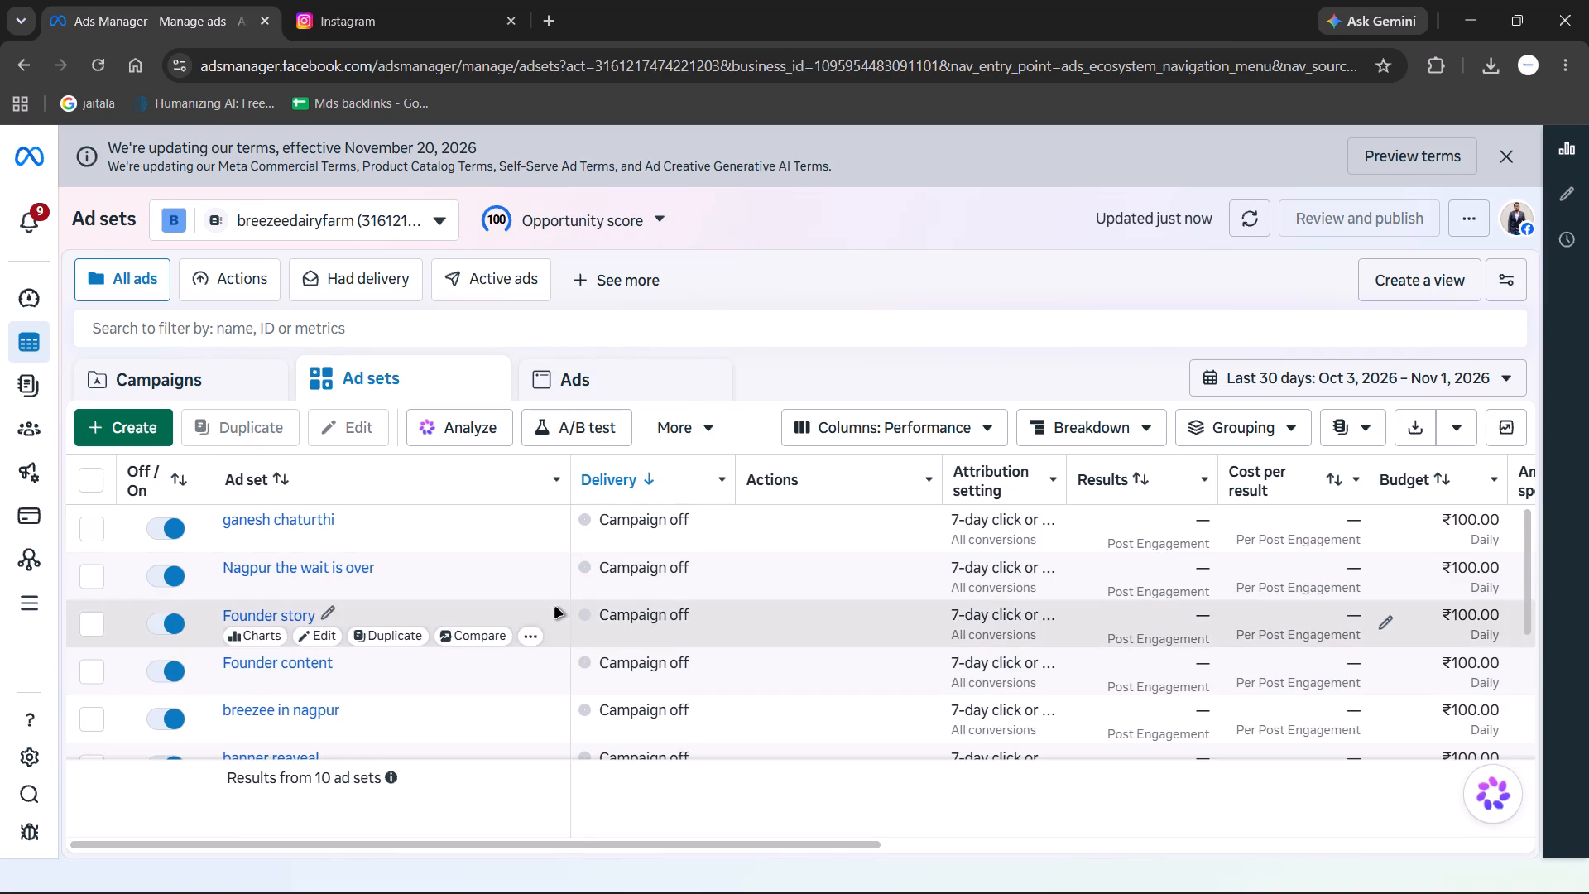
scroll(555, 608, "down", 5)
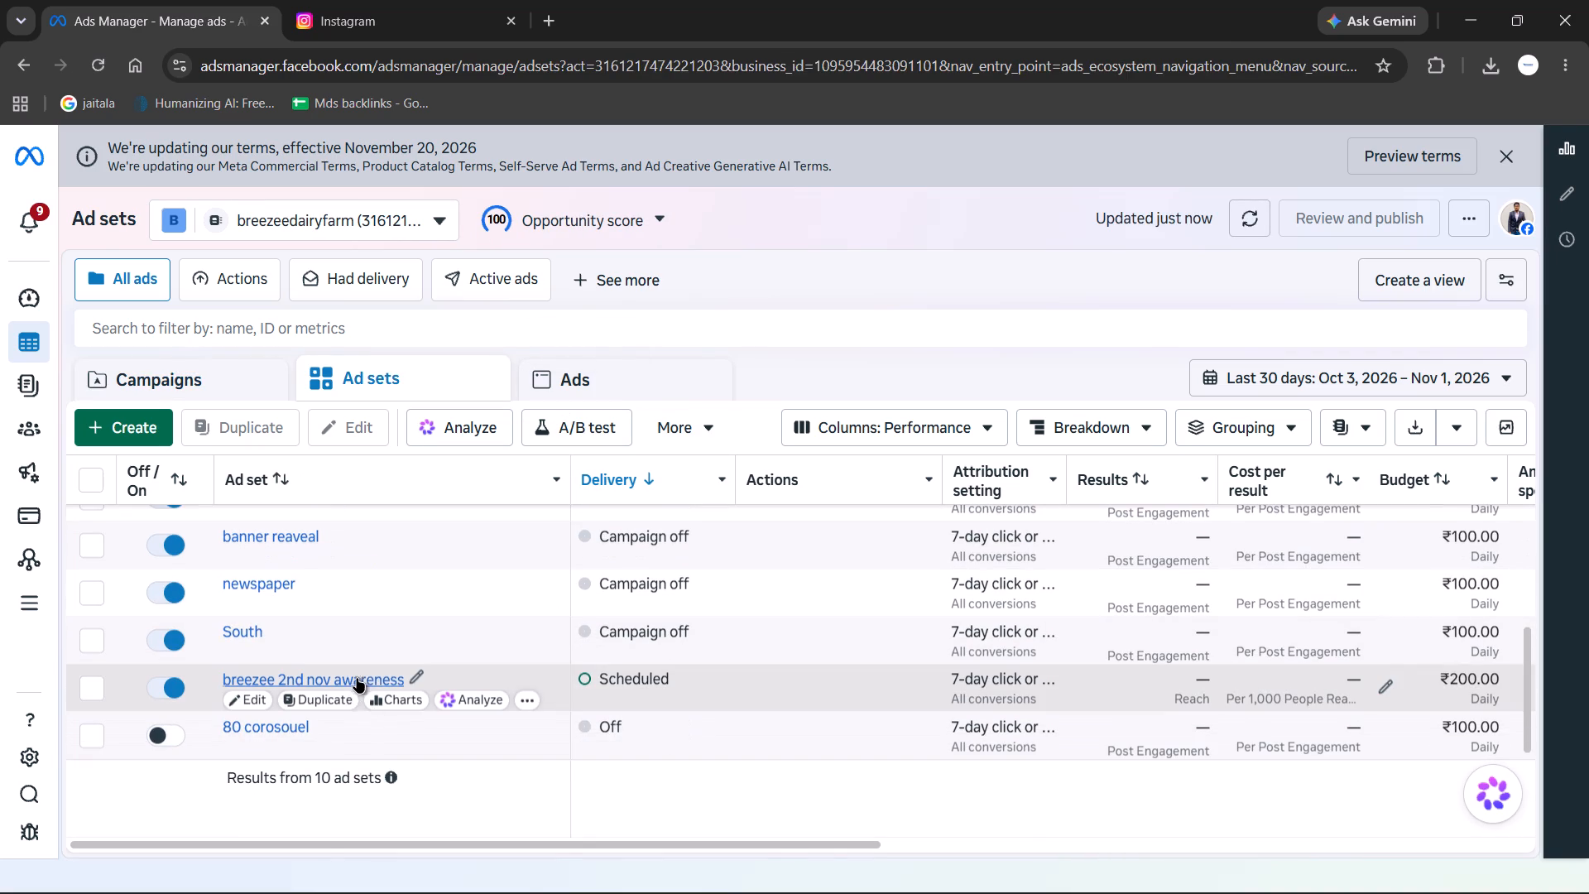
left_click(358, 676)
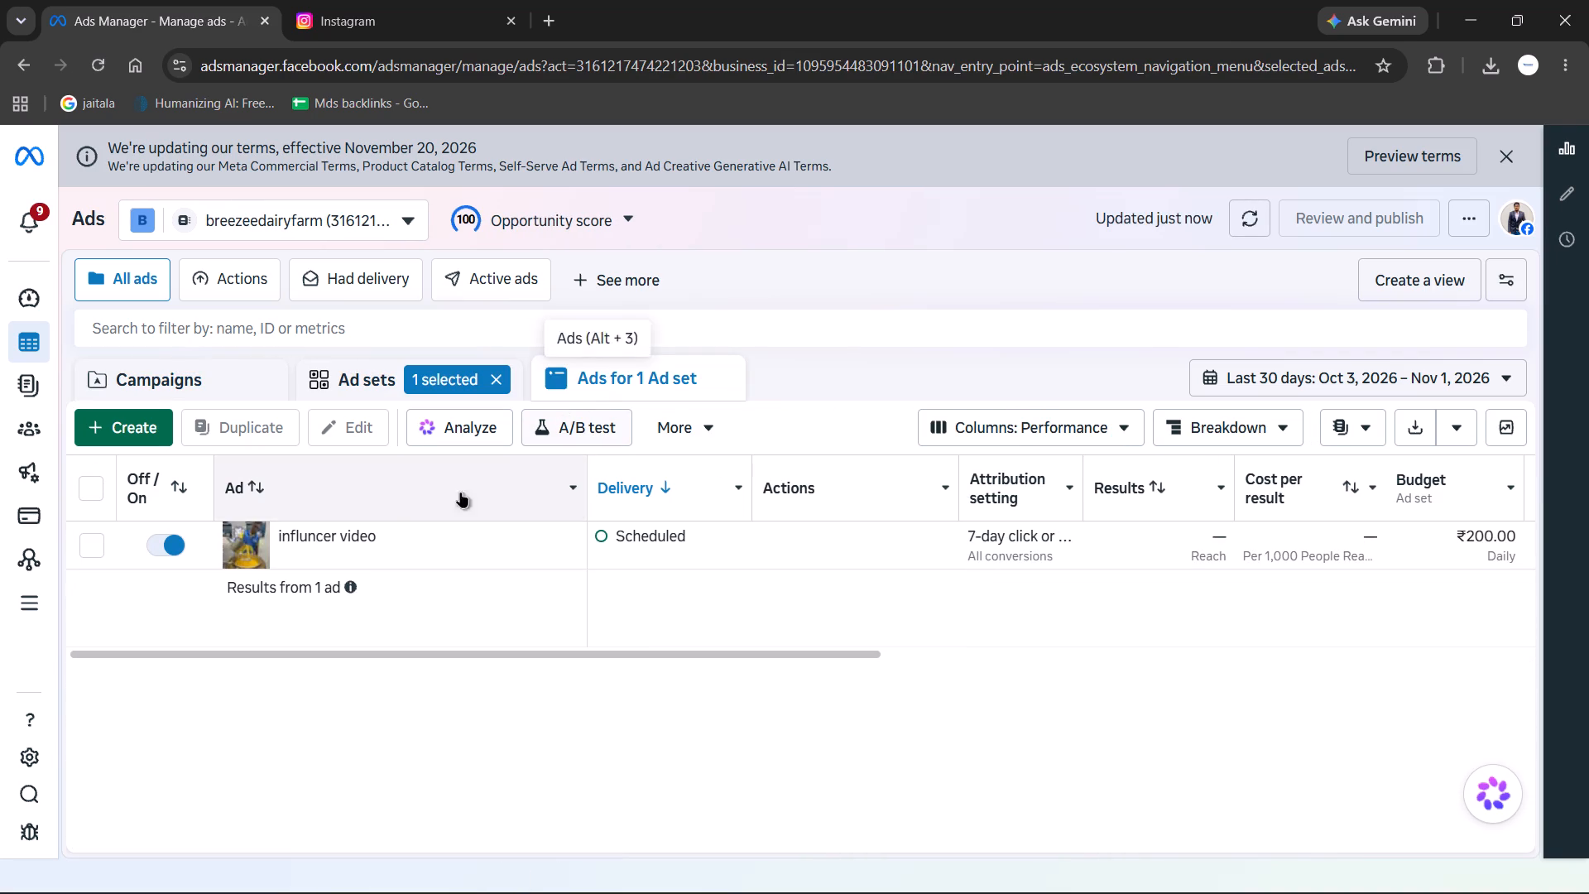
left_click(338, 534)
Look through the ad sets of the 13 sep, 15 sep three reels, 12 Sep and 10 Sep Breezee Dairy Awareness campaigns in turn.
left_click(223, 372)
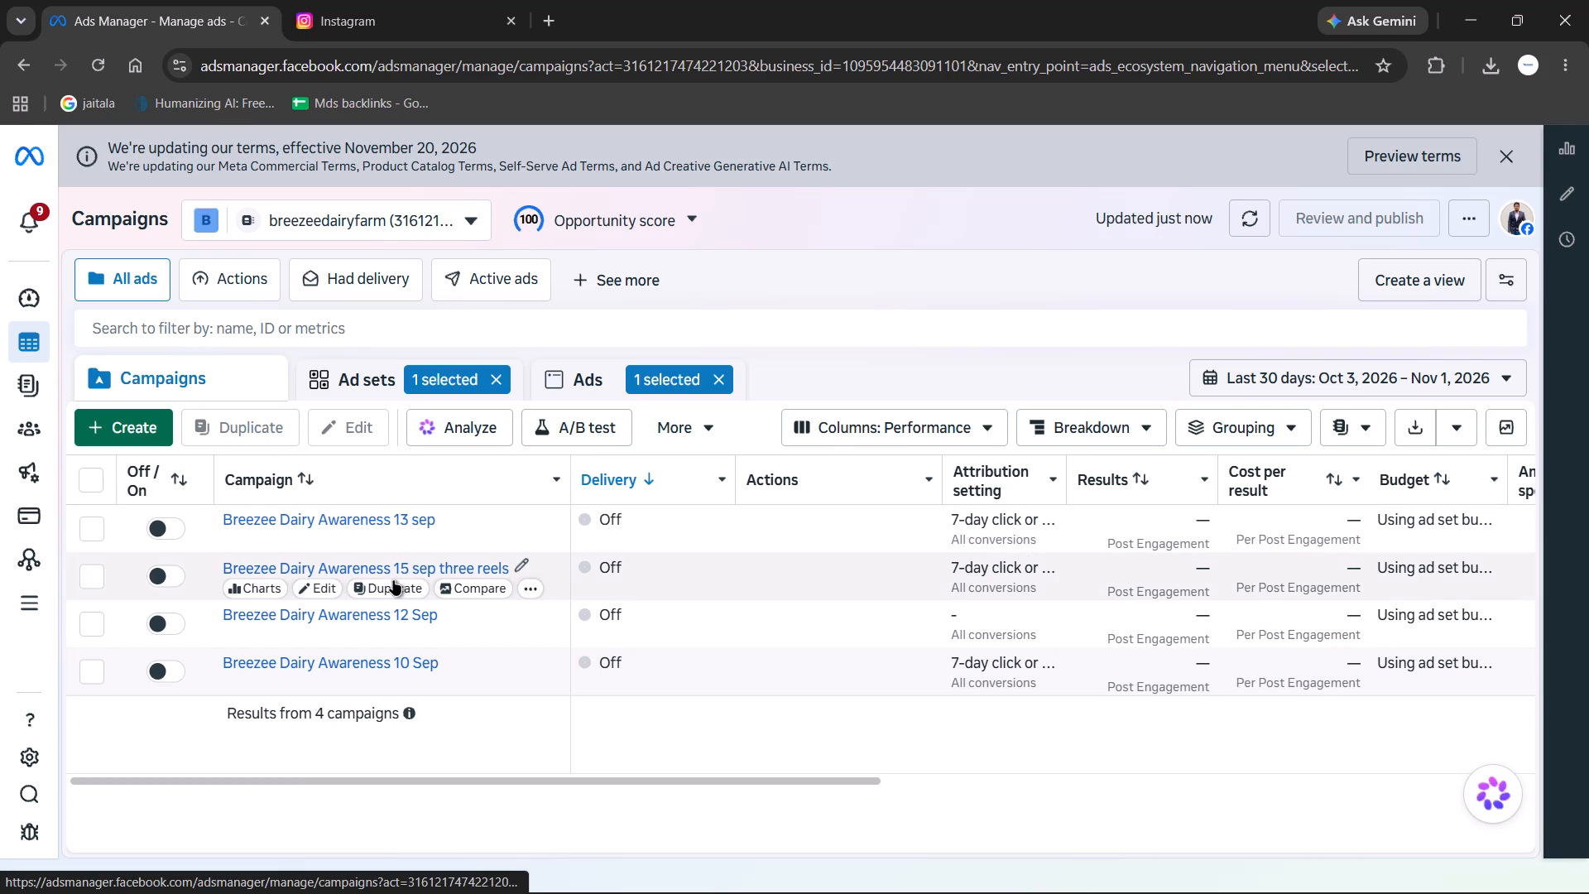
scroll(428, 572, "down", 2)
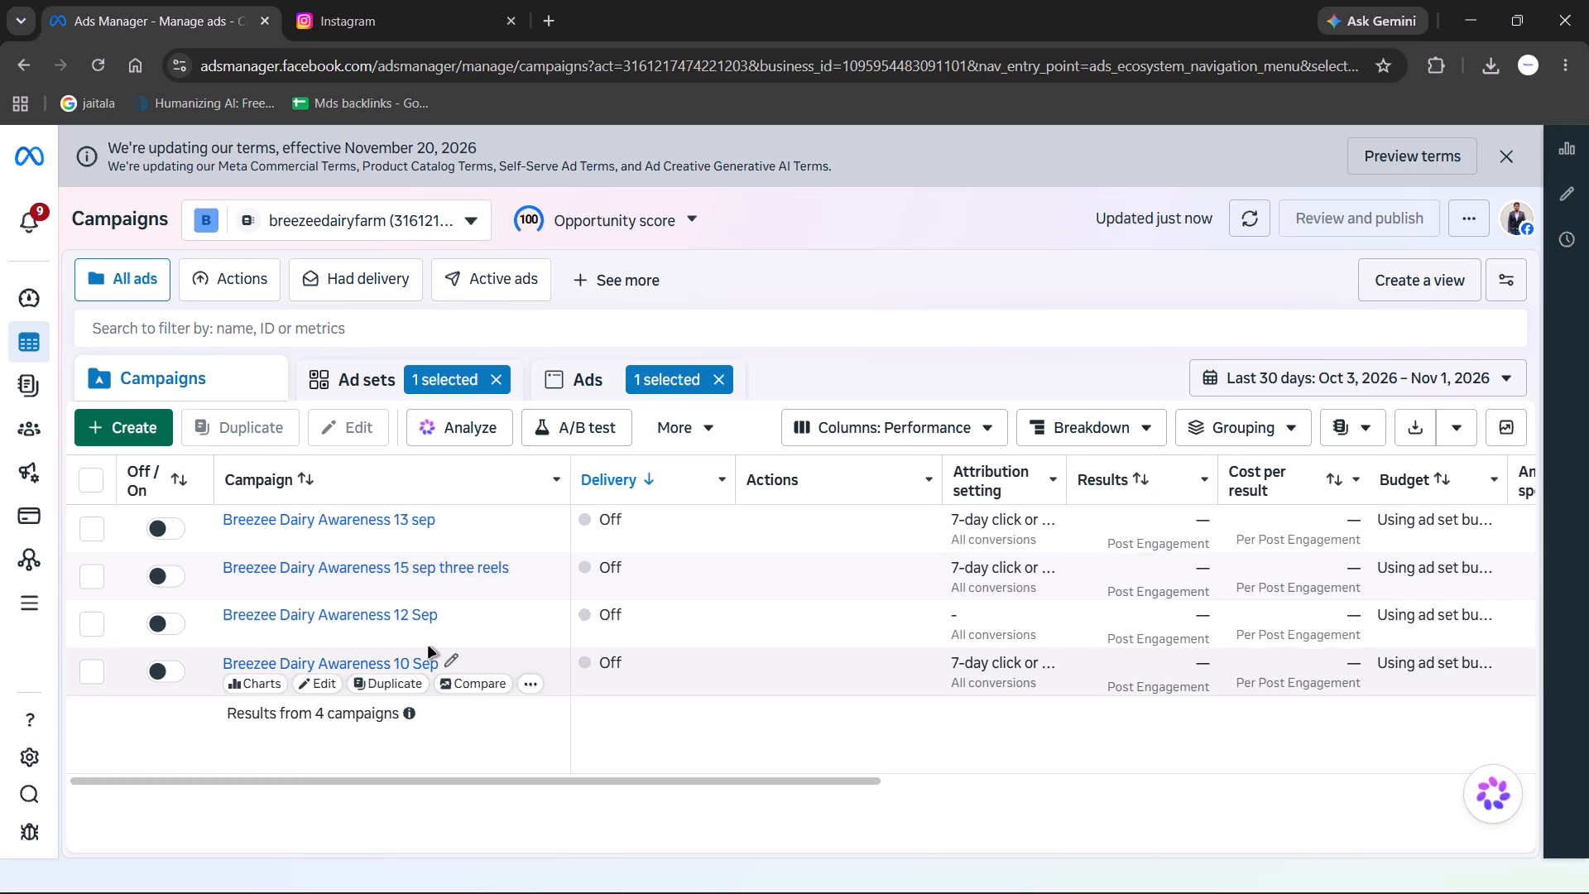
left_click(305, 520)
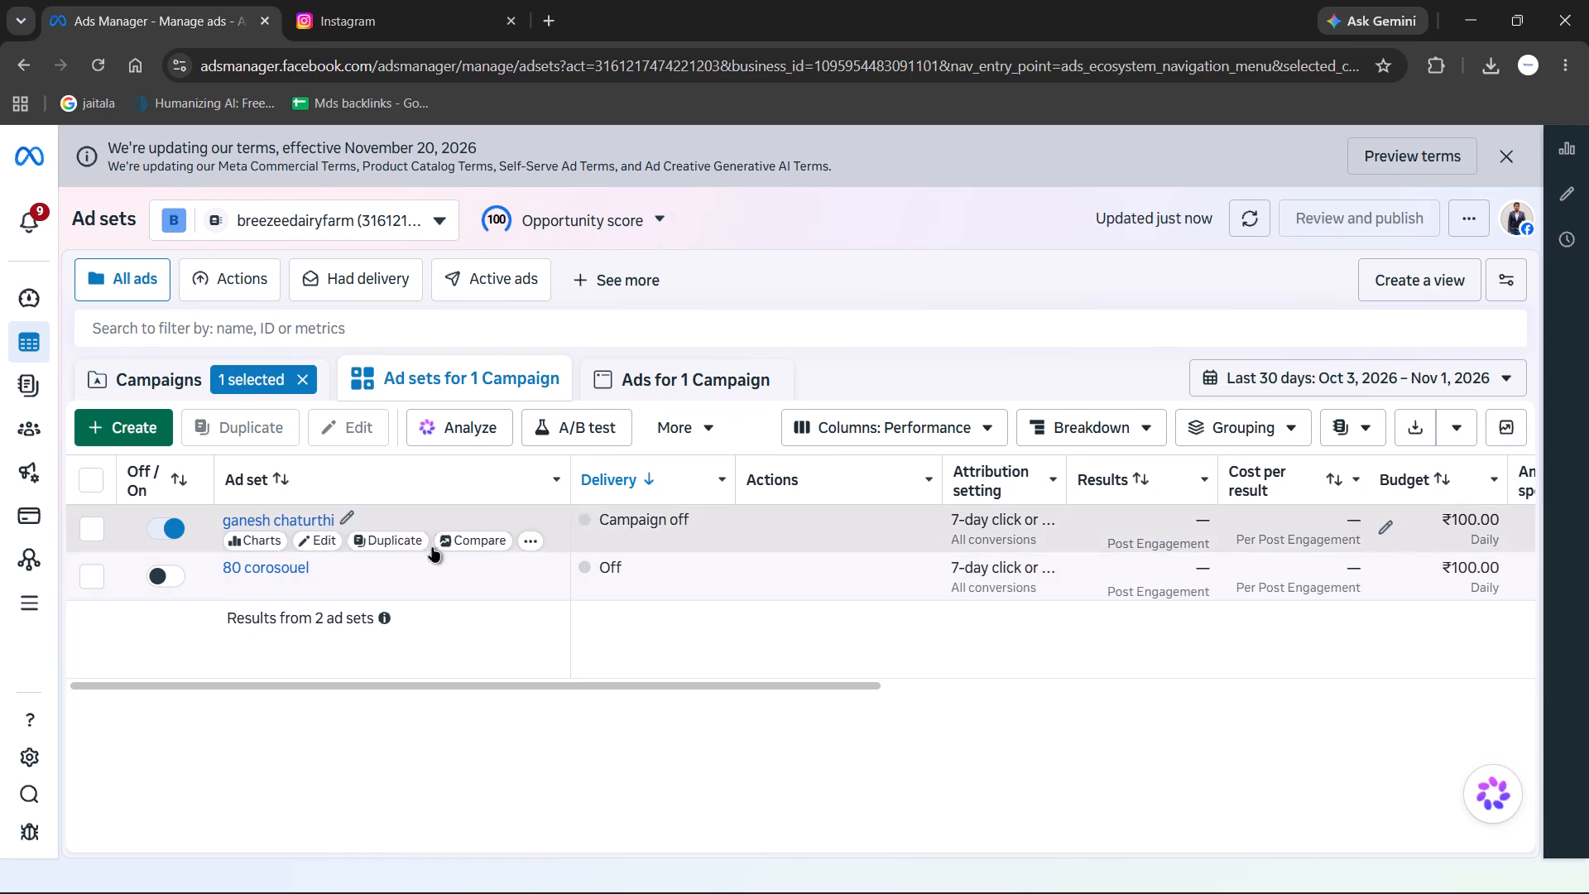
left_click(305, 371)
left_click(256, 382)
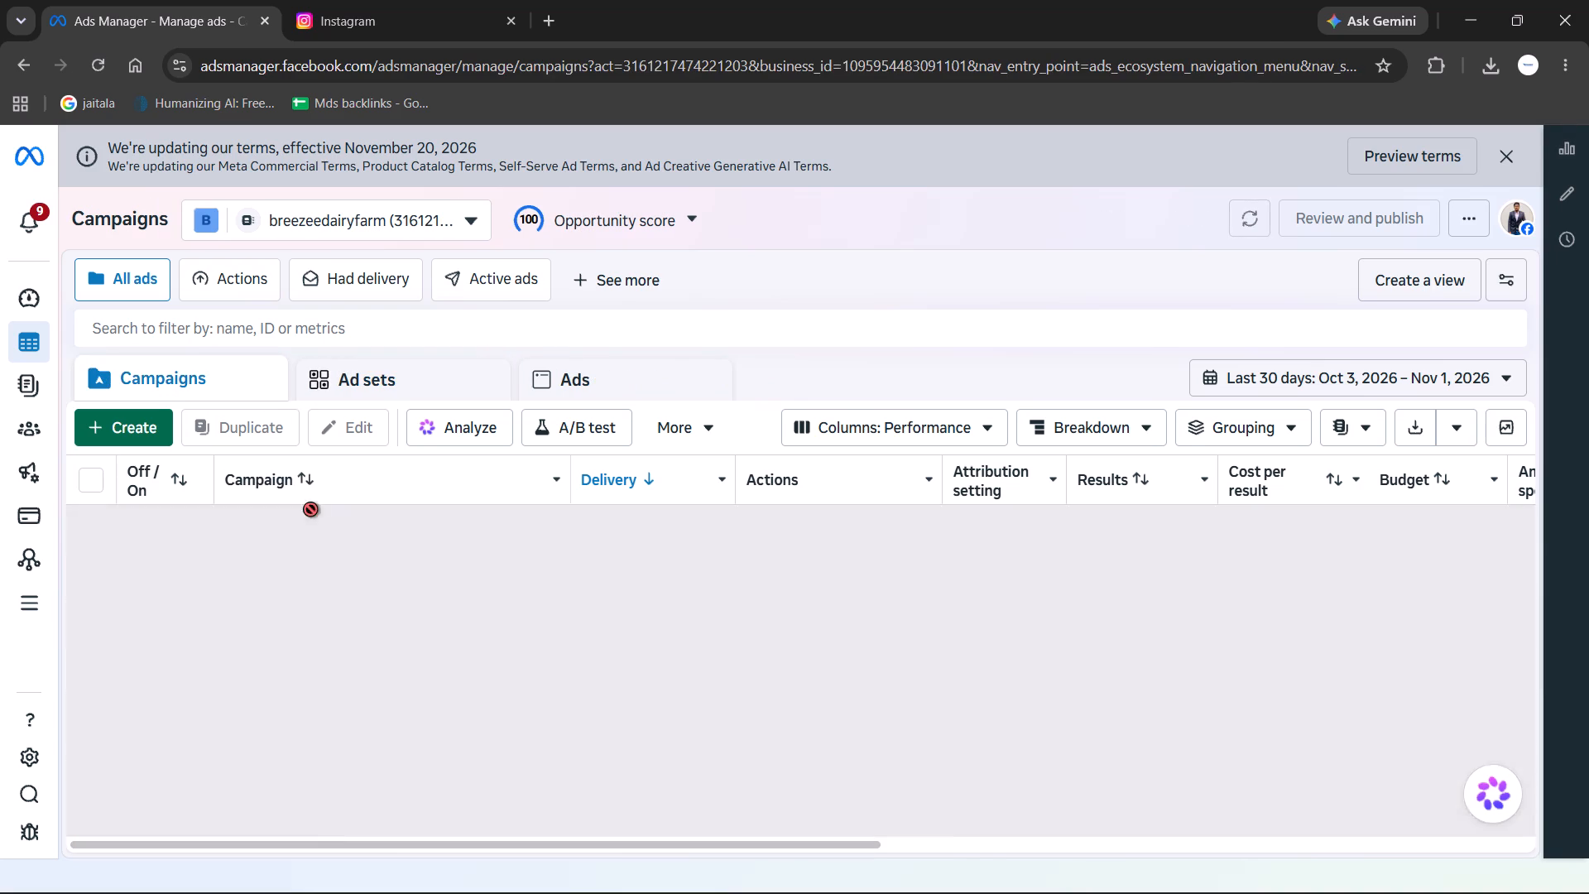
left_click(315, 559)
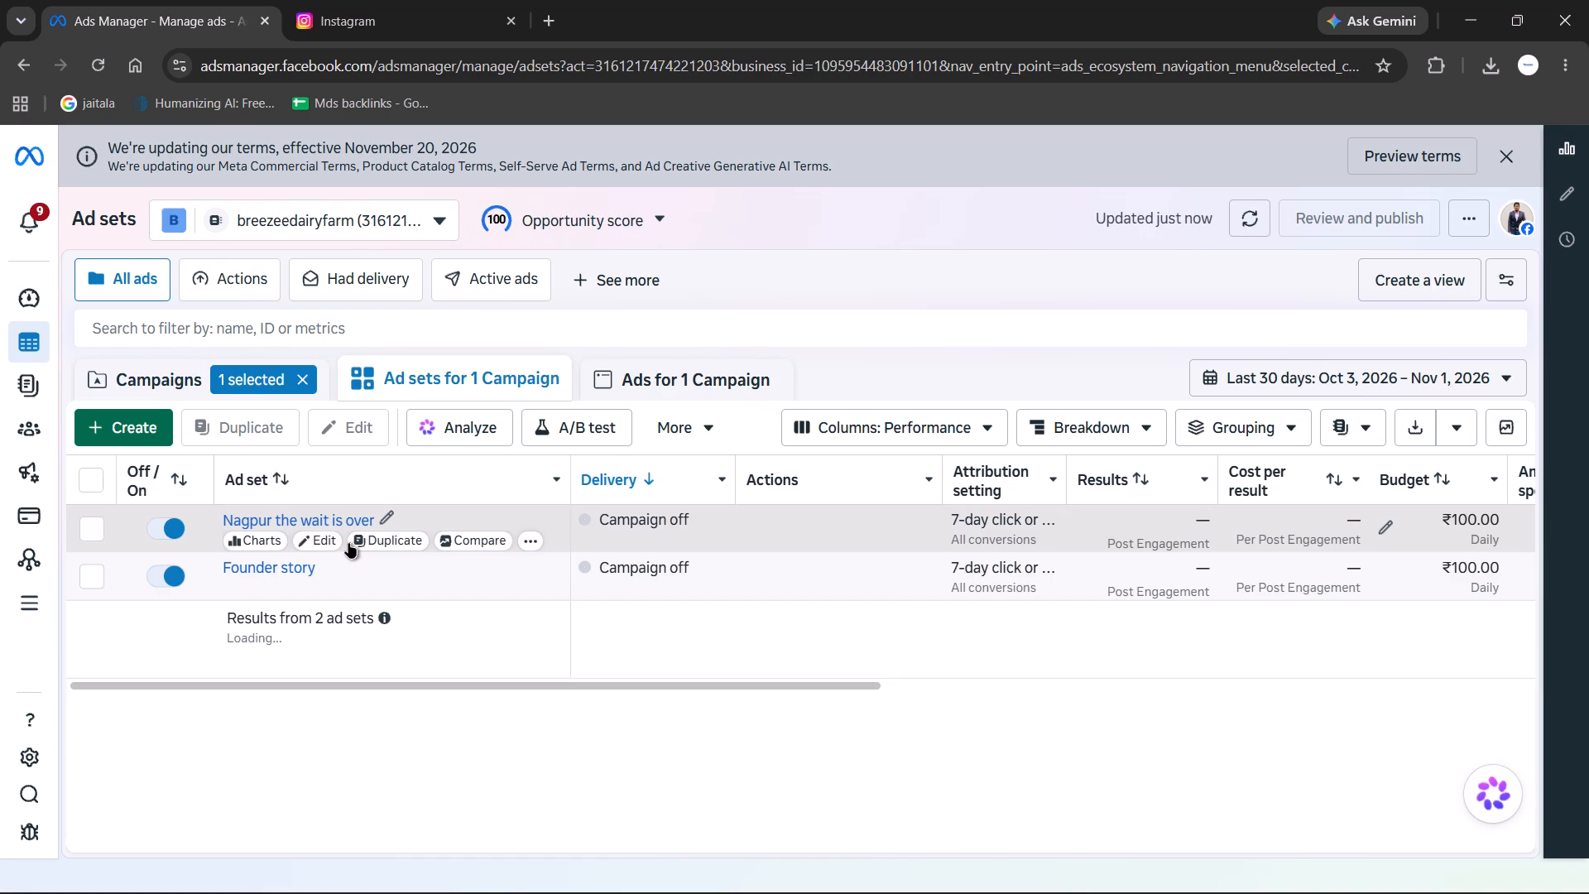
left_click(303, 382)
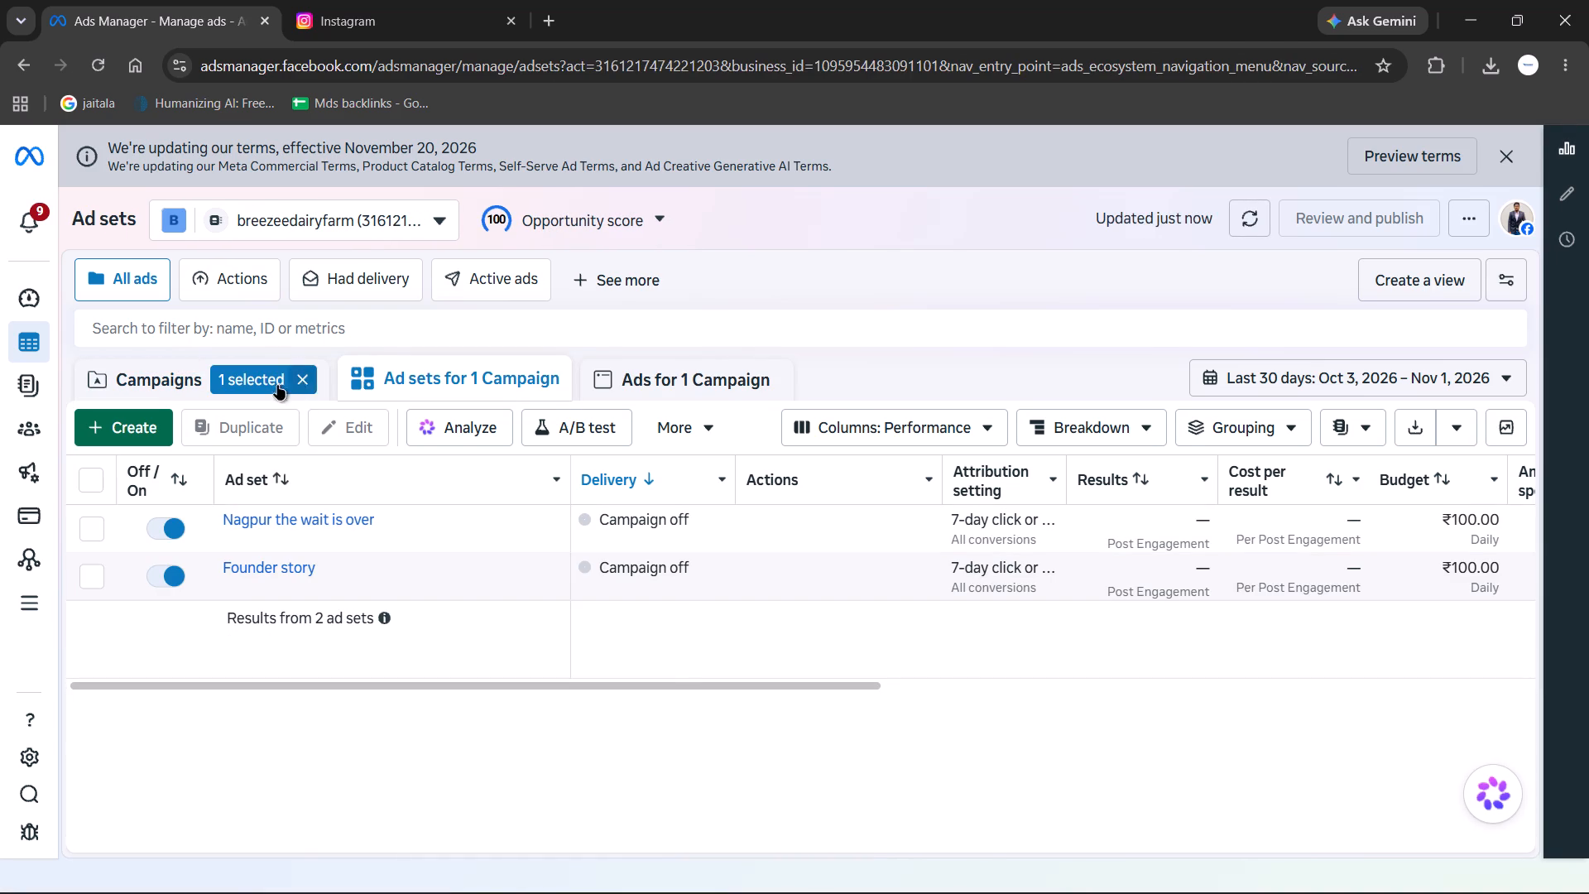
left_click(233, 380)
left_click(288, 619)
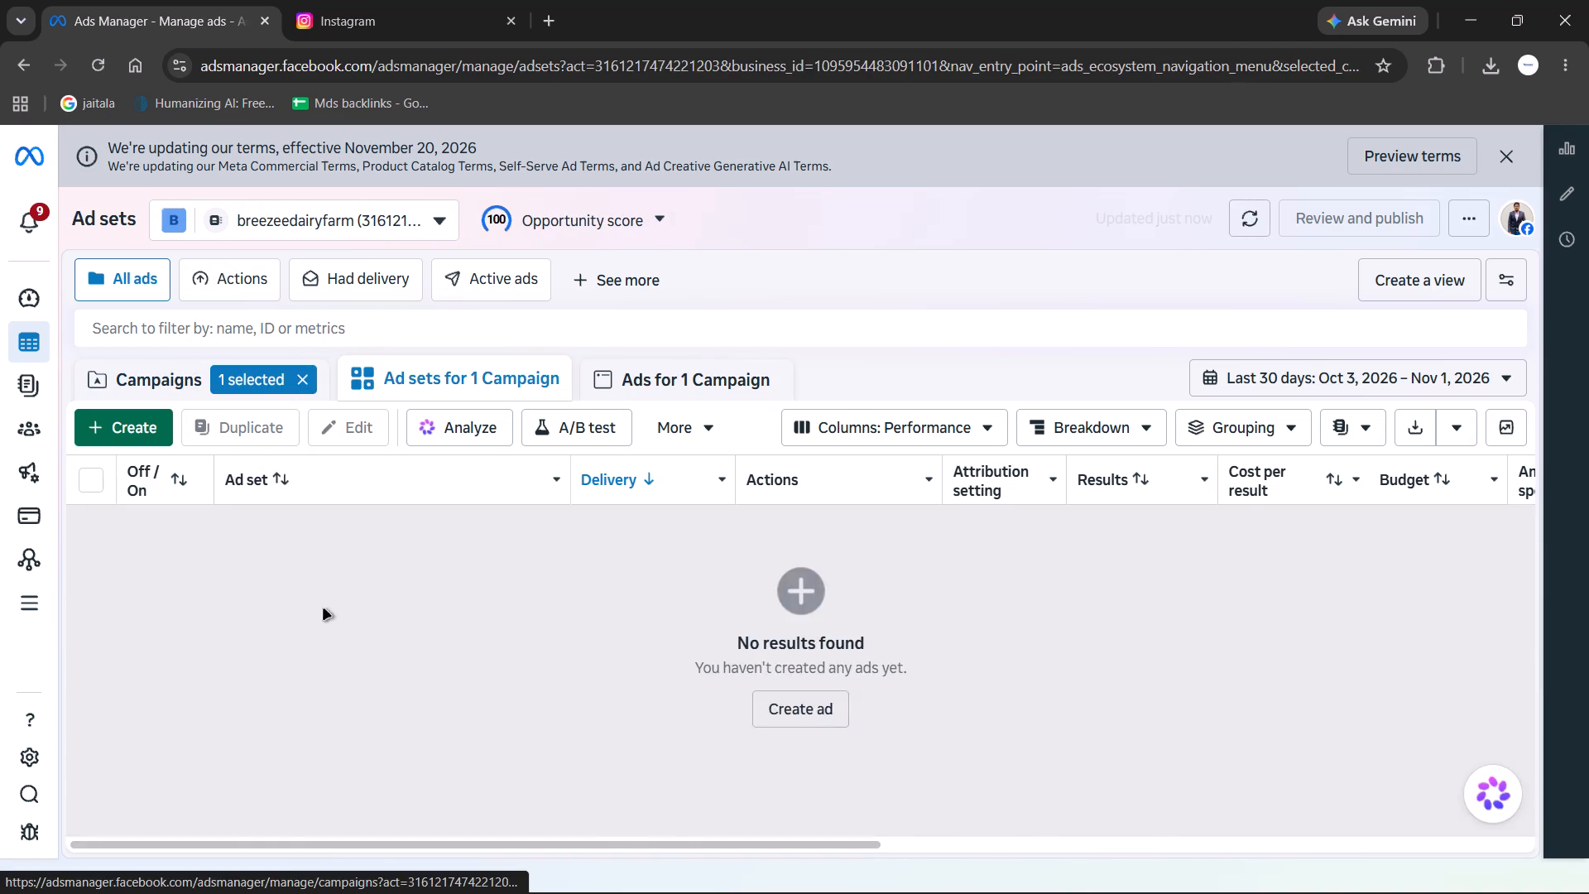
left_click(301, 384)
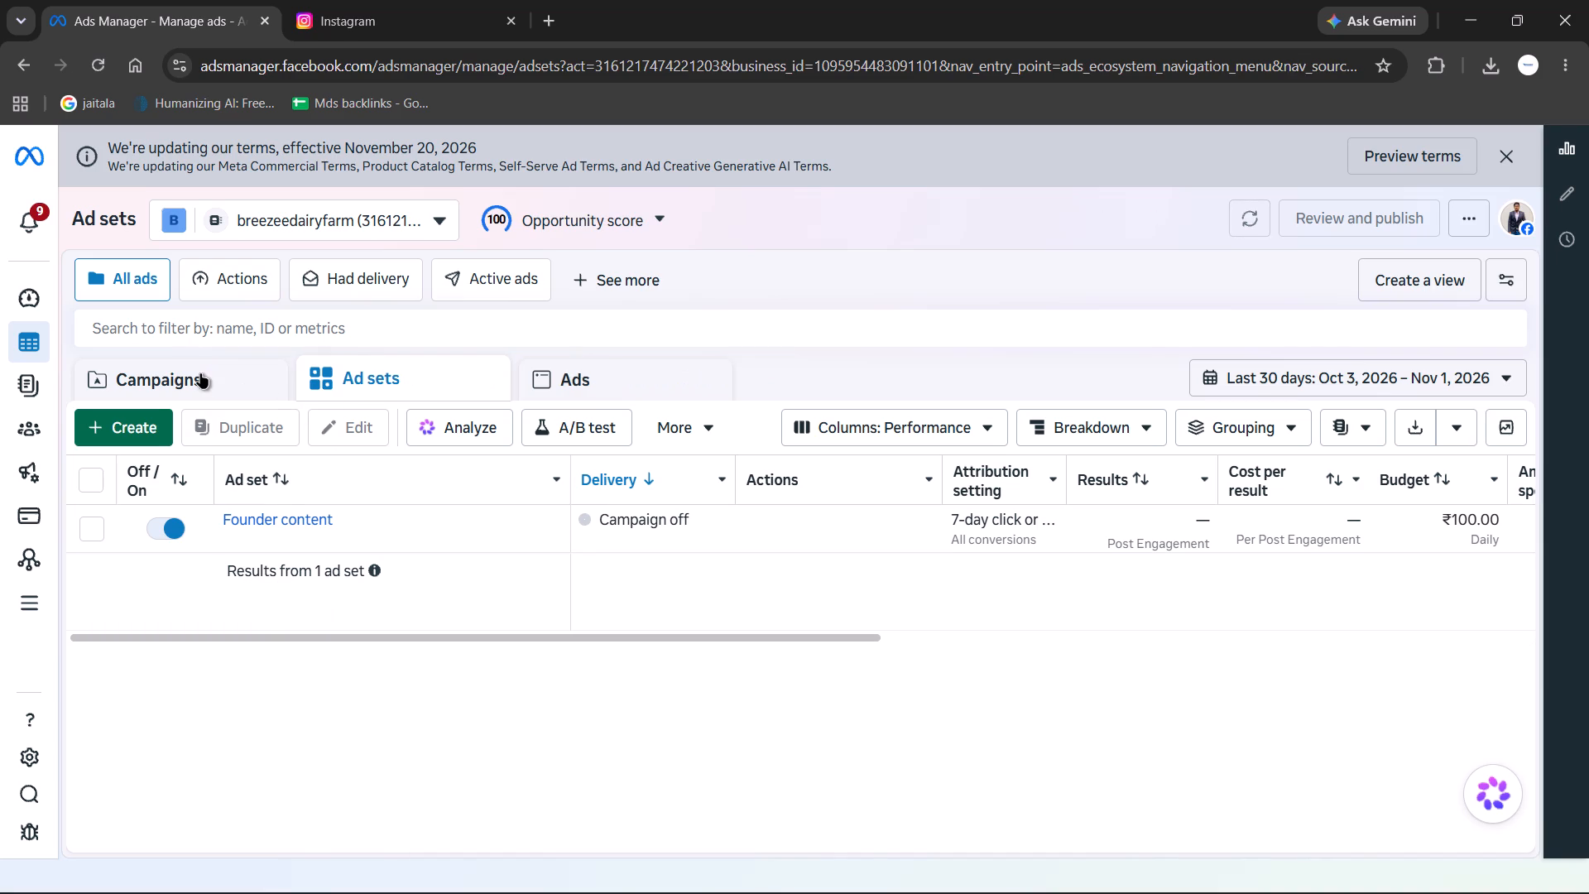
left_click(199, 373)
left_click(280, 658)
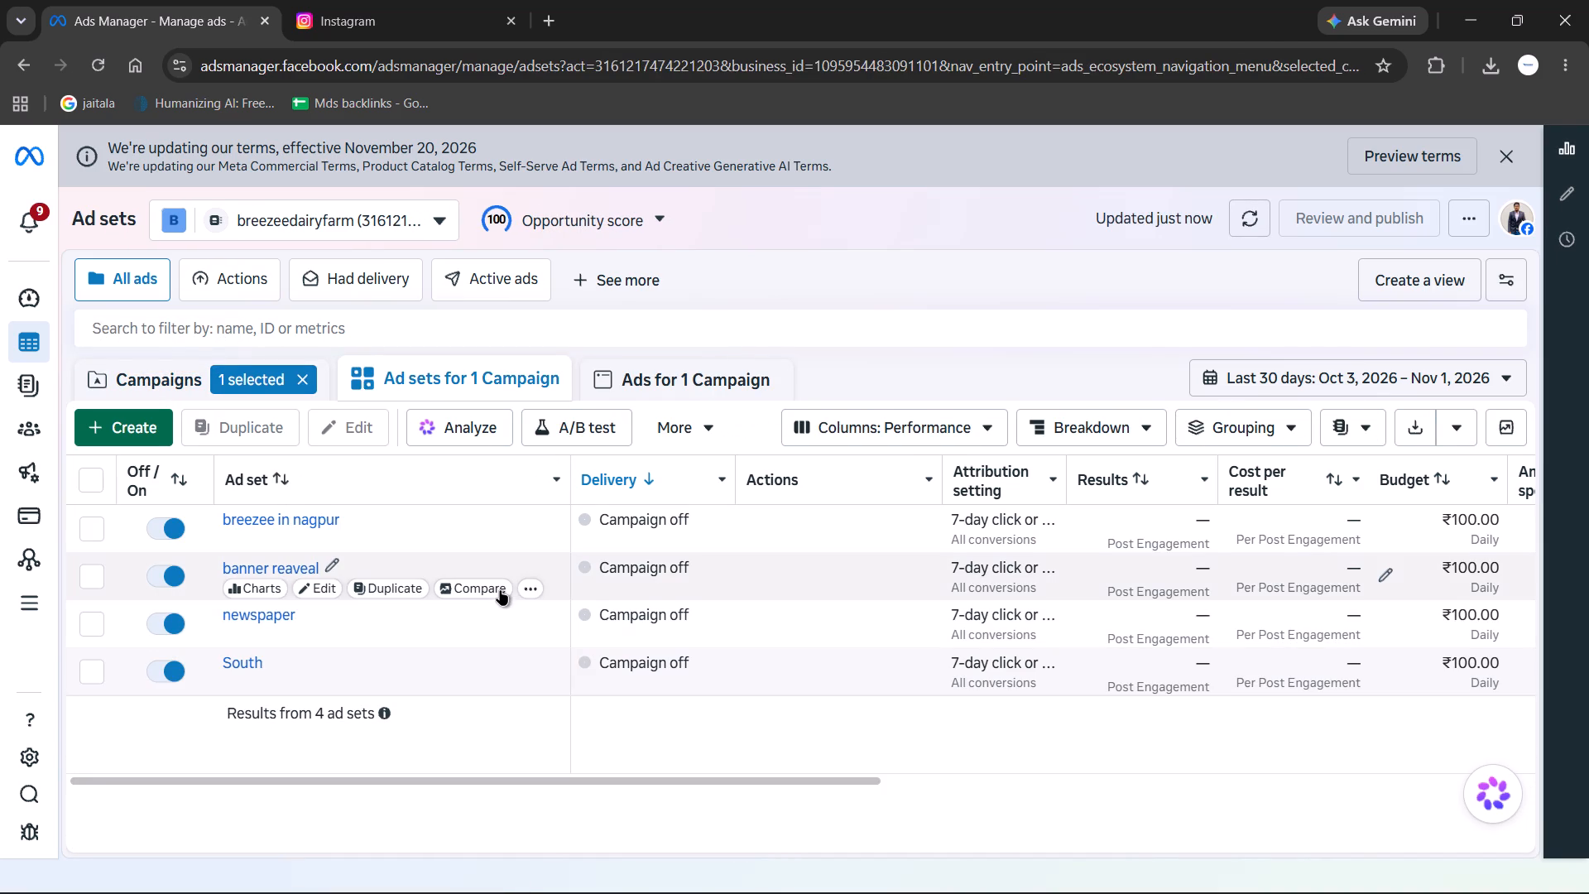
left_click(302, 370)
left_click(228, 385)
Open the influncer video ad of the breezee 2nd nov awareness ad set for editing.
left_click(420, 385)
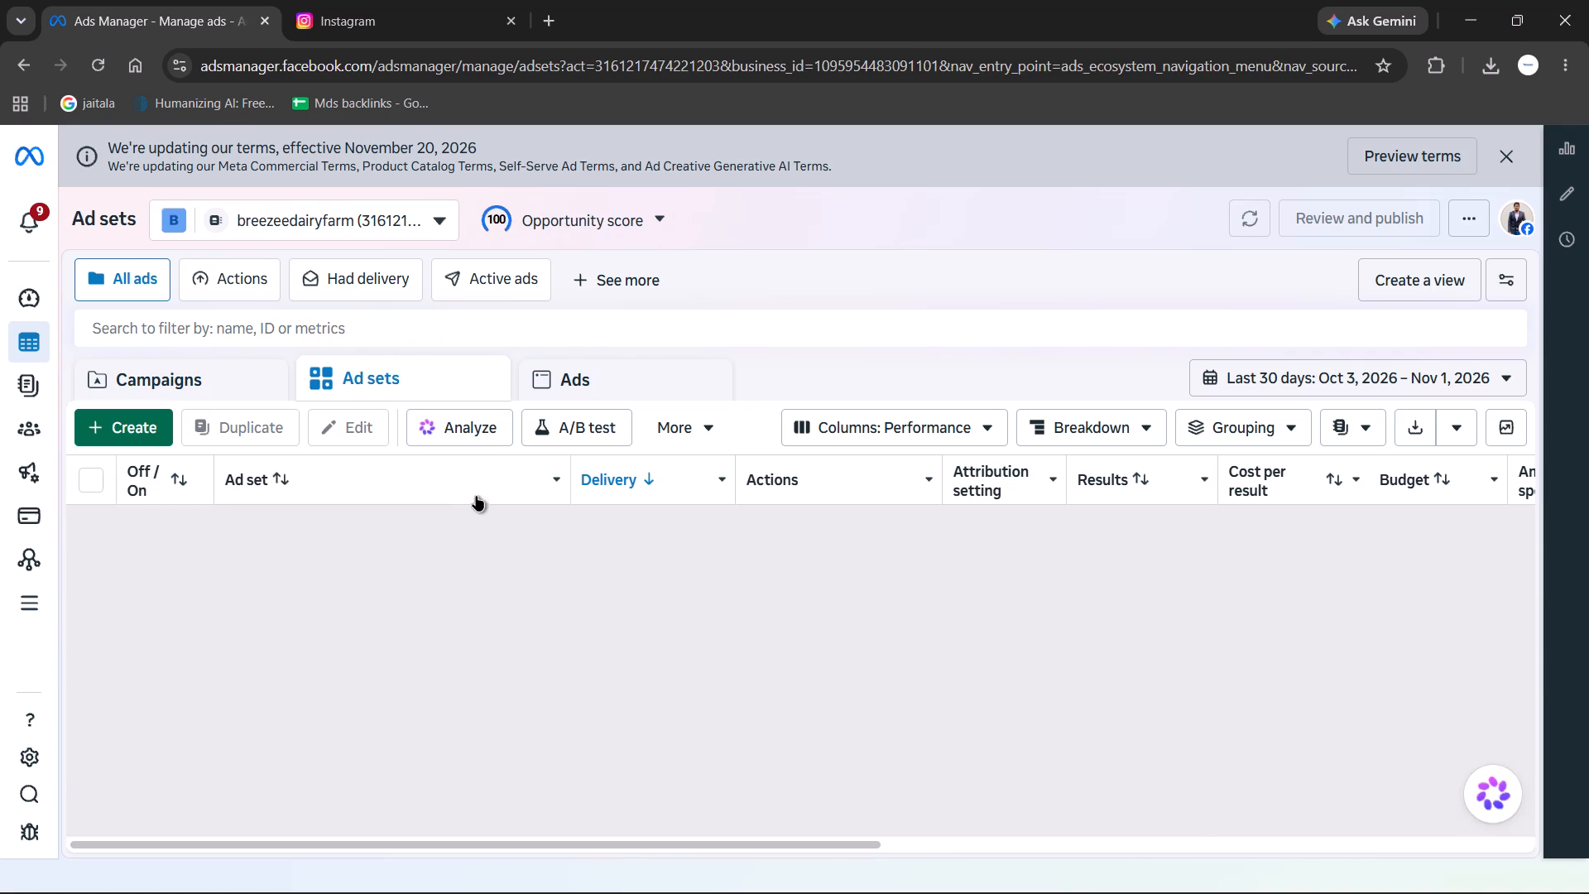
scroll(479, 509, "down", 4)
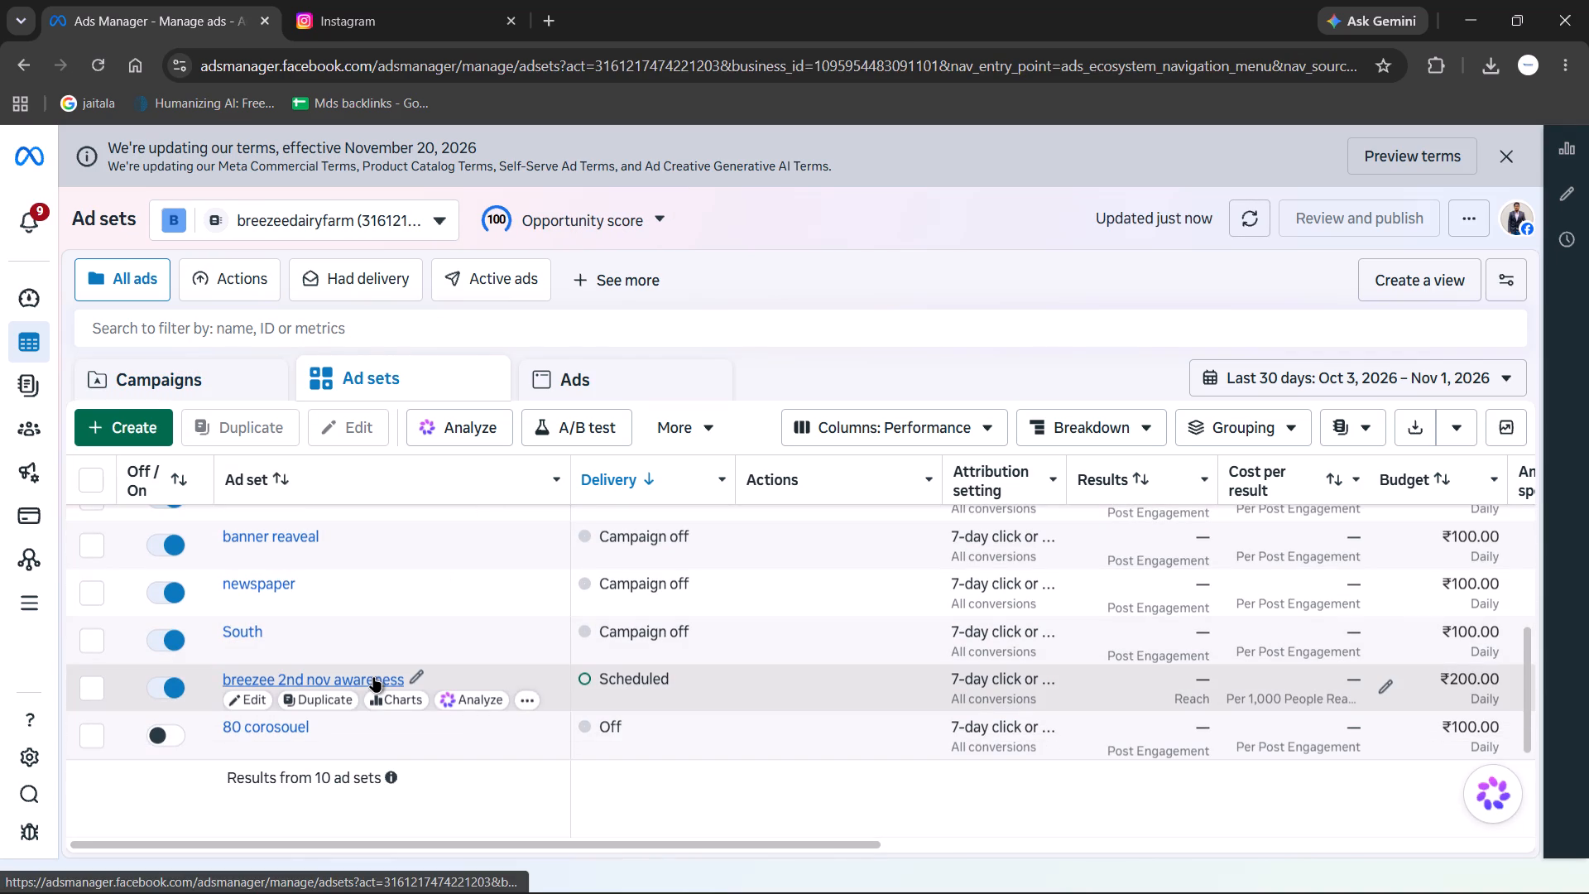
left_click(372, 677)
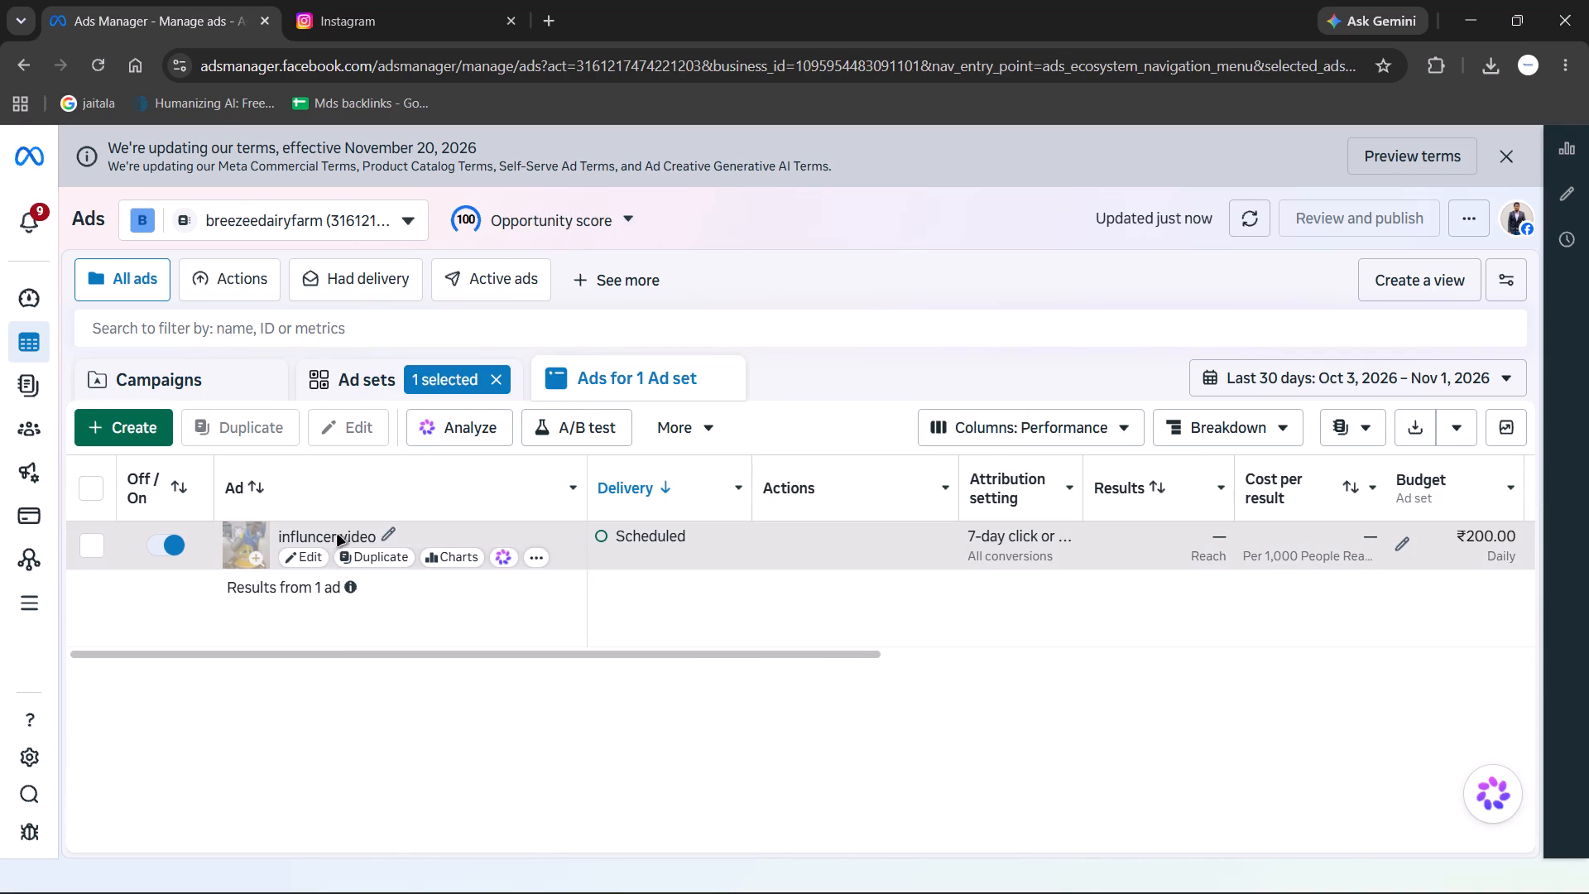
left_click(338, 536)
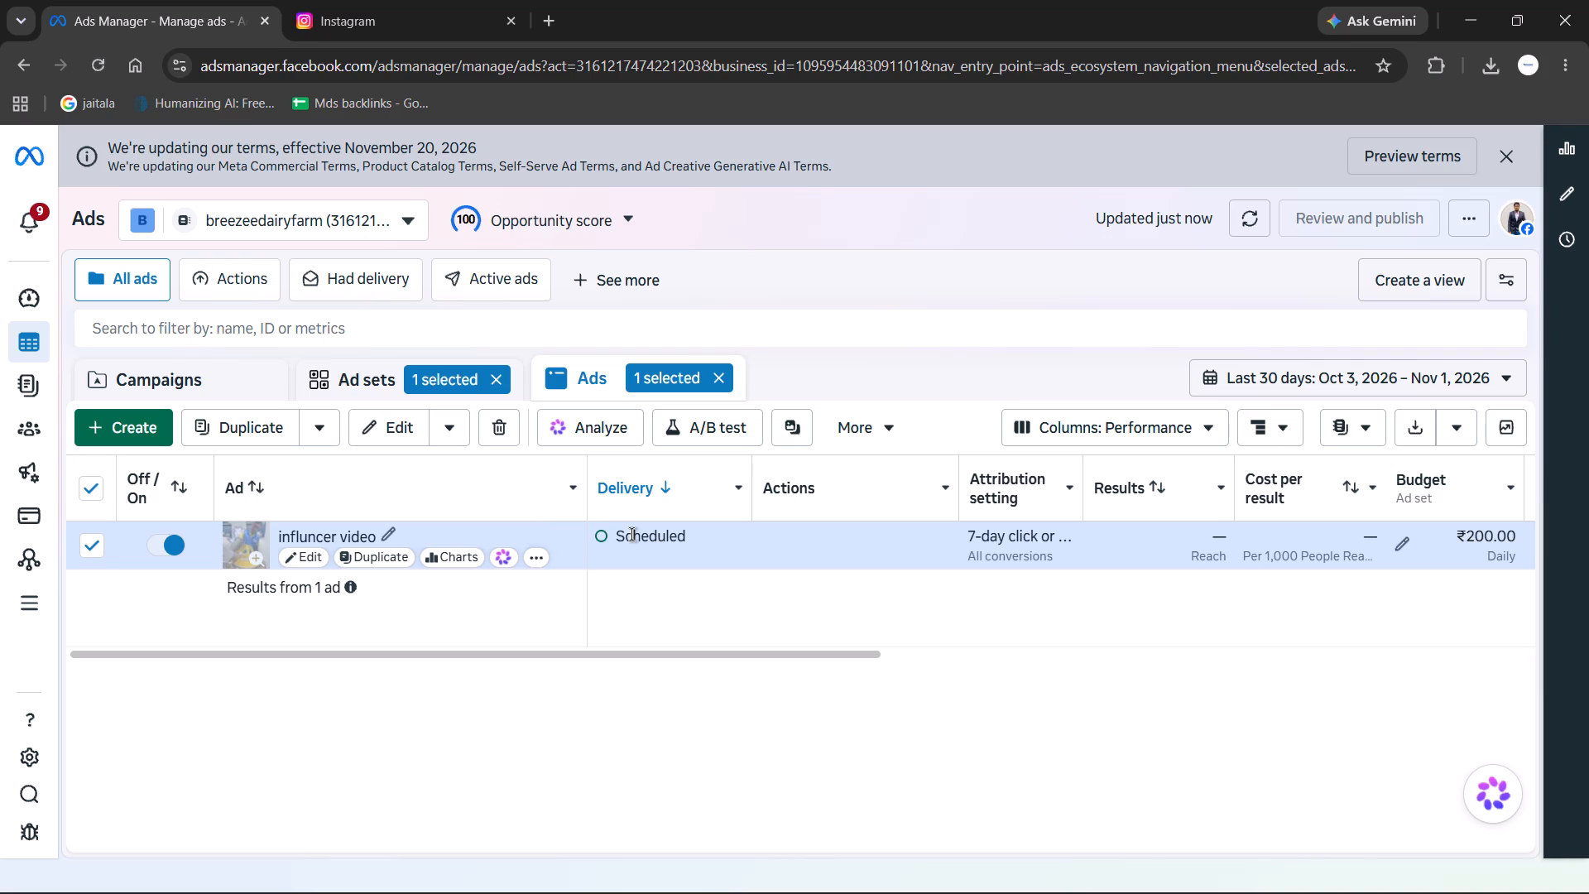
left_click(300, 556)
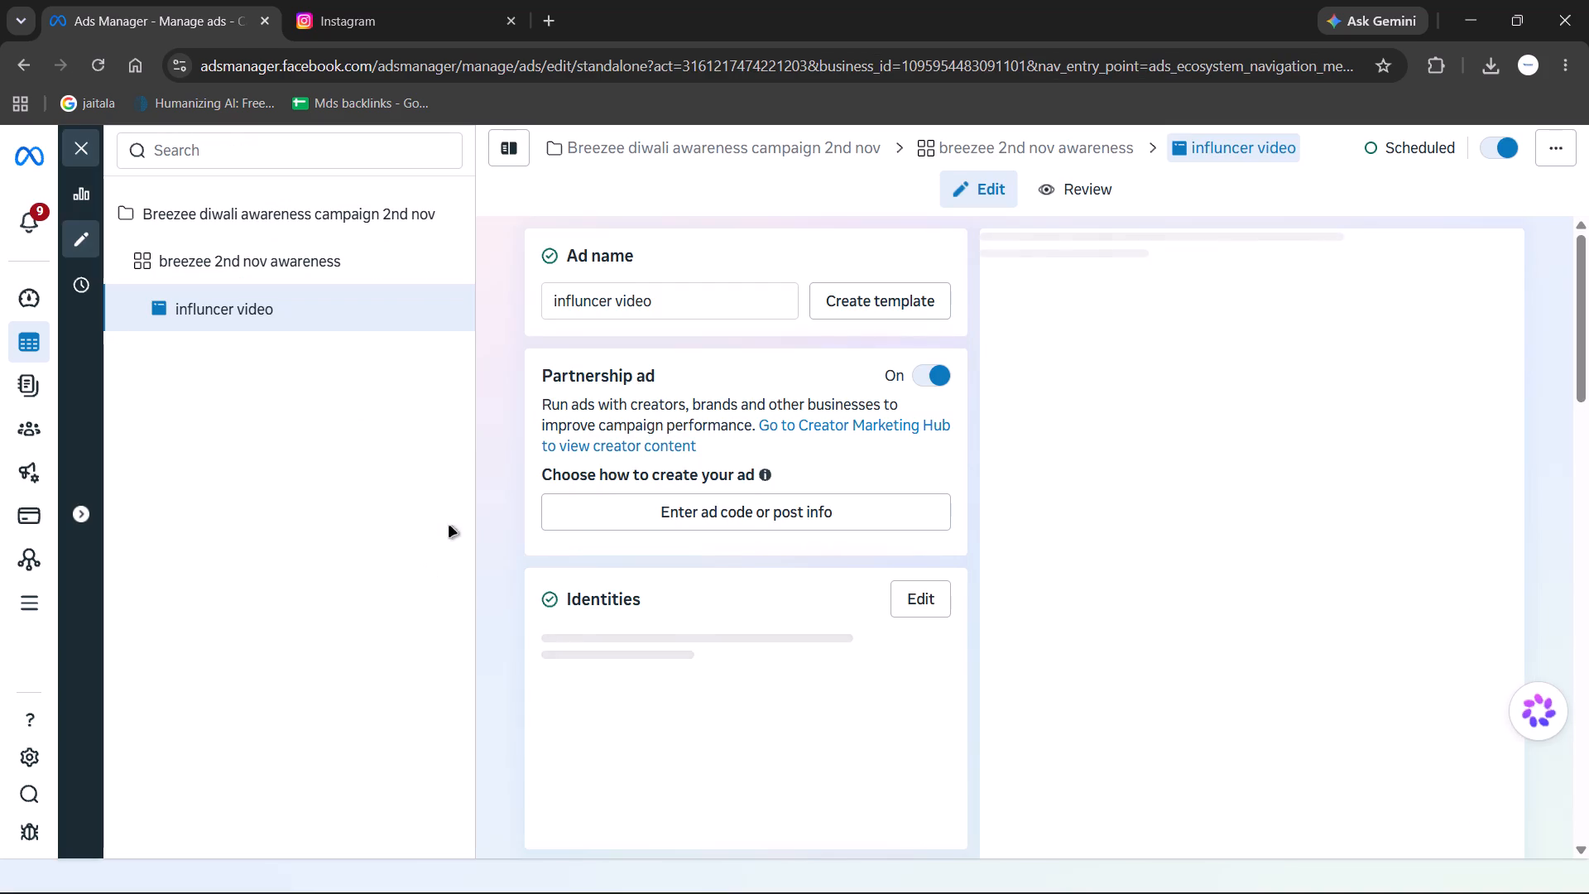
Remove the end date from the budget and schedule settings of the breezee 2nd nov awareness ad set.
left_click(317, 272)
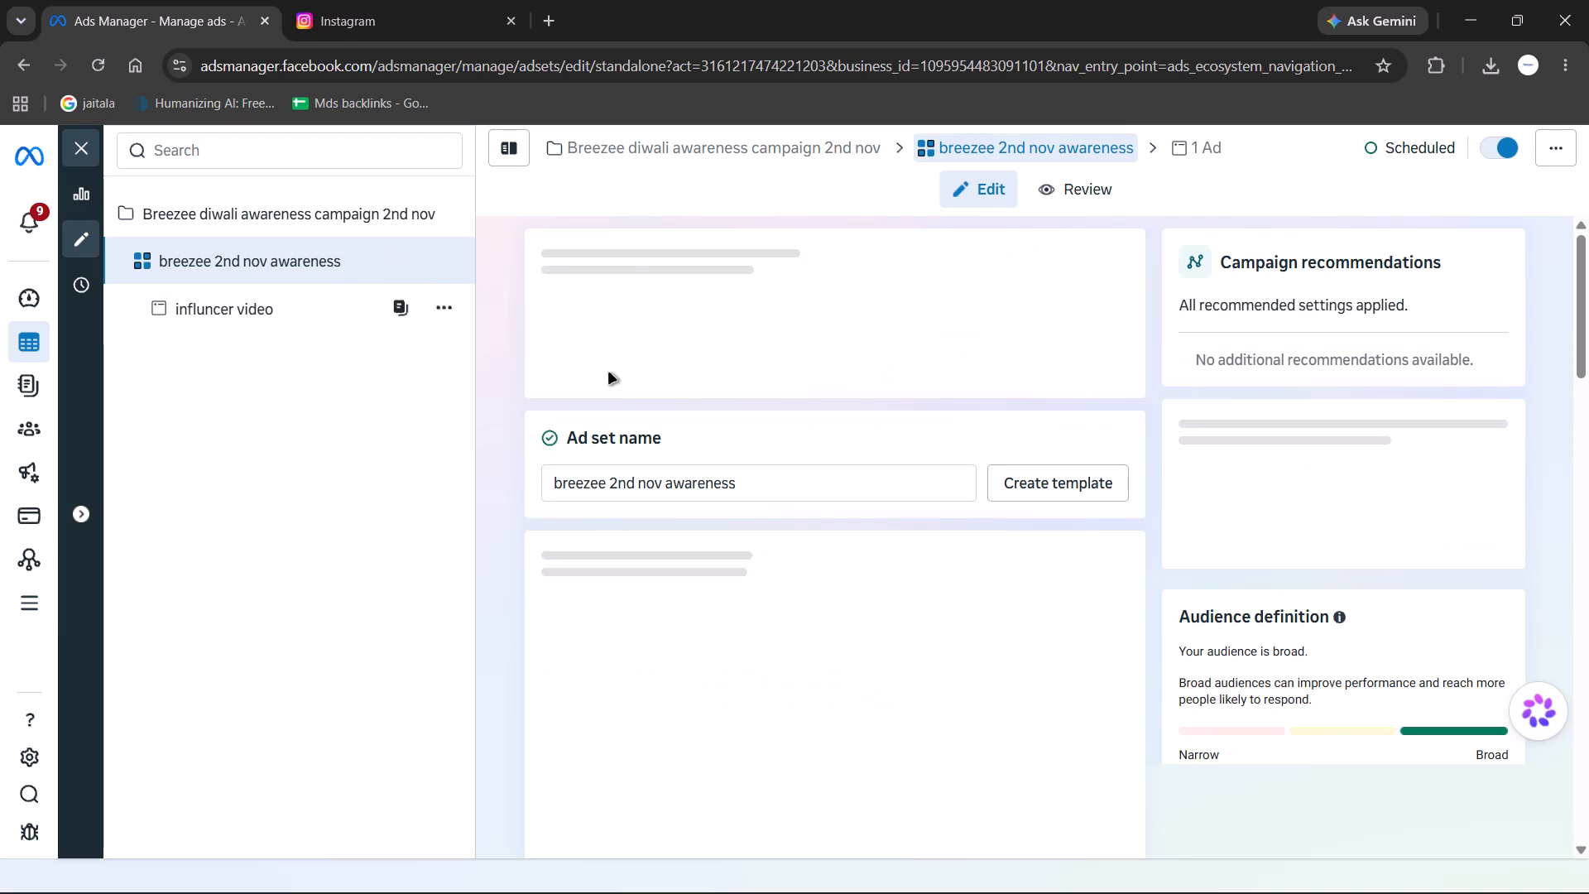
scroll(671, 417, "down", 7)
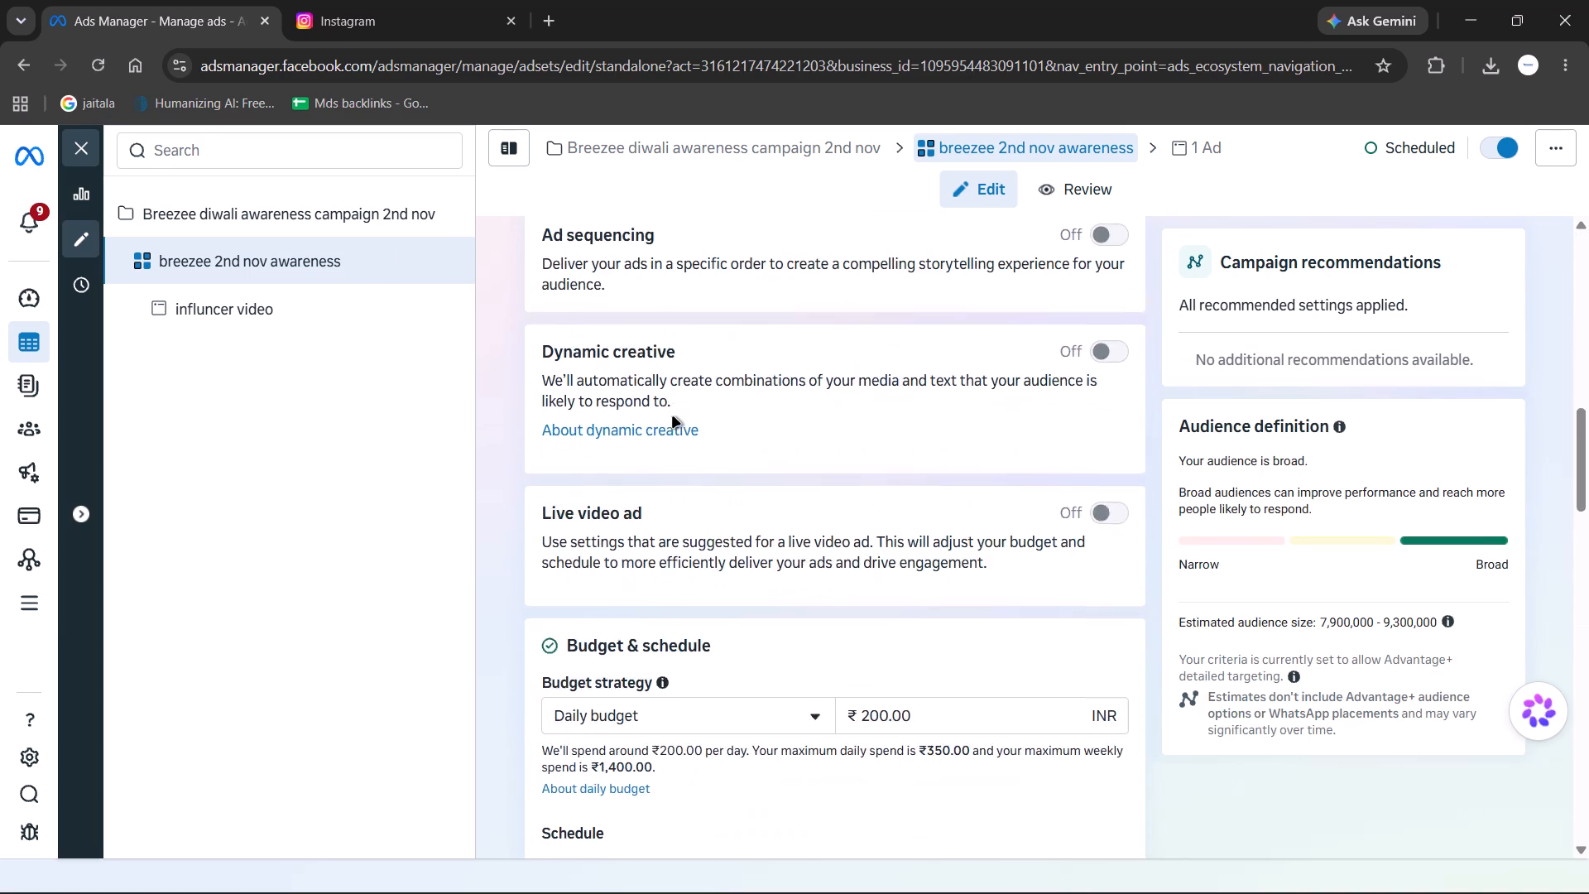
scroll(673, 417, "down", 3)
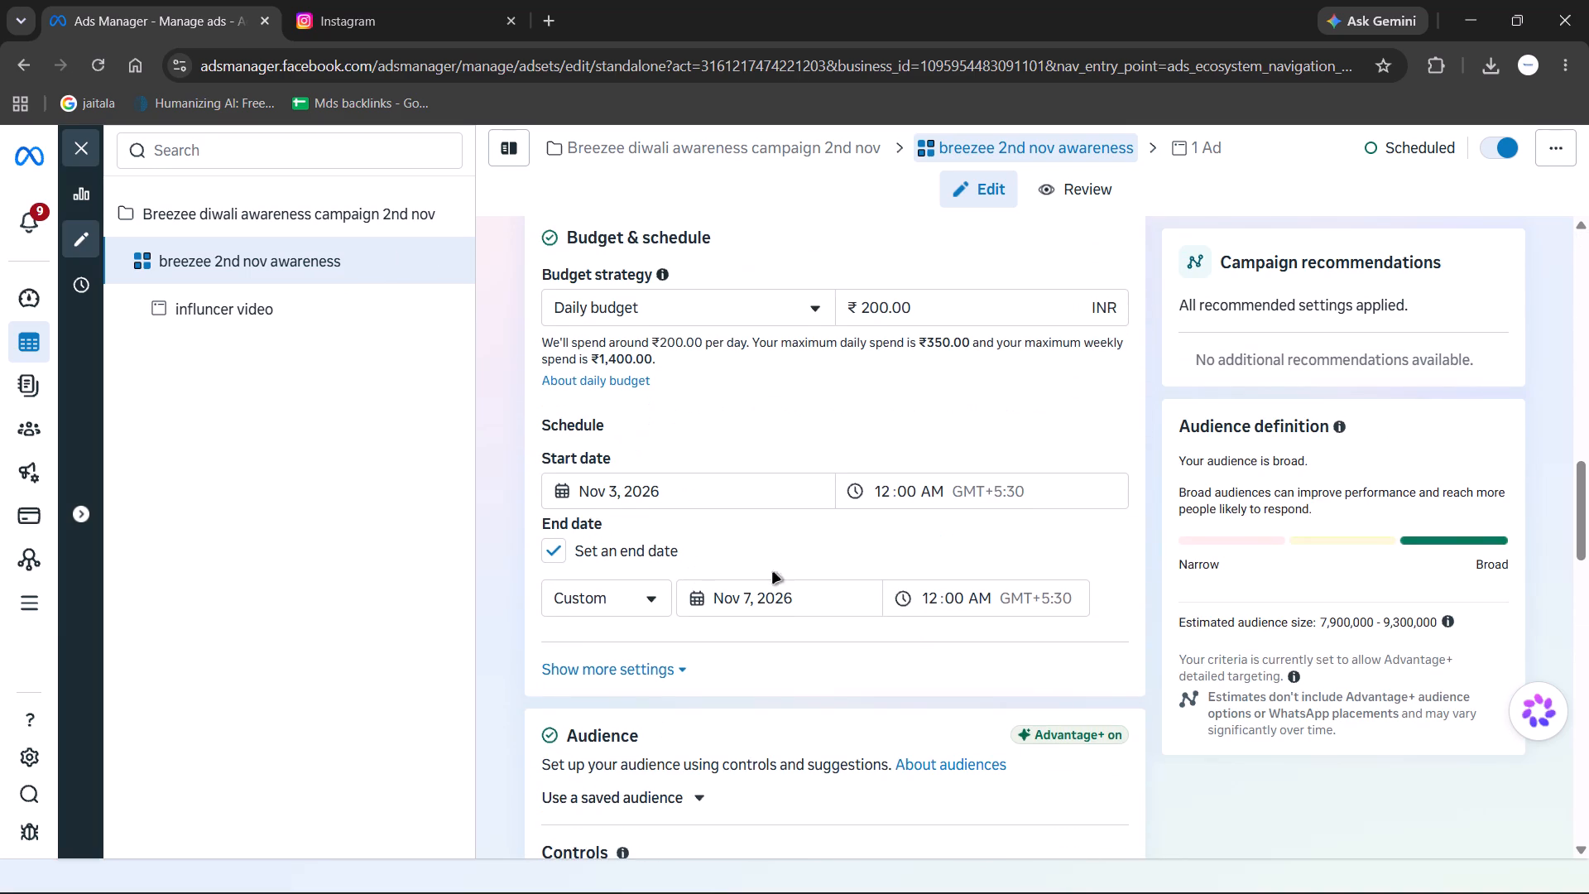
left_click(552, 546)
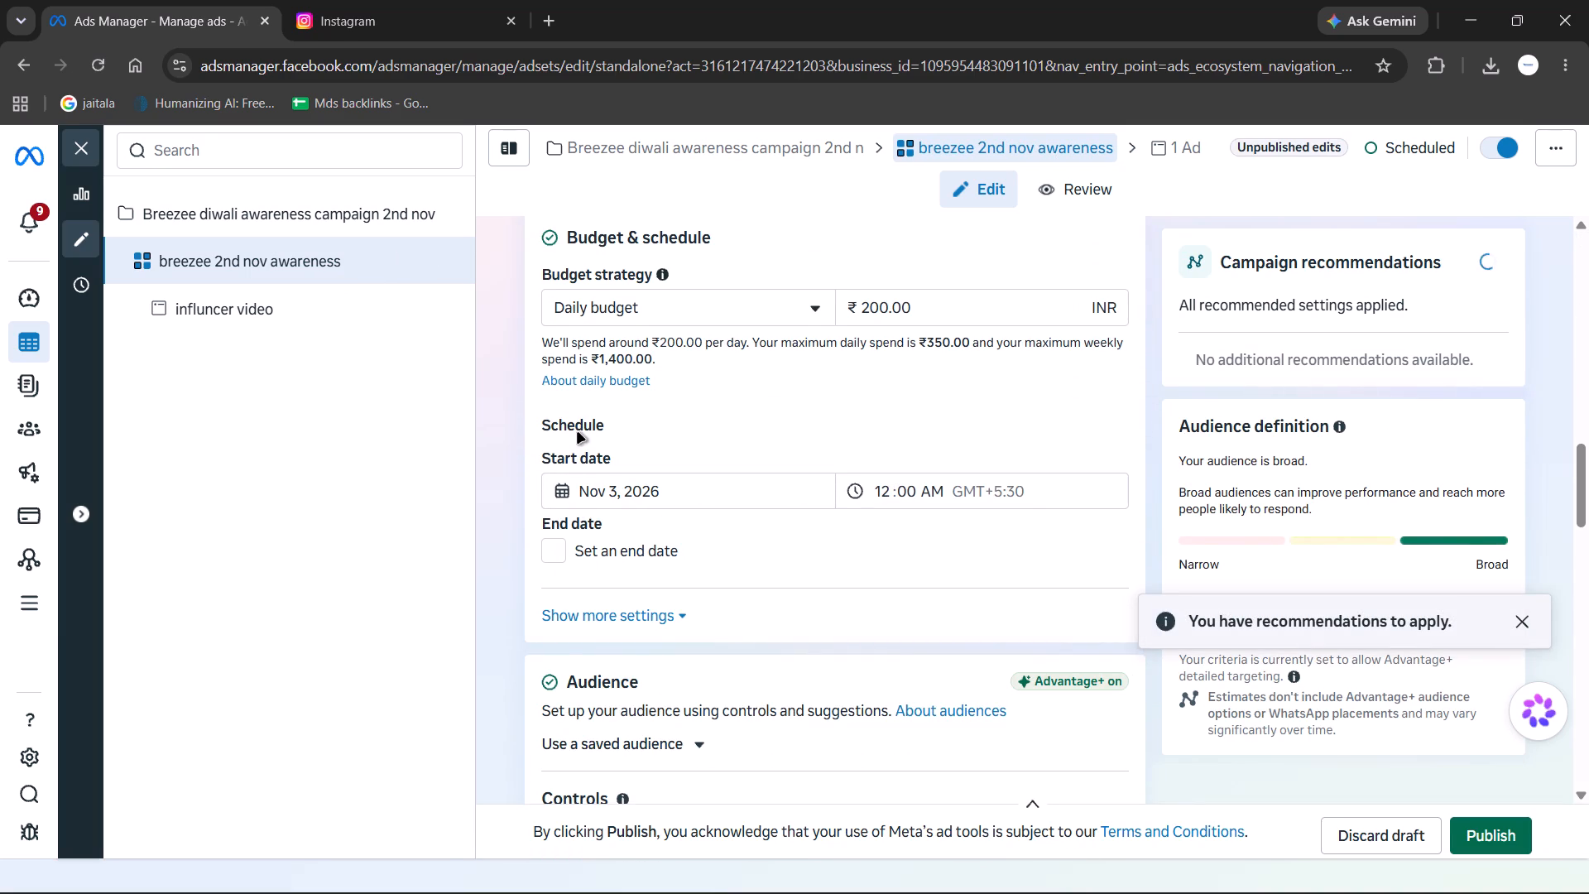
left_click(657, 500)
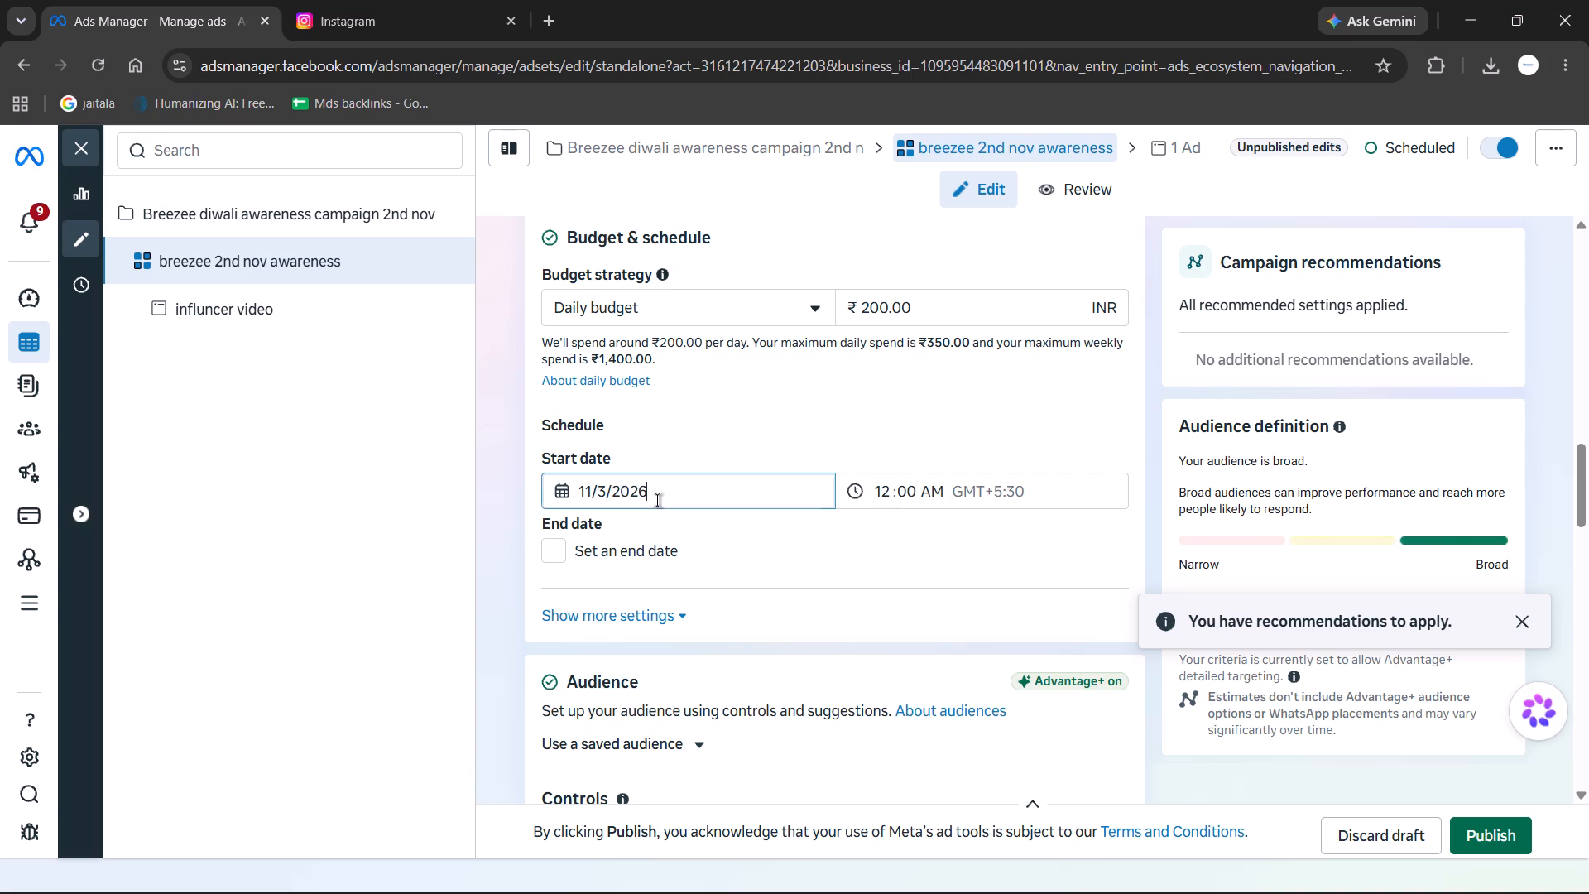
left_click(733, 483)
left_click(740, 440)
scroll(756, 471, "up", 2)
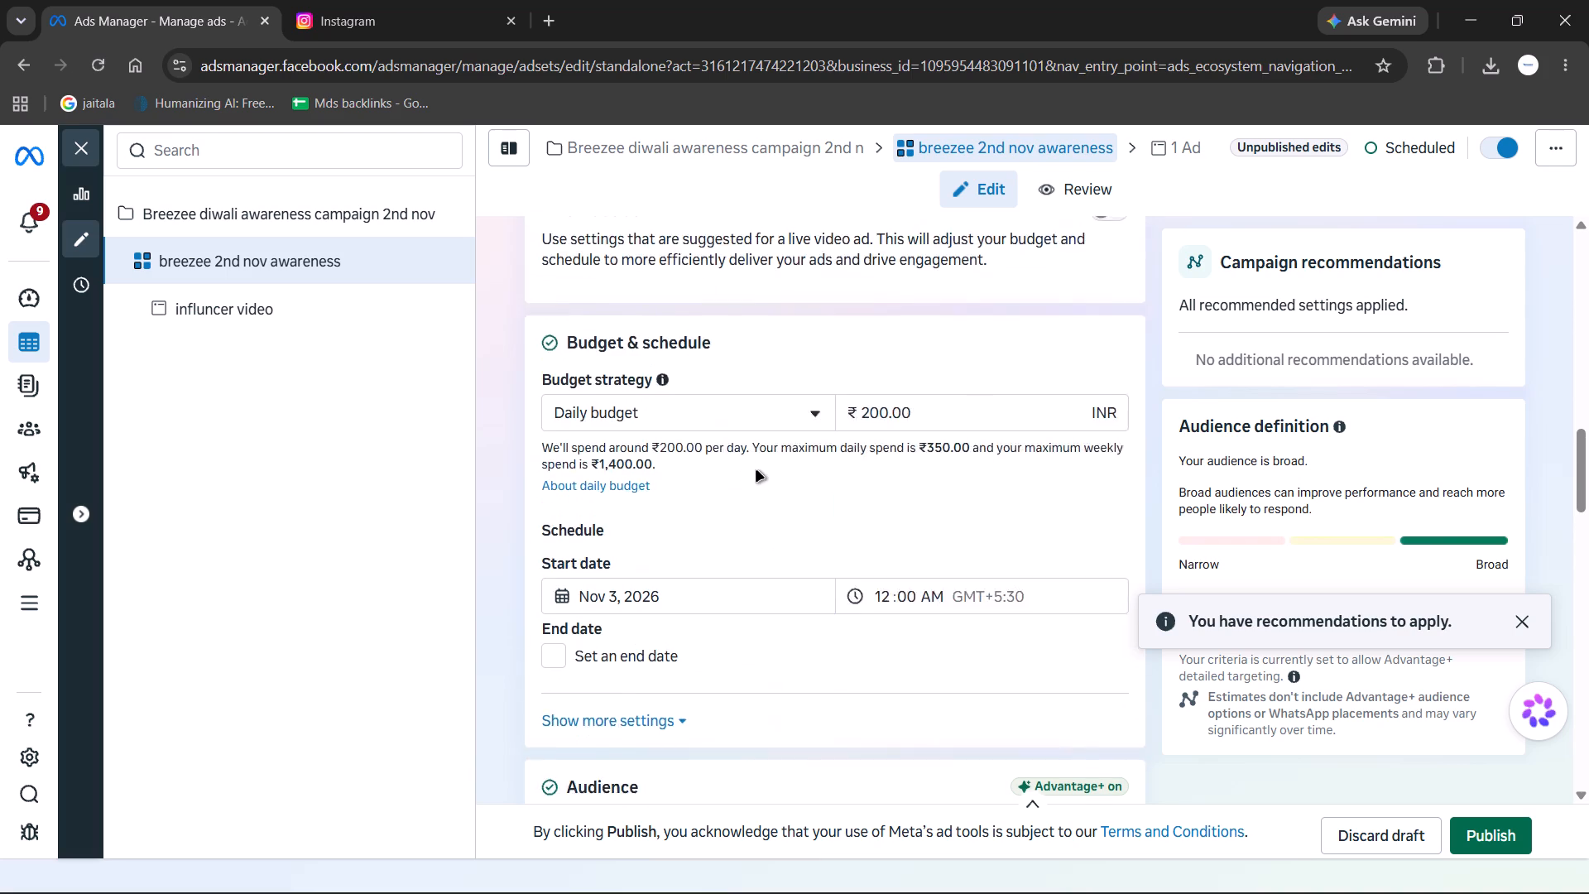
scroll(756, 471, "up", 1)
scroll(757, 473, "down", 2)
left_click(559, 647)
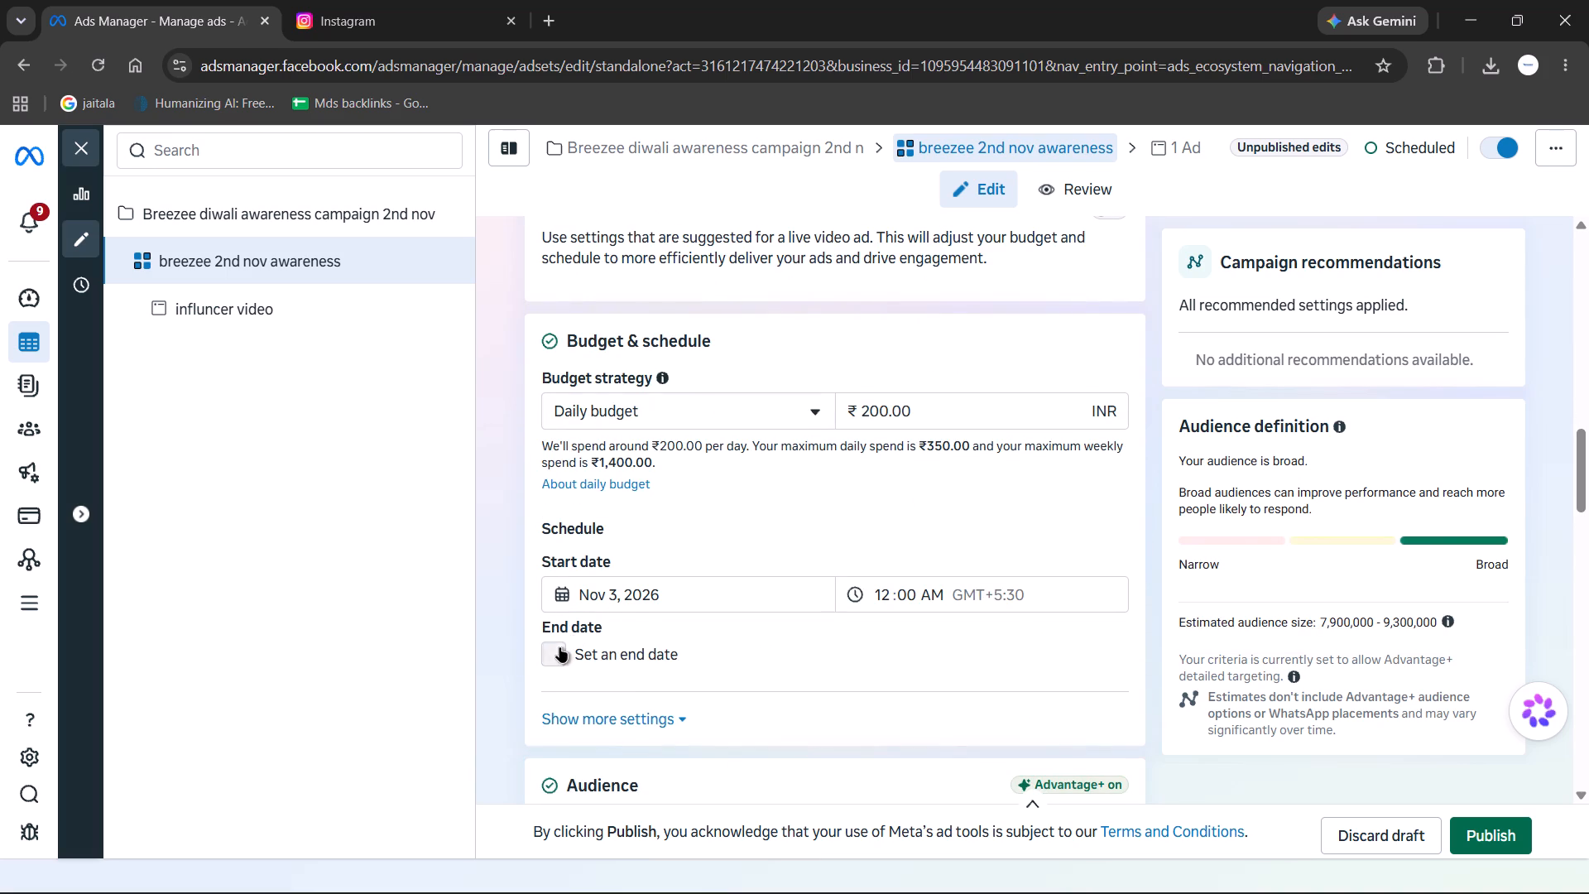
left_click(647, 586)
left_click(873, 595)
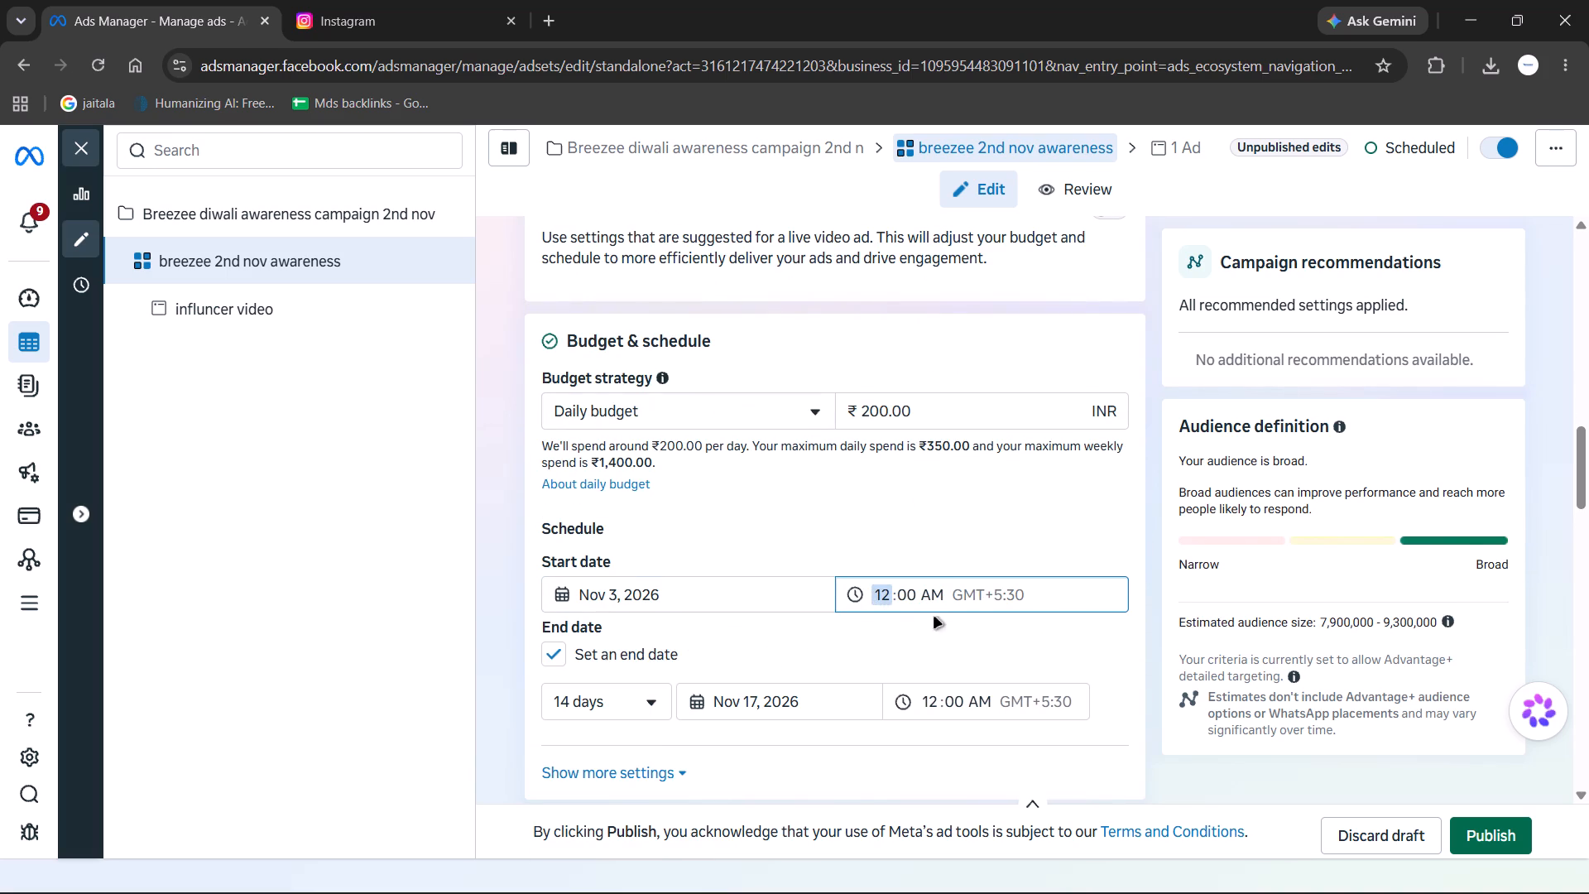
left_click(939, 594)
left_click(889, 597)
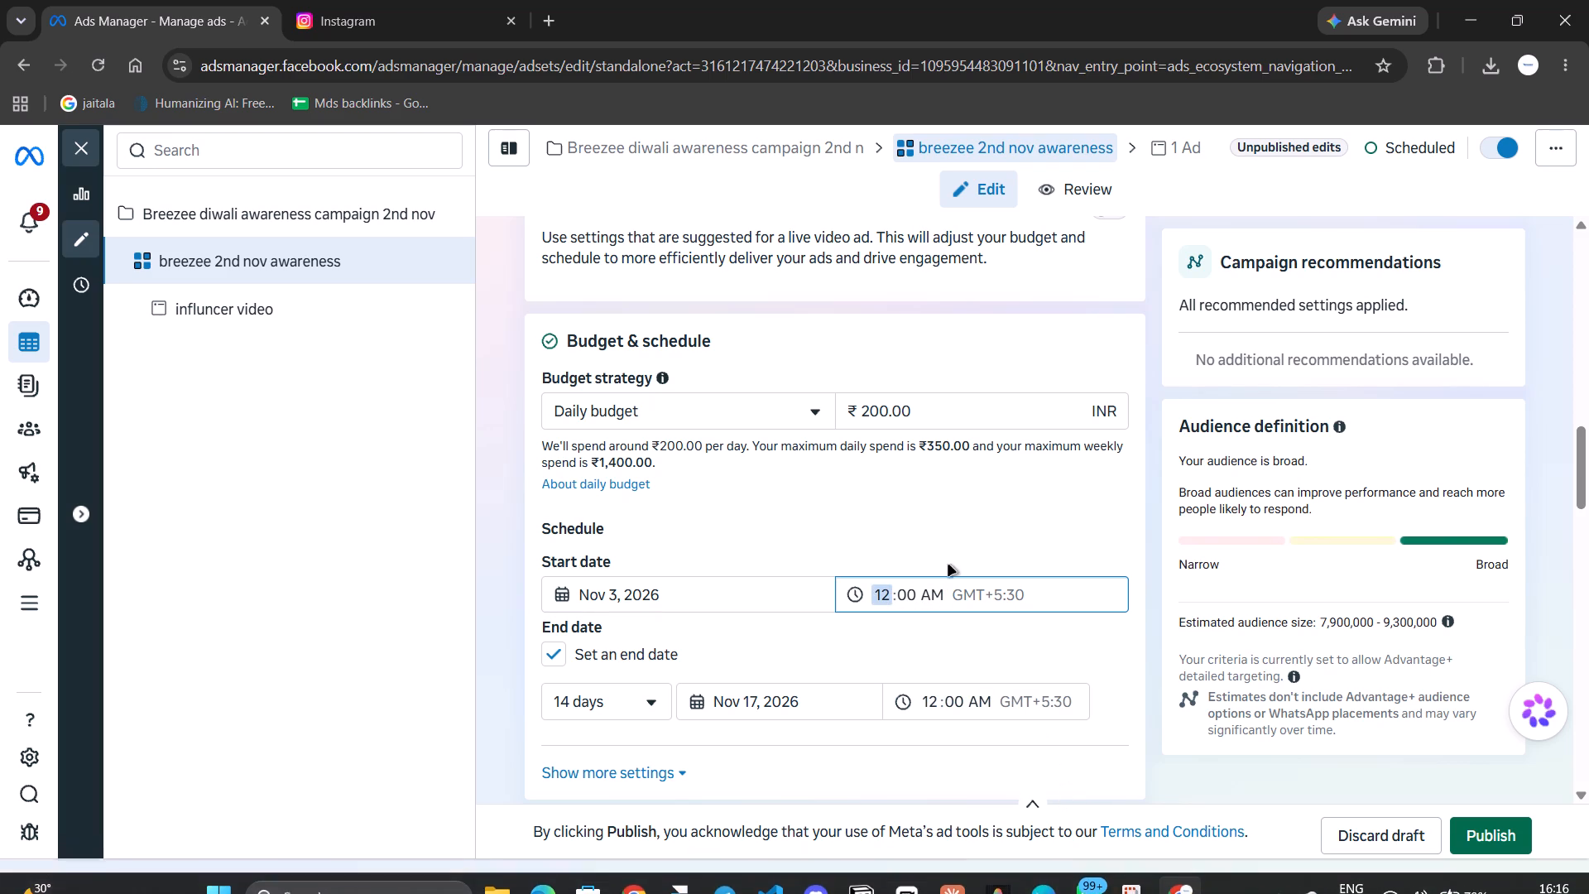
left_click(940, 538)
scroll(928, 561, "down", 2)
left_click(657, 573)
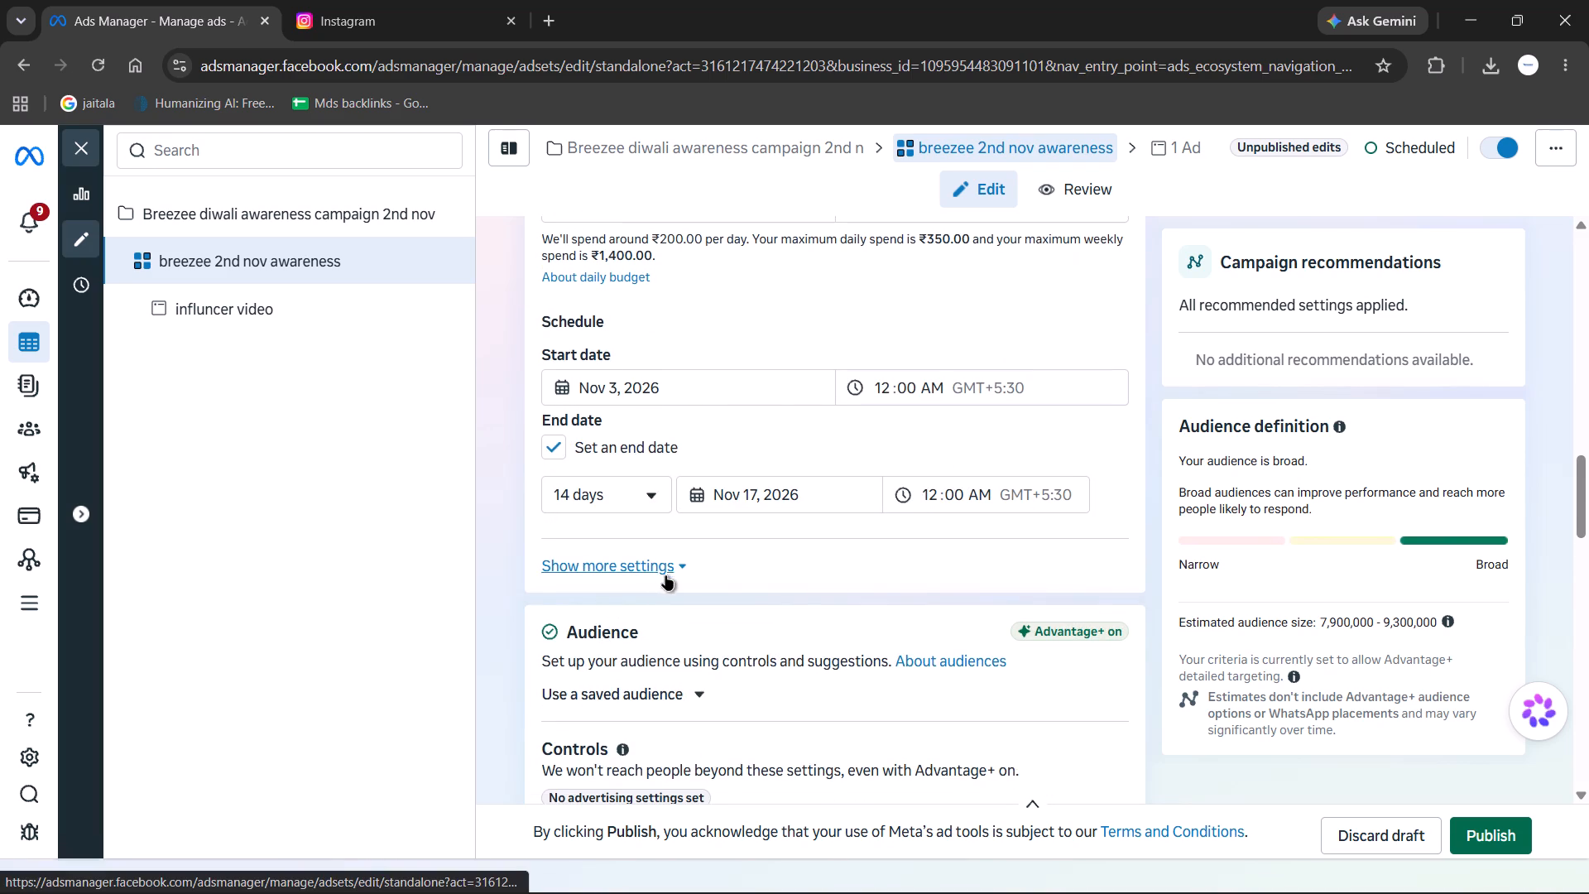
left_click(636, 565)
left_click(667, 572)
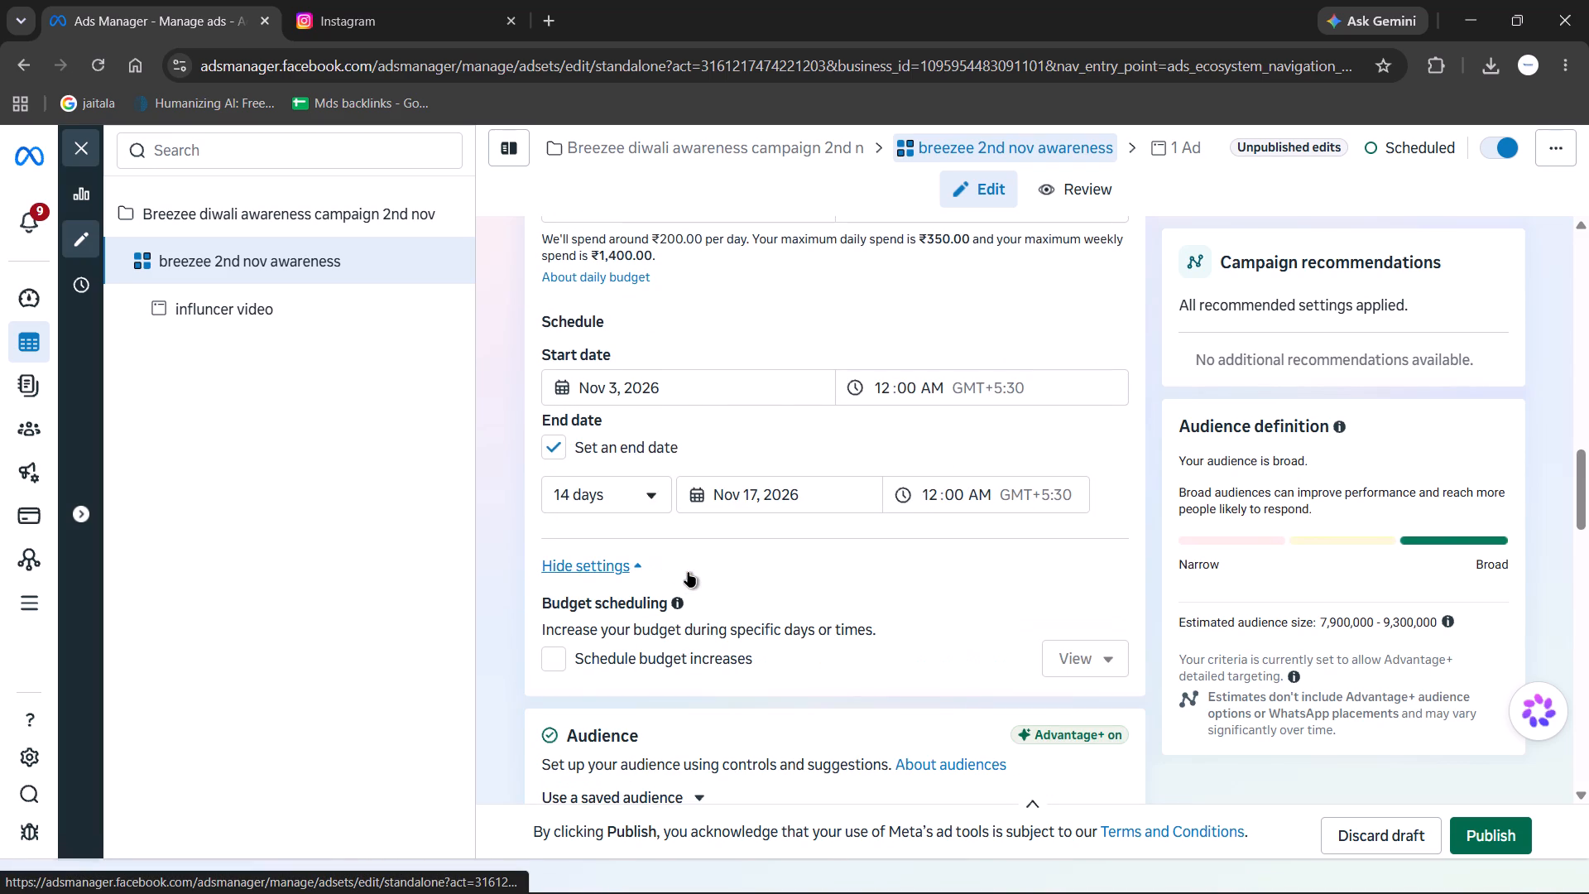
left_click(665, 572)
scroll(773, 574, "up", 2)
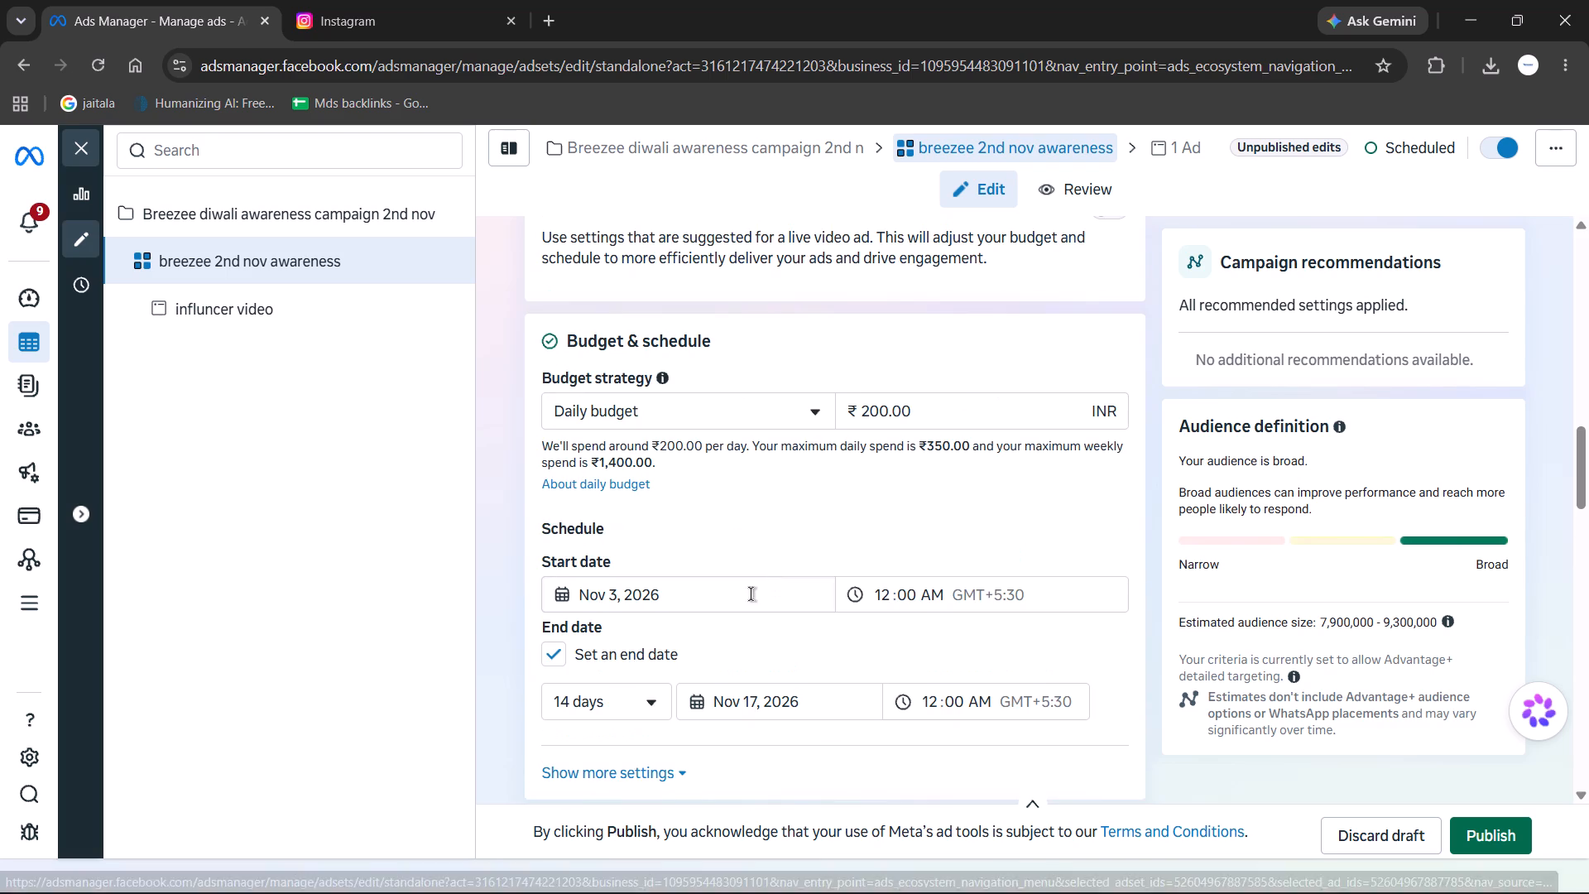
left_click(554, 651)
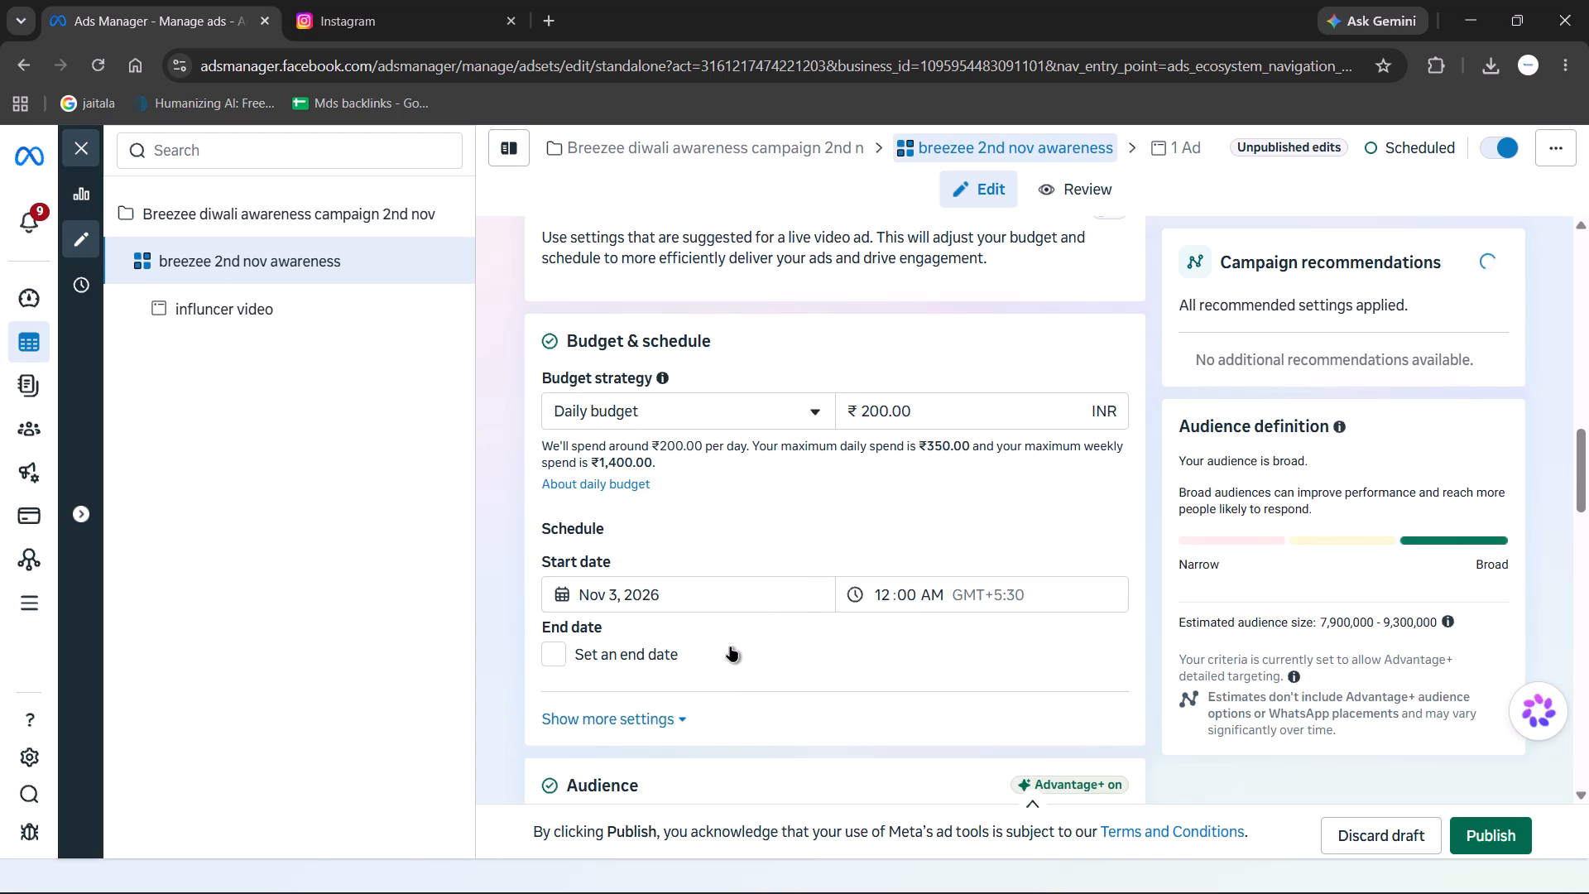
Set the ad set's schedule to start on Nov 2, 2026 at 04:20 PM.
left_click(759, 600)
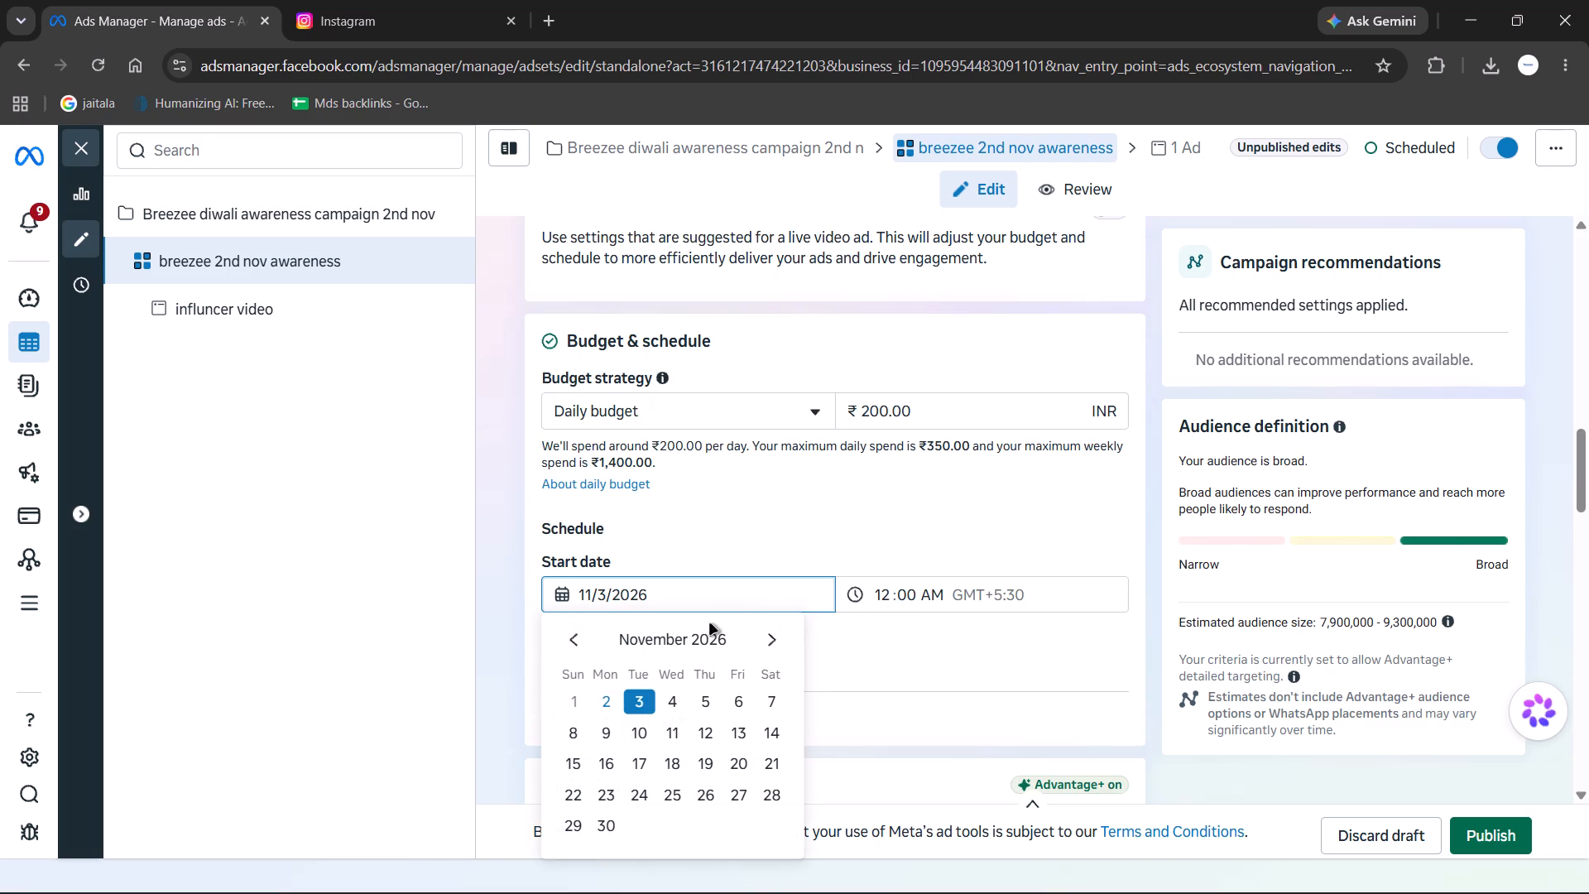
left_click(599, 706)
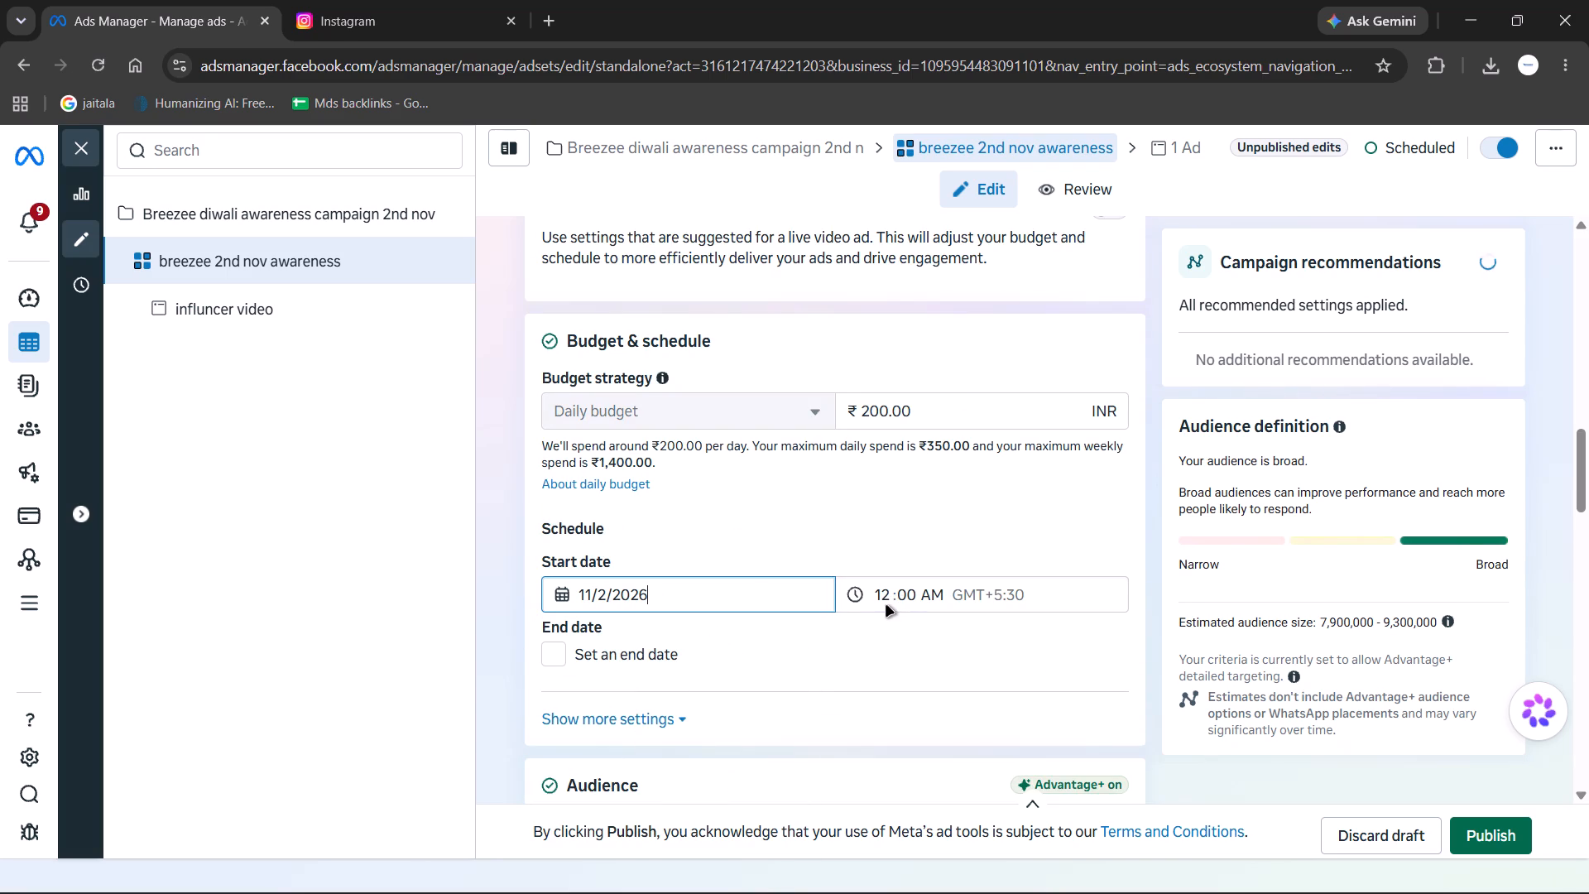
left_click(884, 599)
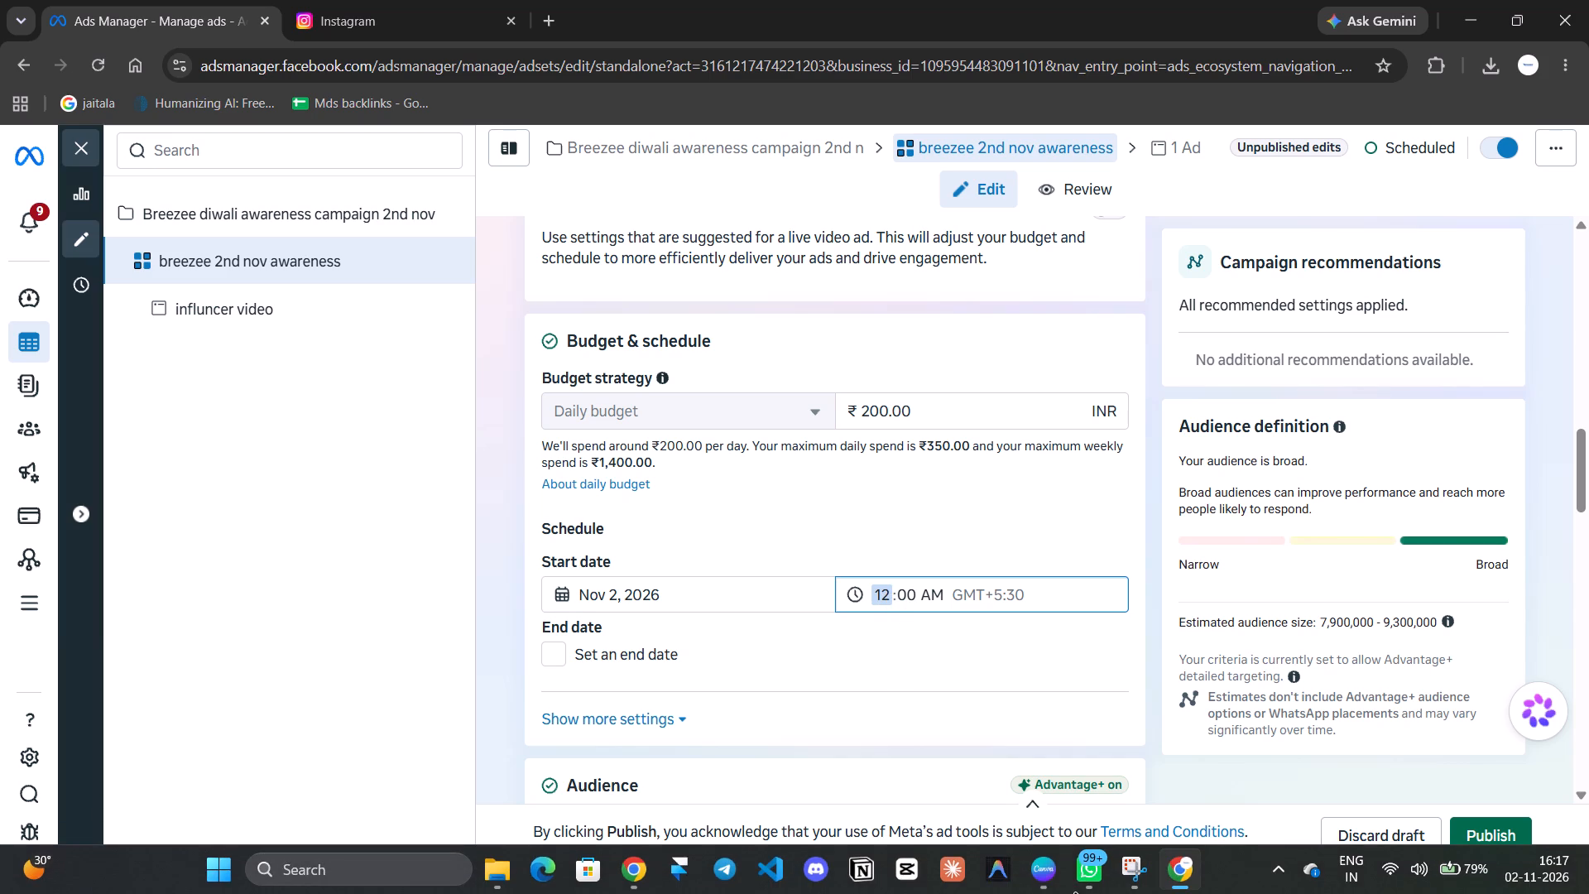
type("16")
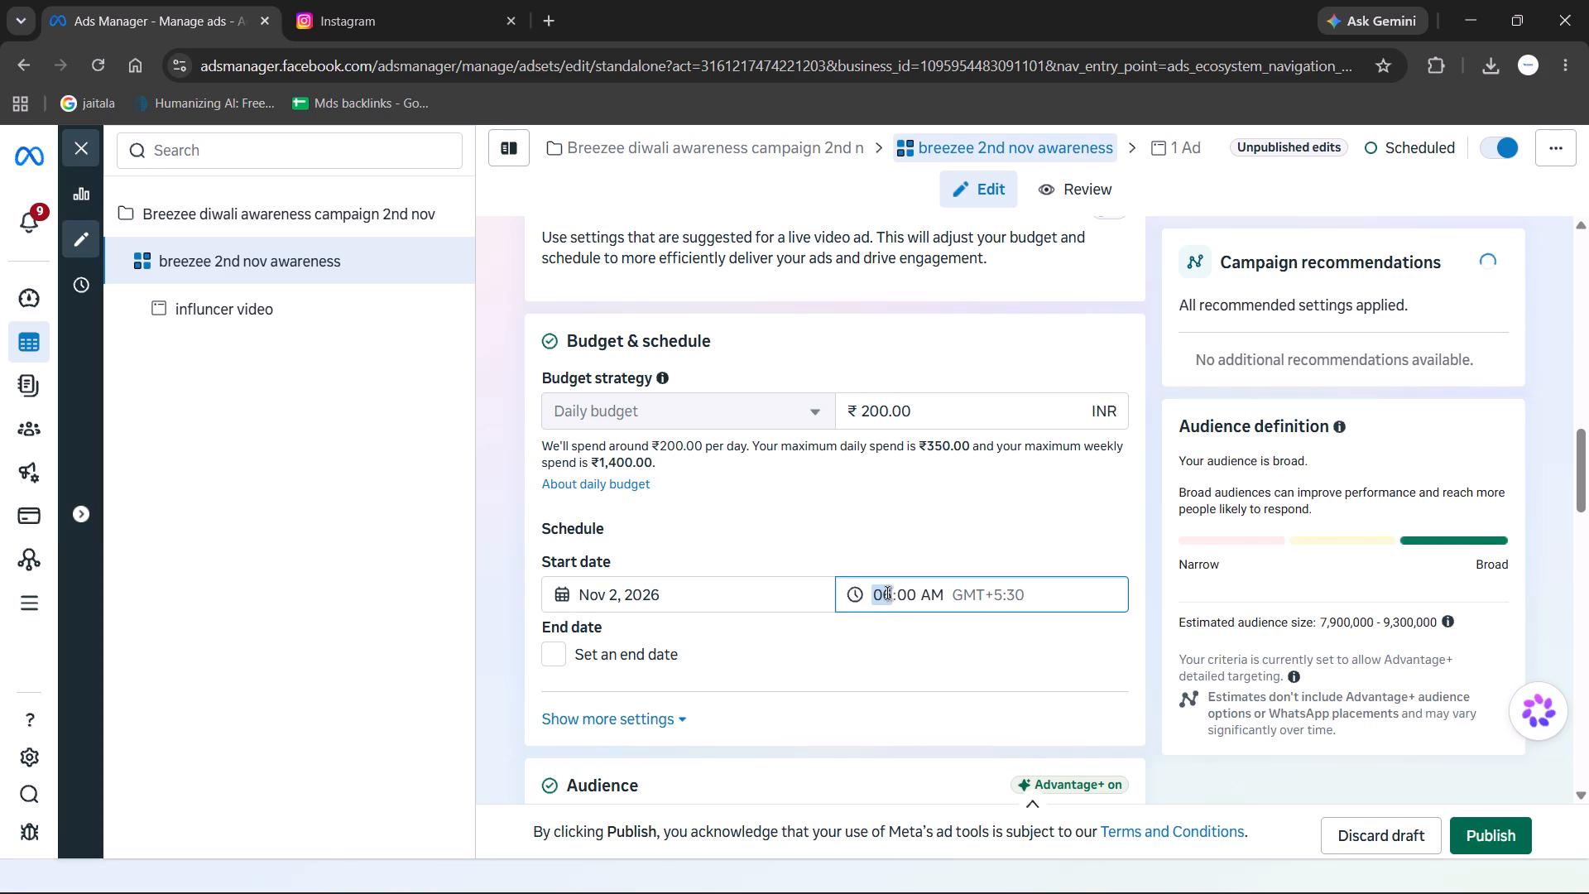
left_click(887, 593)
left_click(938, 592)
key("Up")
left_click(887, 590)
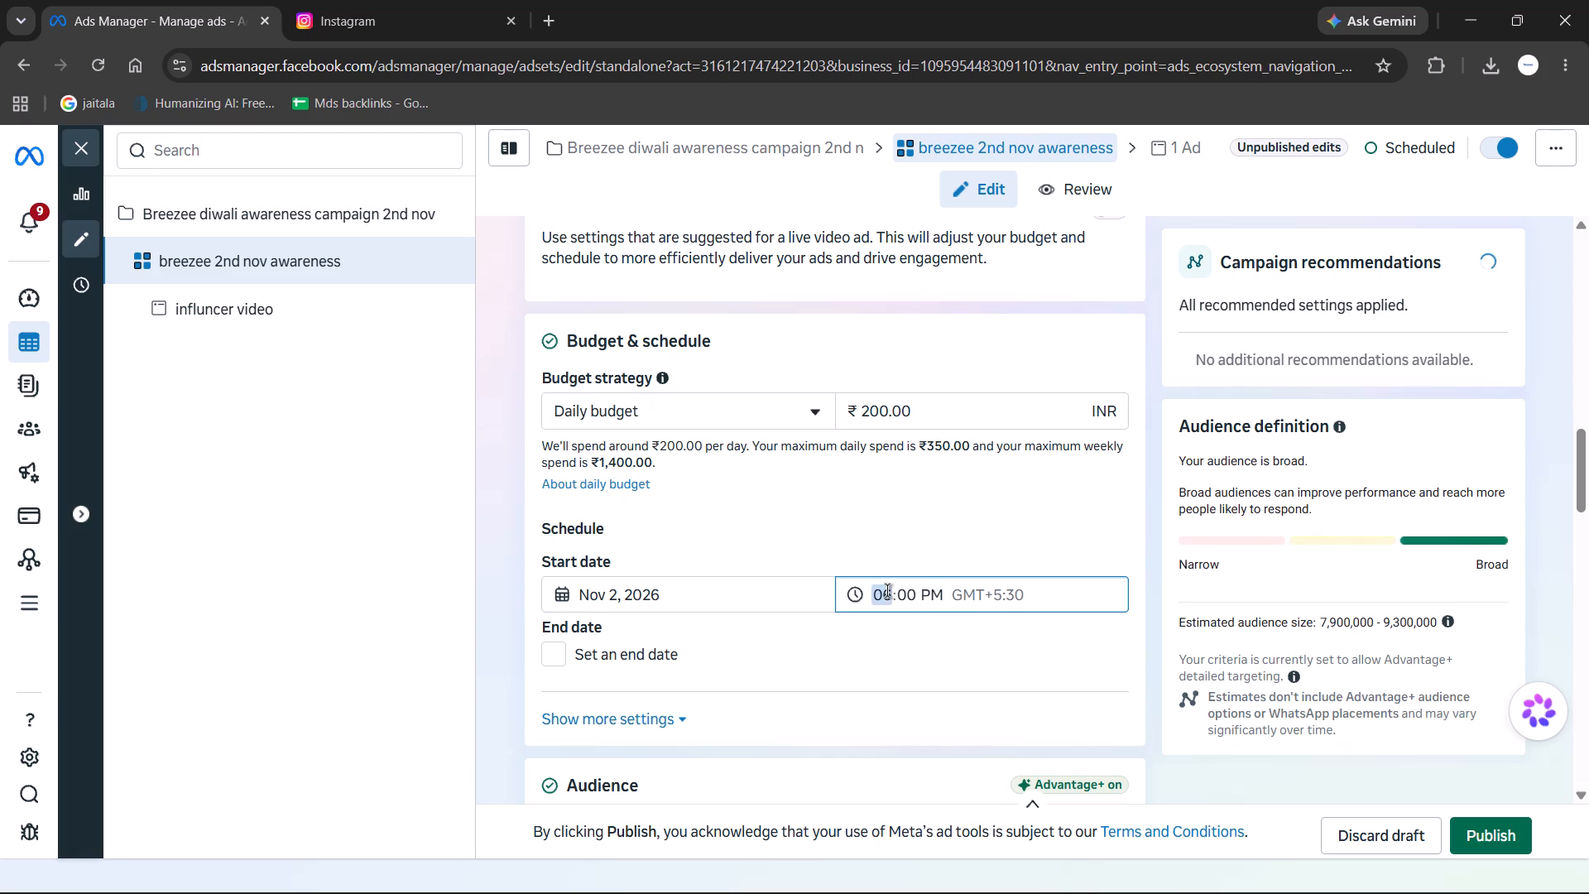
key("Down")
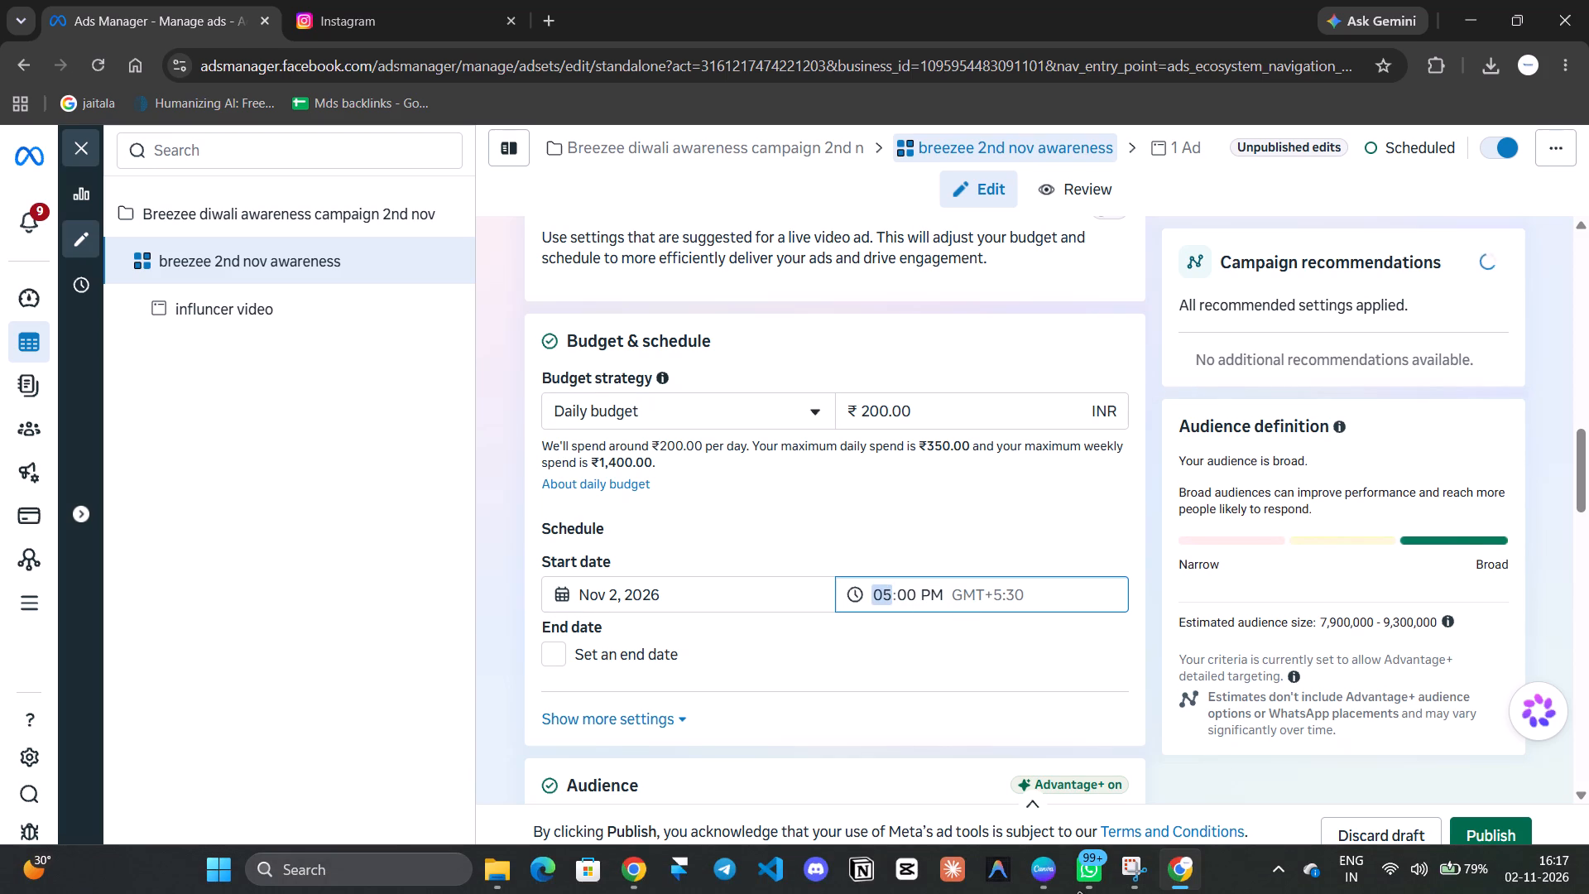
key("Down")
left_click(905, 598)
type("20")
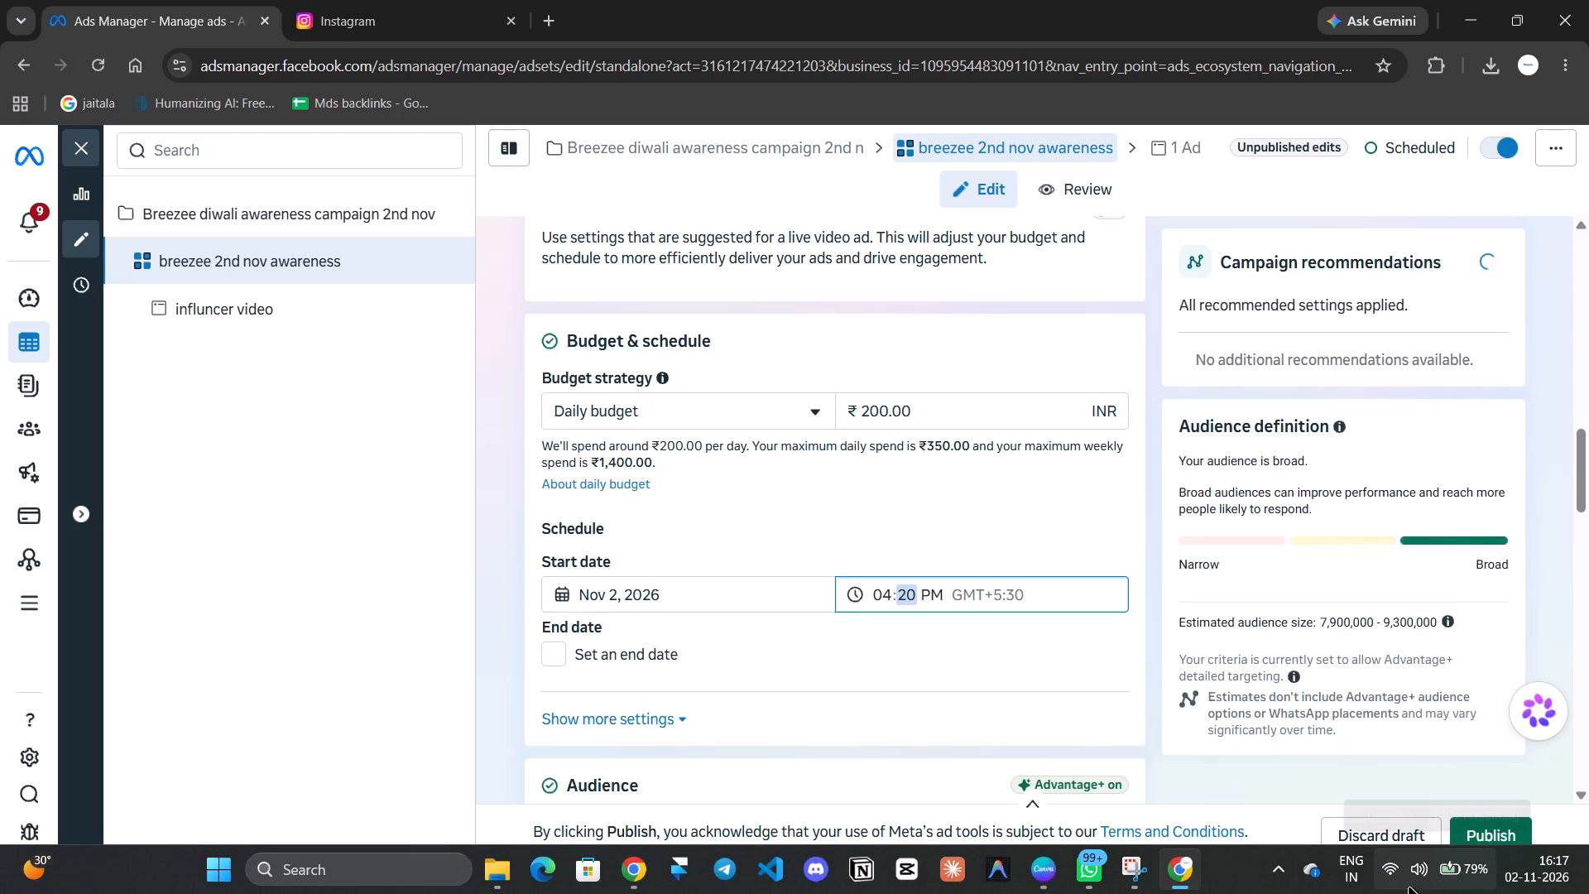
Publish the edits to the breezee 2nd nov awareness ad set.
scroll(1001, 667, "down", 3)
left_click(1495, 832)
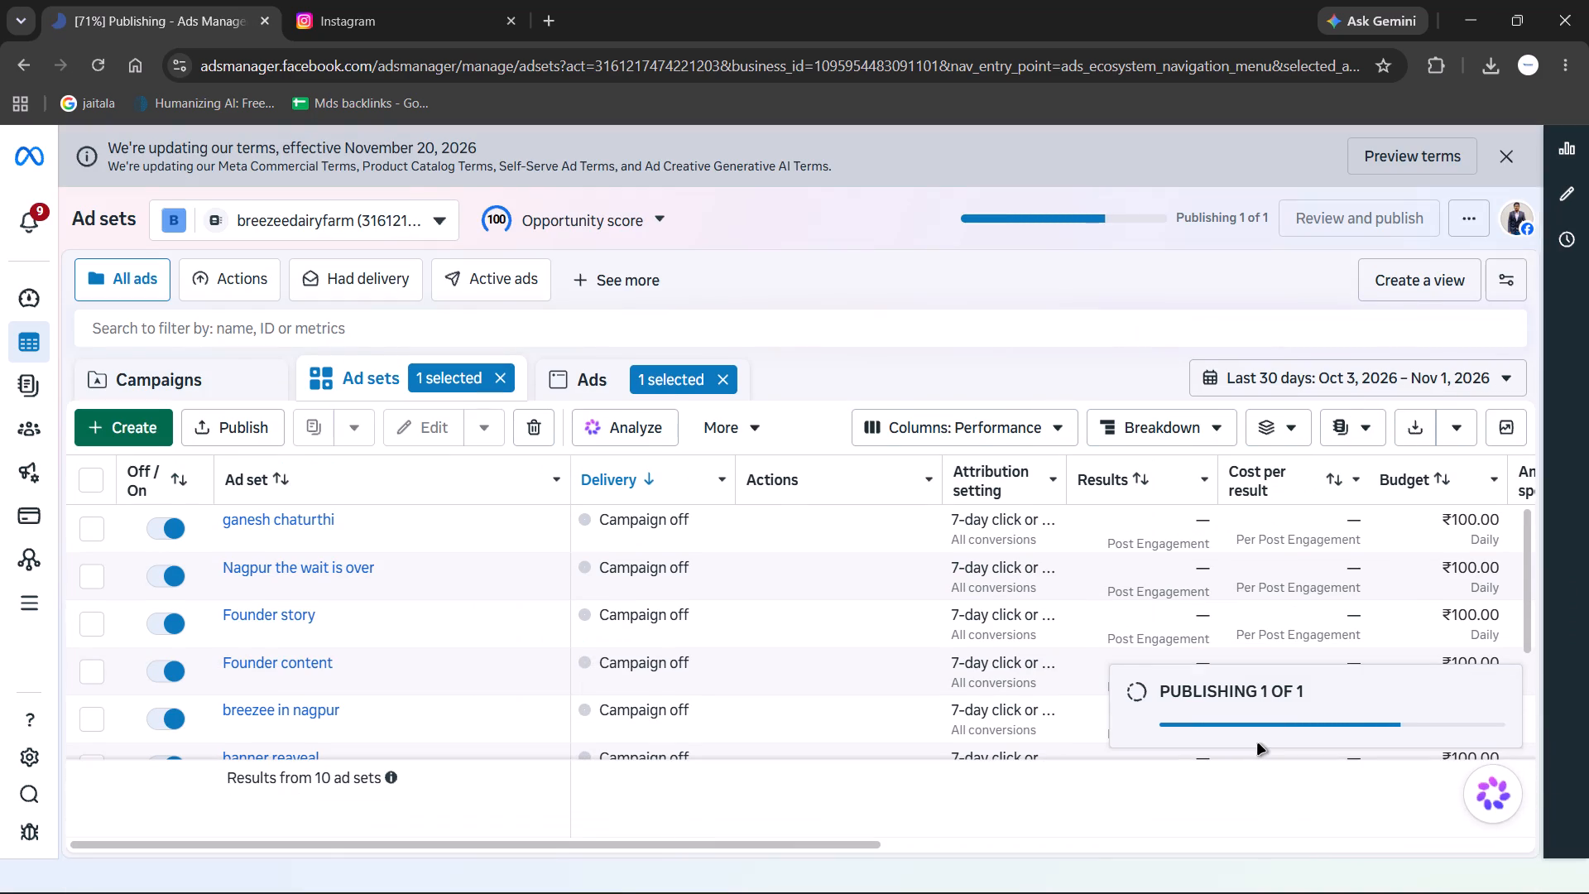
left_click(1486, 640)
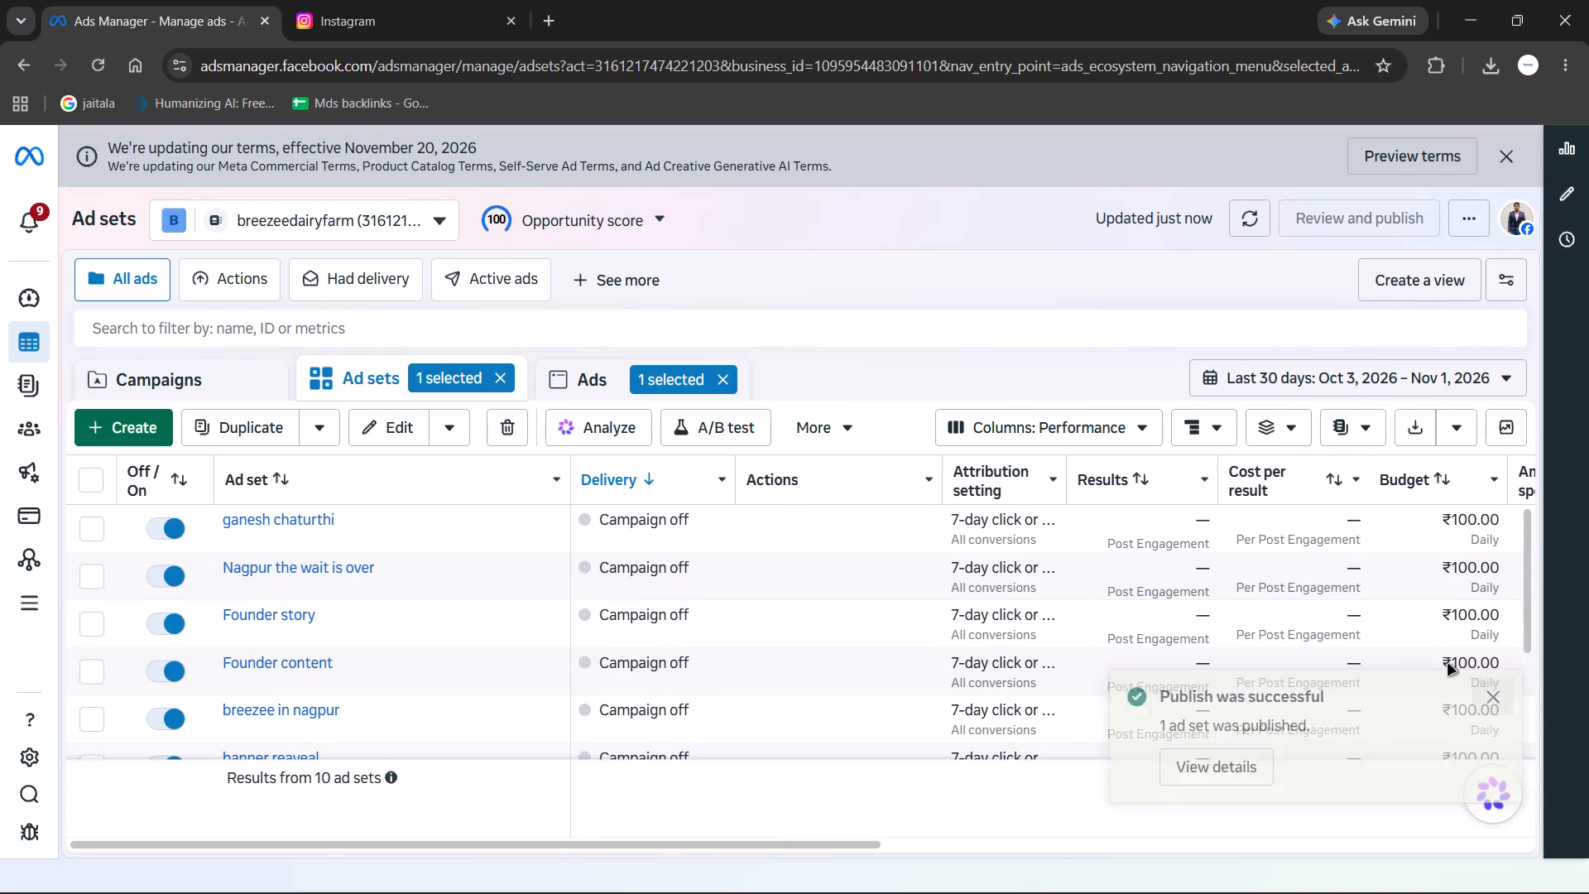
Check the delivery of the influncer video ad and look through the ad sets and campaigns lists.
left_click(583, 370)
scroll(676, 603, "down", 1)
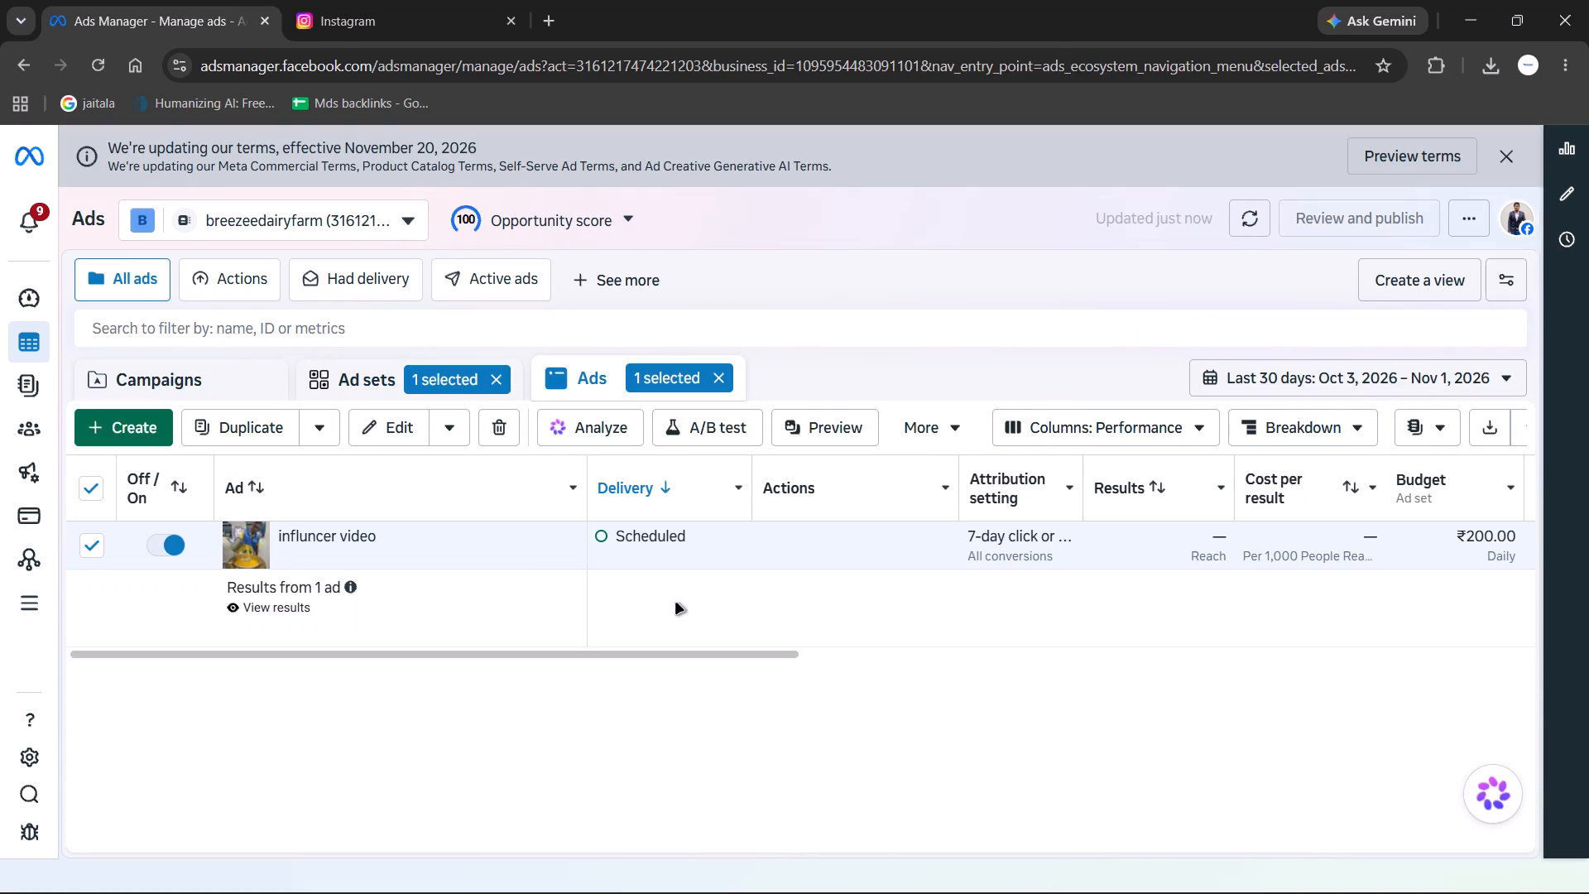
left_click(376, 395)
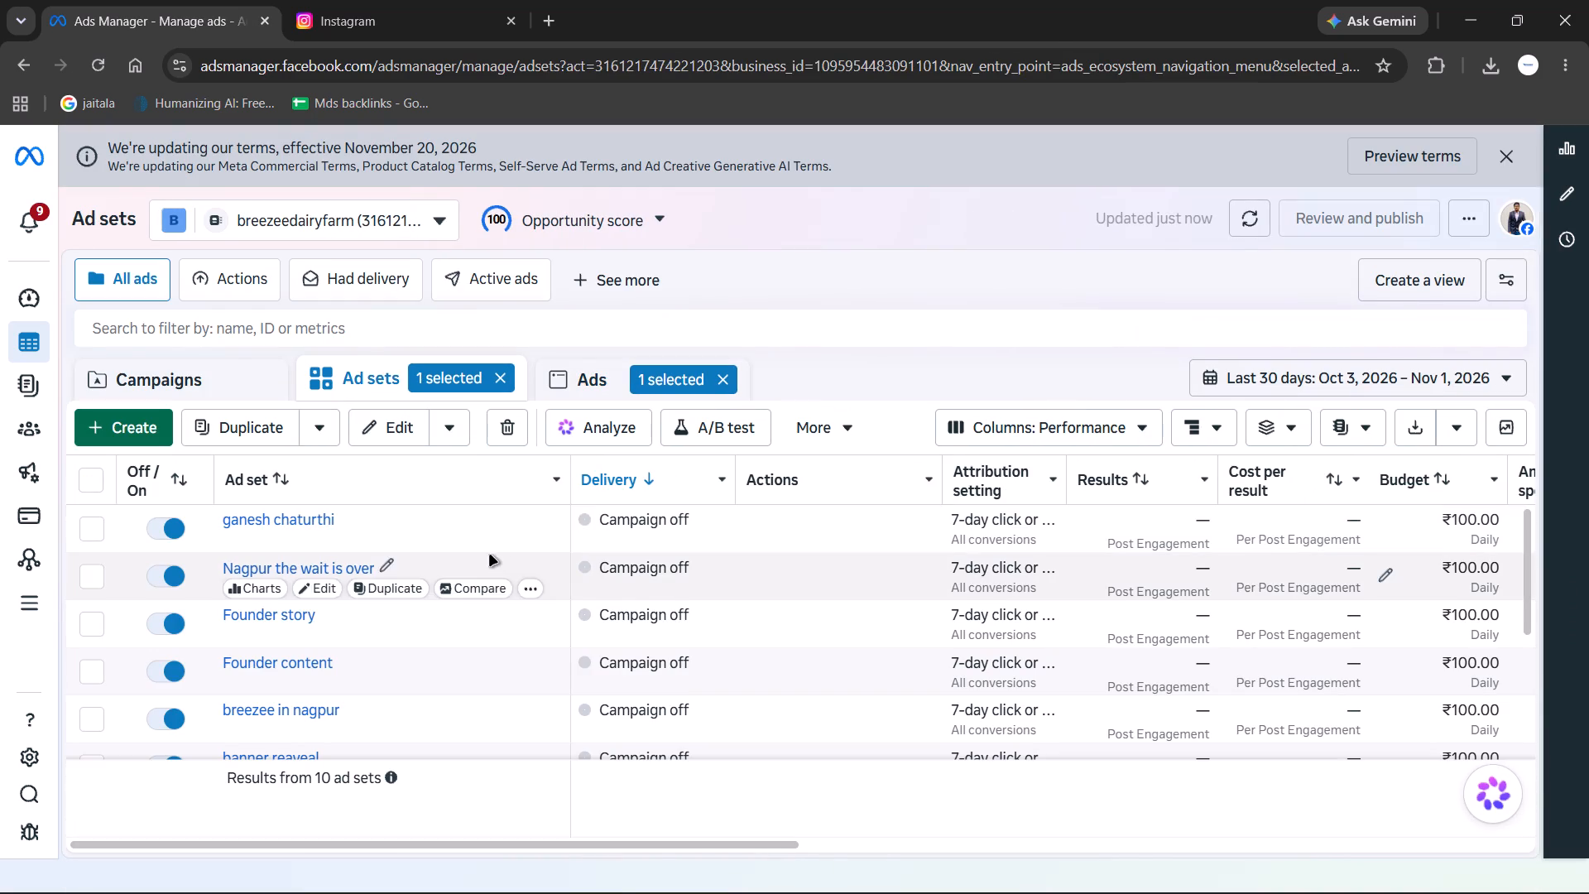
left_click(198, 379)
scroll(484, 550, "down", 2)
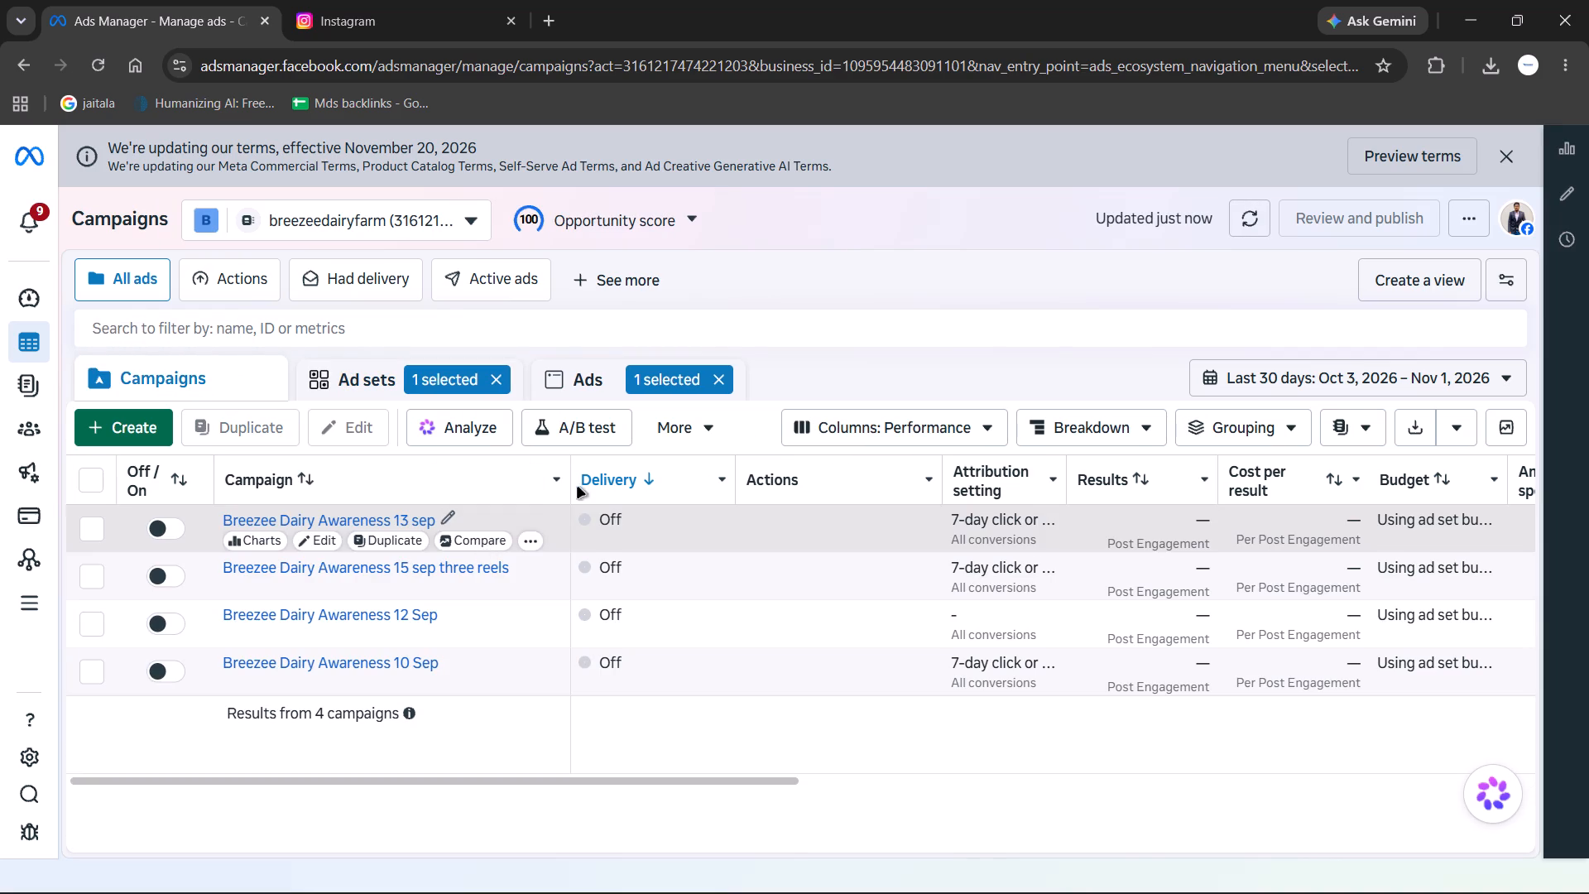
scroll(670, 571, "down", 3)
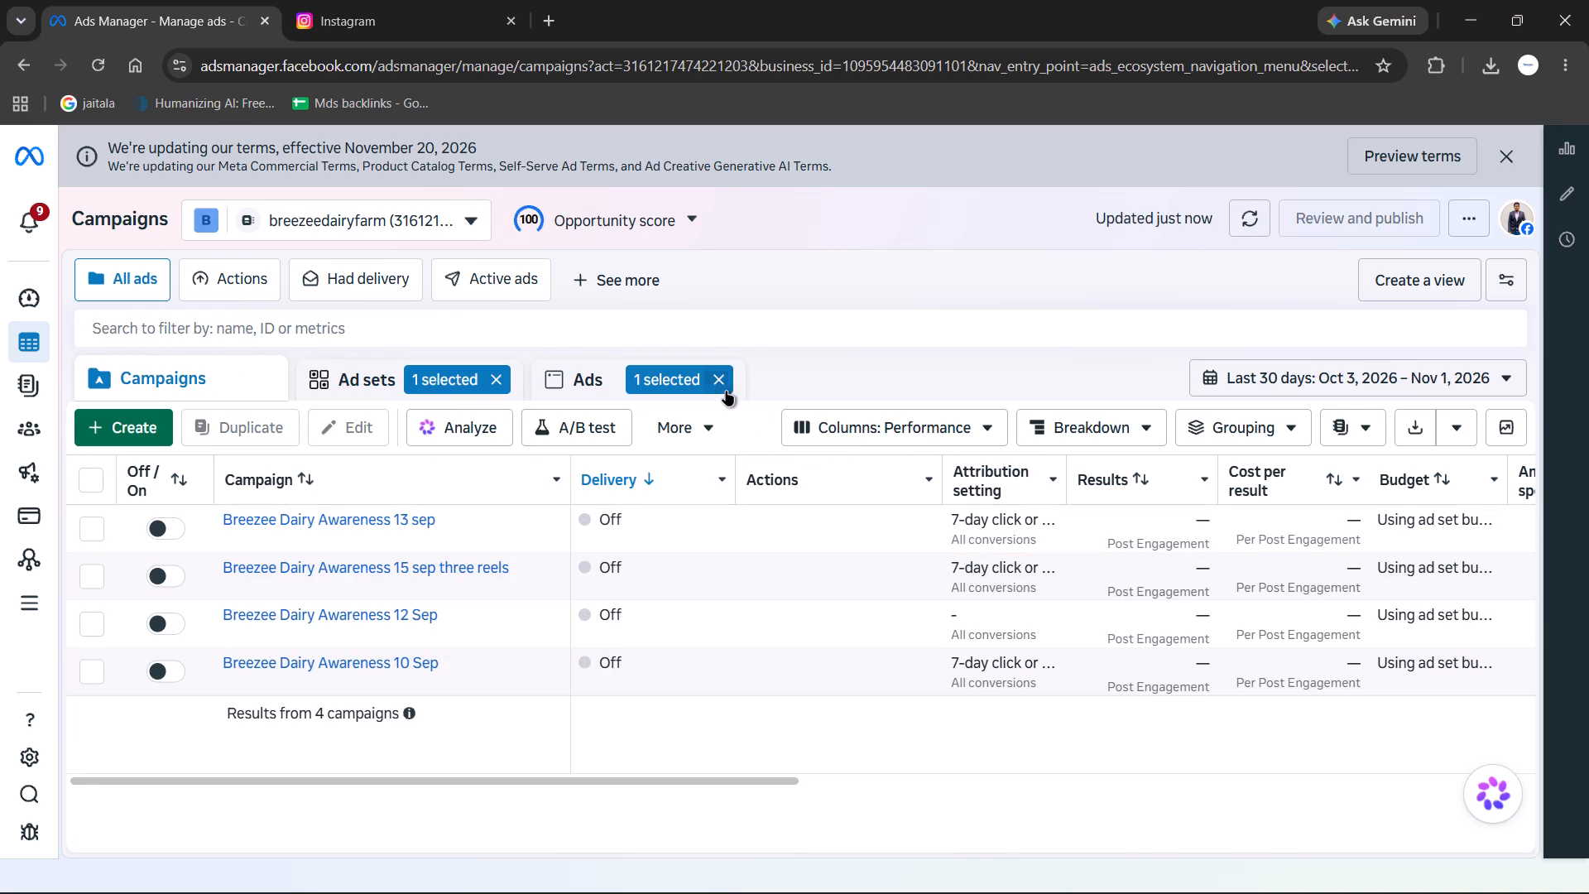
Clear the ad and ad set selections and reload the campaigns list.
left_click(725, 390)
left_click(507, 375)
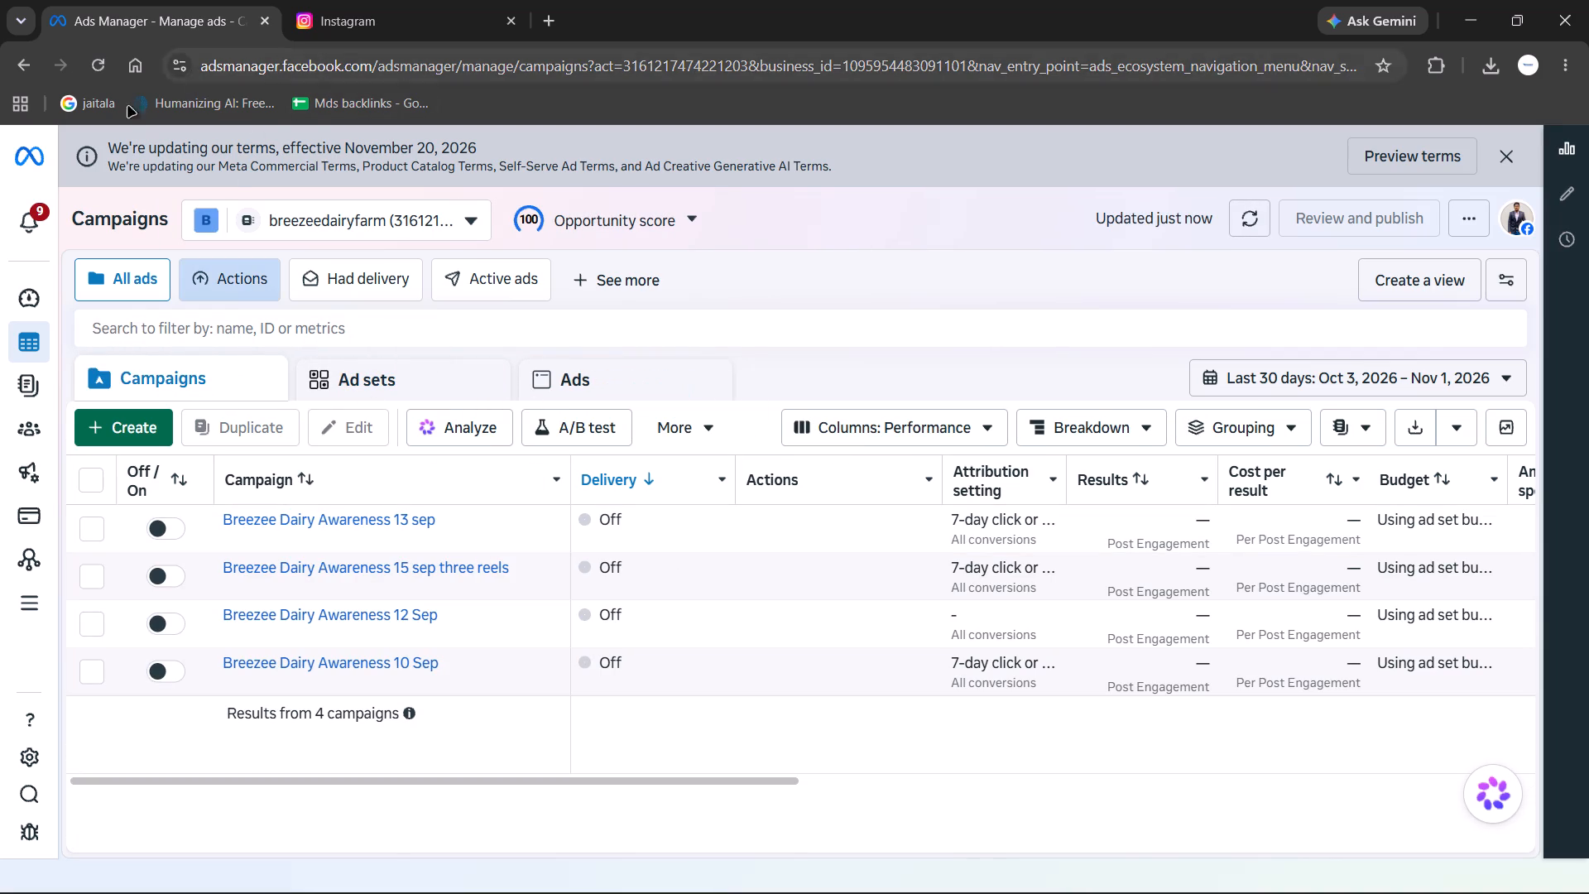
left_click(100, 69)
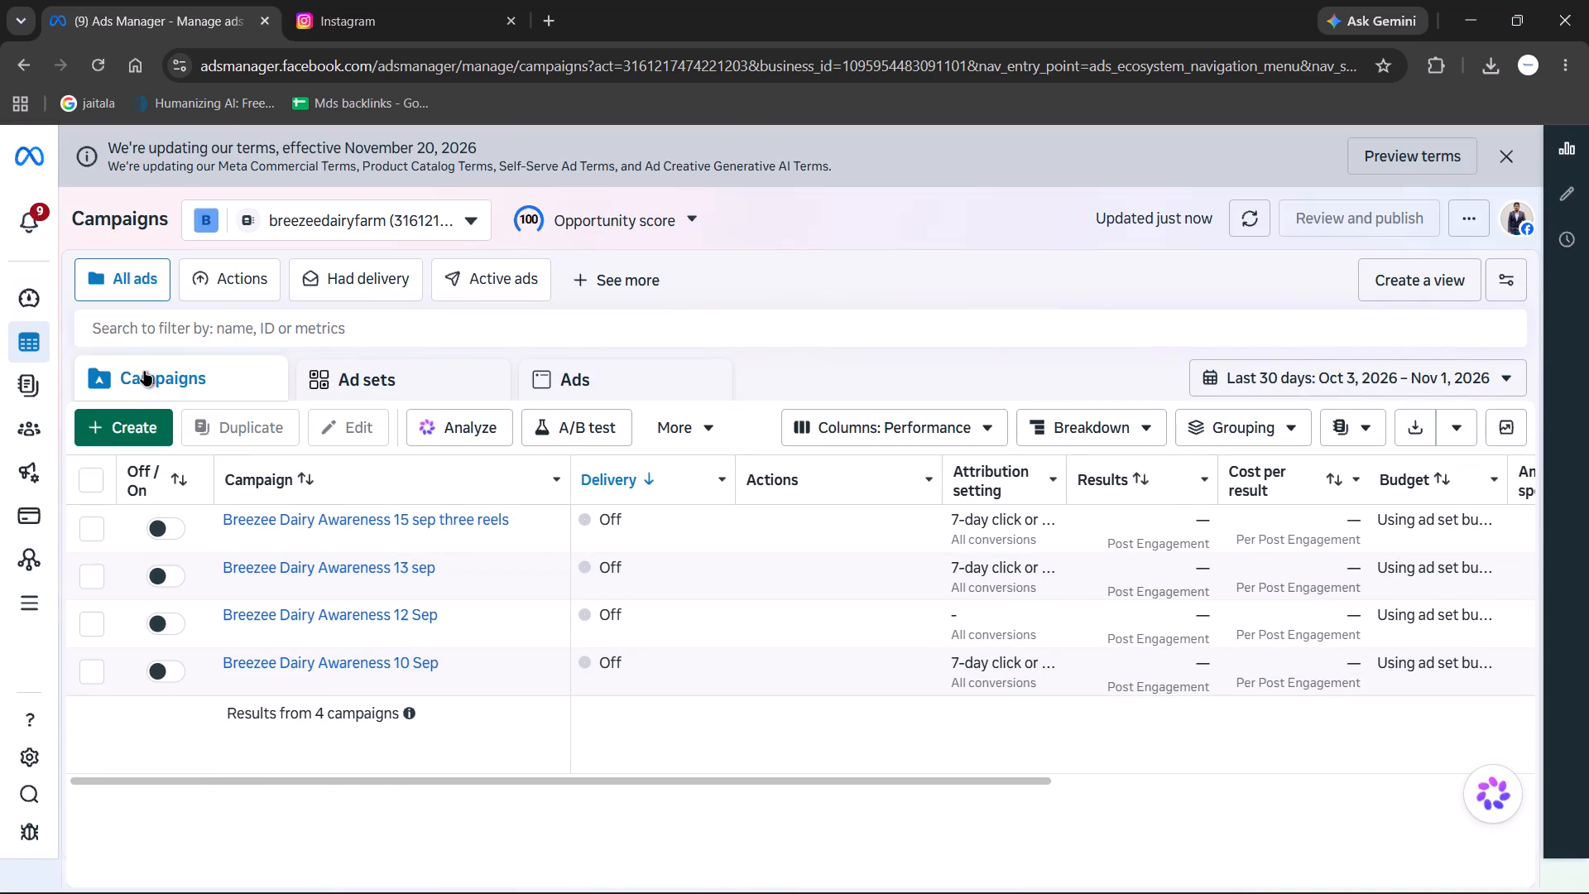
Create a new auction campaign with the Engagement objective.
left_click(128, 421)
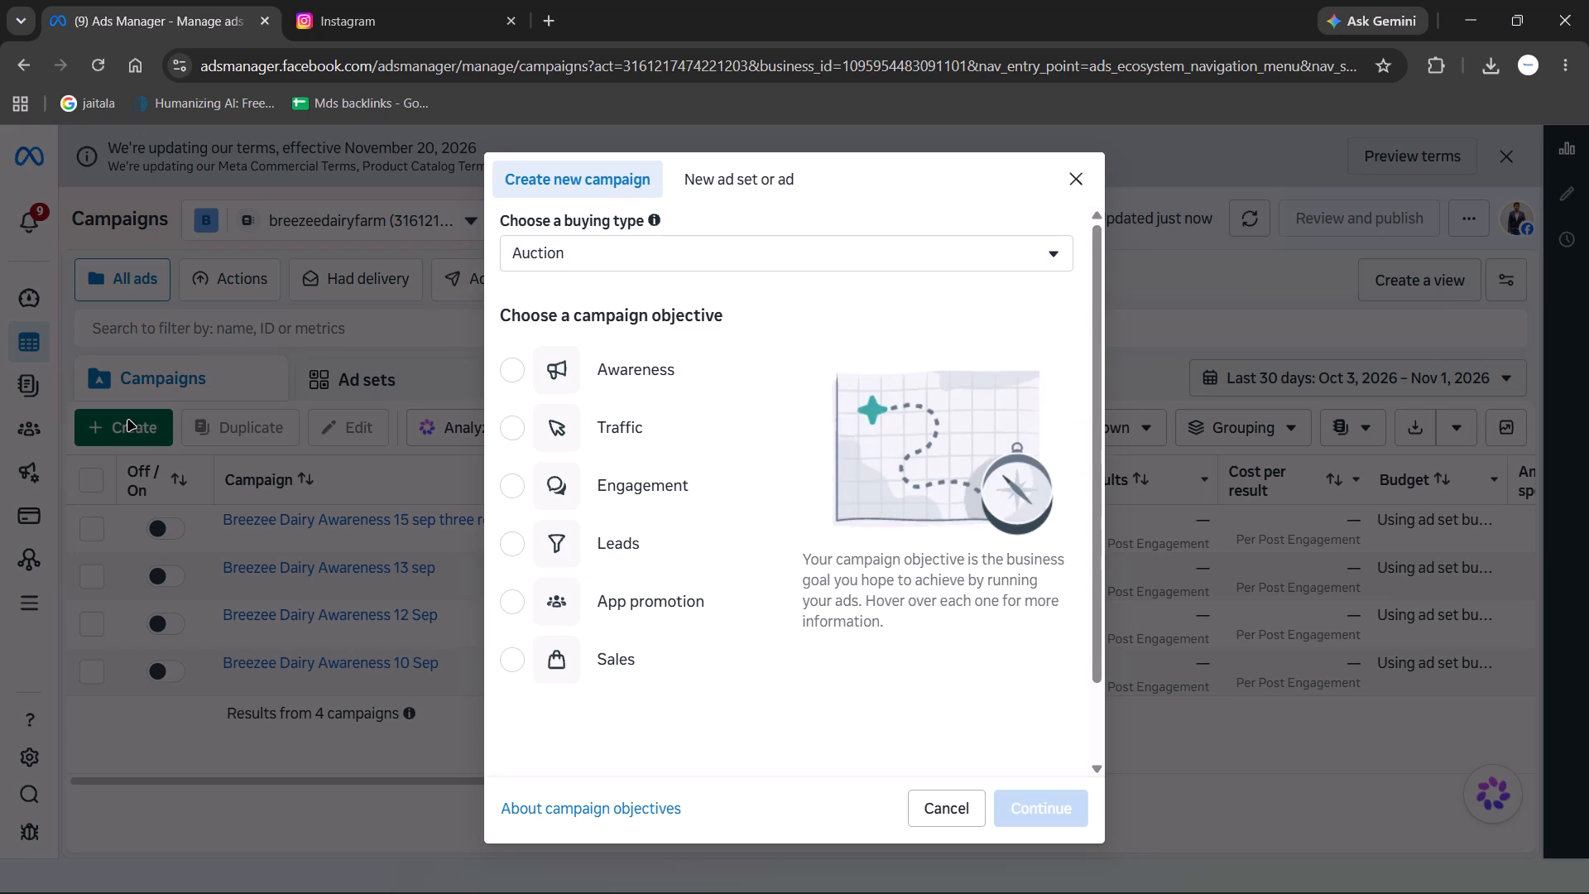
left_click(564, 495)
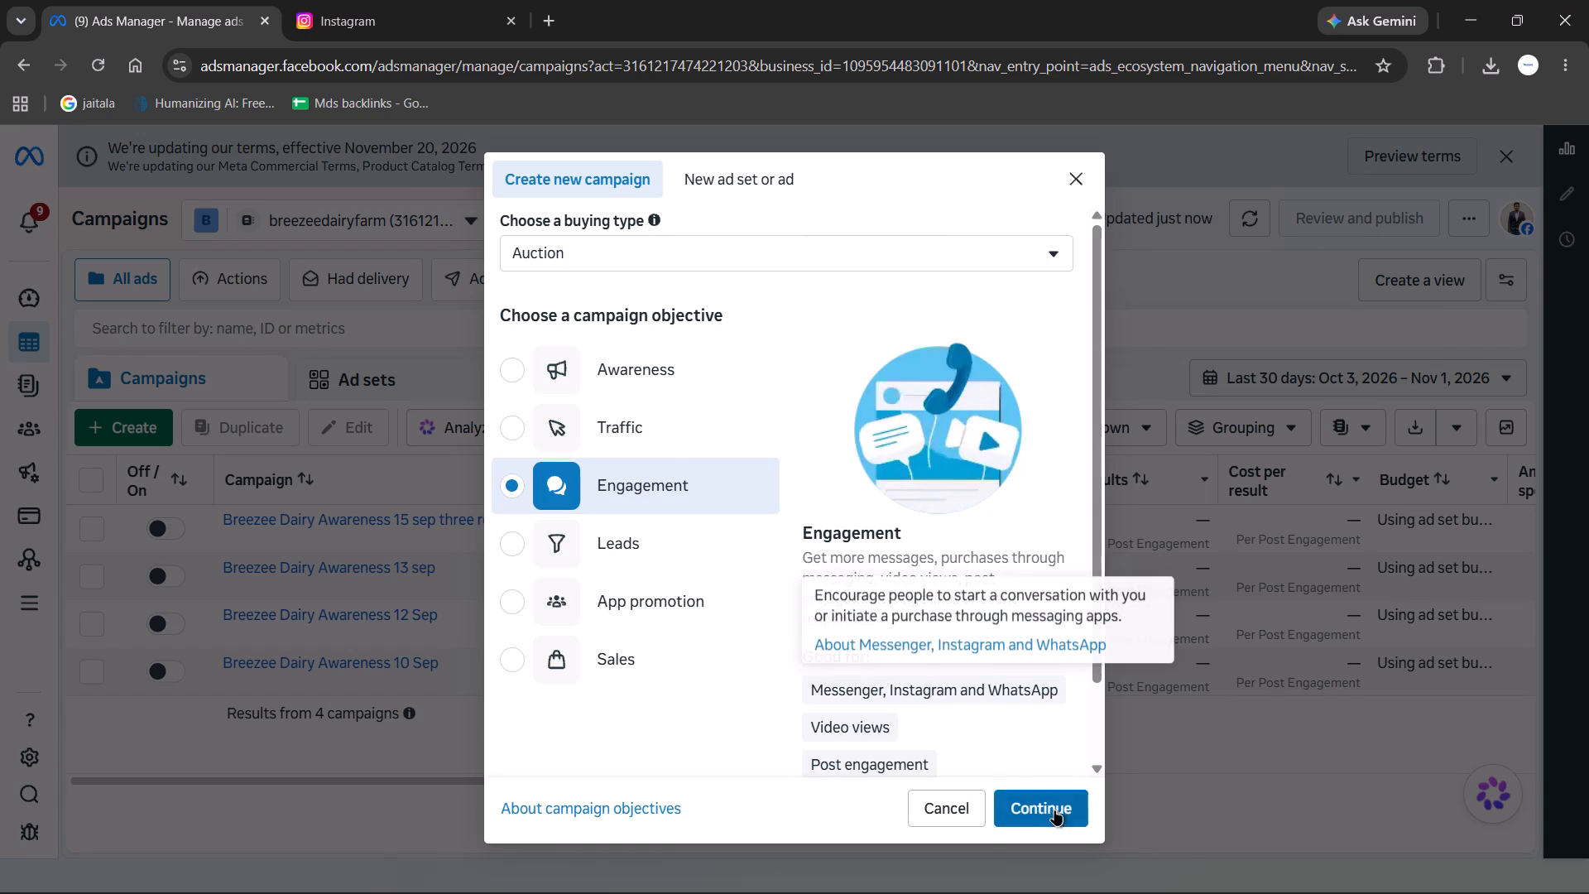
left_click(1055, 816)
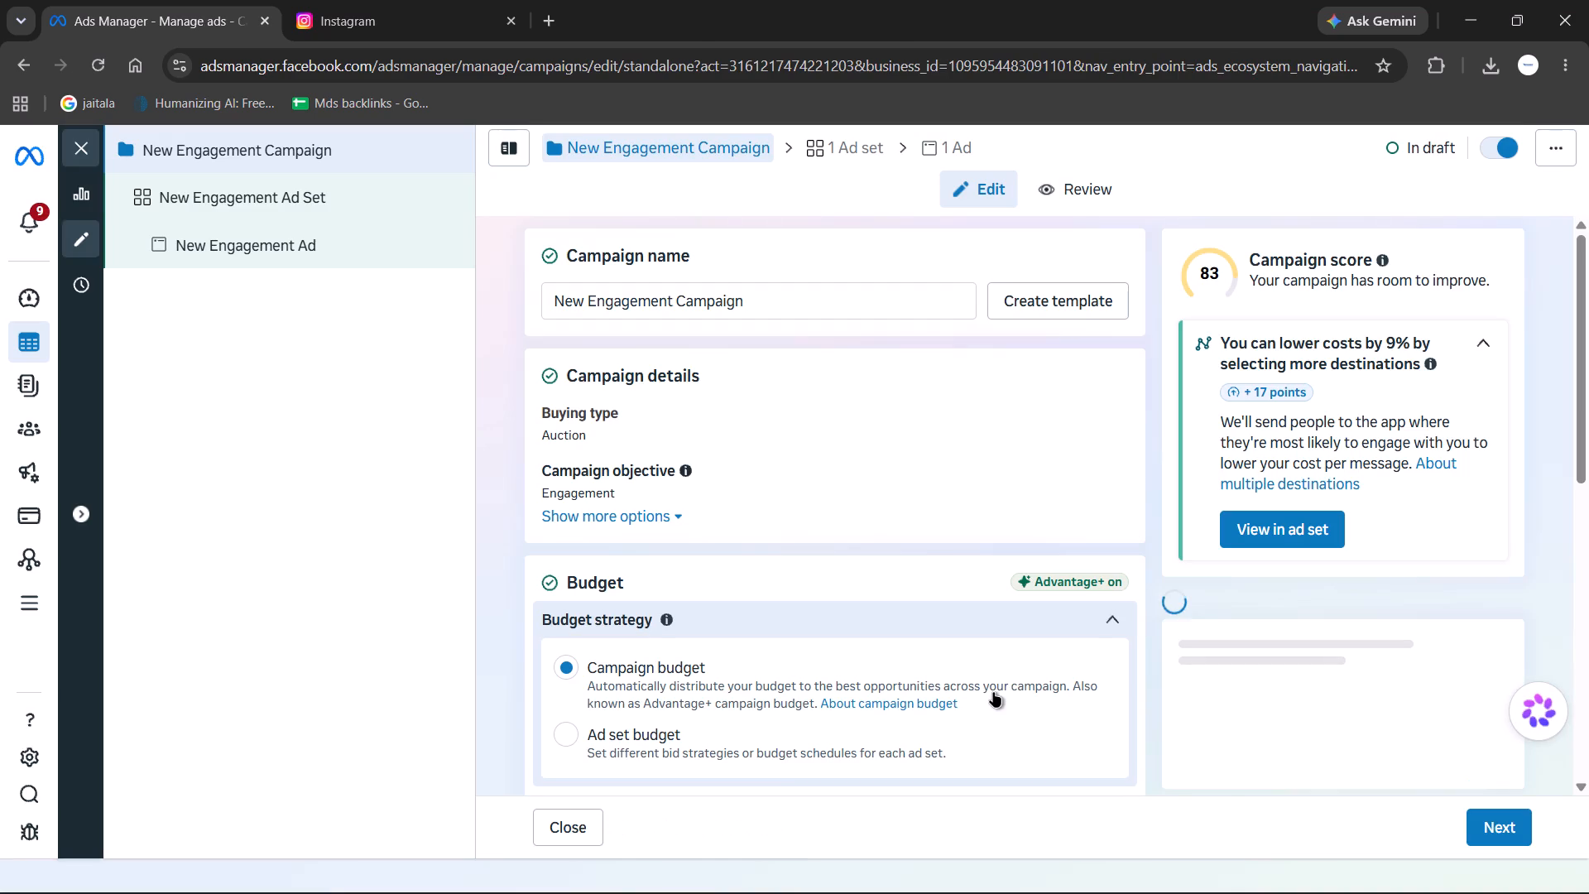
Name the new campaign Breezee 2nd nov Engagement Campaign.
triple_click(757, 298)
left_click(757, 298)
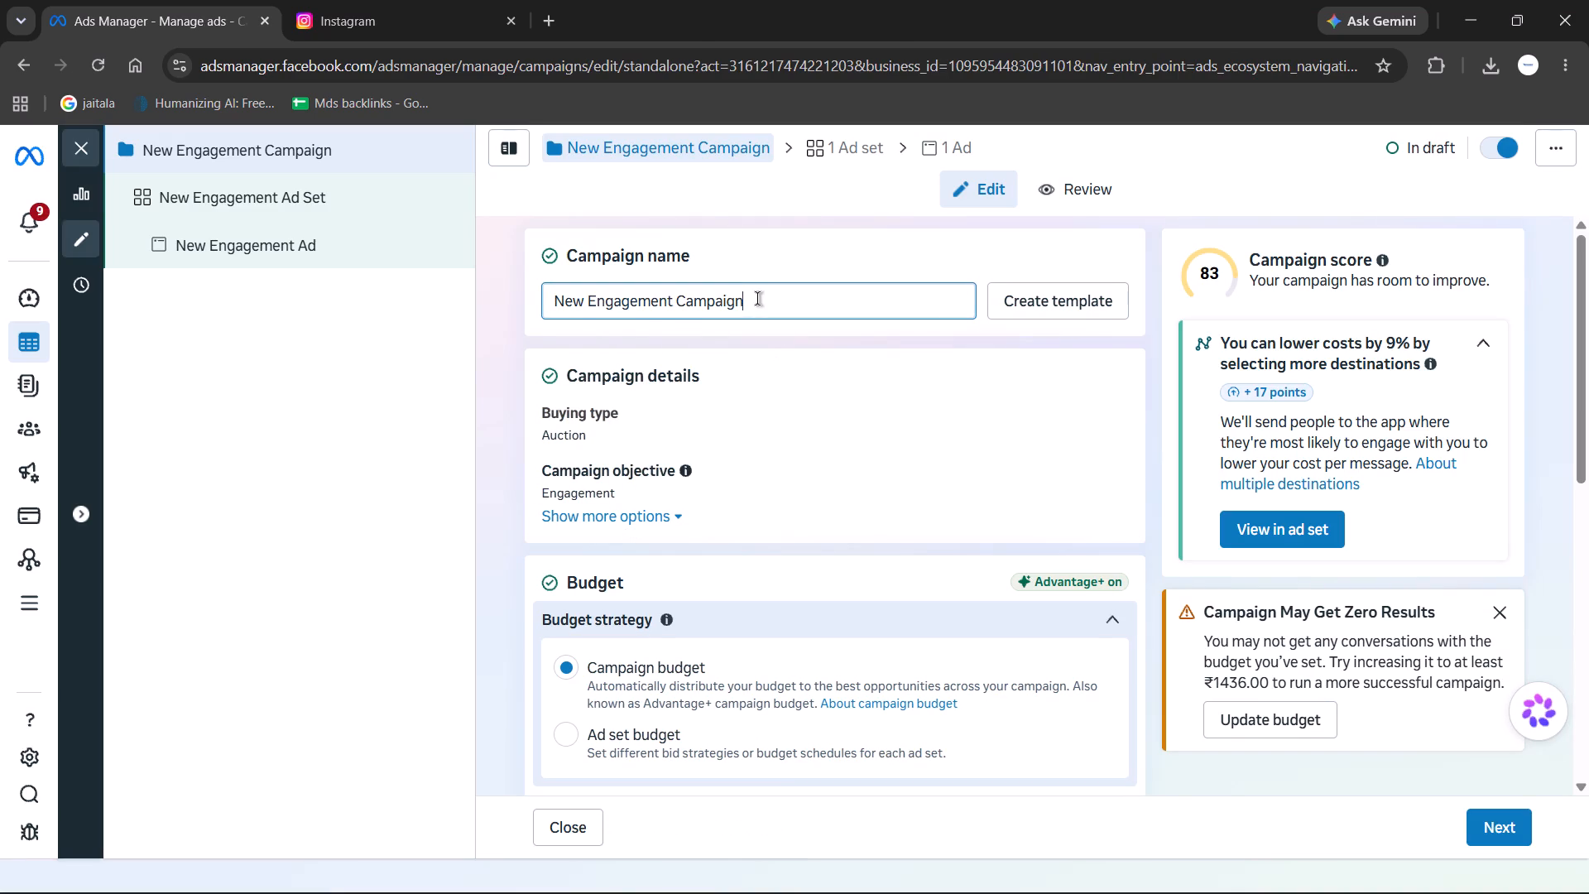
left_click_drag(585, 305, 534, 304)
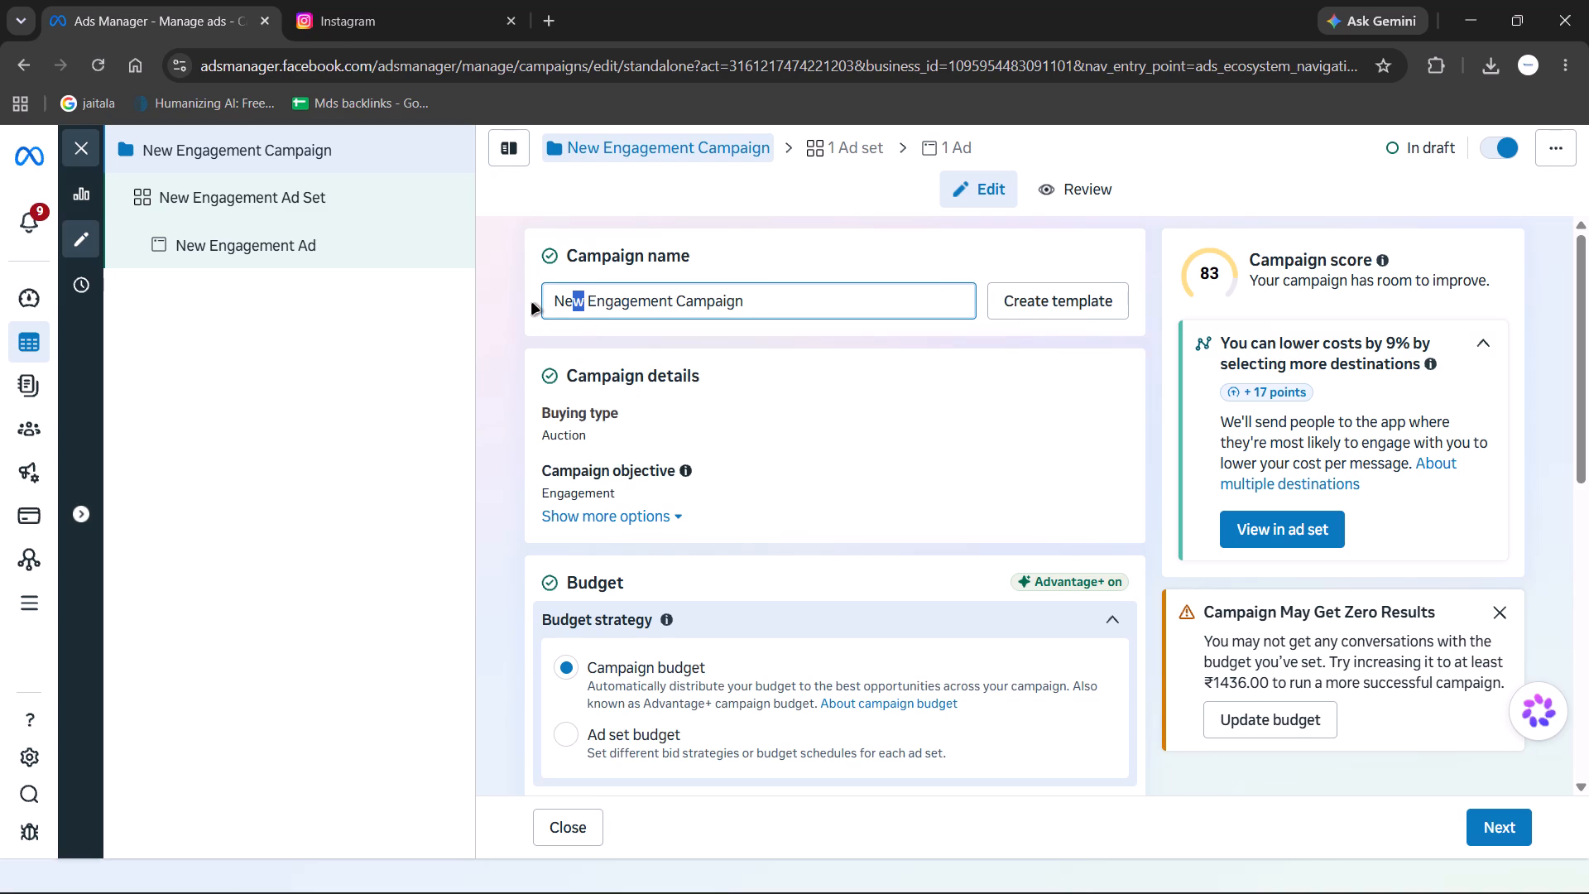
type("Breezee 2nd")
key("space")
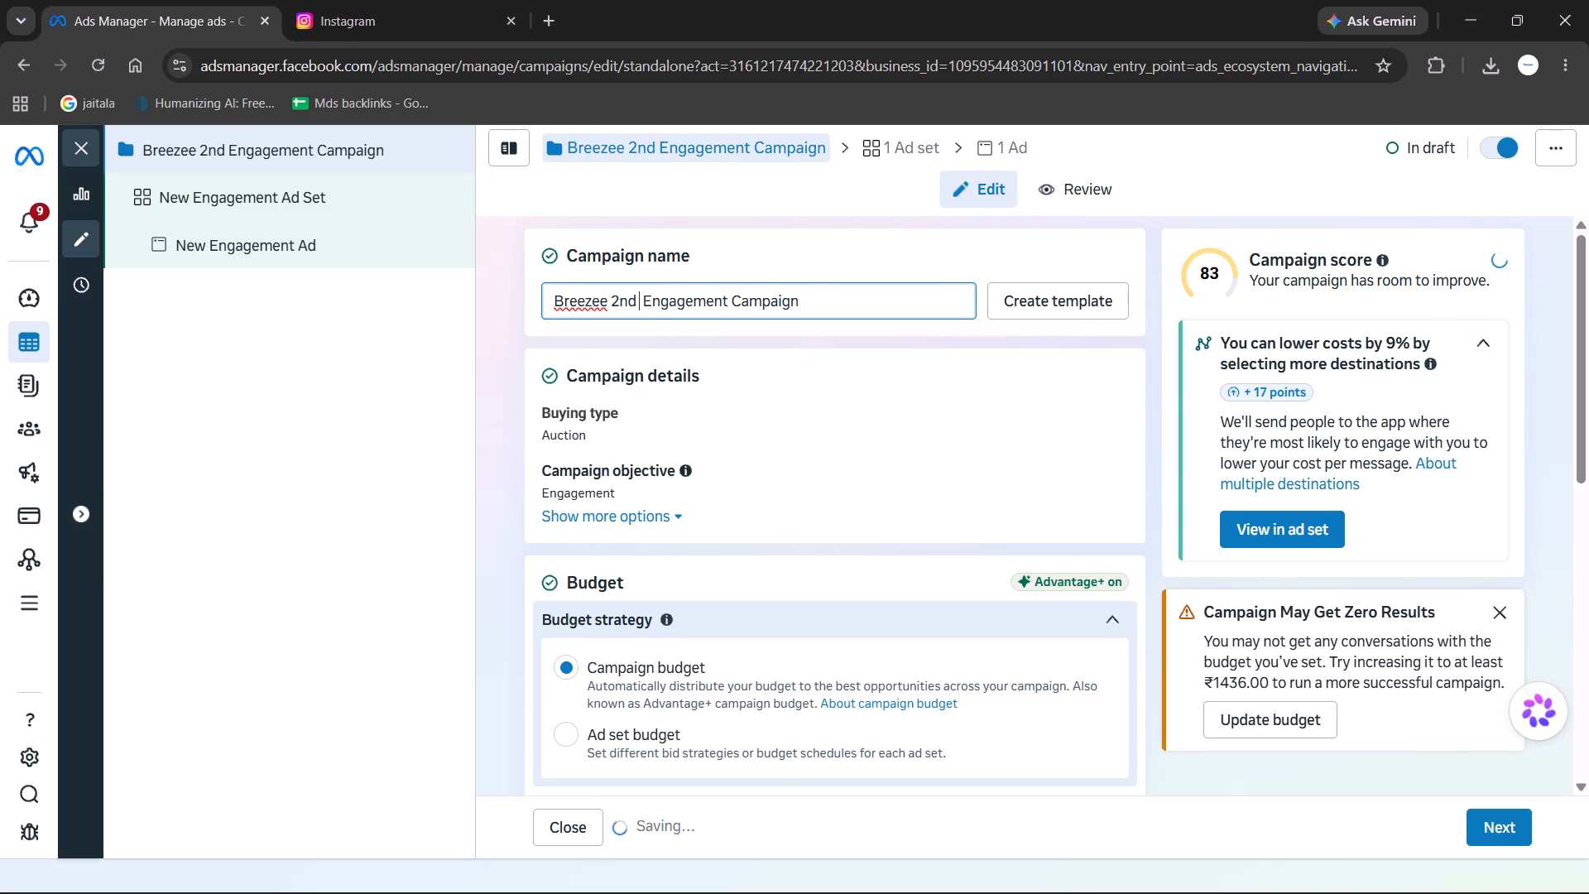
type("nov")
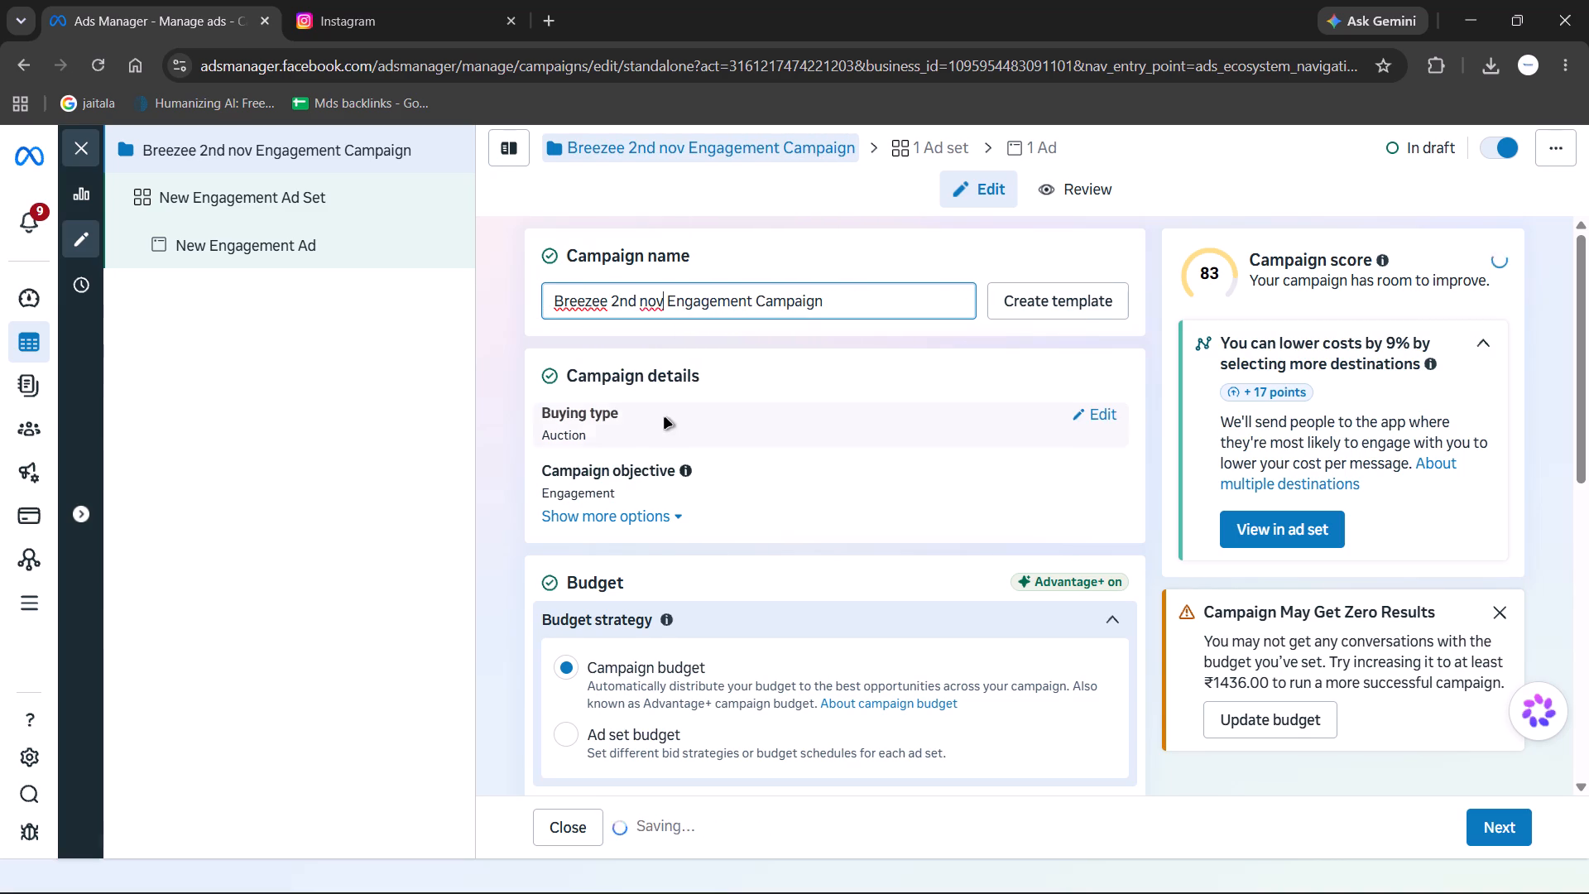
Switch the campaign's budget strategy to Ad set budget and continue to the New Engagement Ad Set settings.
scroll(669, 415, "down", 3)
left_click(622, 424)
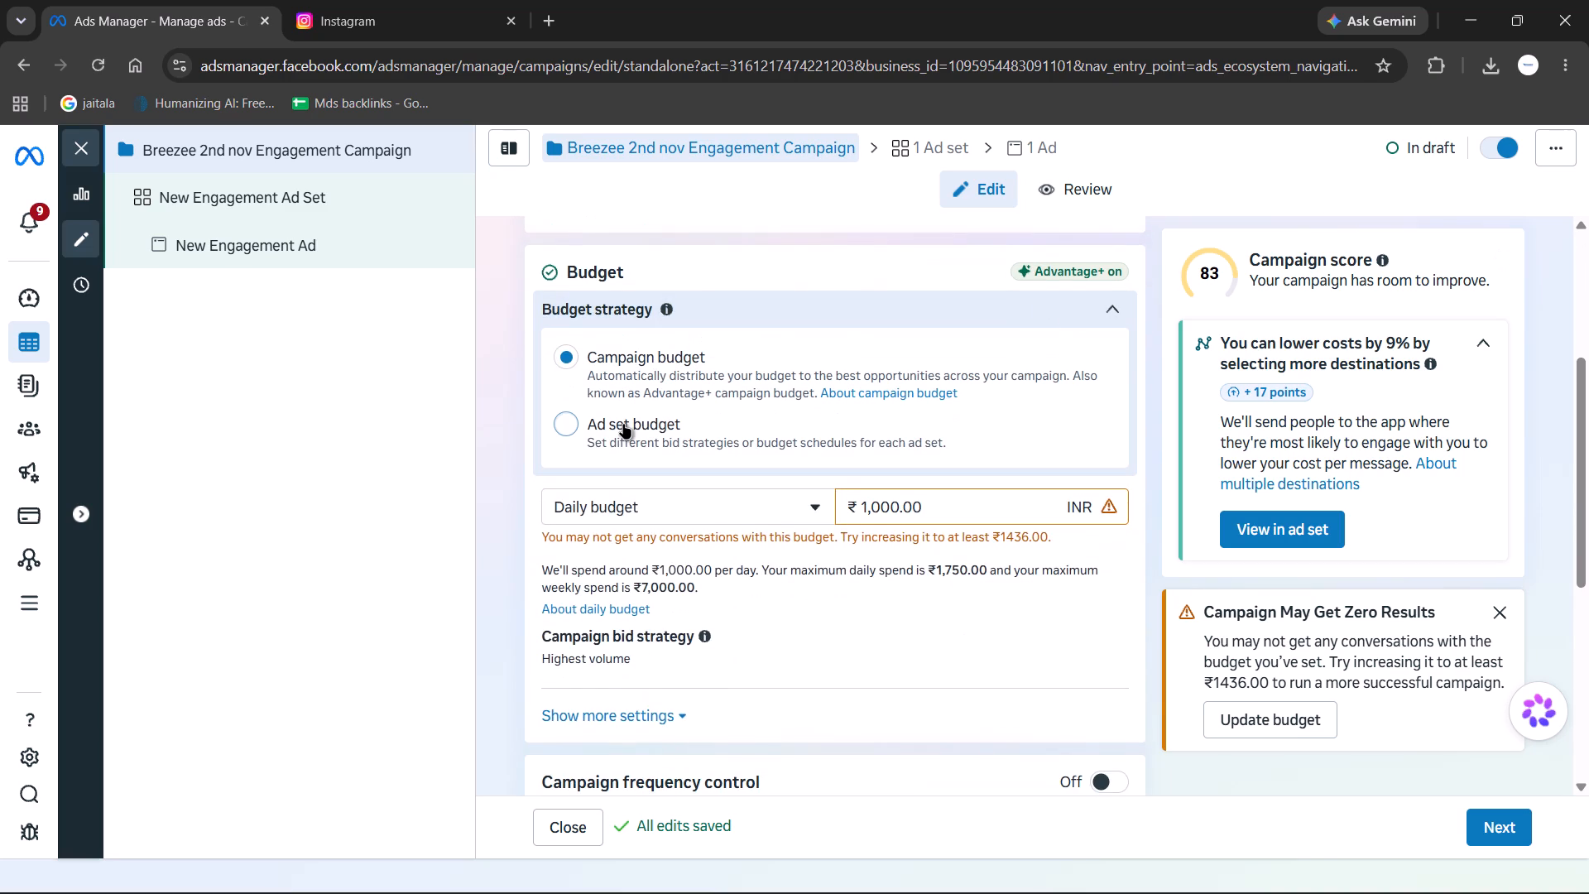
scroll(779, 505, "down", 3)
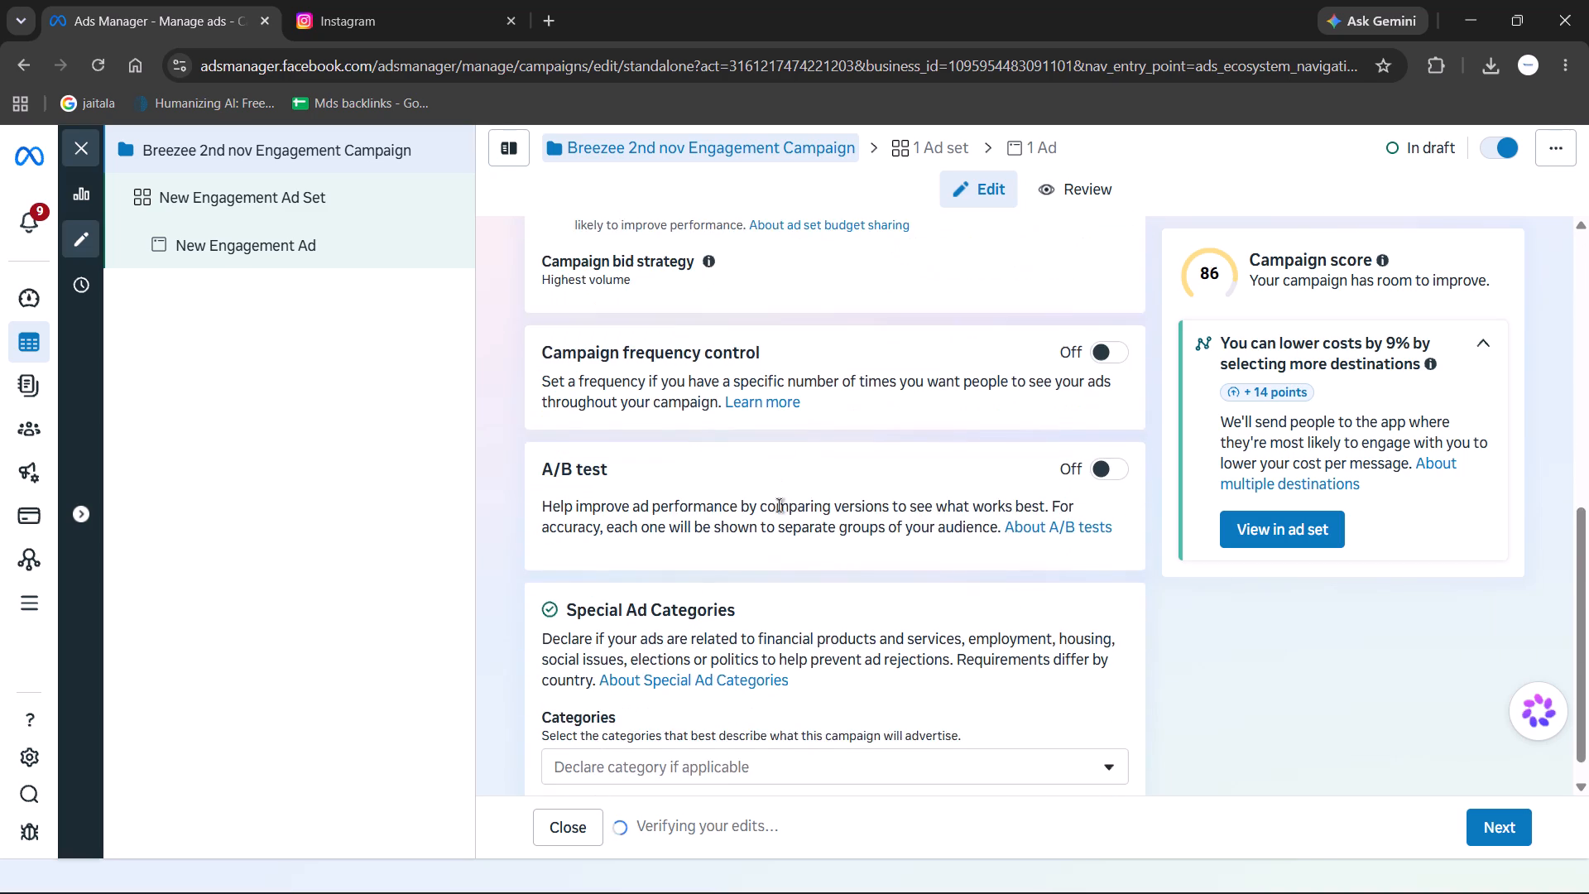
scroll(779, 505, "down", 4)
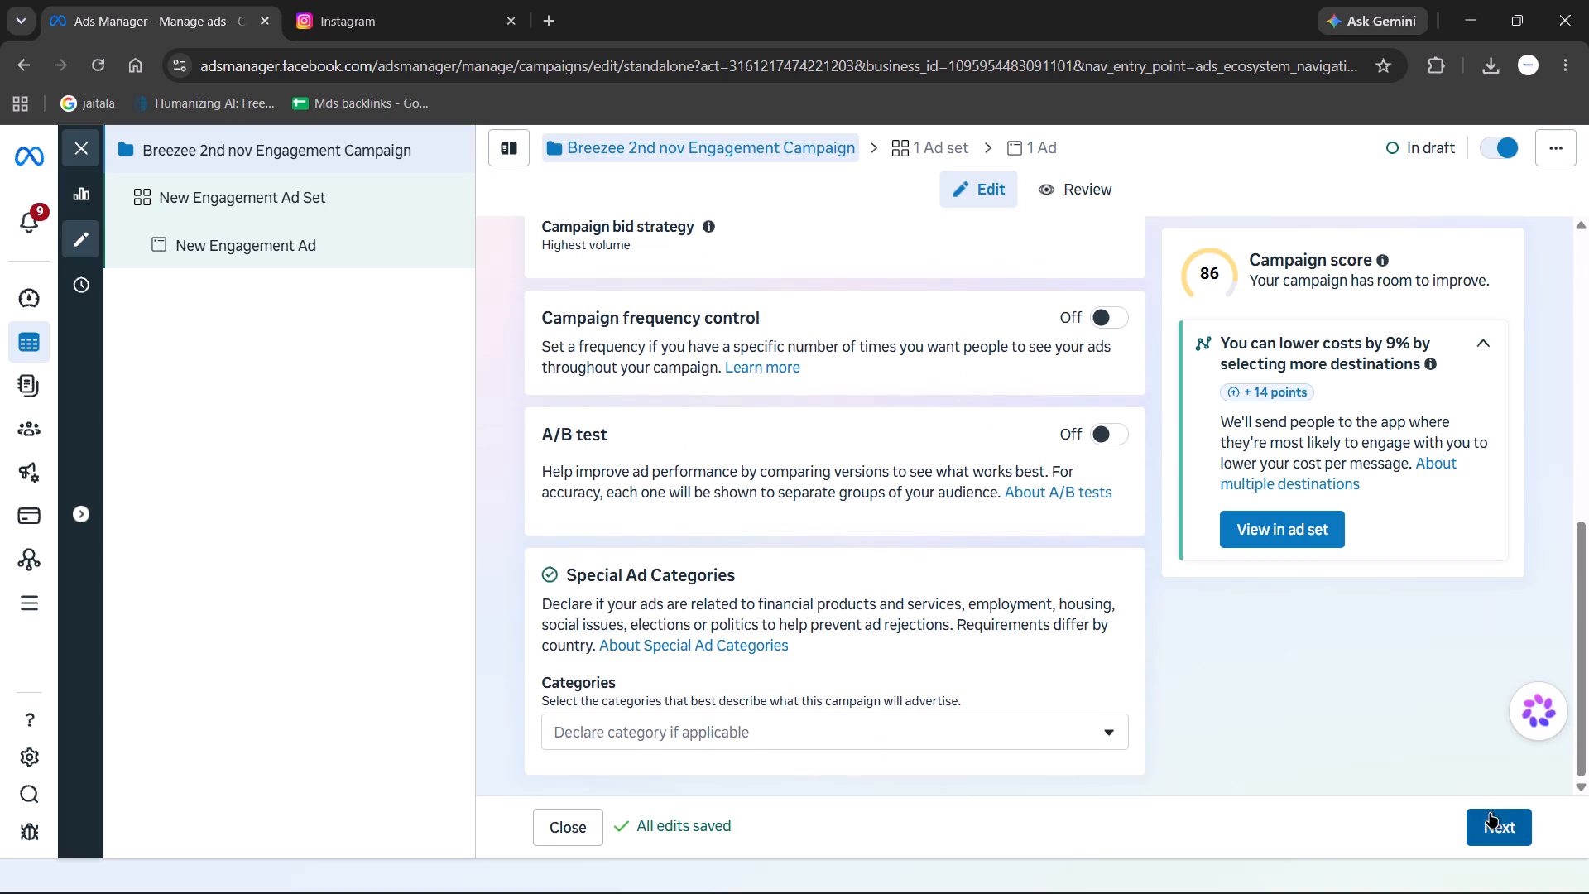
left_click(1490, 813)
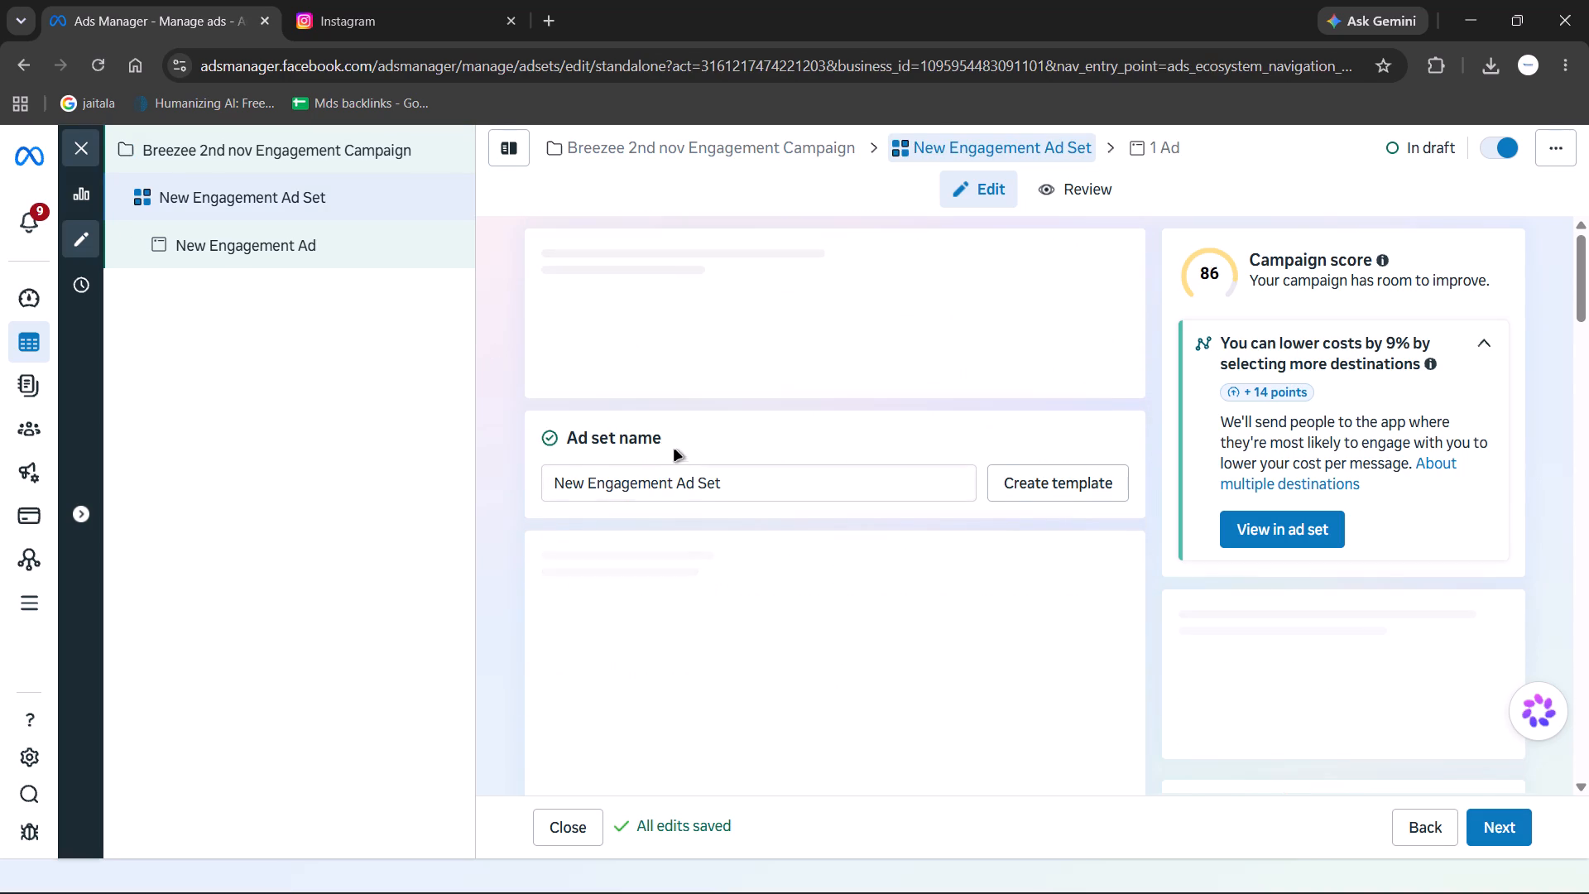
Rename the new ad set as 2nd nov Engagement Ad Set.
scroll(711, 407, "down", 2)
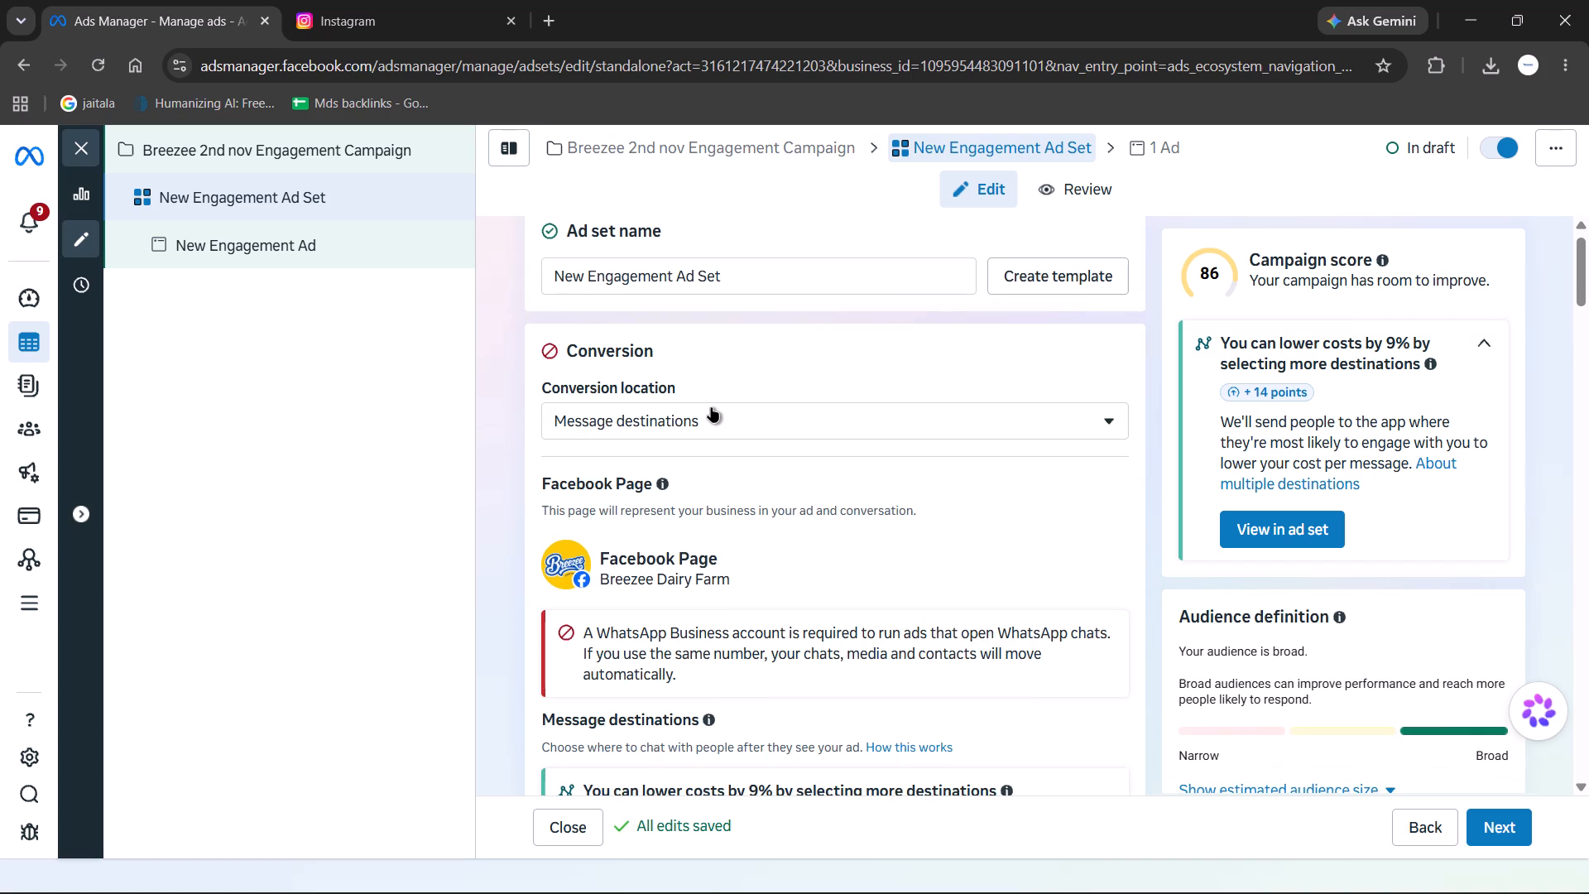
triple_click(641, 275)
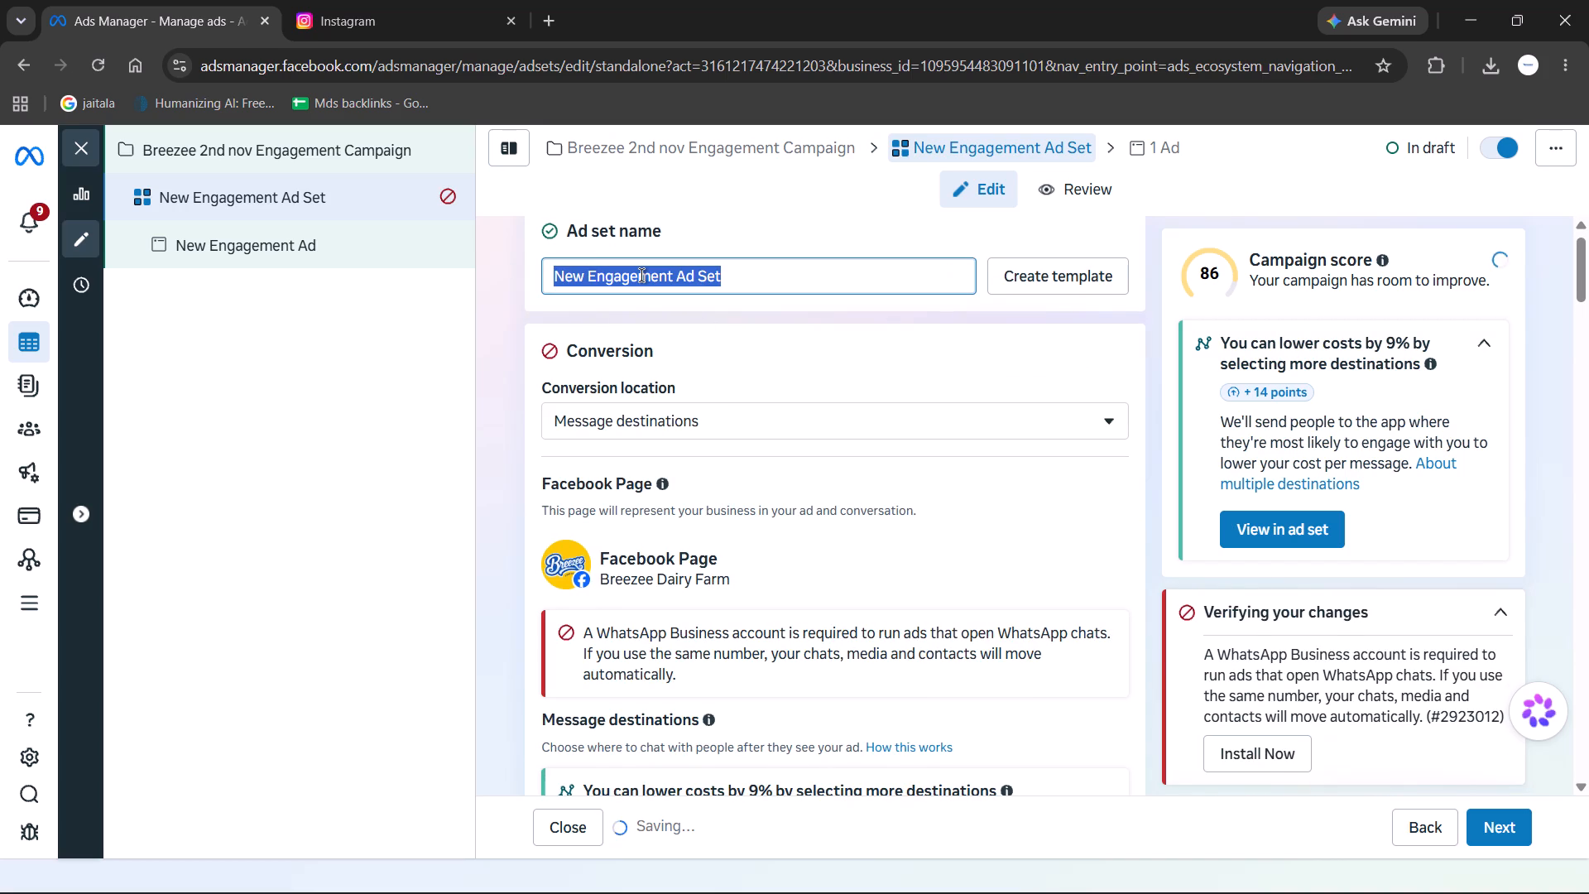
left_click(641, 275)
left_click_drag(581, 275, 578, 276)
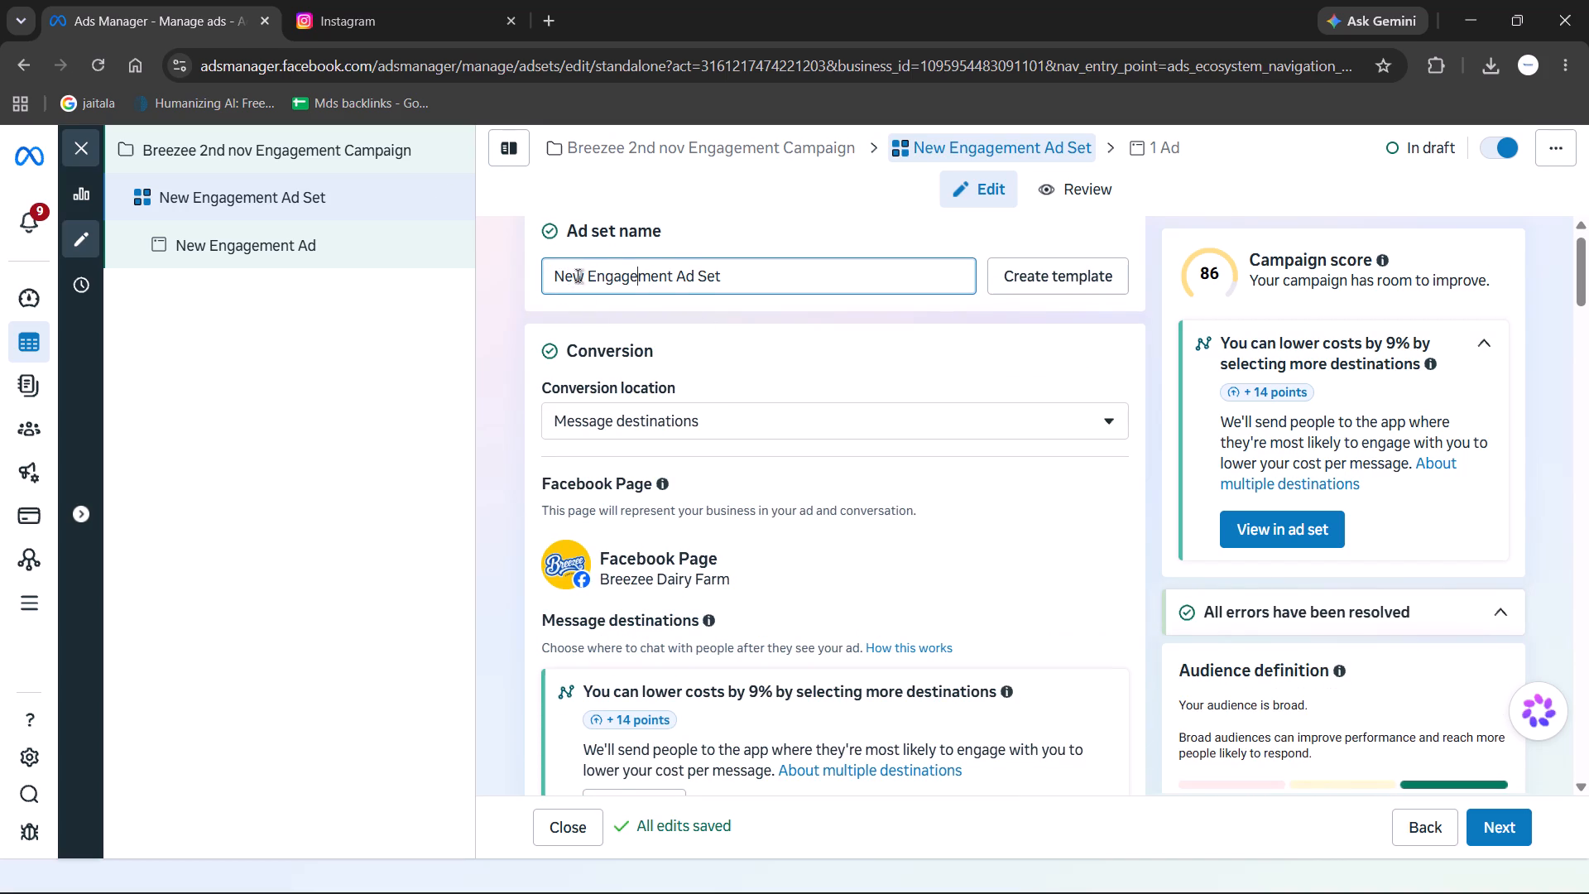
left_click_drag(578, 276, 554, 278)
type("2nd nov")
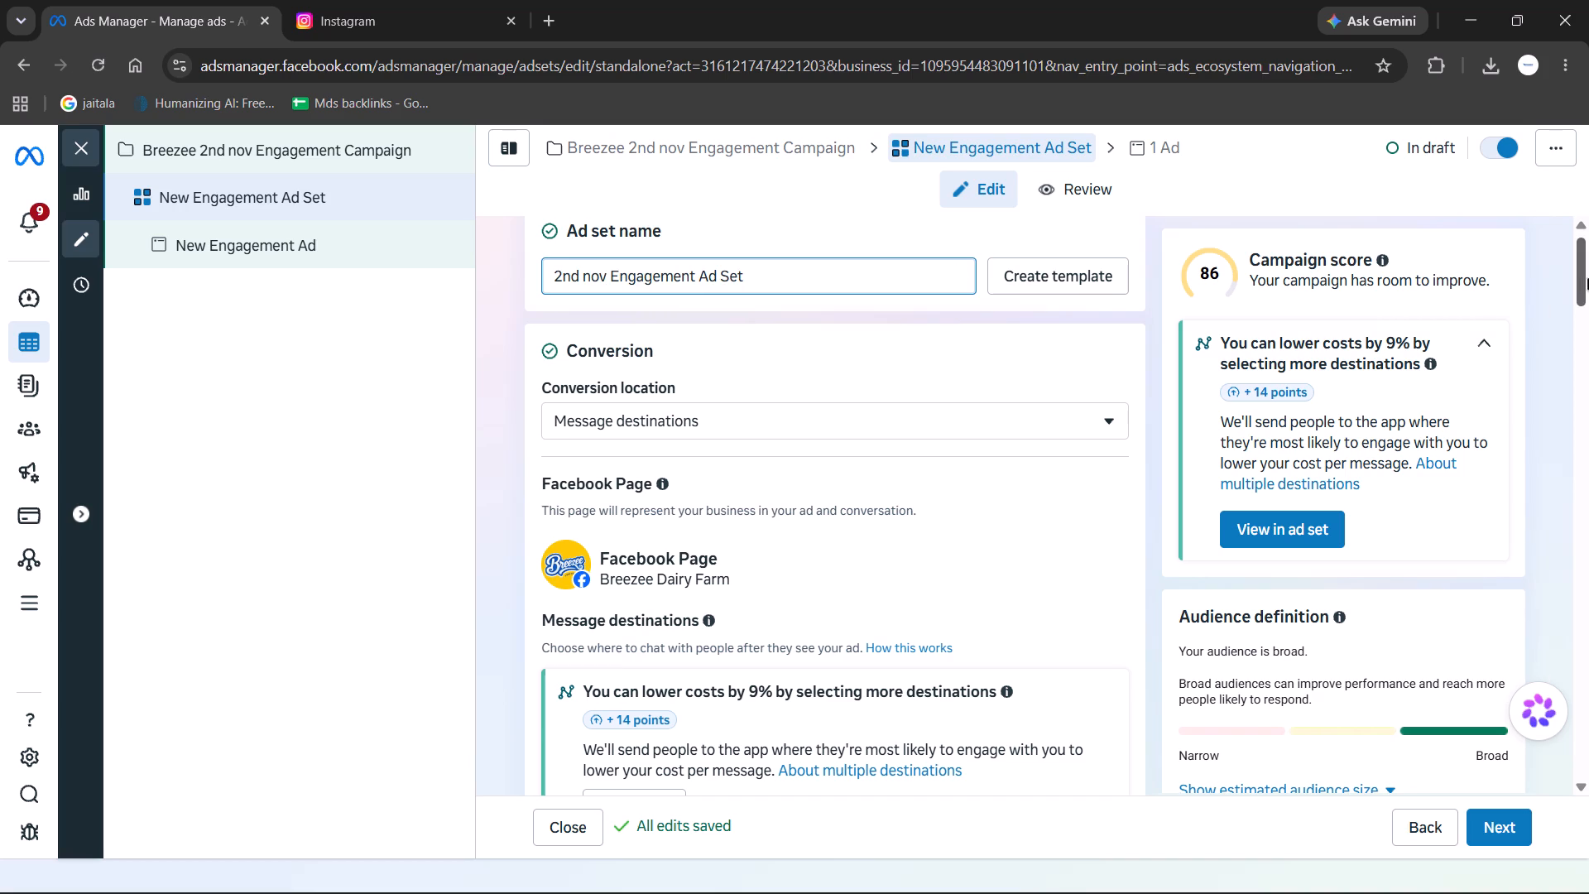
Change the ad set's conversion location to Instagram or Facebook.
scroll(772, 386, "down", 1)
left_click(830, 319)
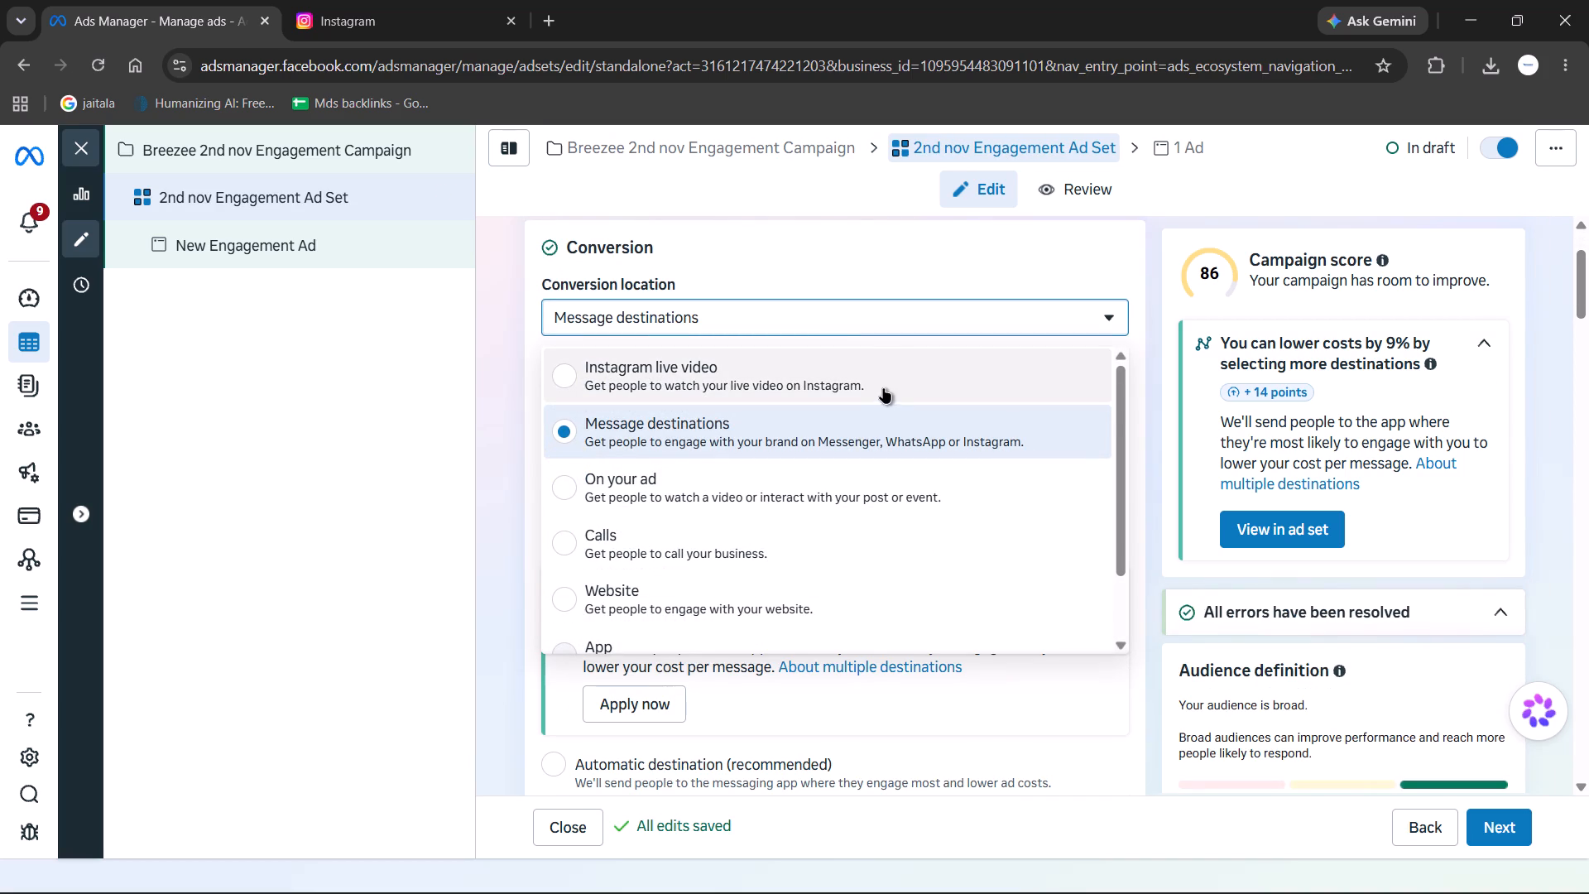
scroll(879, 455, "down", 2)
left_click(753, 629)
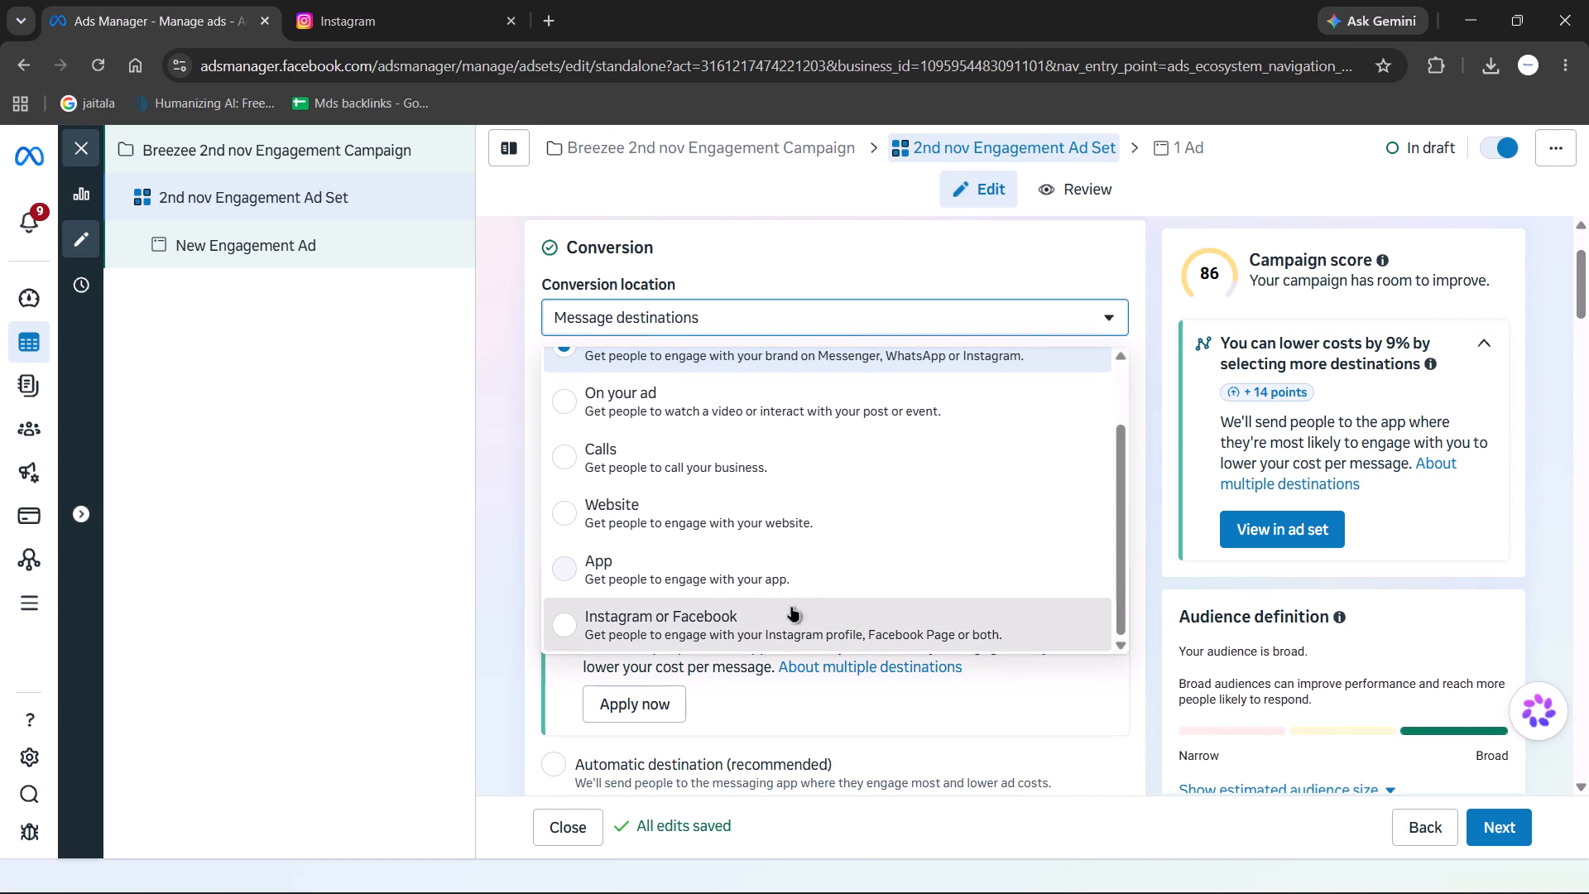
Set the ad set's daily budget to ₹300.
scroll(900, 468, "down", 2)
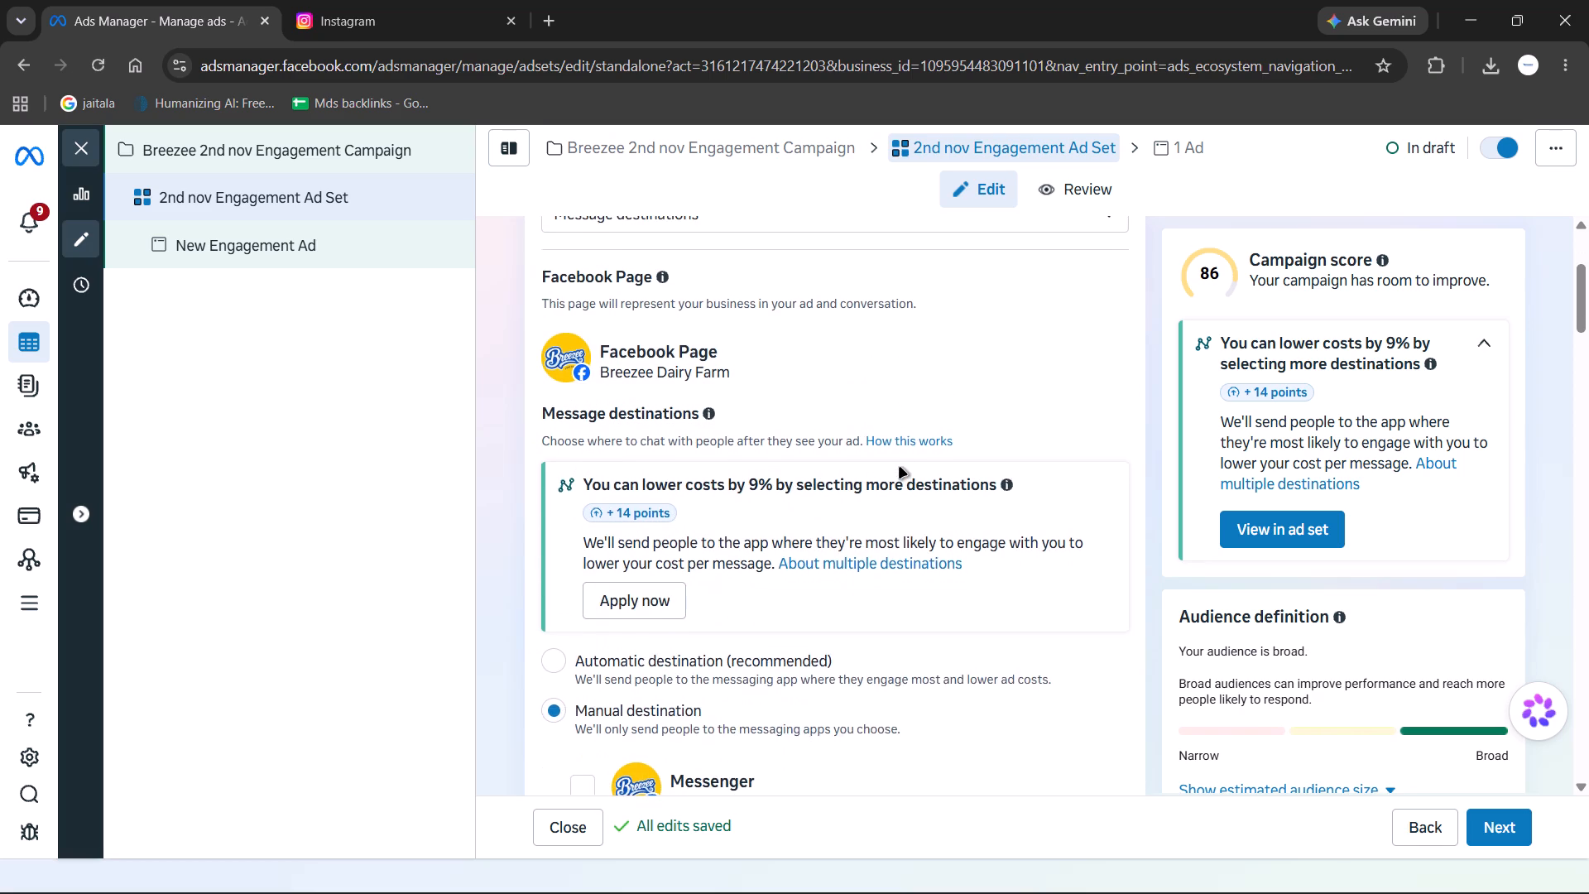
scroll(900, 468, "down", 1)
scroll(900, 468, "up", 2)
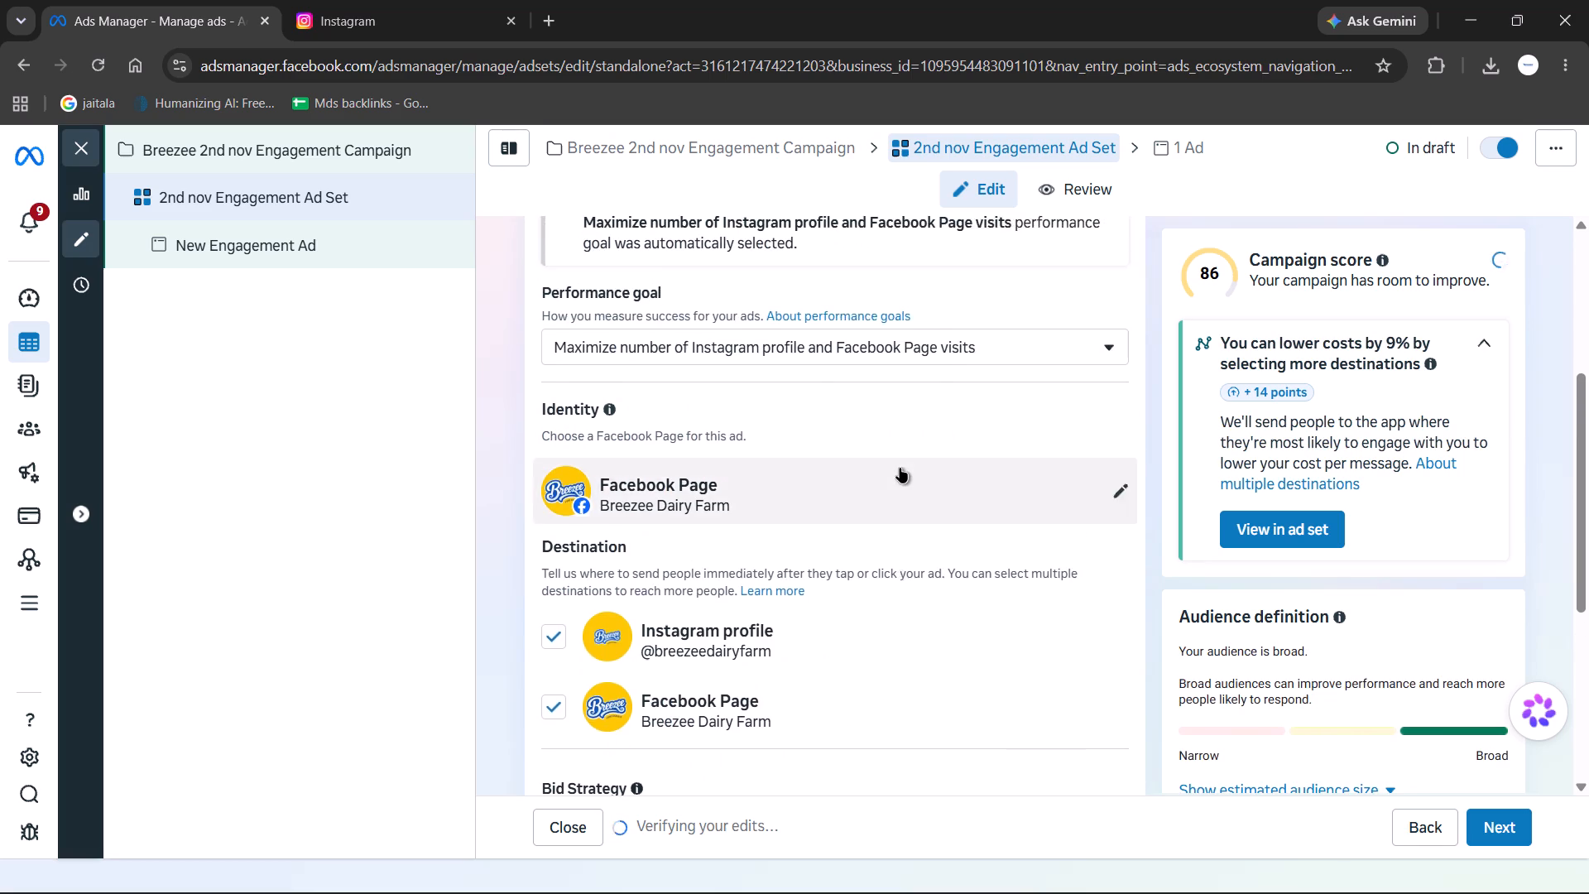
scroll(900, 468, "down", 5)
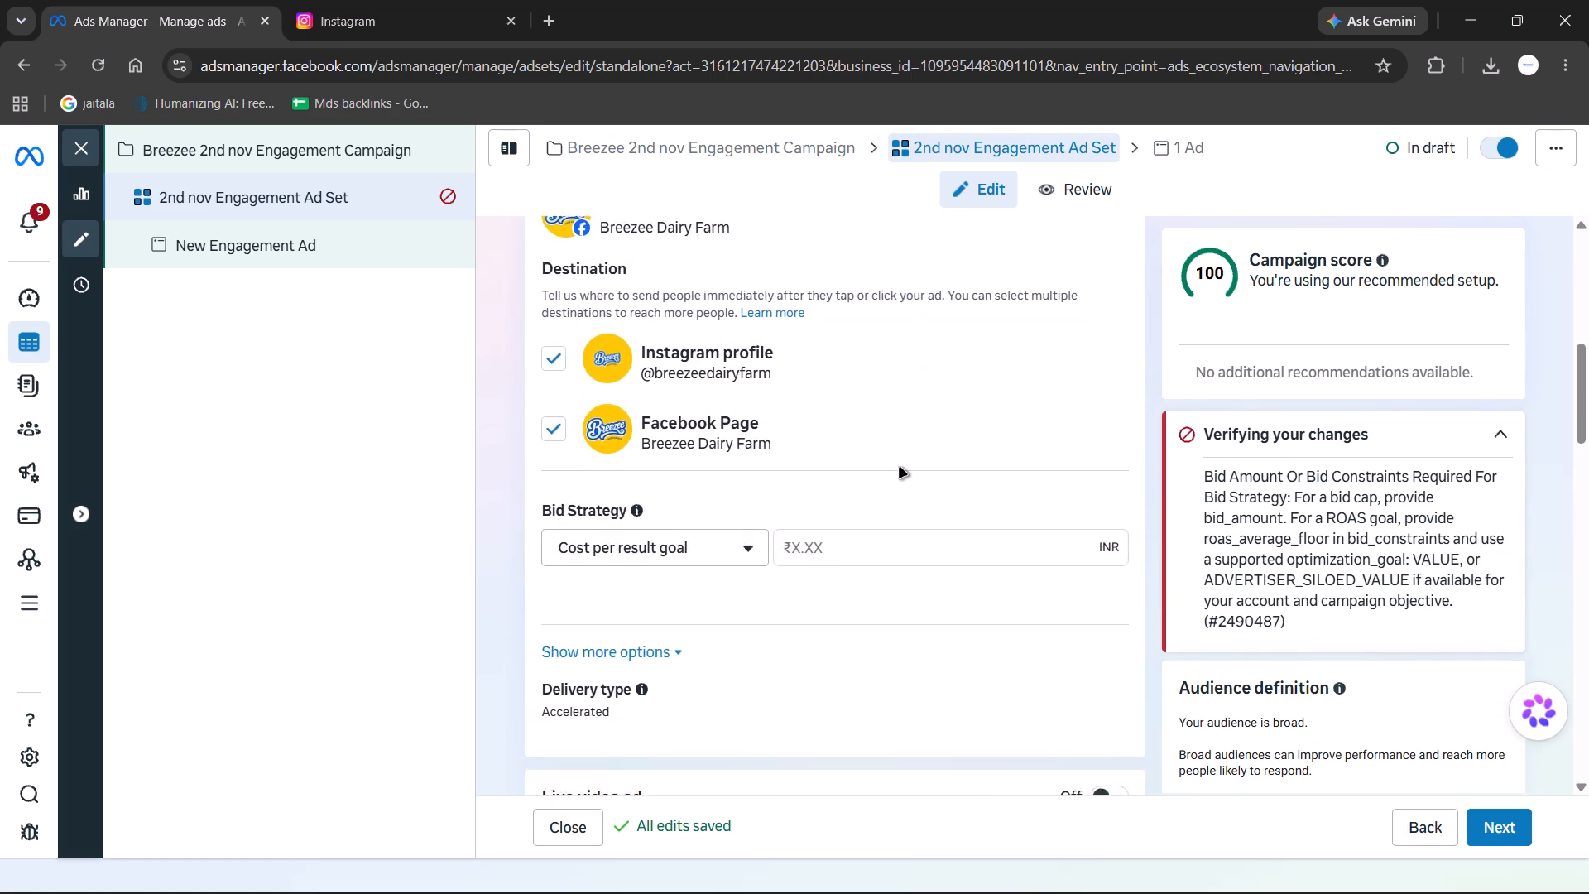
scroll(900, 468, "down", 3)
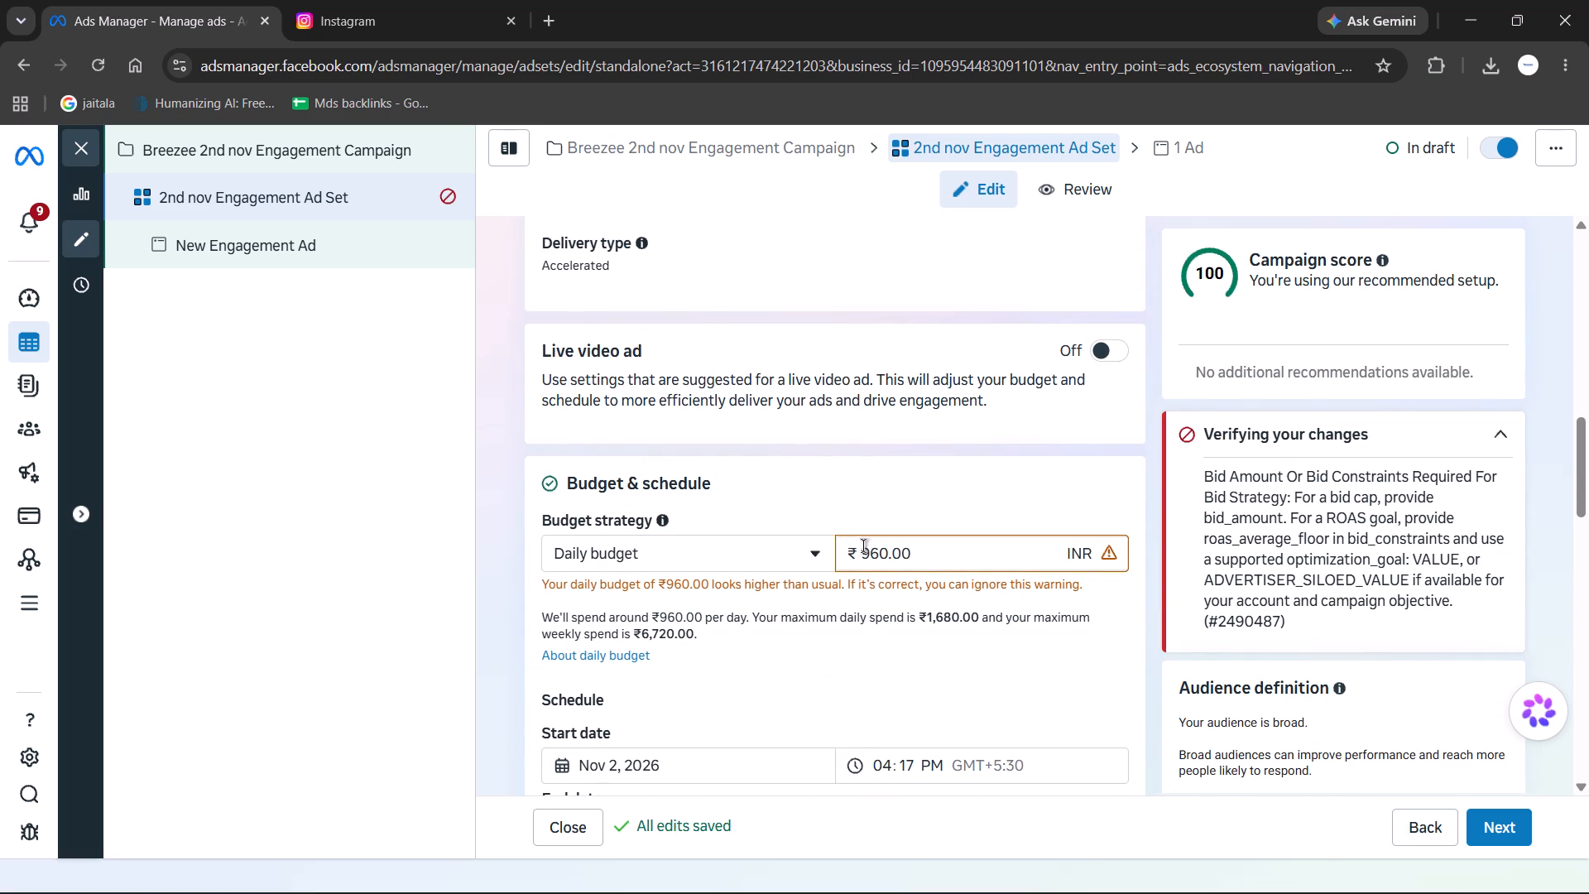
left_click(871, 552)
left_click(885, 554)
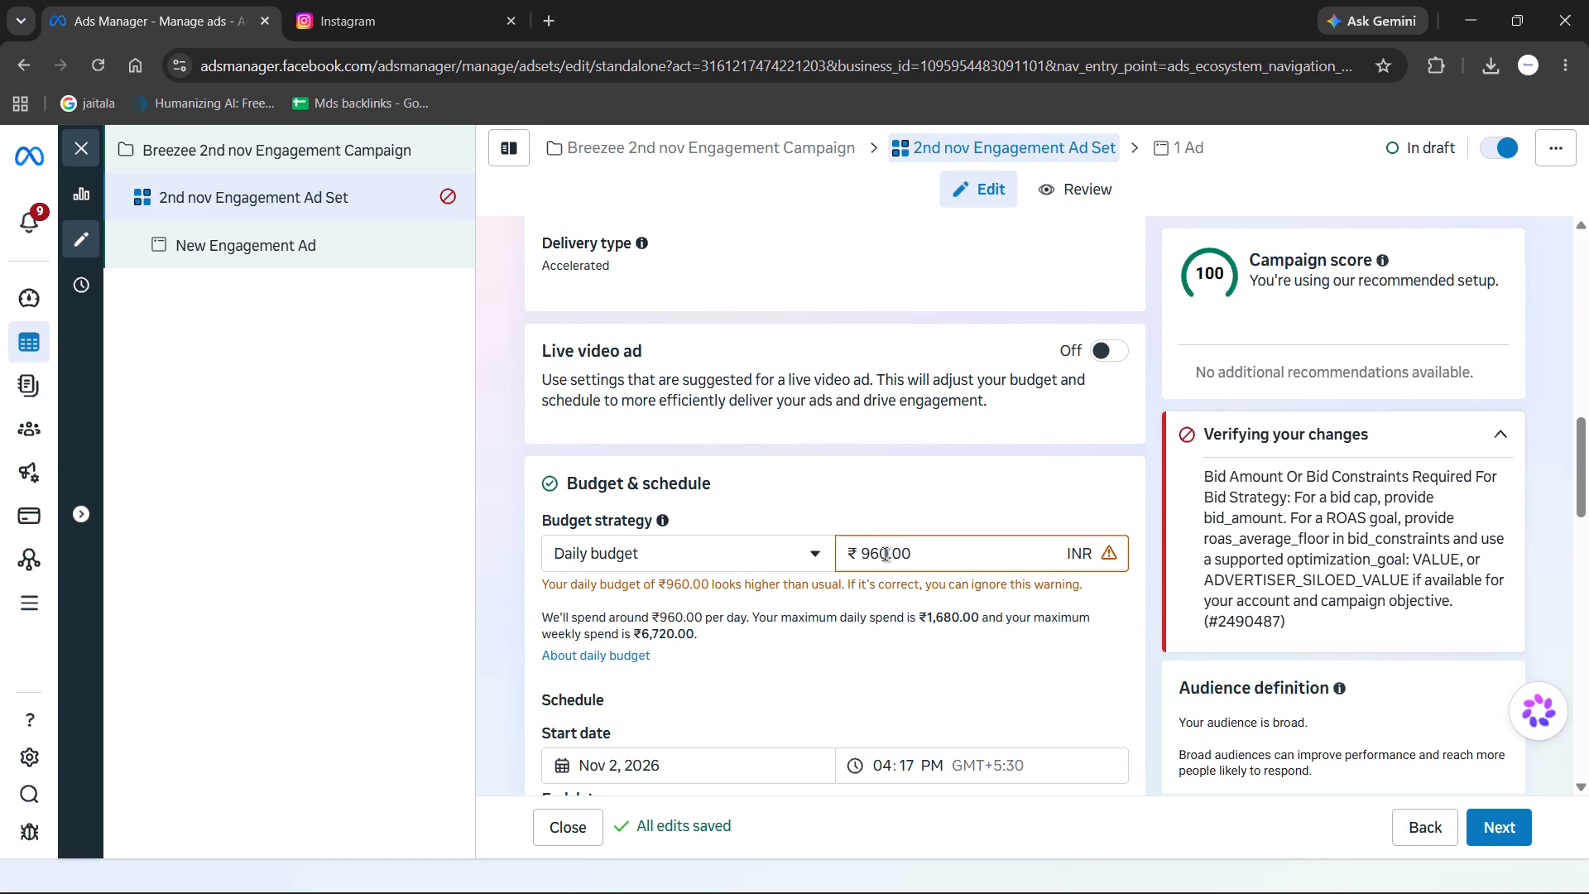
scroll(885, 554, "up", 1)
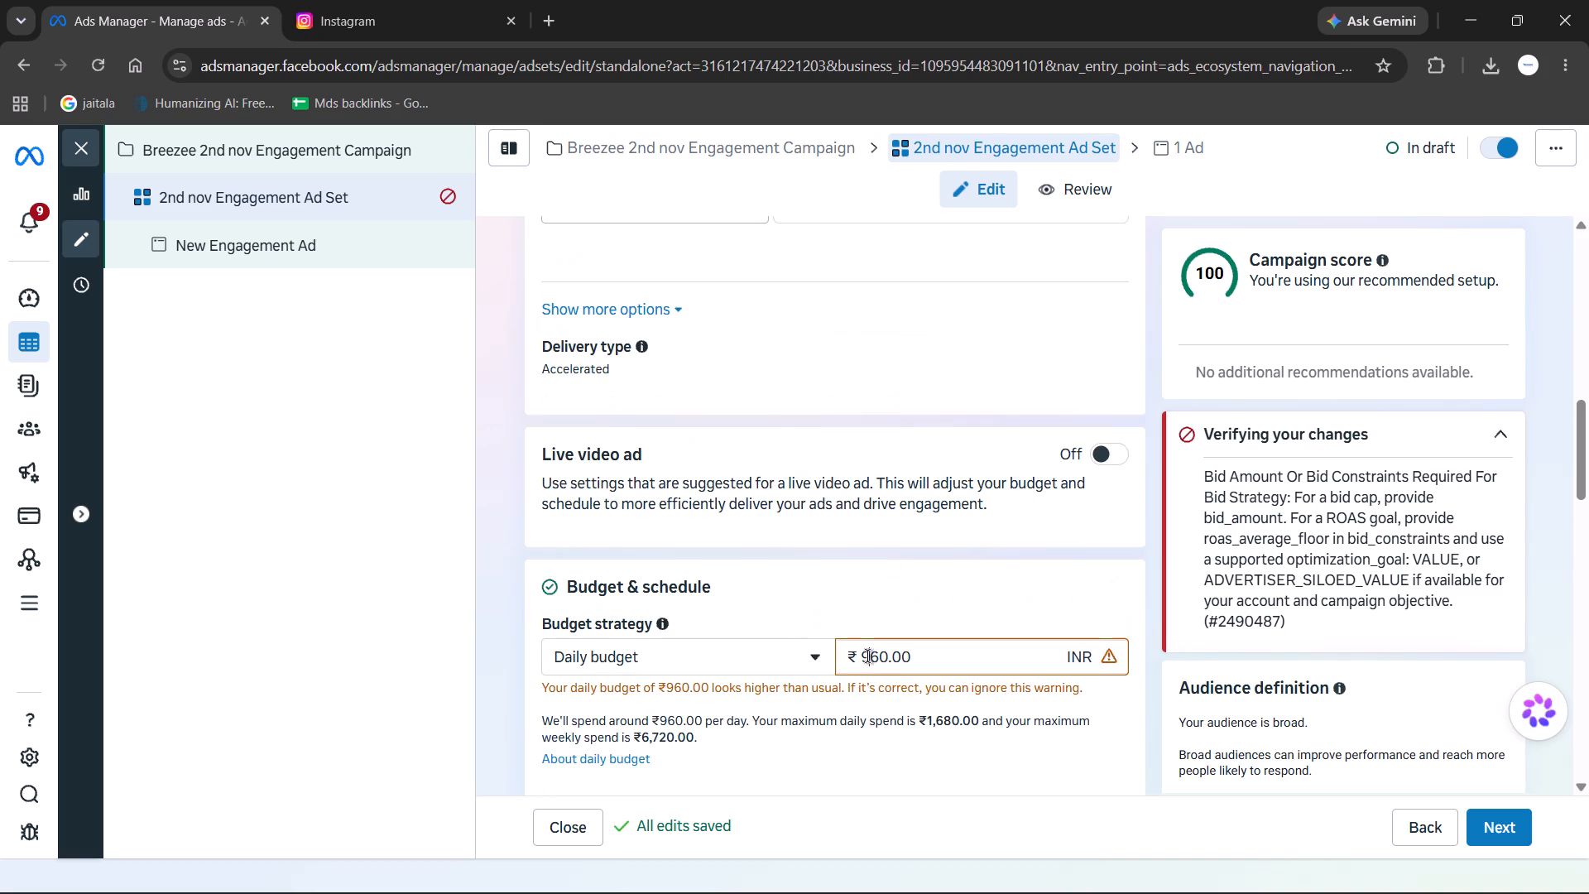
double_click(867, 656)
type("300")
left_click(952, 614)
Set the audience location to the city of Nagpur, Maharashtra, India.
scroll(949, 601, "down", 3)
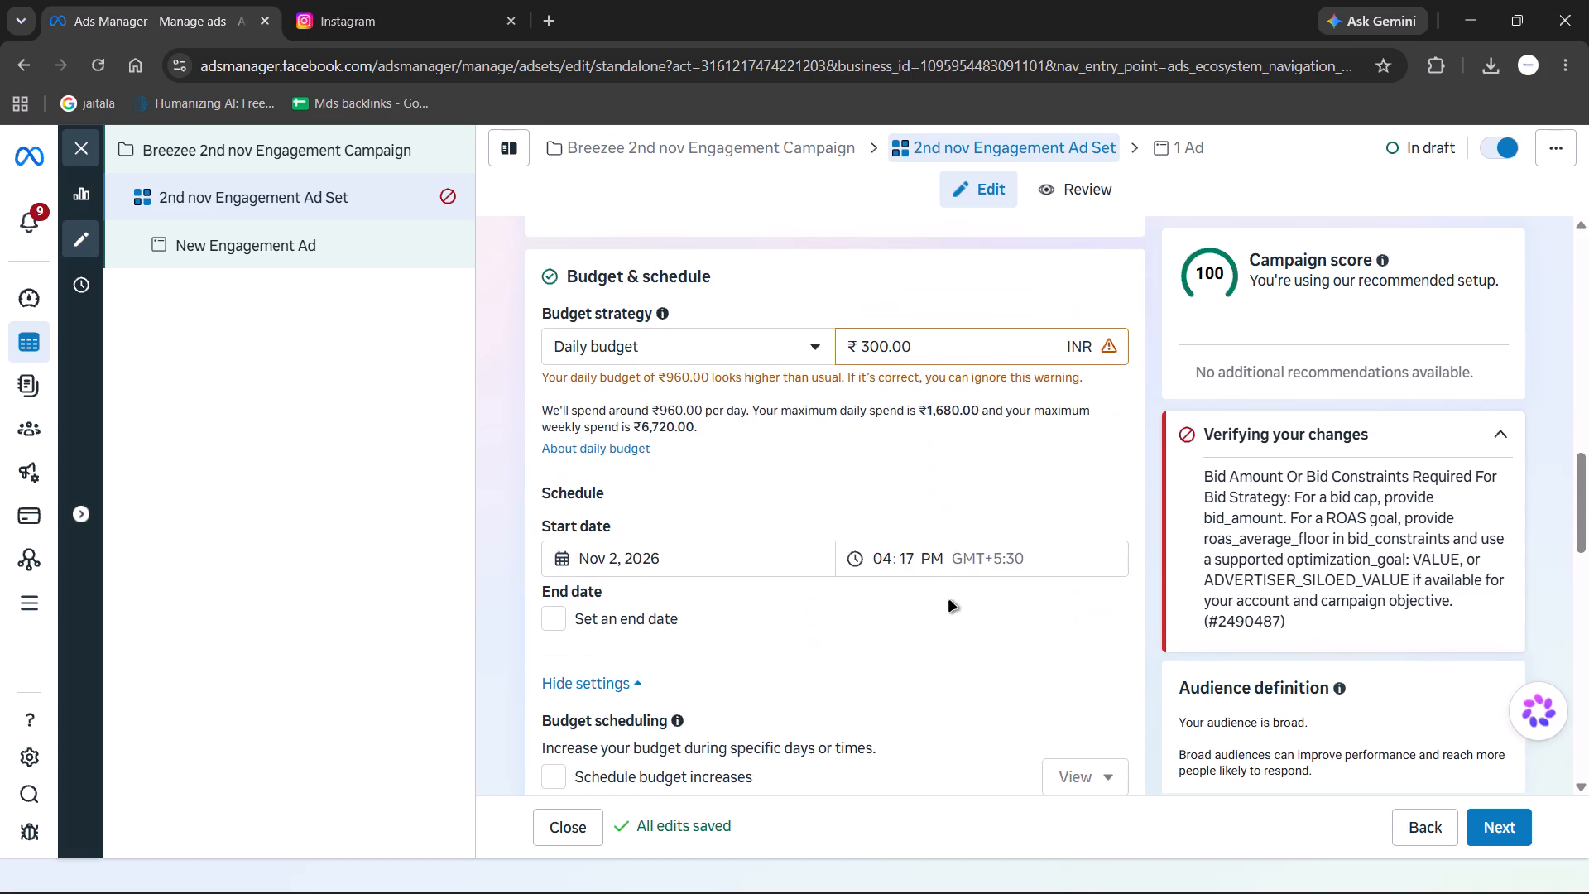
scroll(949, 601, "down", 1)
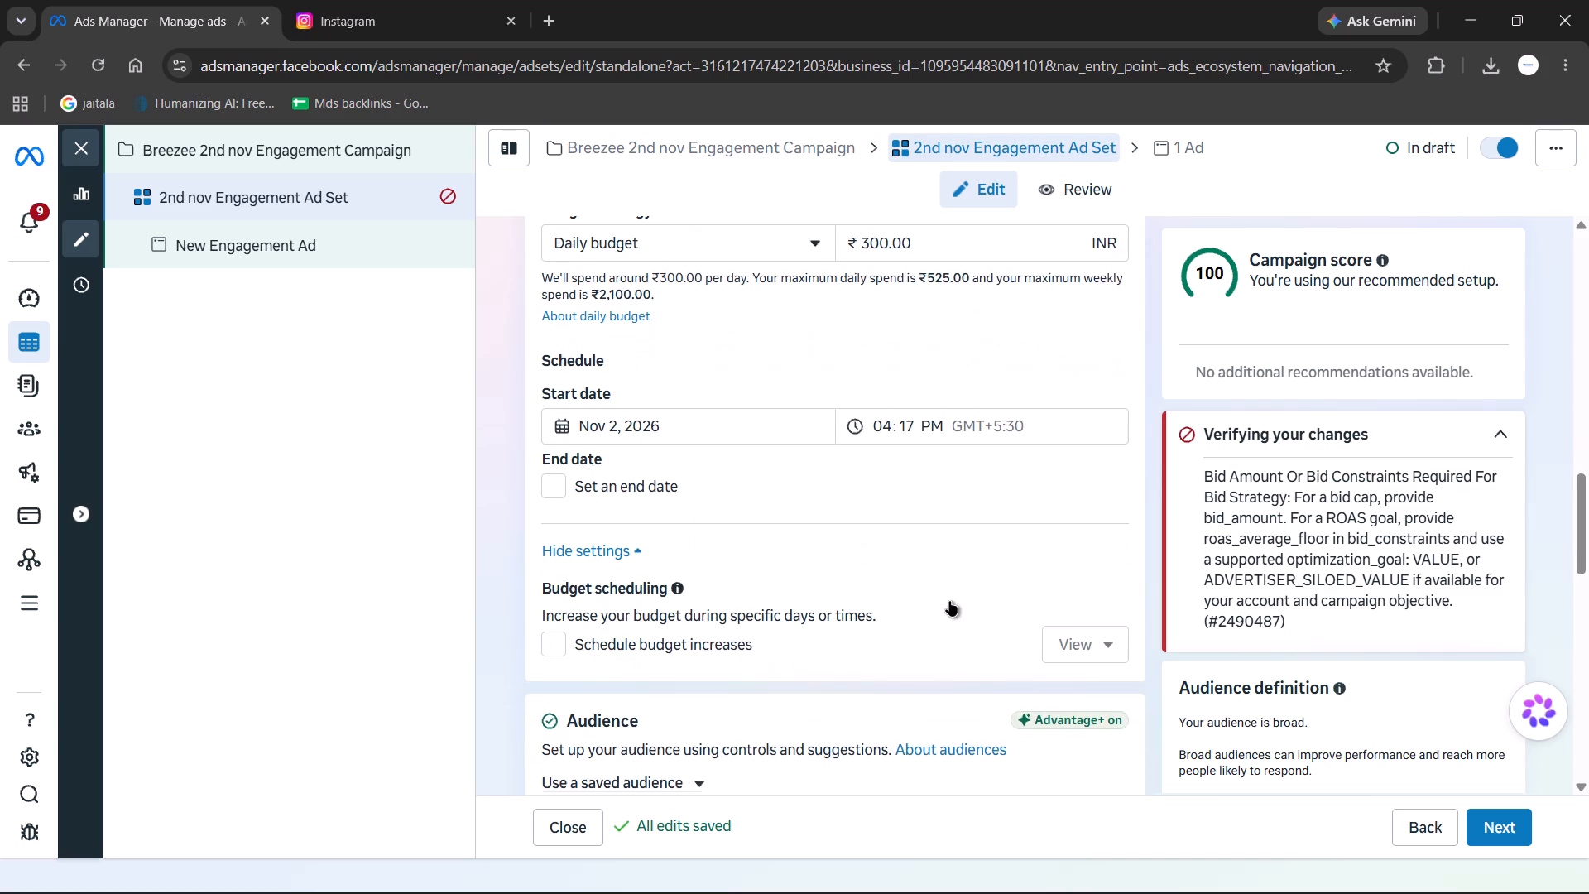
scroll(949, 601, "down", 2)
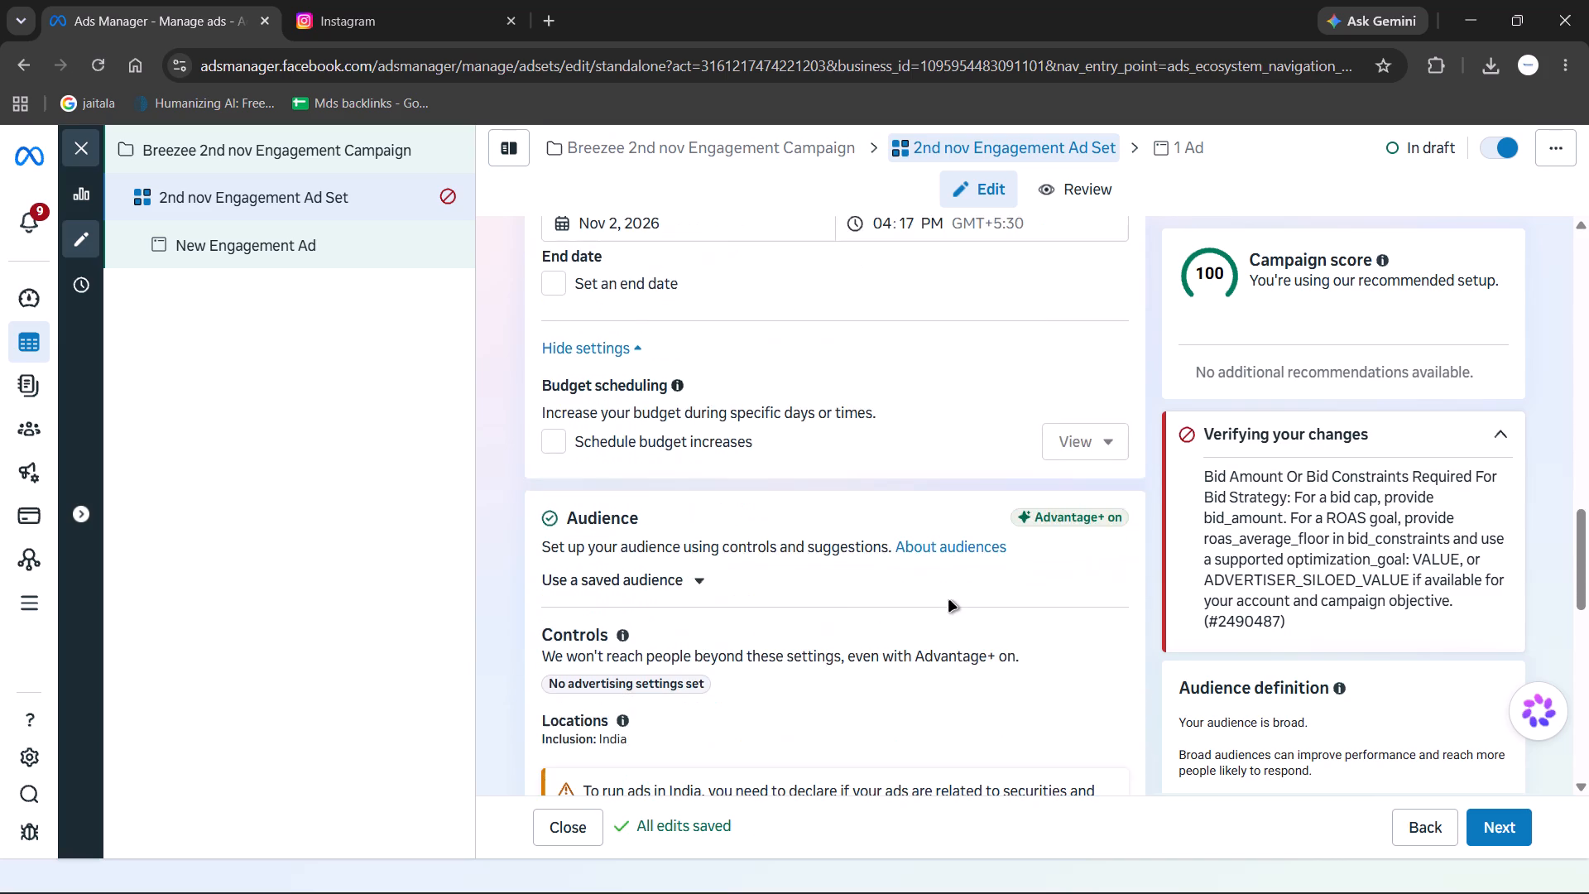
scroll(949, 601, "down", 2)
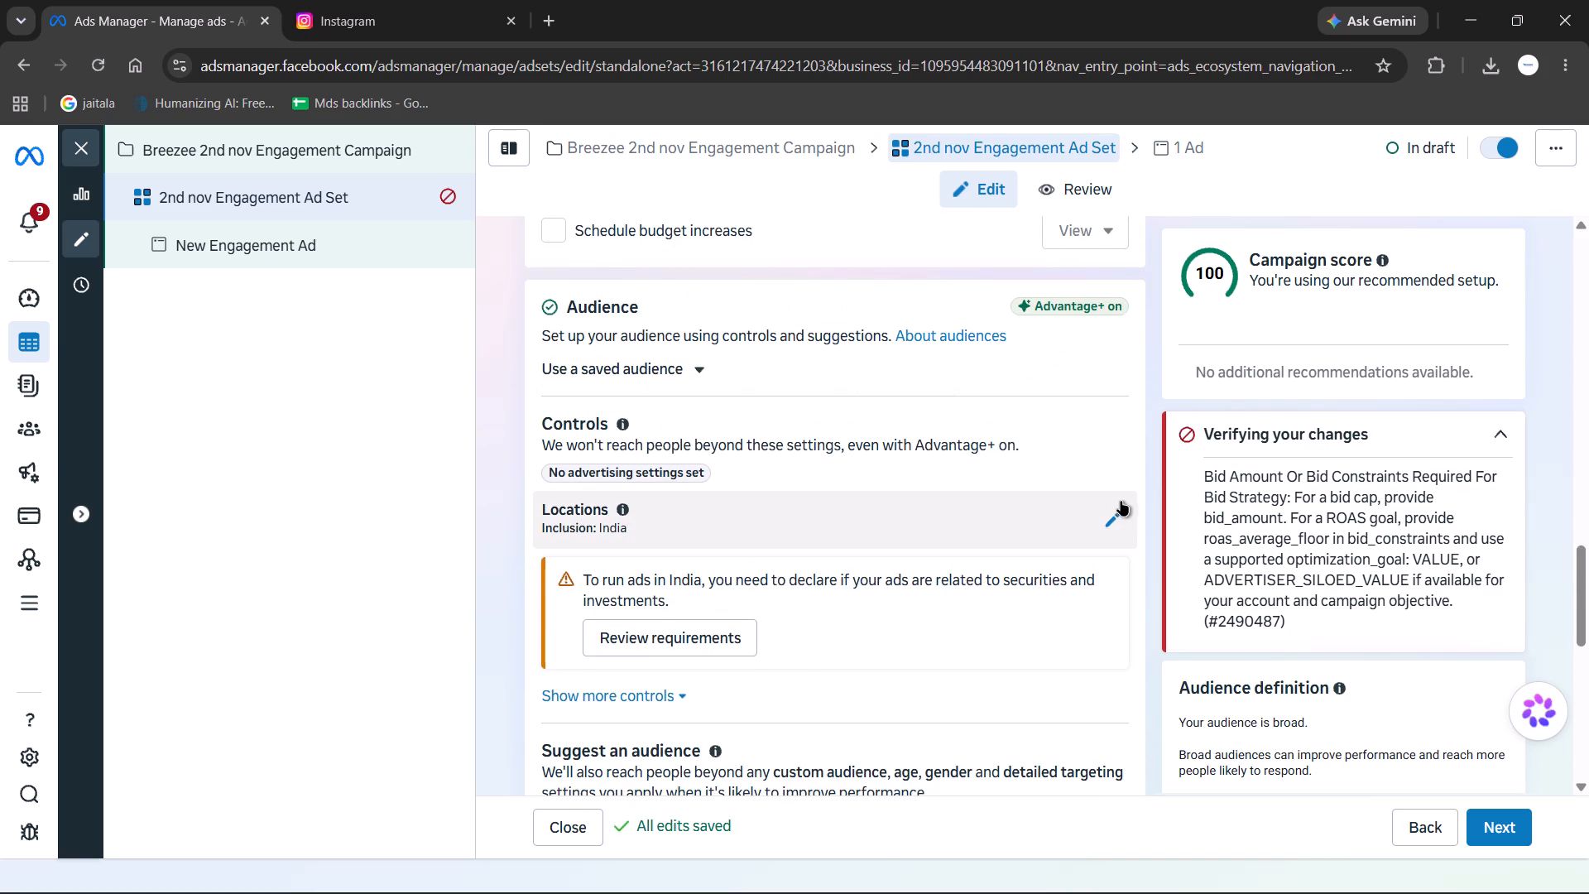
left_click(1116, 512)
left_click(735, 678)
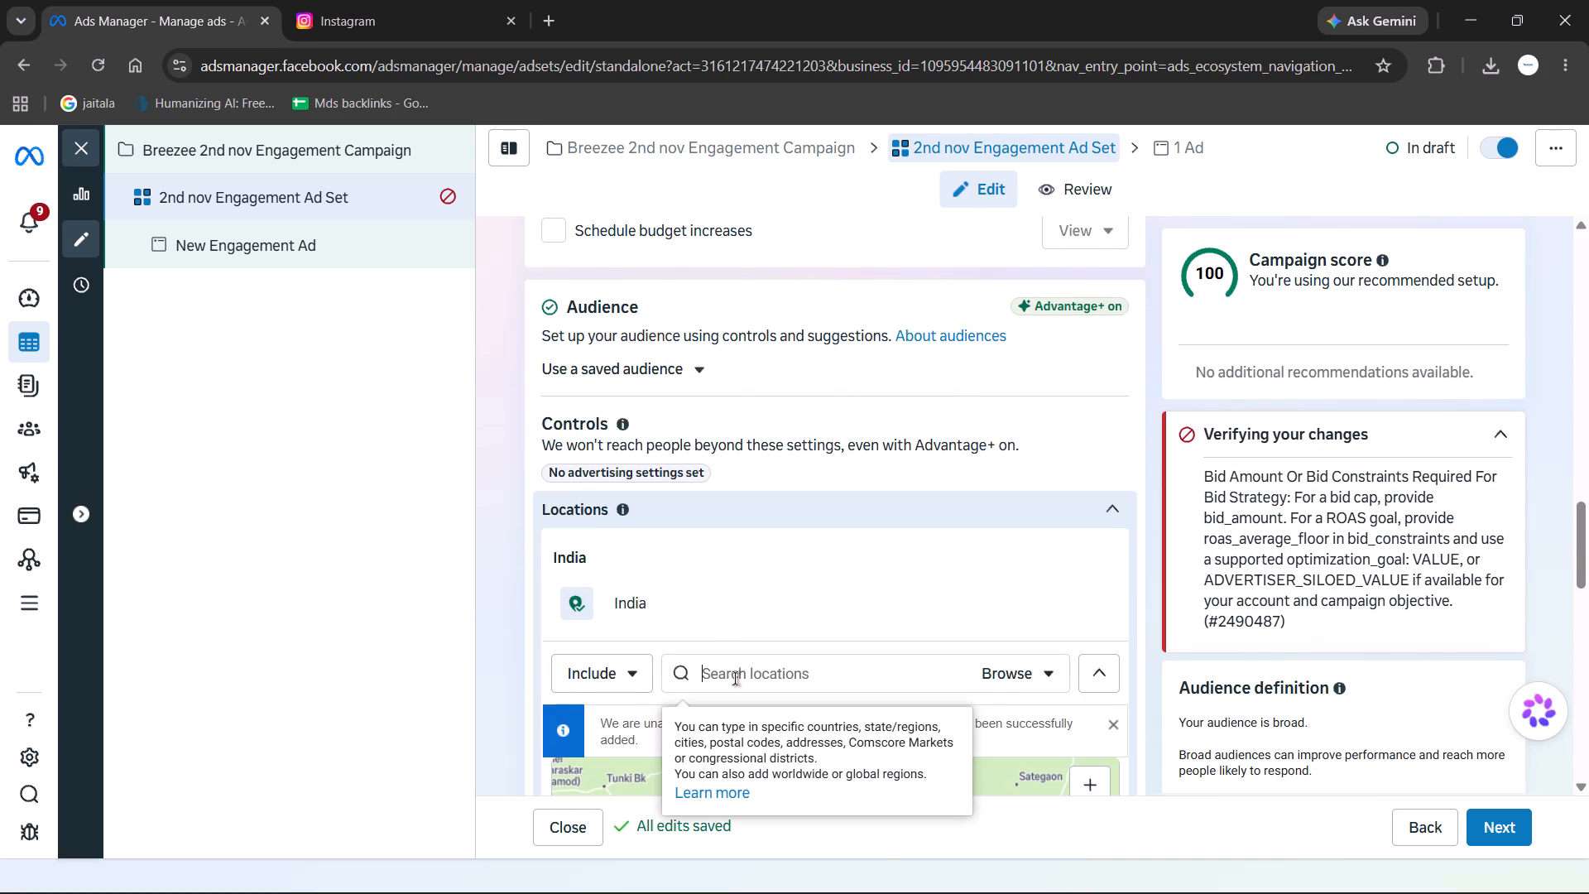
type("nagpur")
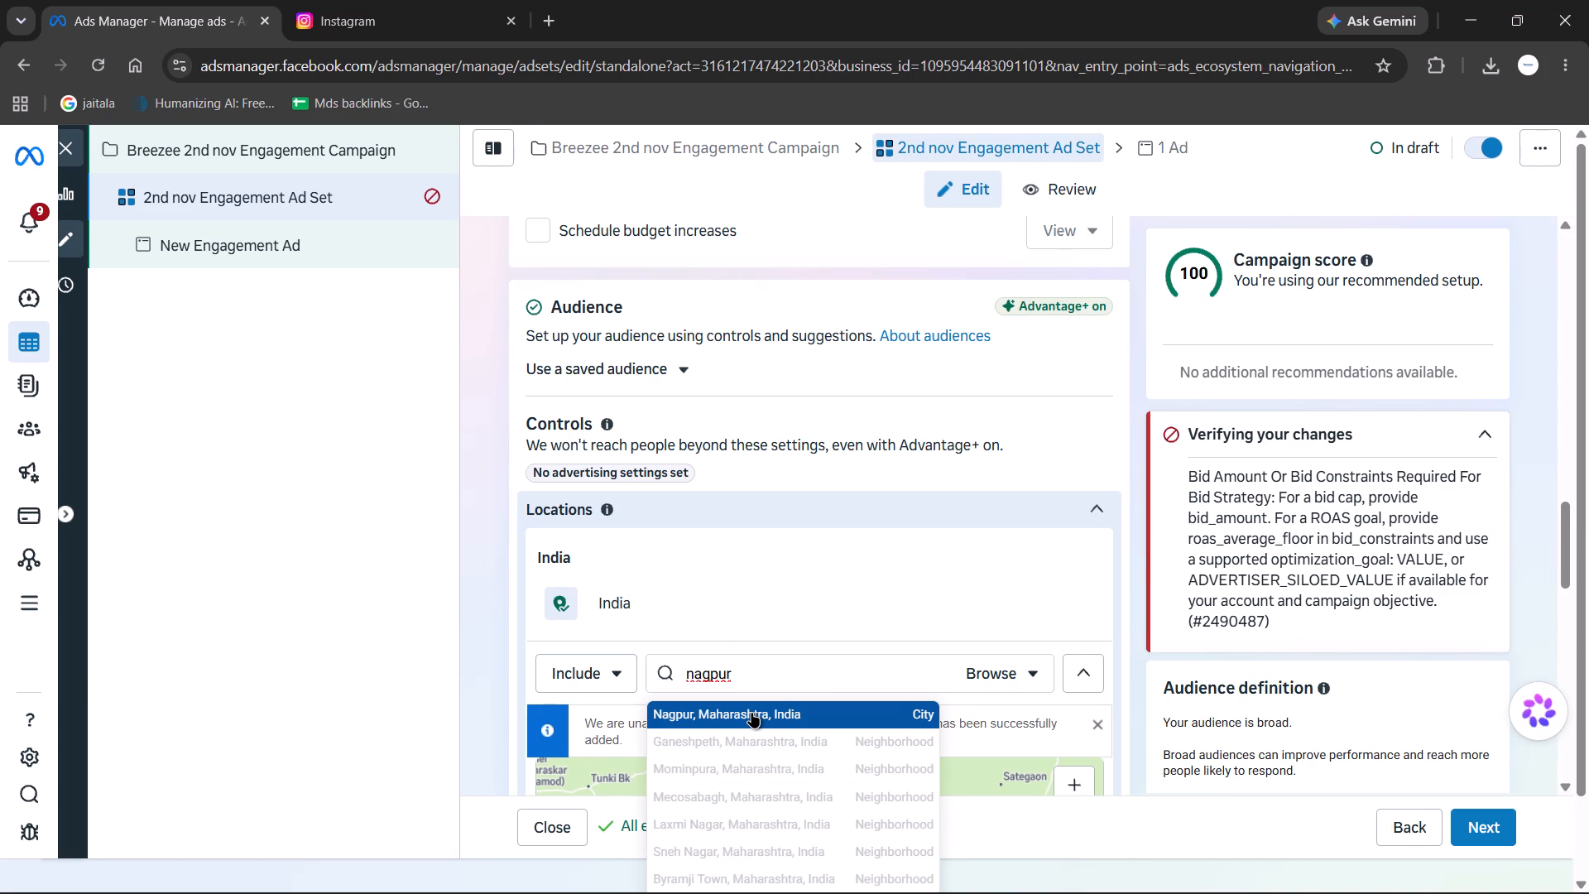
left_click(751, 713)
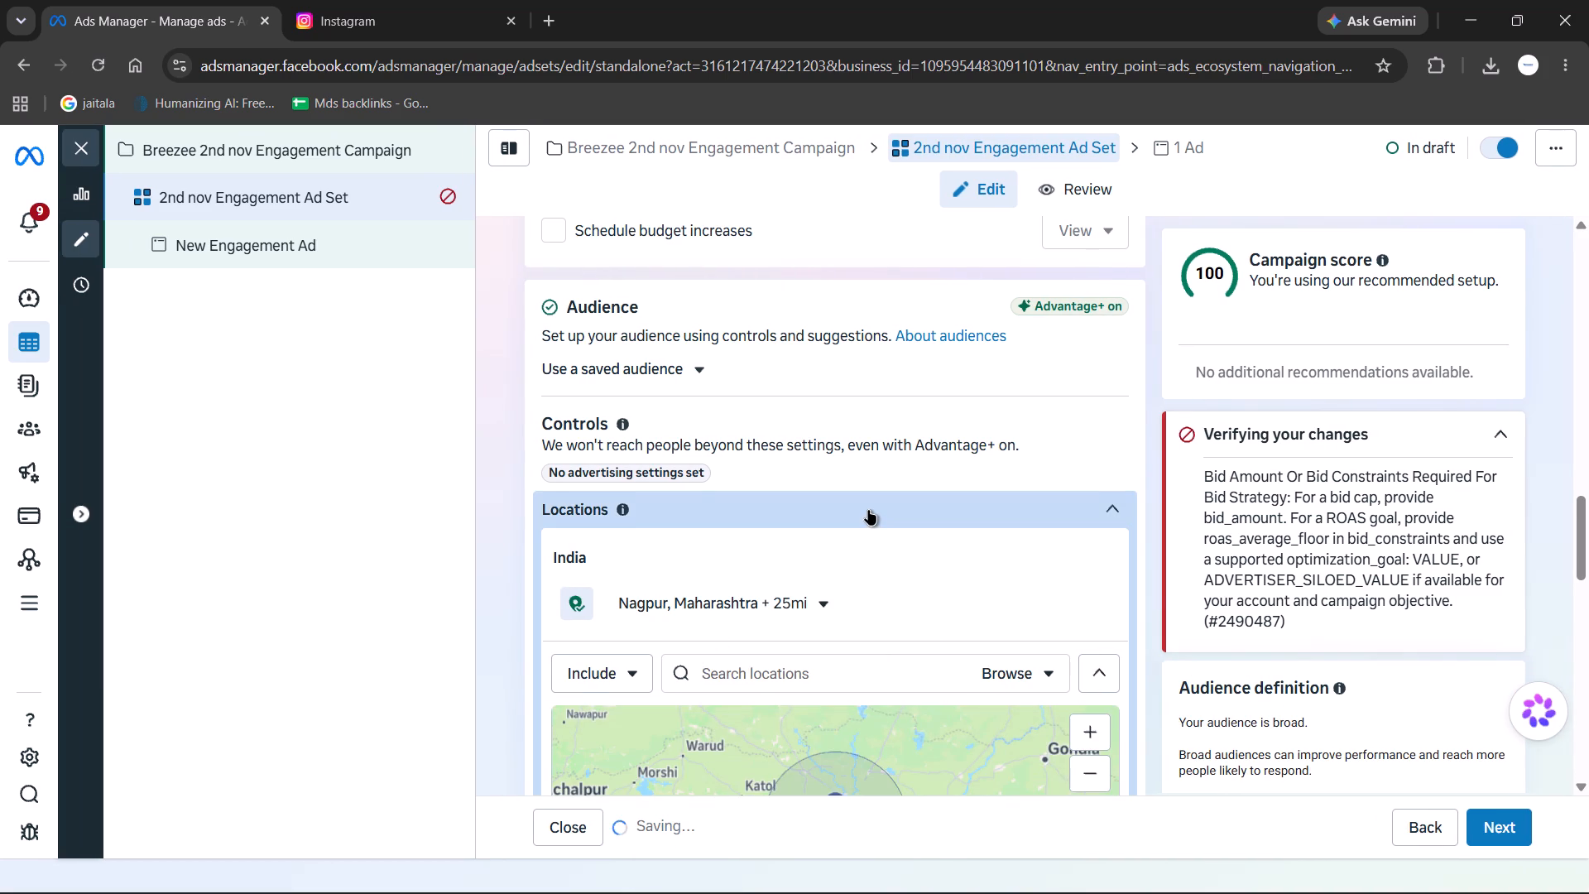
Expand the additional audience controls and suggestion settings and set the suggested age range to 20–50.
scroll(868, 510, "down", 2)
scroll(958, 380, "down", 1)
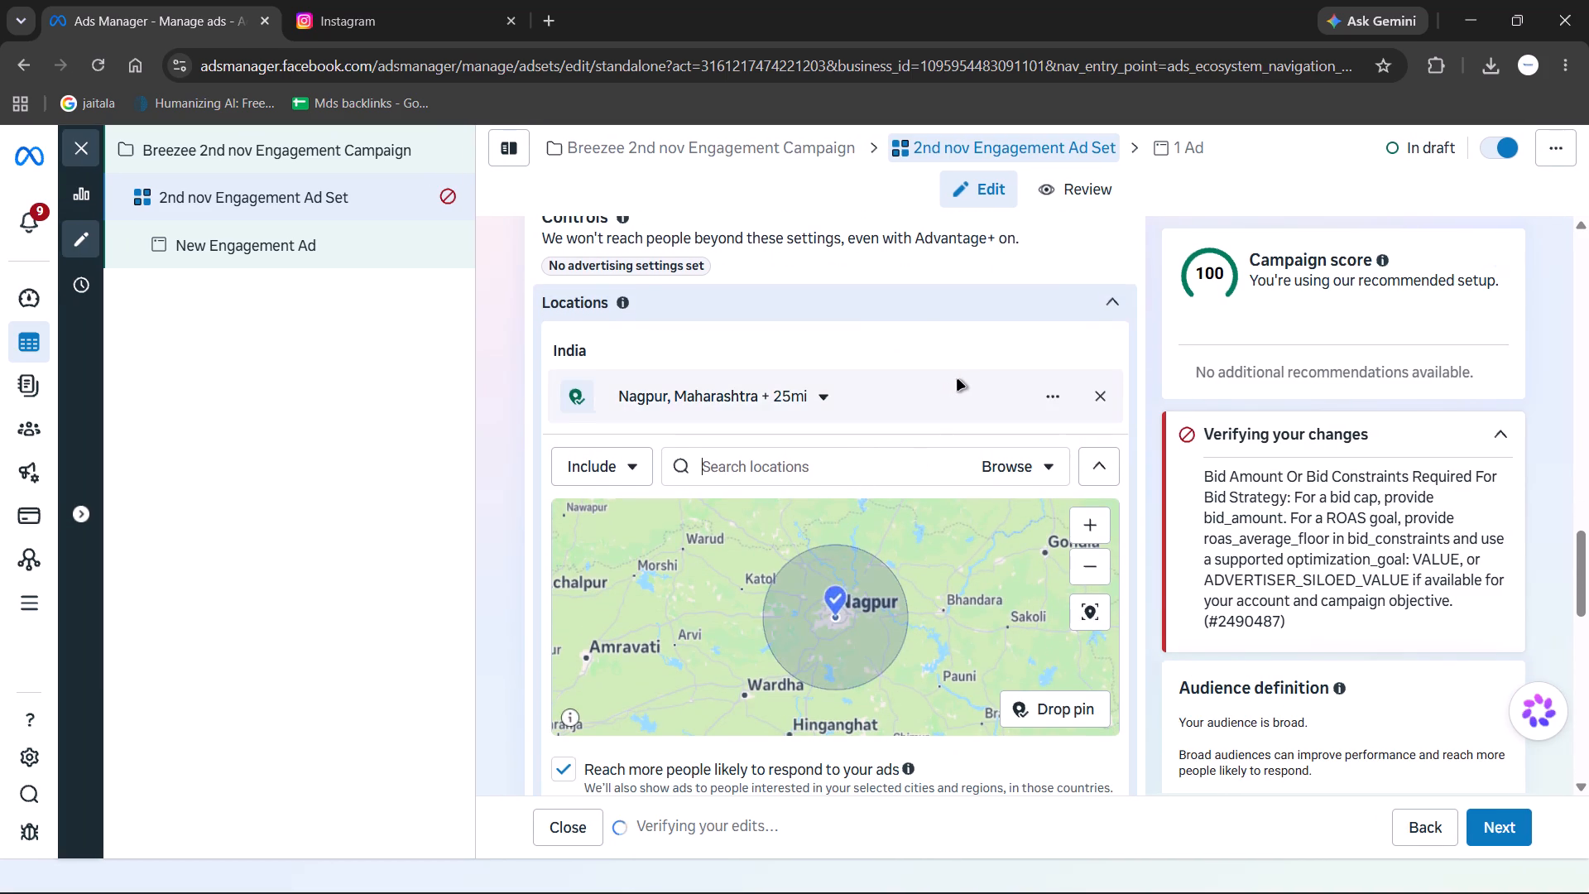
scroll(987, 714, "down", 2)
scroll(876, 670, "down", 1)
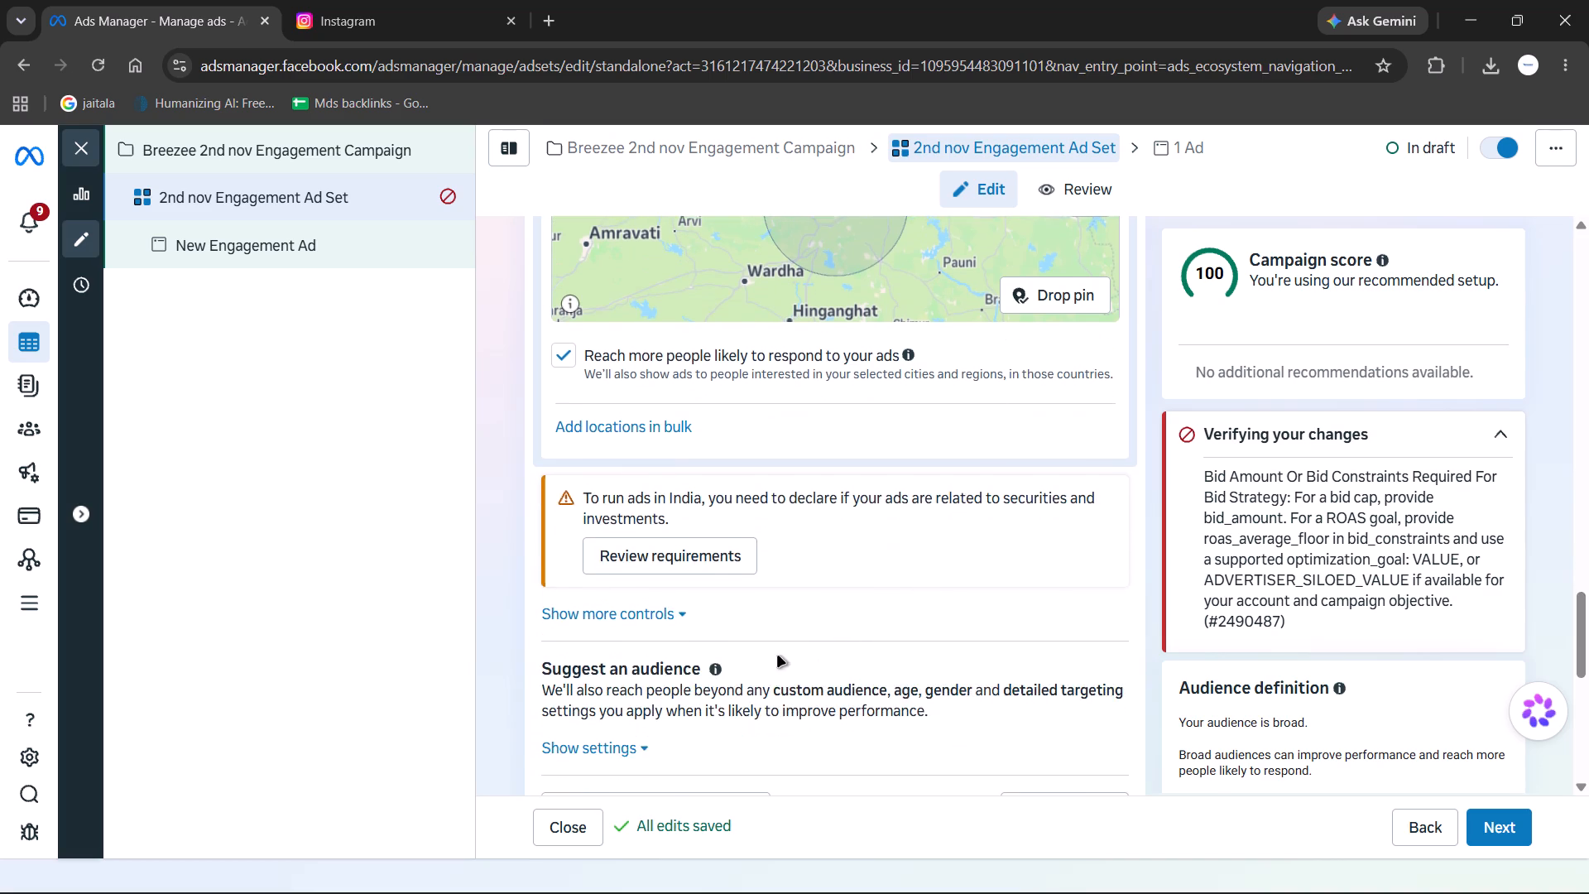
scroll(766, 648, "down", 1)
left_click(685, 516)
scroll(915, 517, "down", 2)
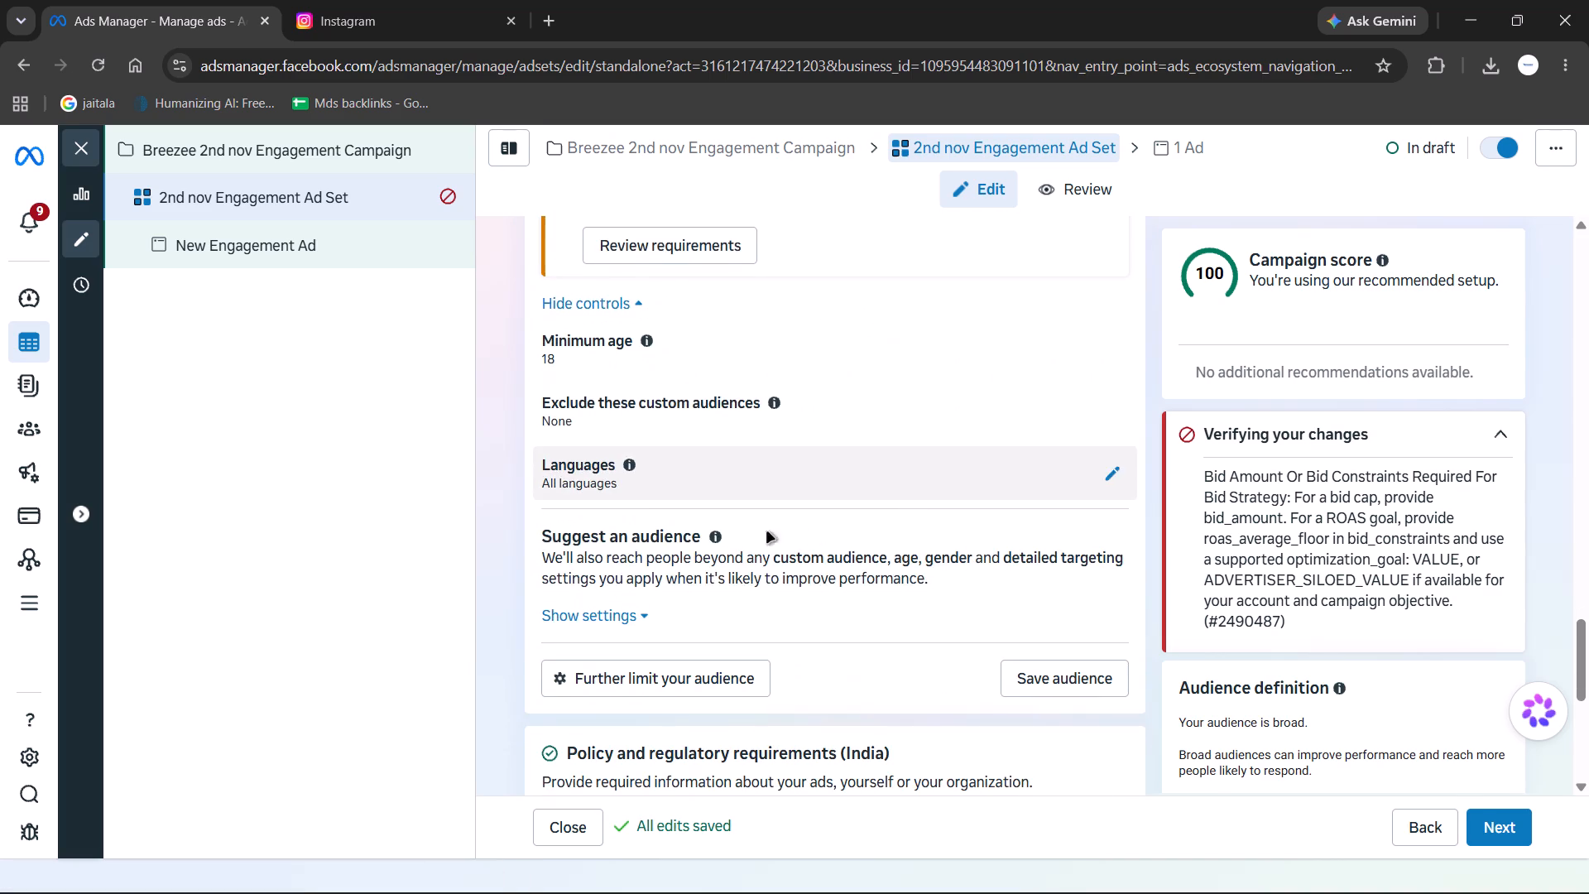
scroll(754, 521, "down", 1)
left_click(635, 502)
scroll(879, 493, "down", 1)
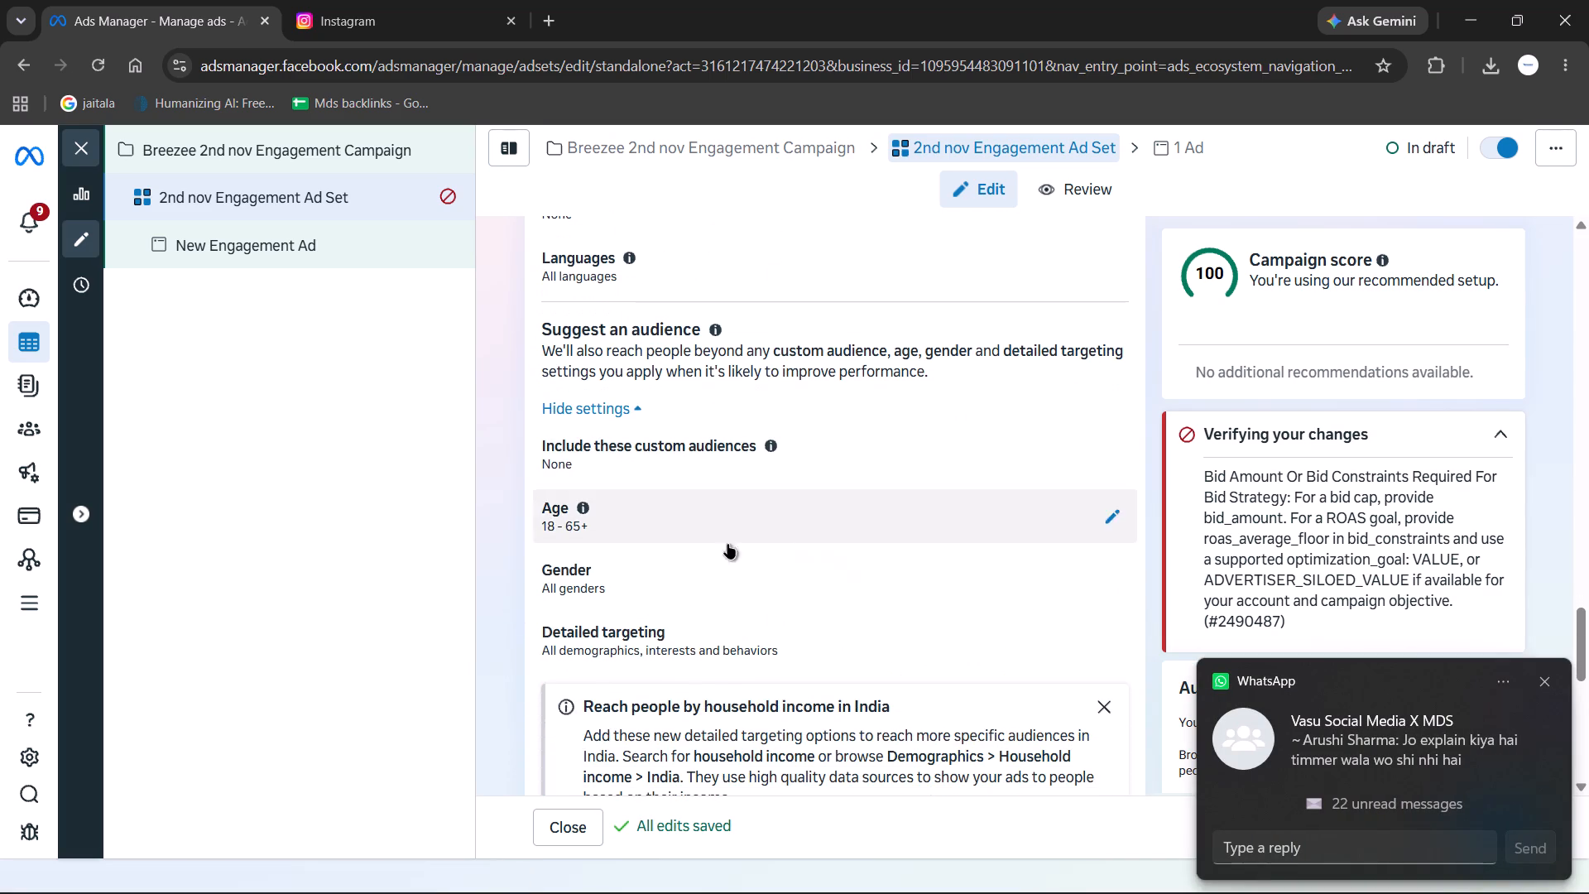
left_click(844, 618)
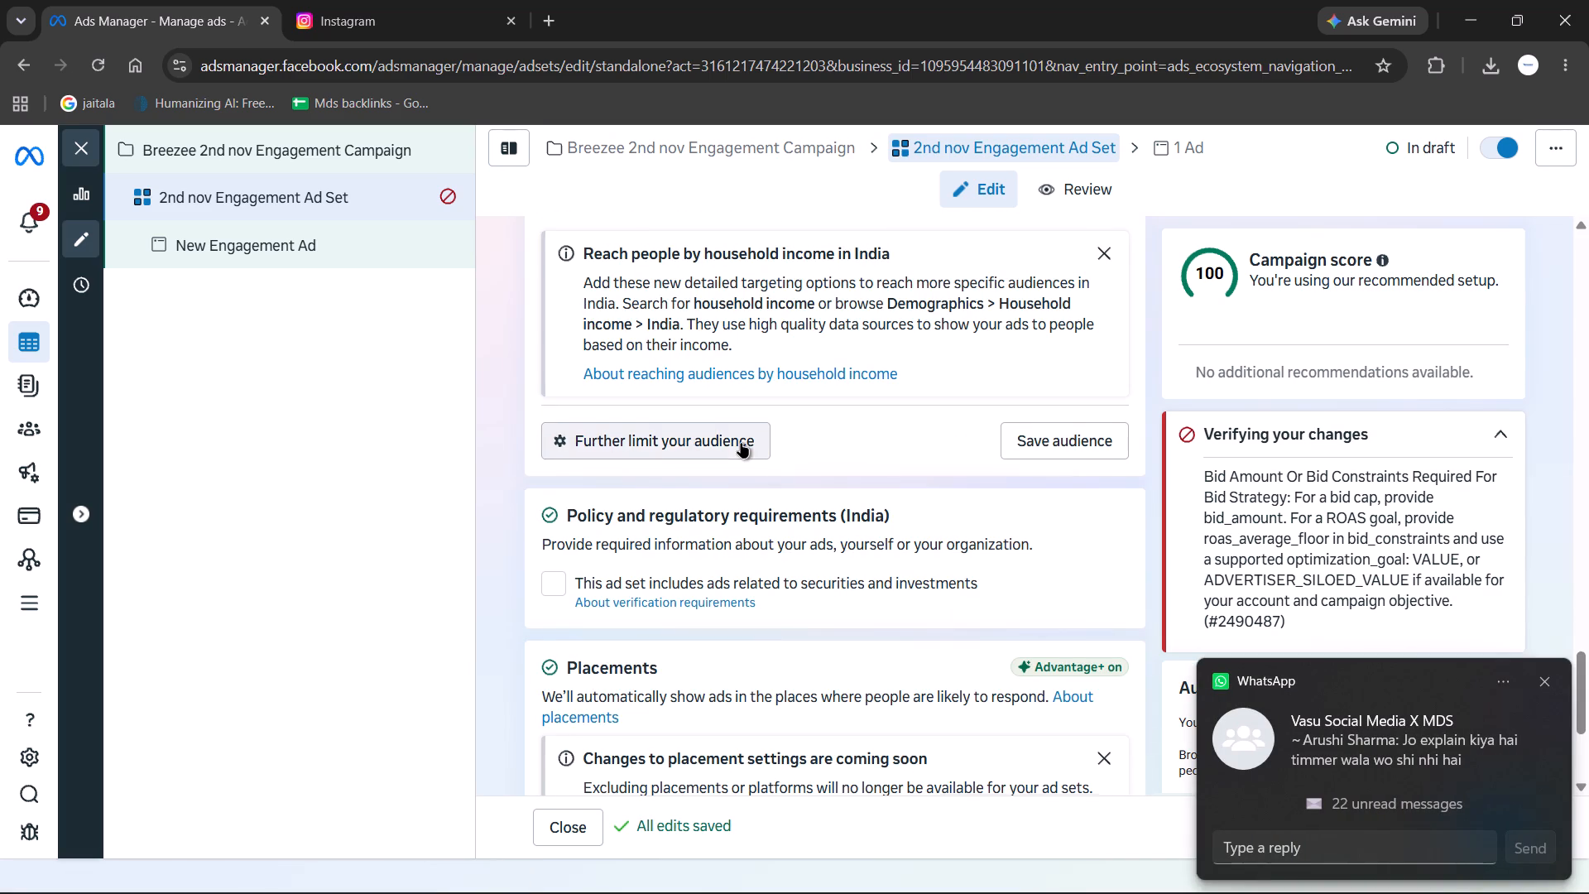
scroll(741, 443, "up", 4)
left_click(752, 395)
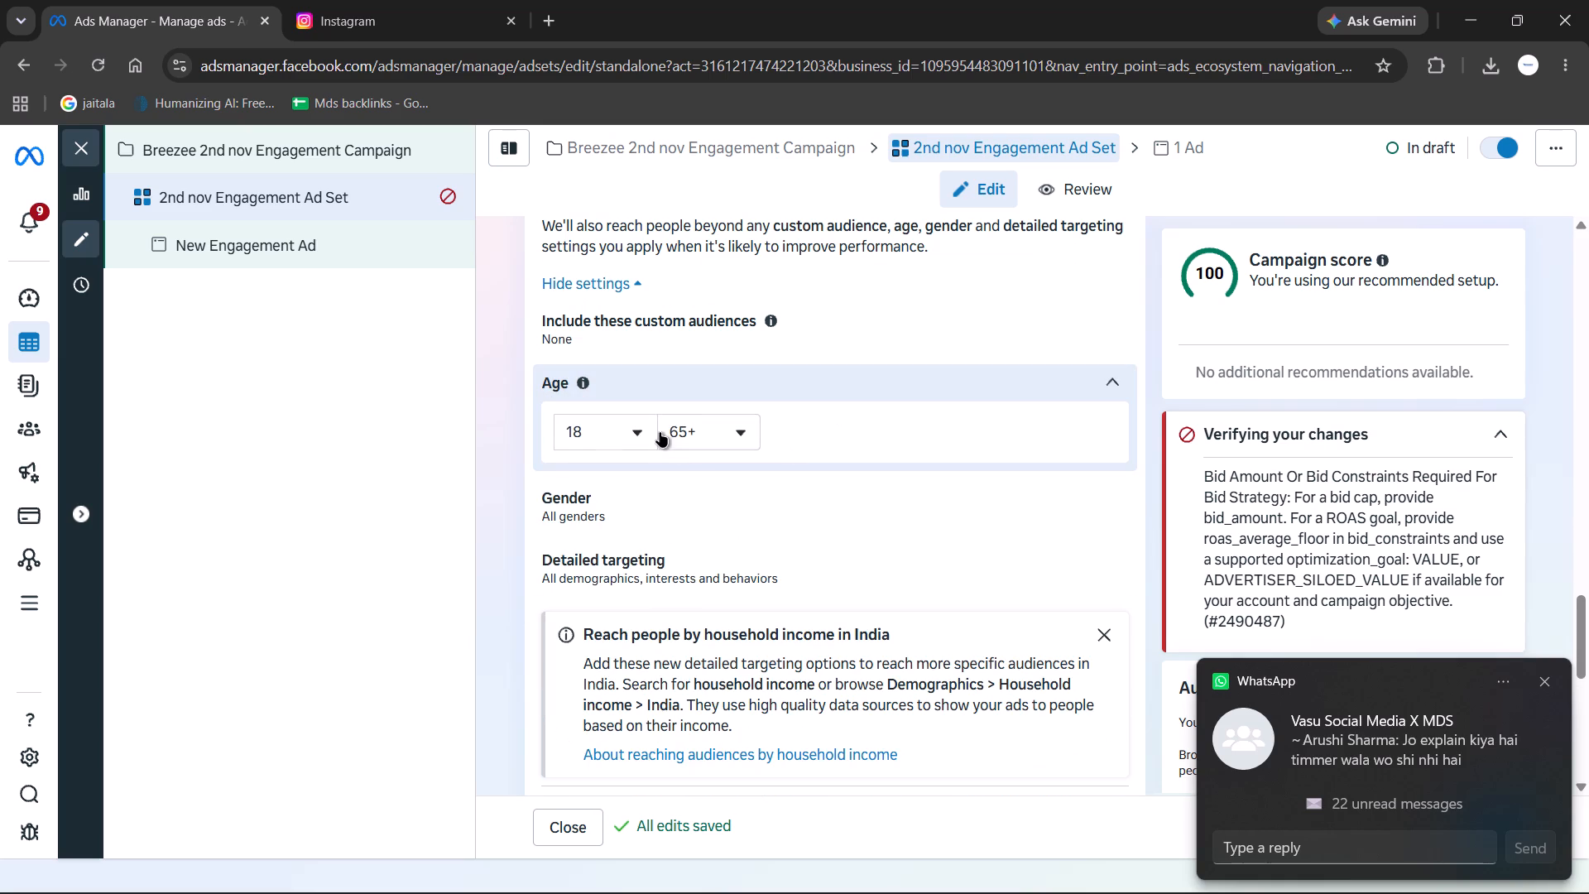
left_click(636, 427)
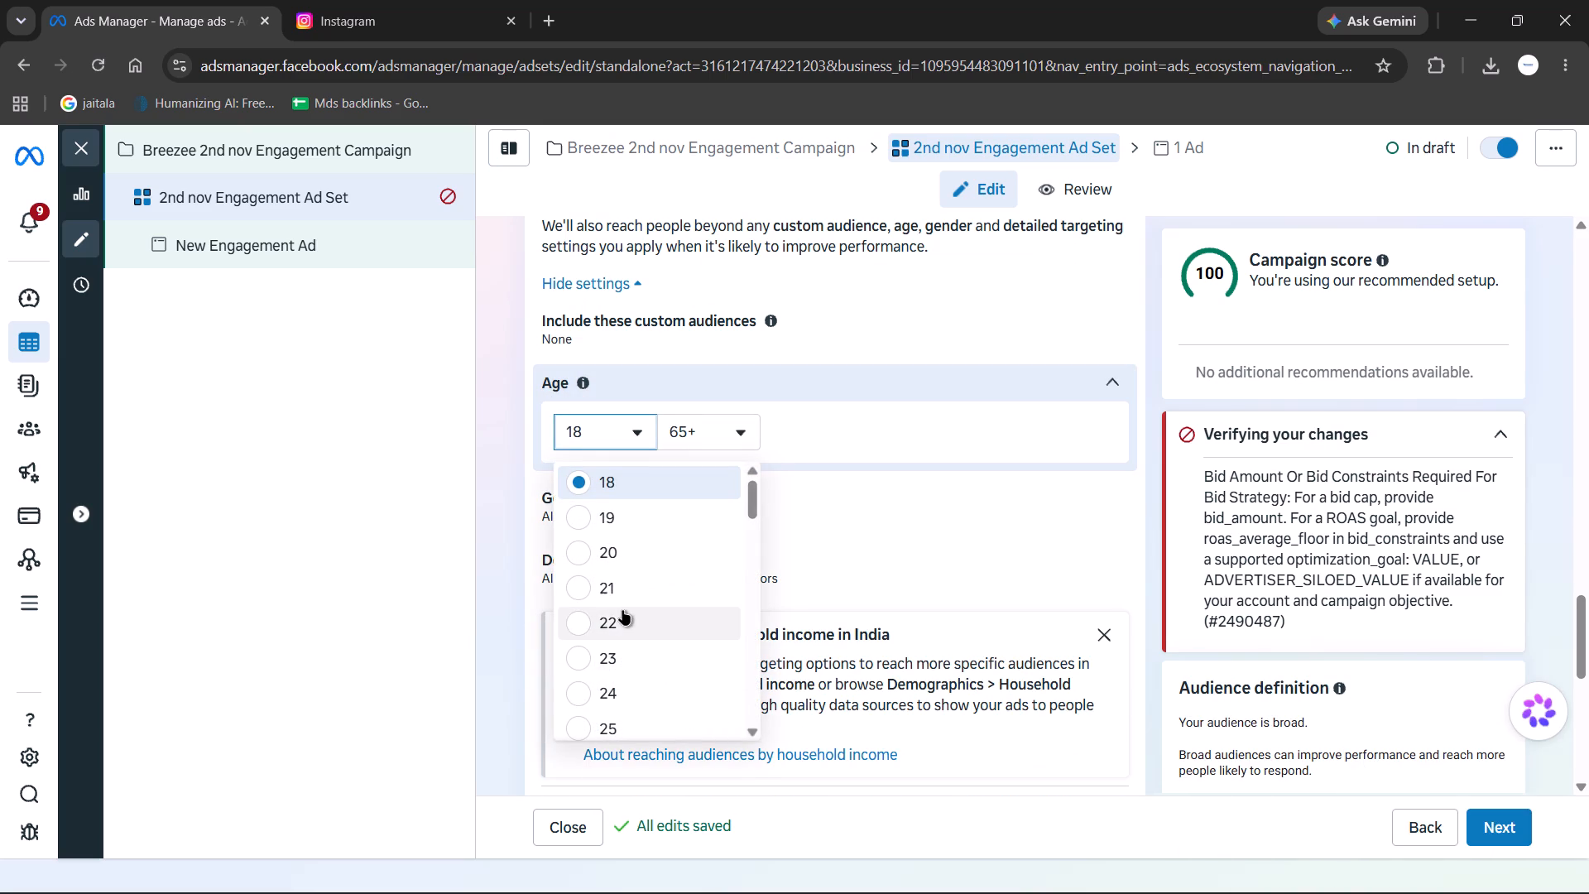
left_click(621, 550)
left_click(701, 431)
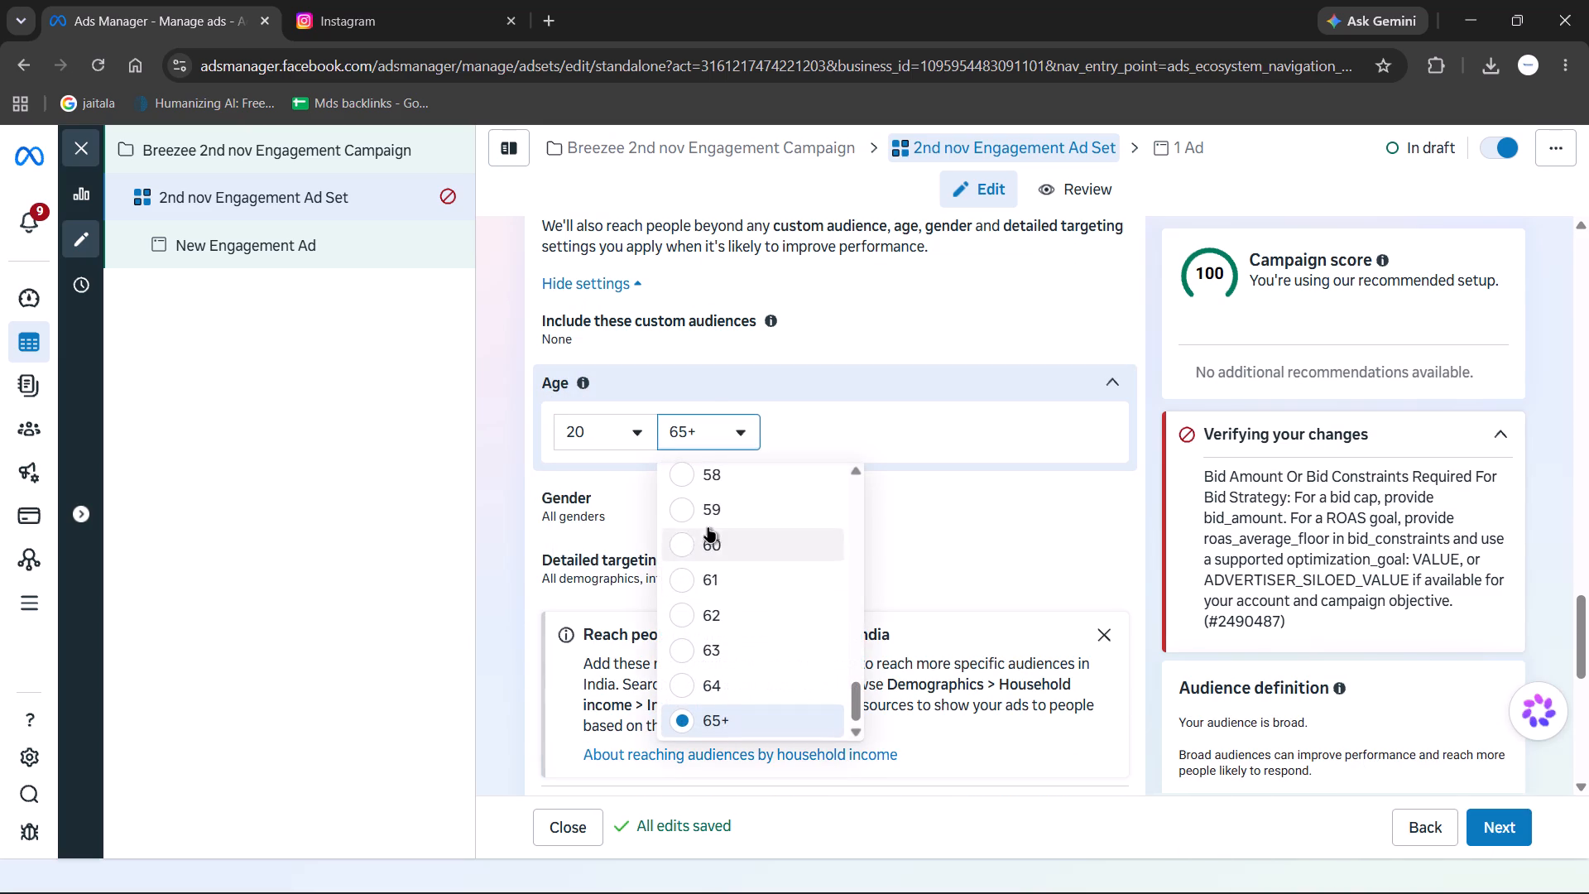
scroll(711, 505, "up", 4)
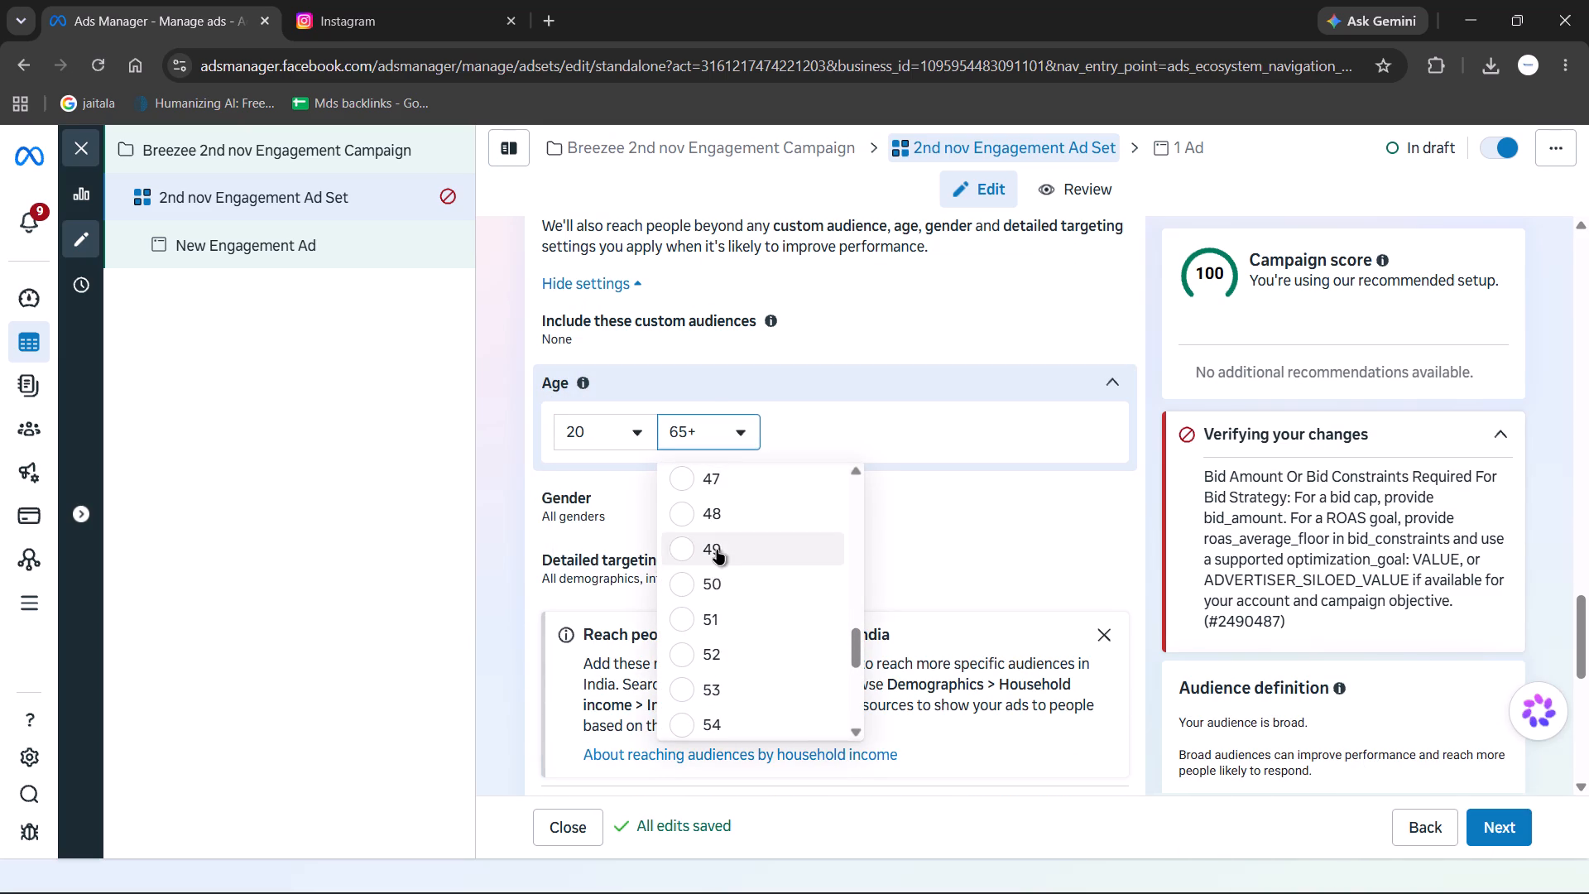
left_click(714, 578)
Add the detailed targeting interests Organic food, Organic product, Natural foods, Healthy Habits, Health & wellness, Physical fitness and Physical exercise.
scroll(910, 450, "down", 2)
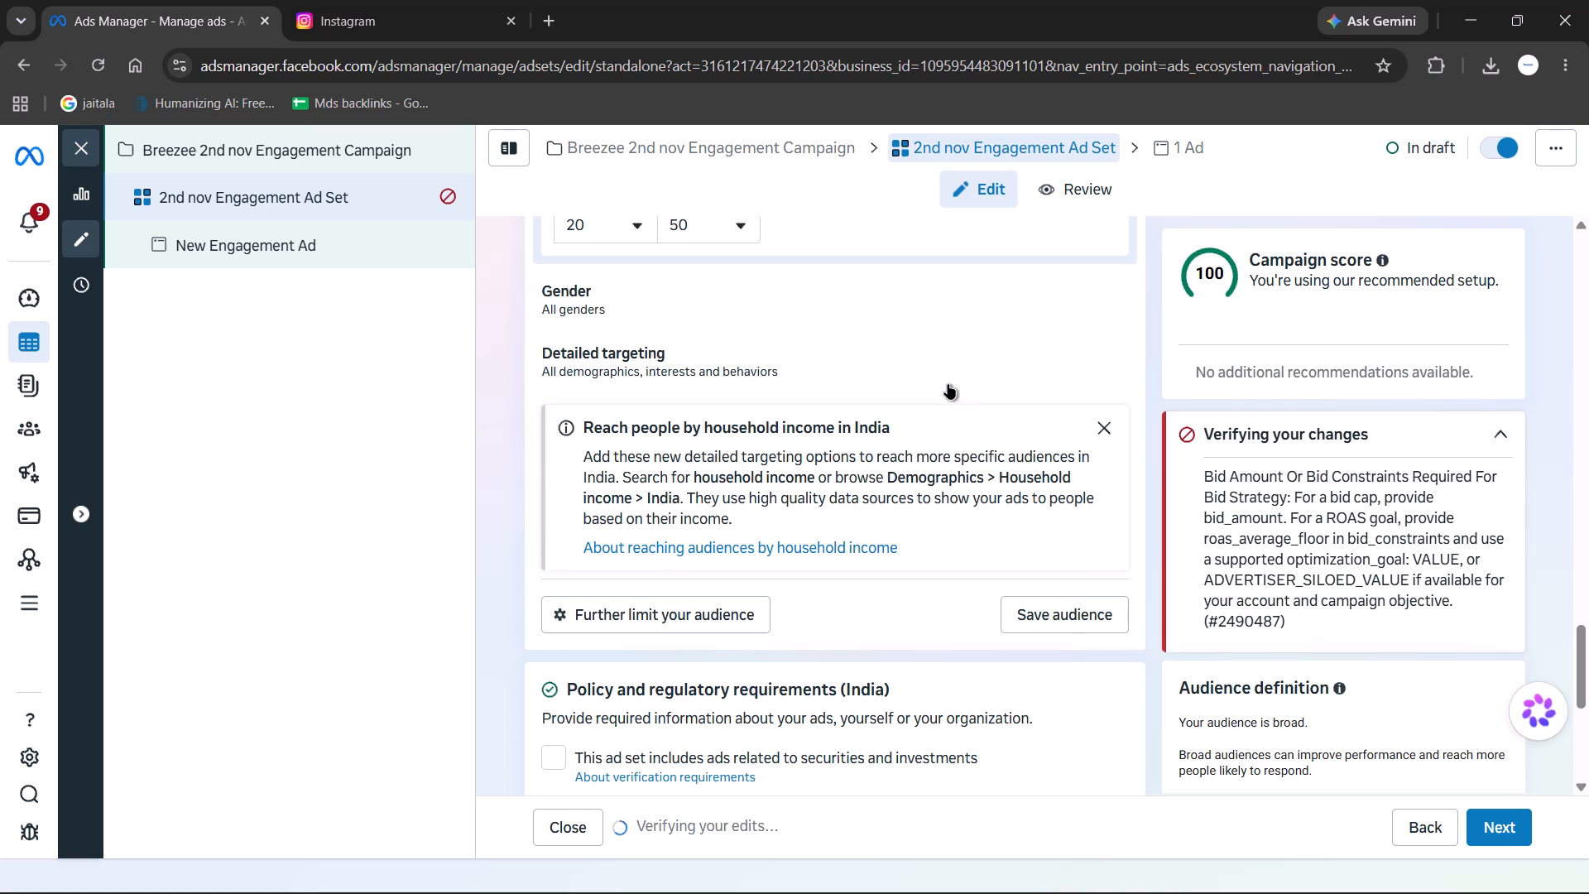
left_click(959, 376)
left_click(886, 370)
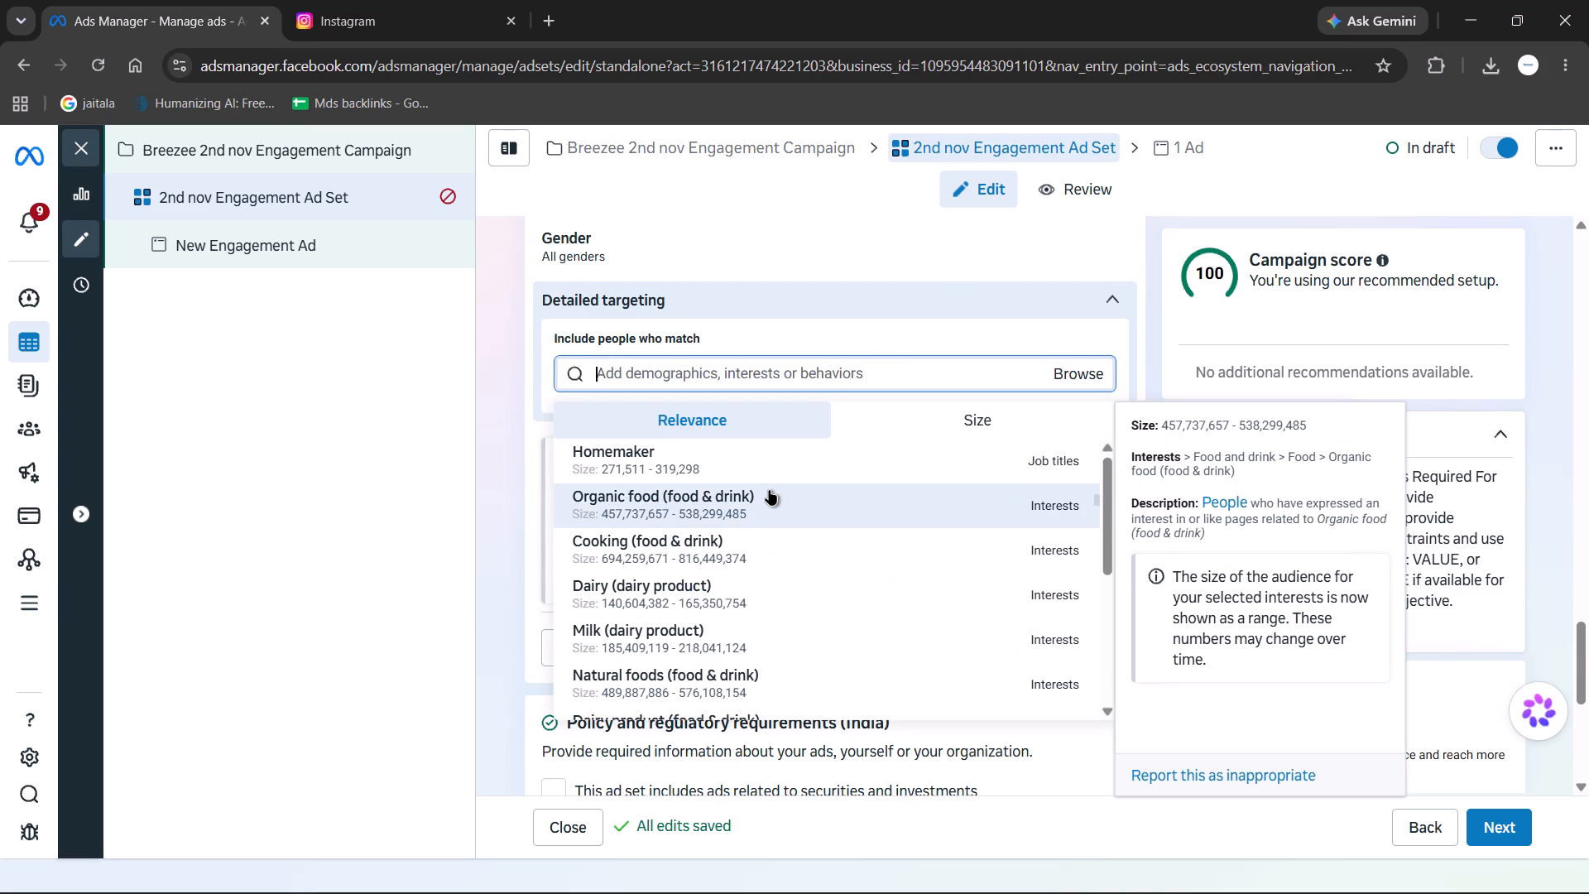
left_click(769, 490)
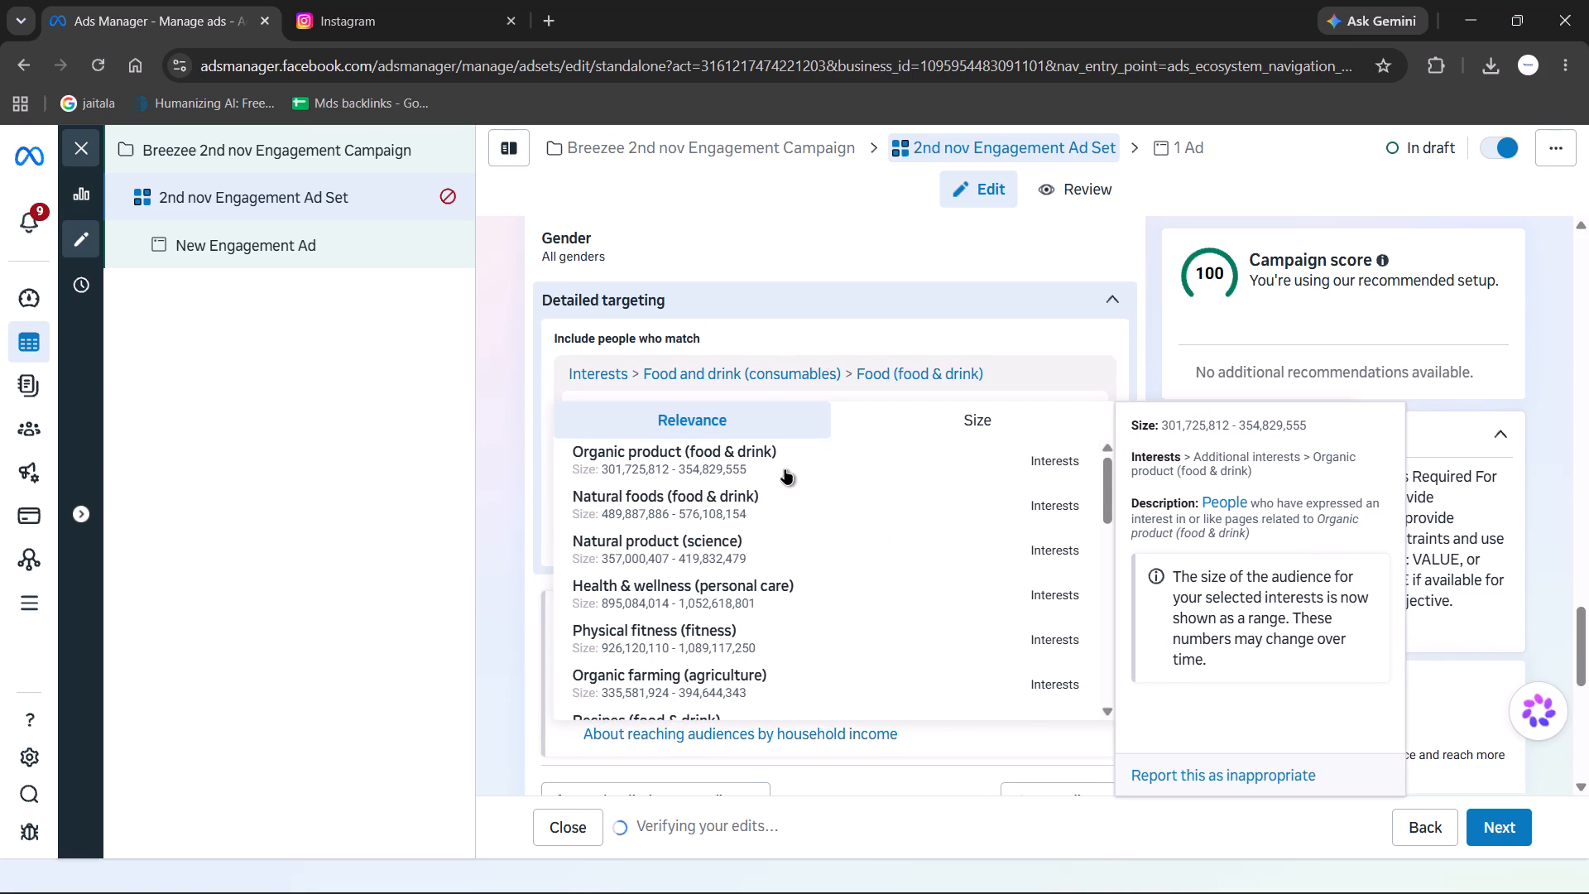
left_click(756, 454)
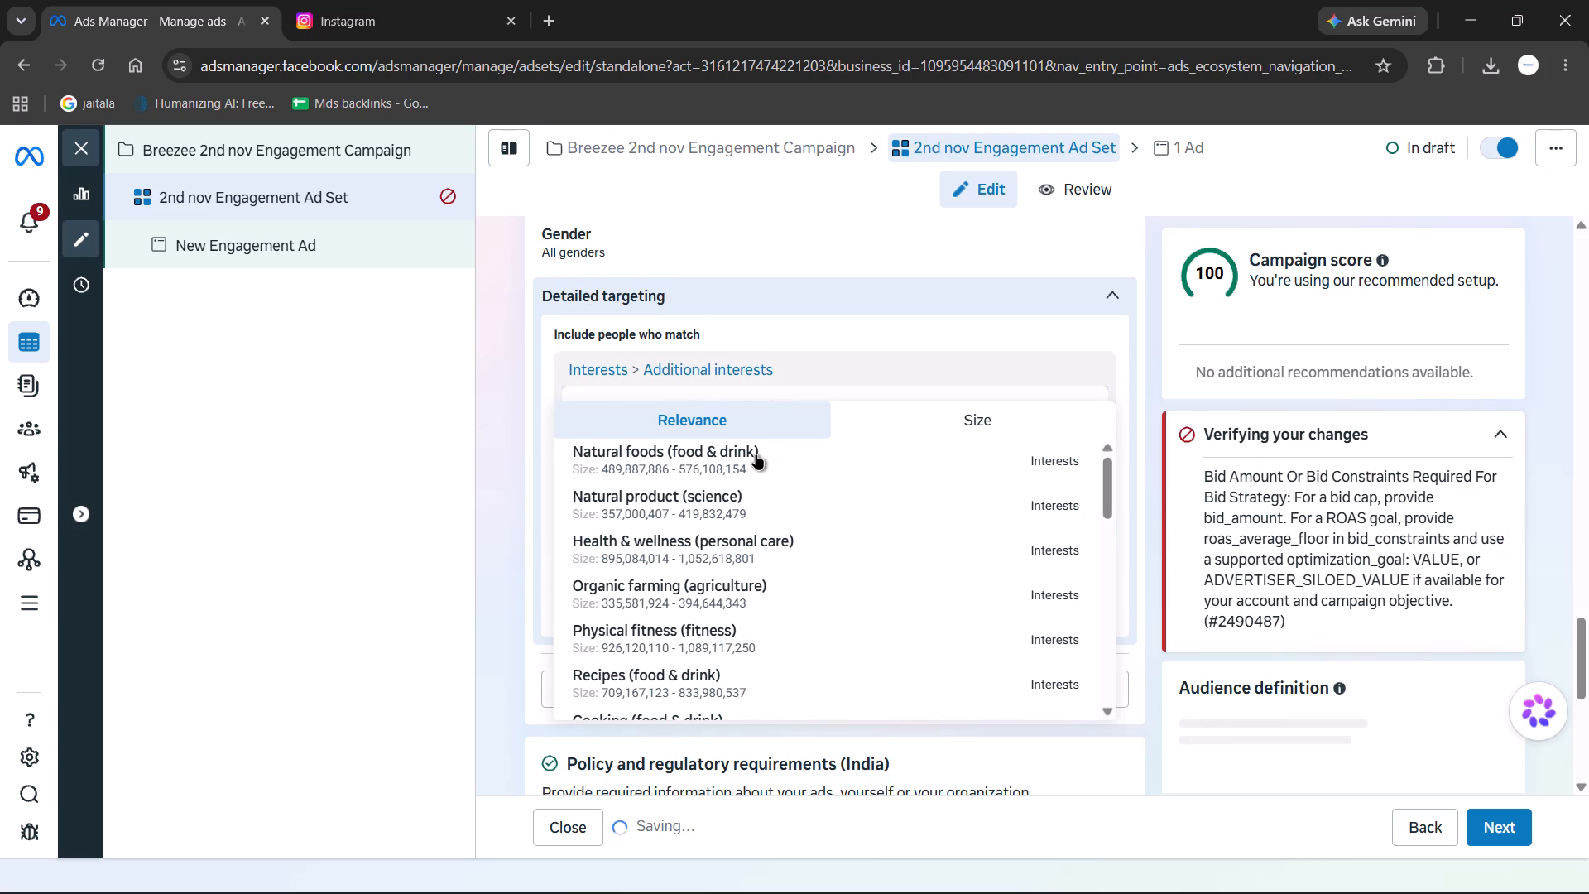
left_click(756, 454)
left_click(756, 454)
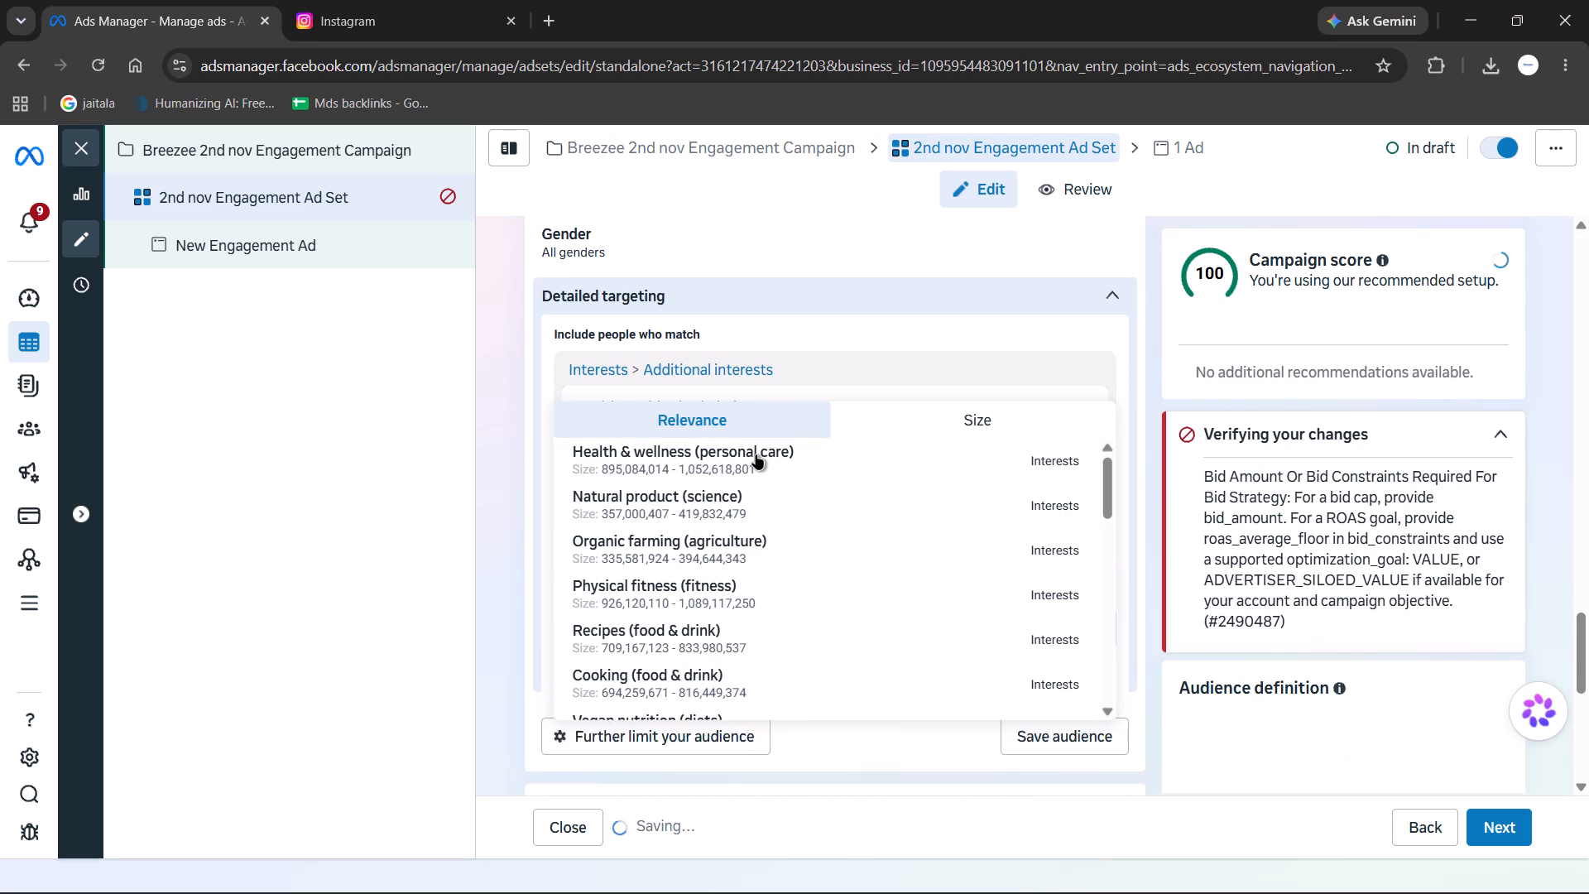
left_click(756, 454)
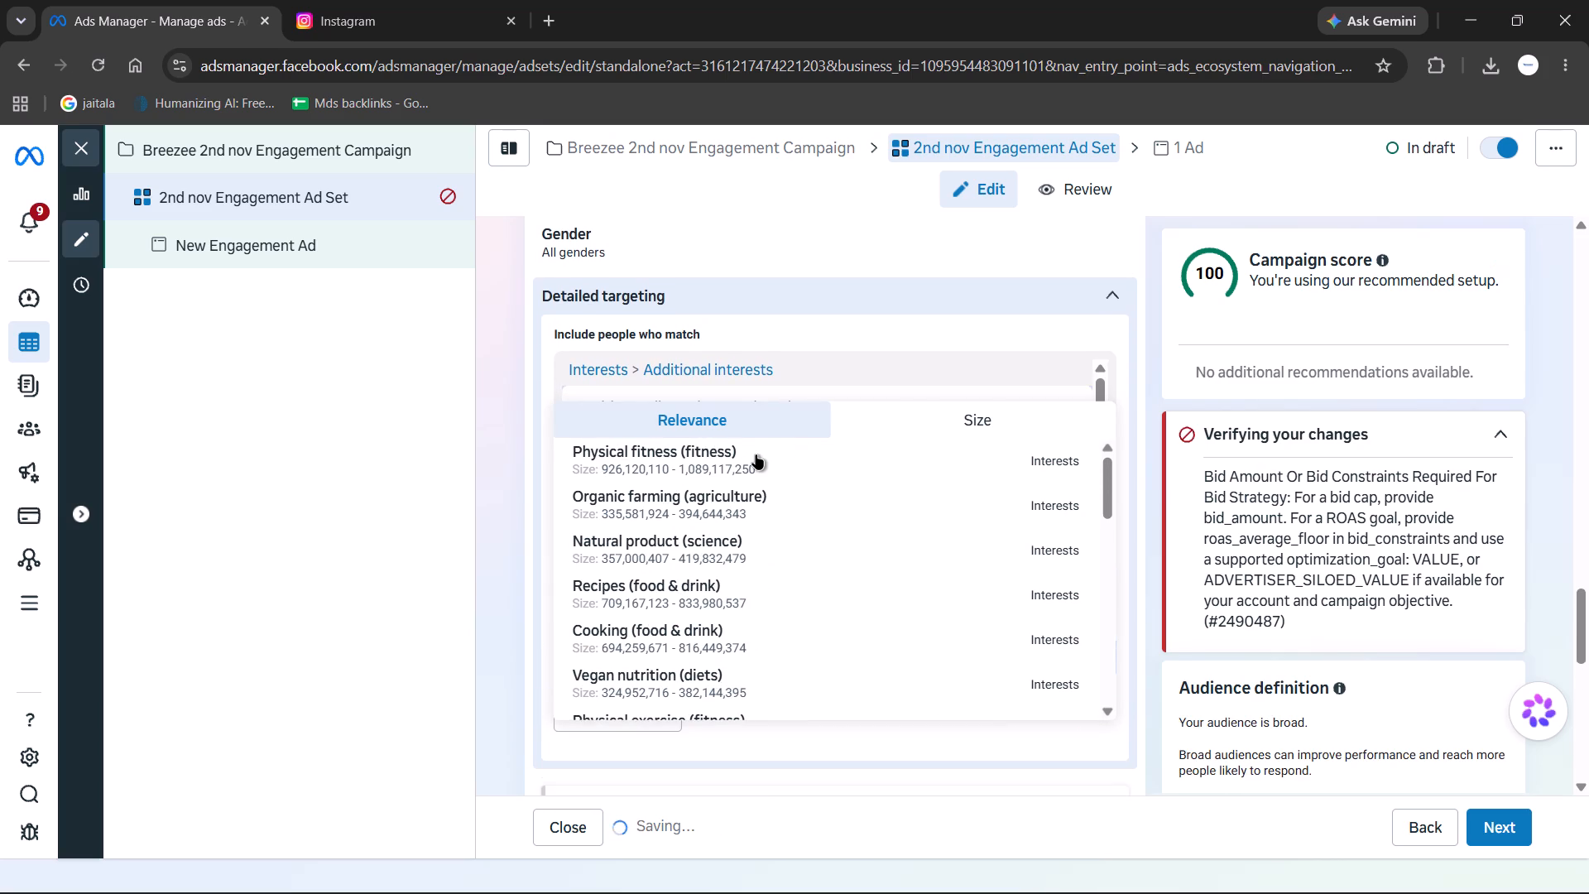
left_click(756, 454)
left_click(756, 454)
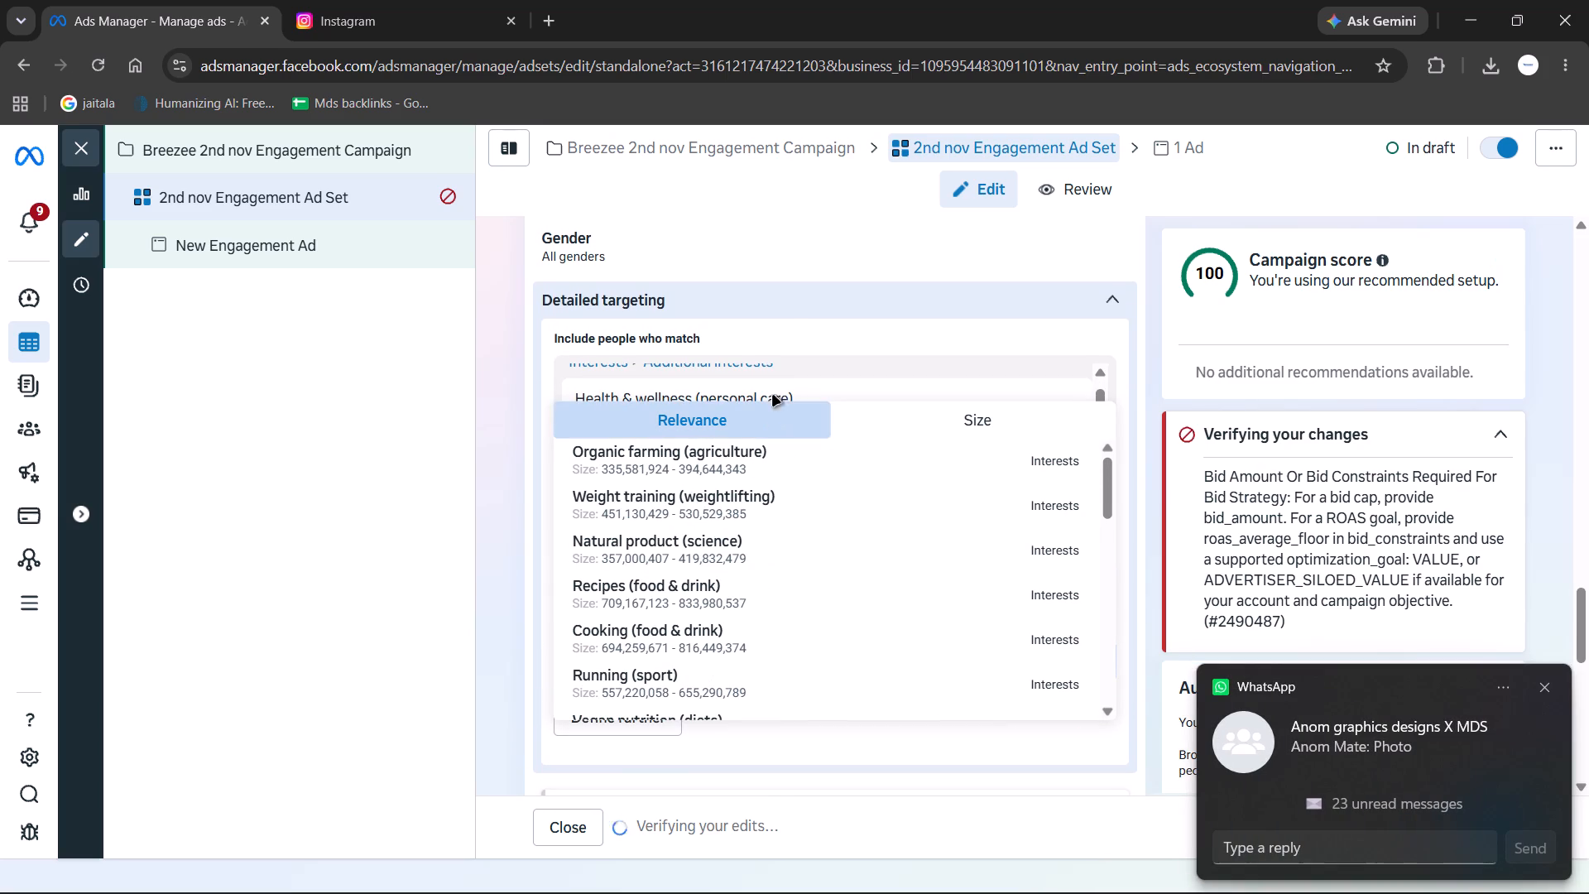
left_click(788, 320)
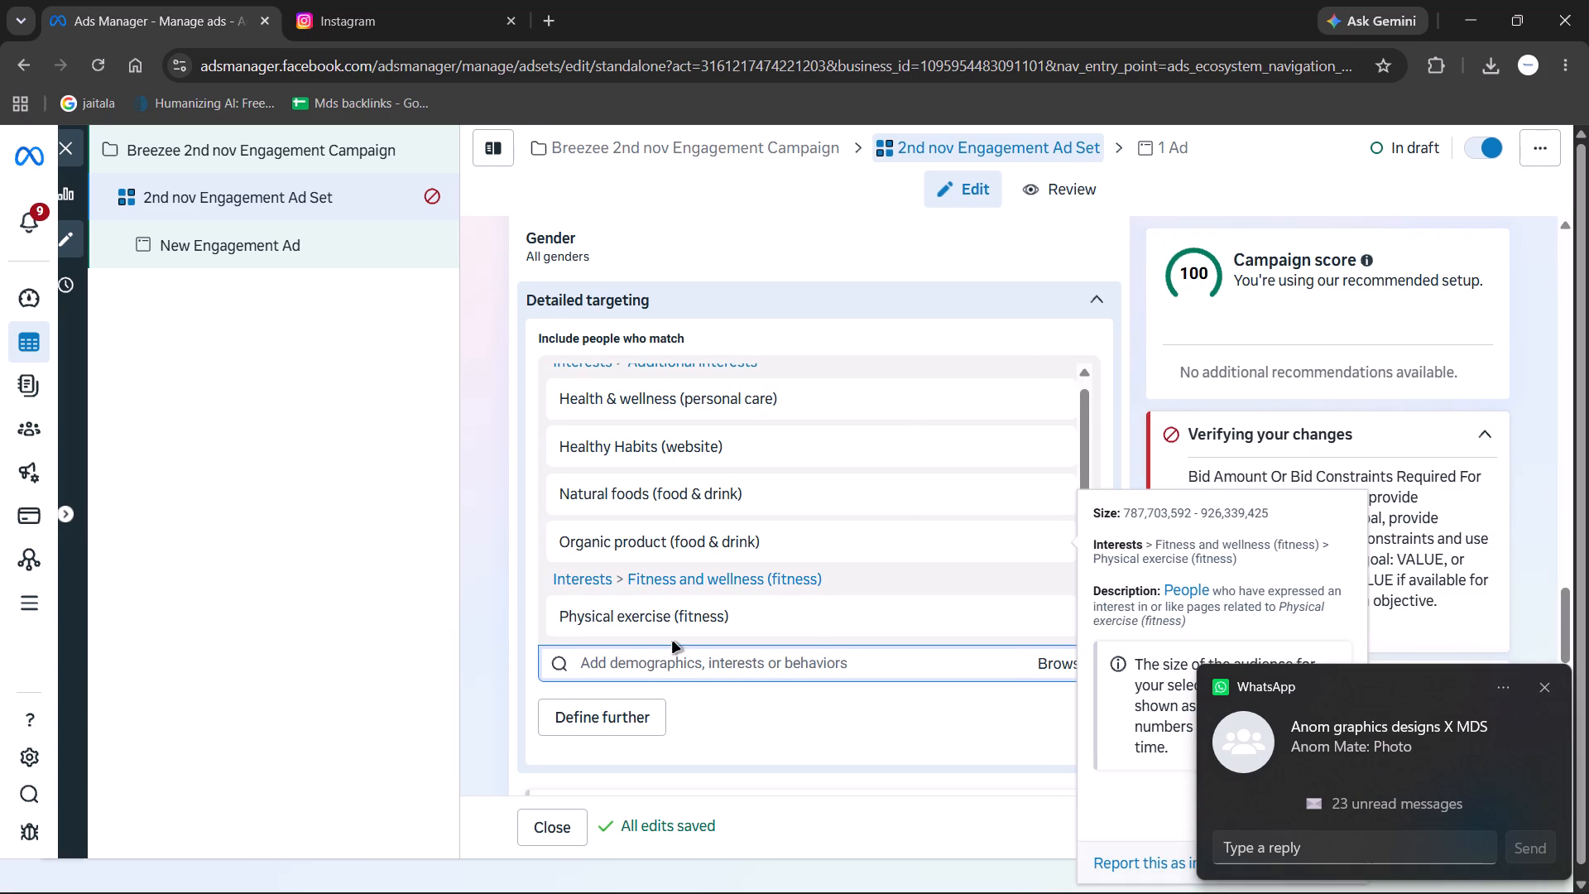
Search detailed targeting for Dairy and add Dairy (dairy product), Dairy product (food & drink), Weight training (weightlifting) and Milk (dairy product).
left_click(670, 668)
type("Dairy")
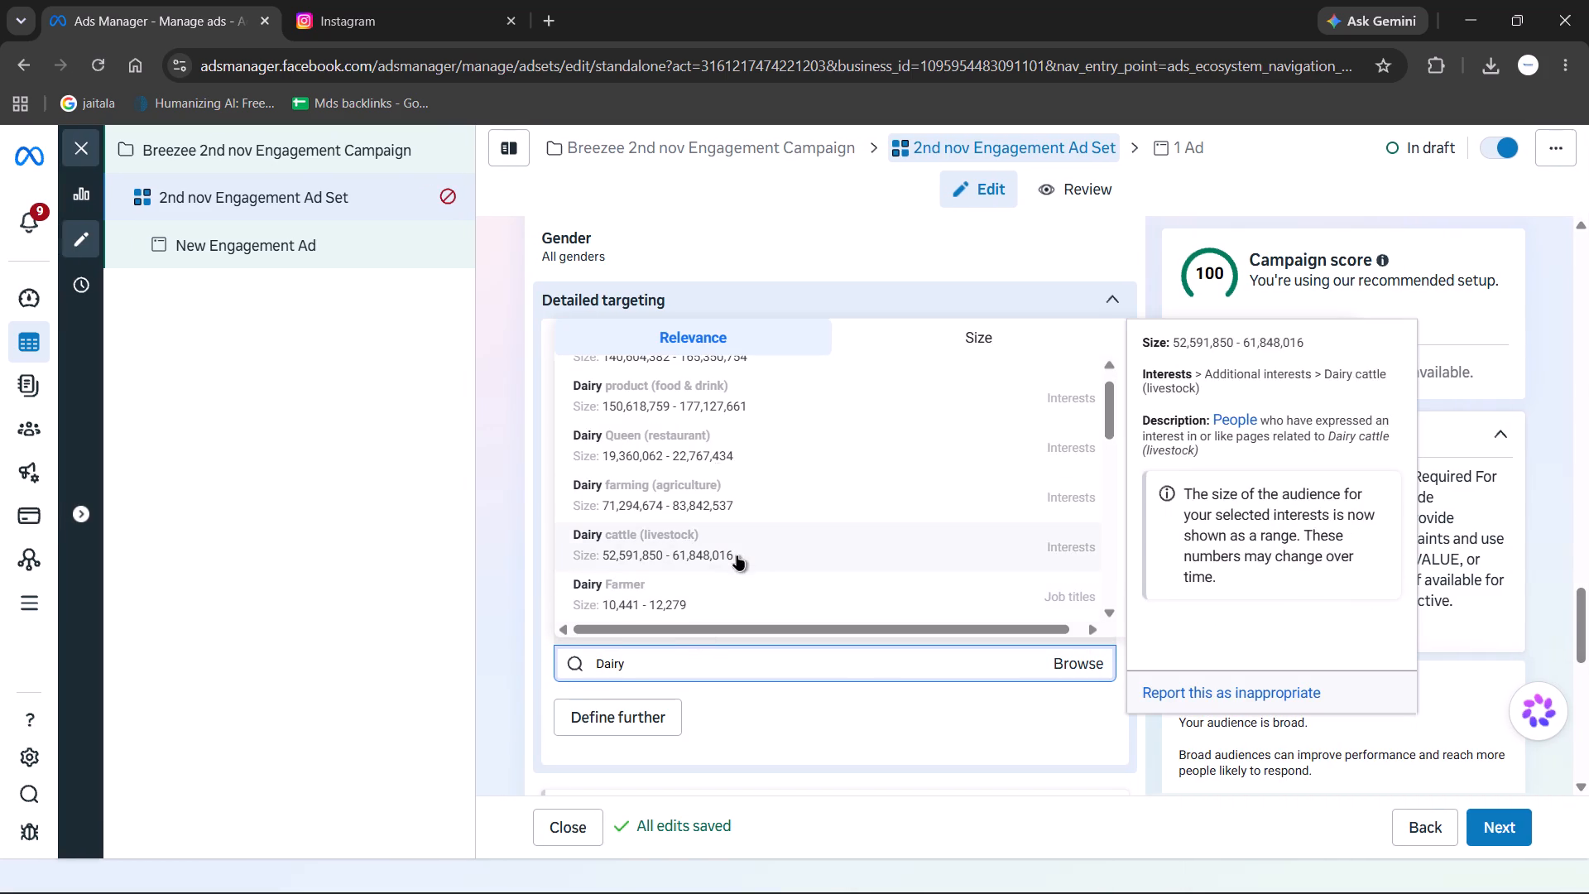
scroll(728, 584, "up", 10)
left_click(722, 380)
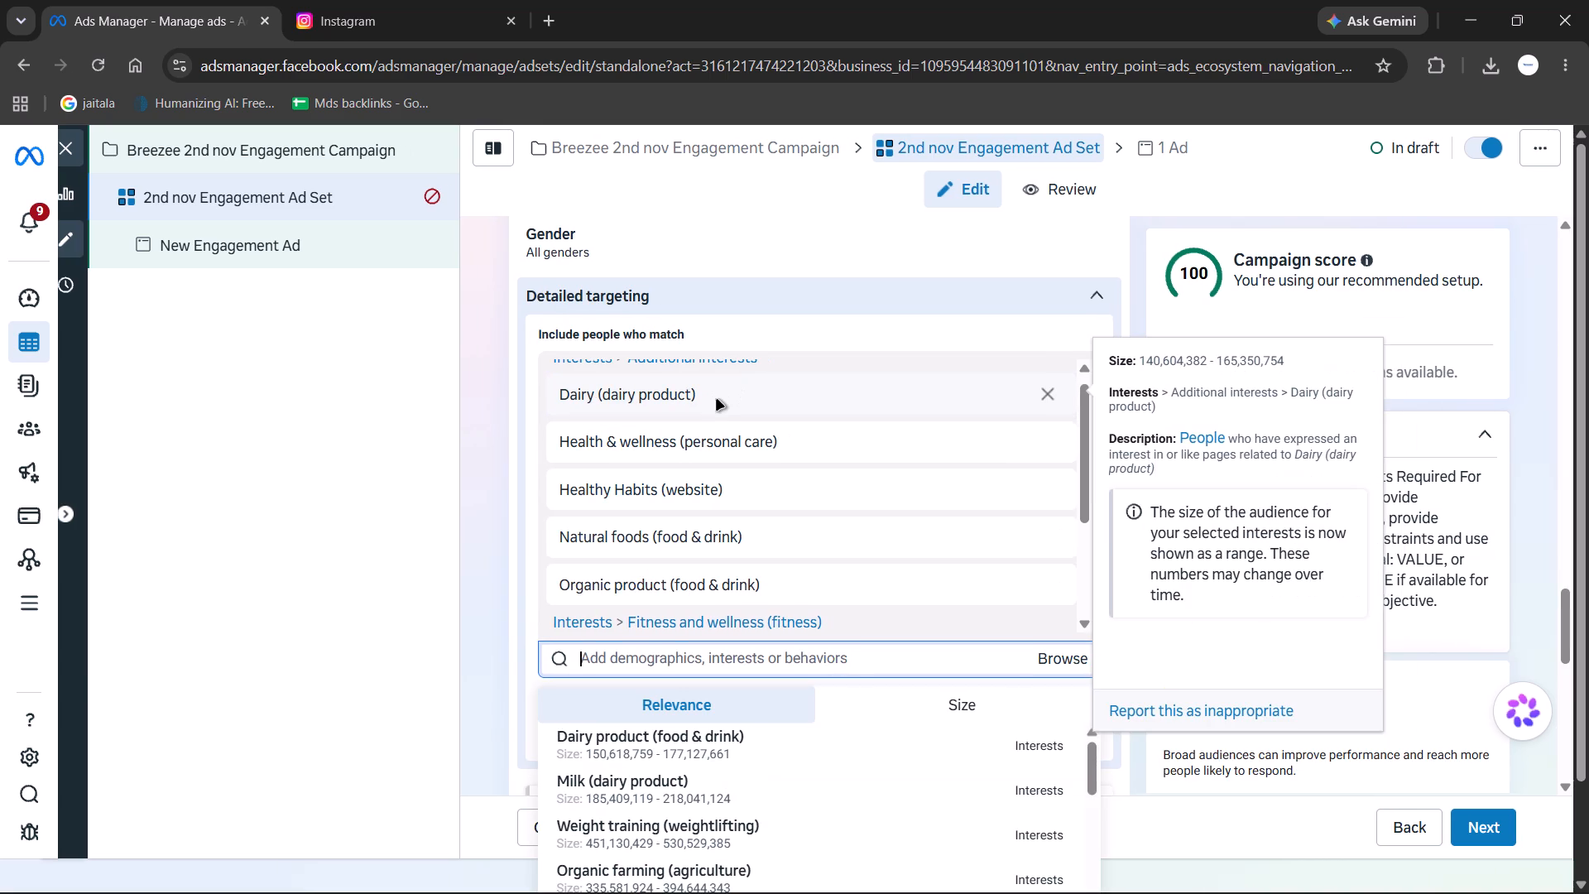
left_click(690, 742)
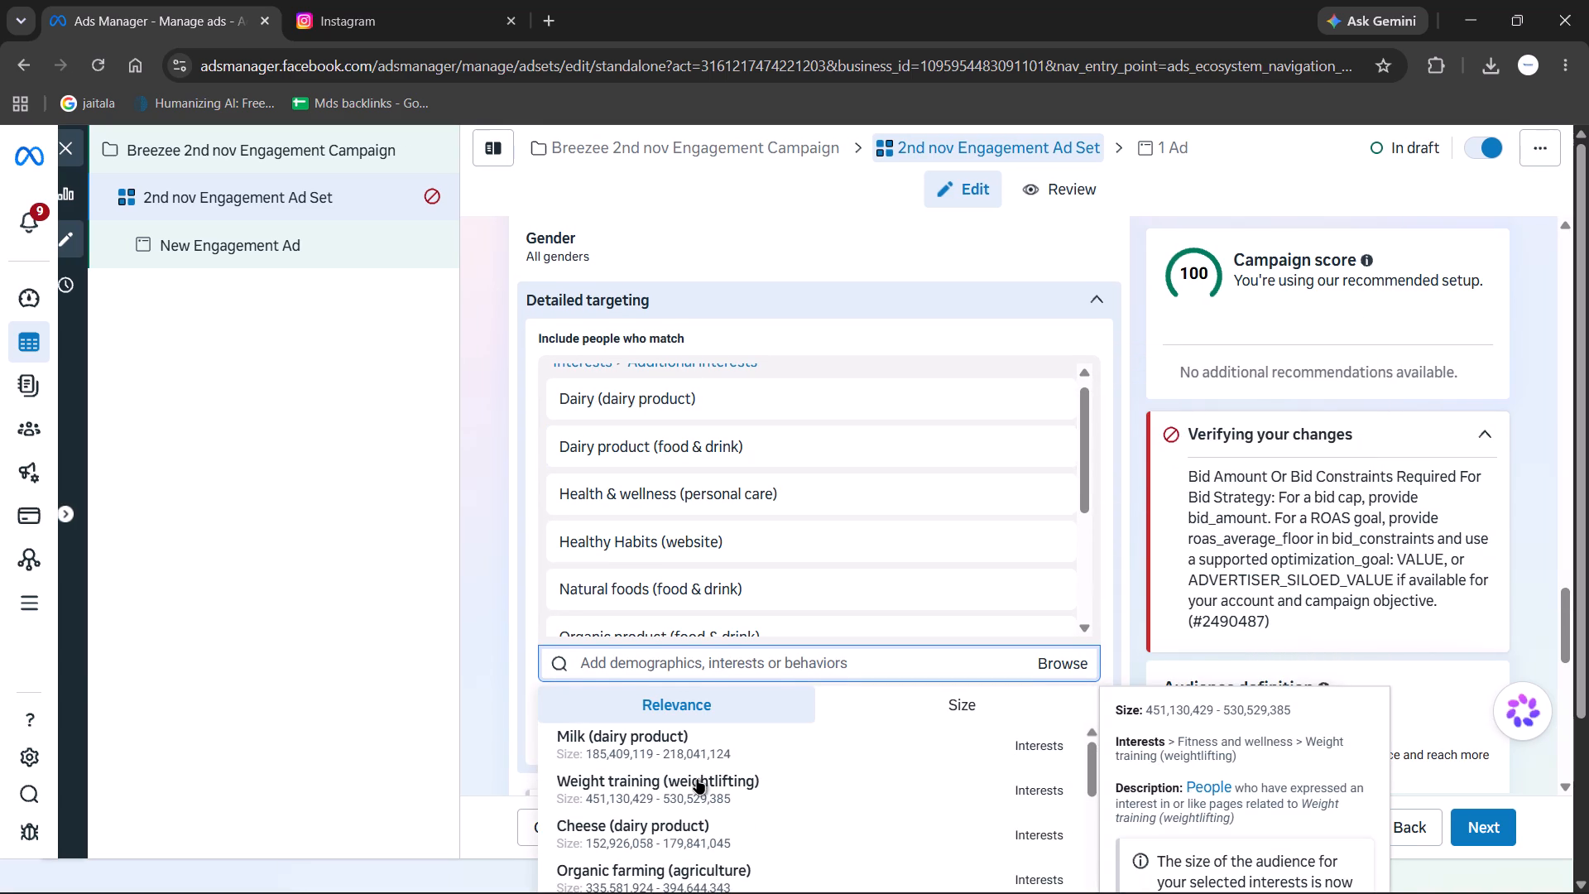
left_click(697, 779)
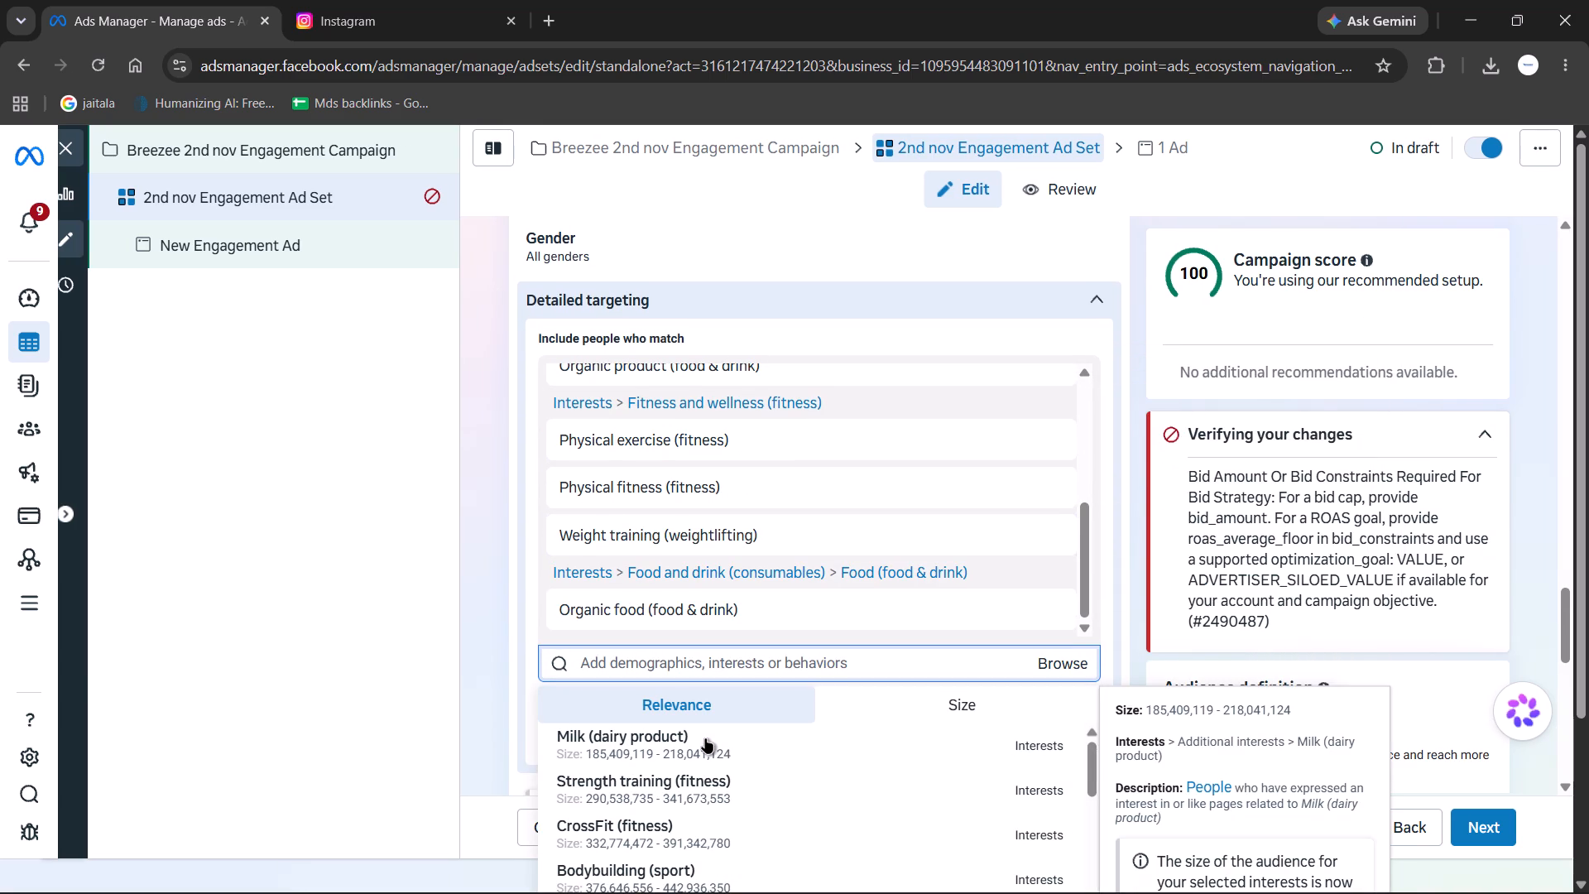
left_click(675, 738)
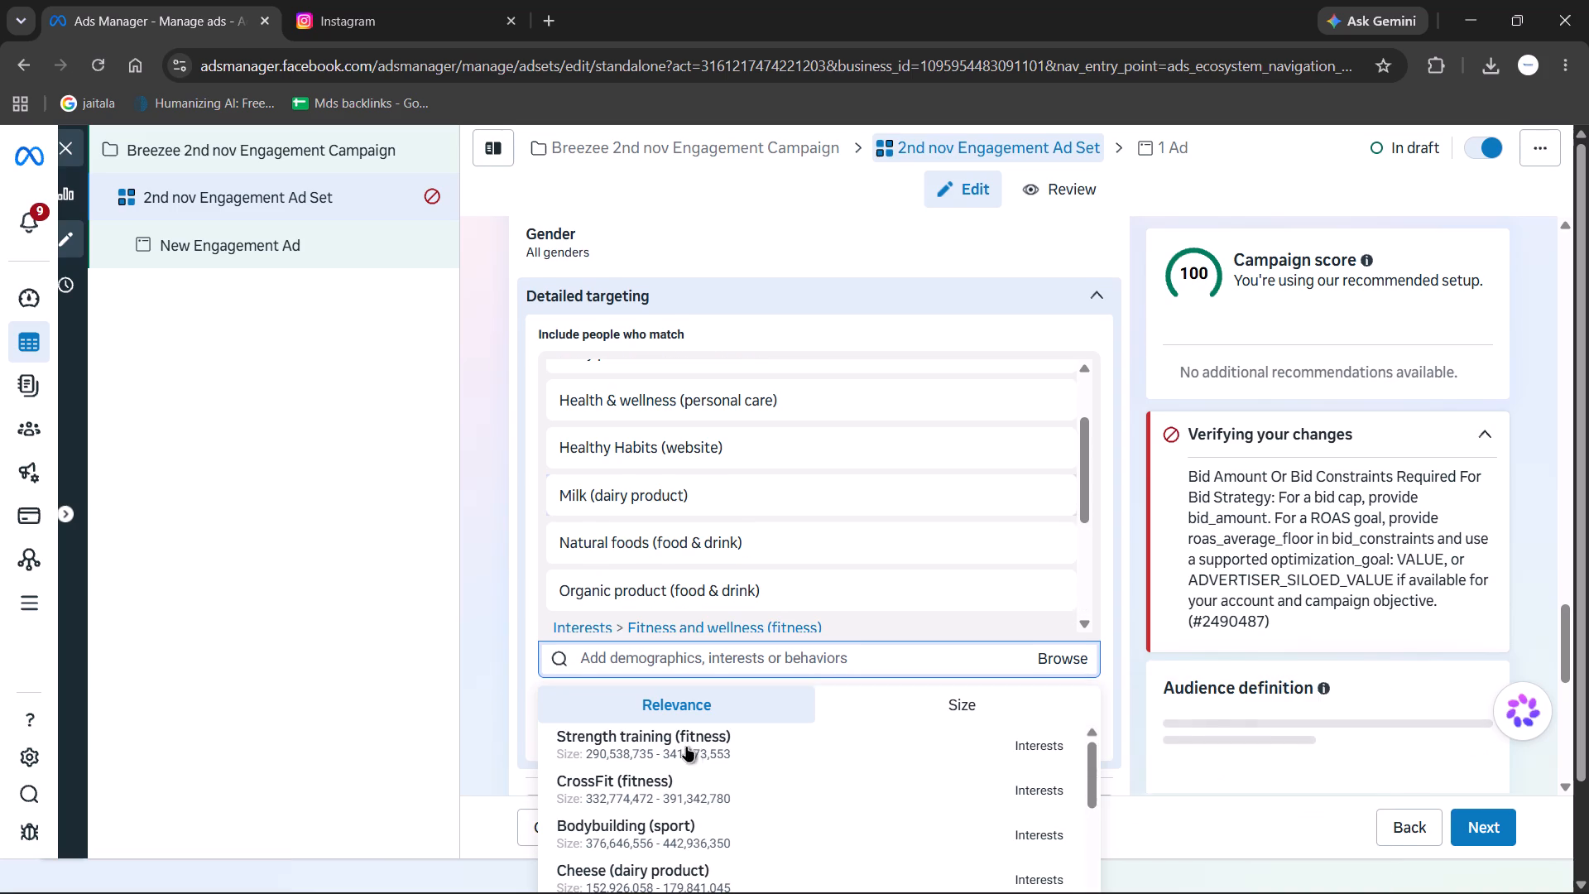
Add Strength training (fitness), CrossFit (fitness), Cheese (dairy product) and the Parents (All) demographic to the detailed targeting.
scroll(656, 754, "up", 3)
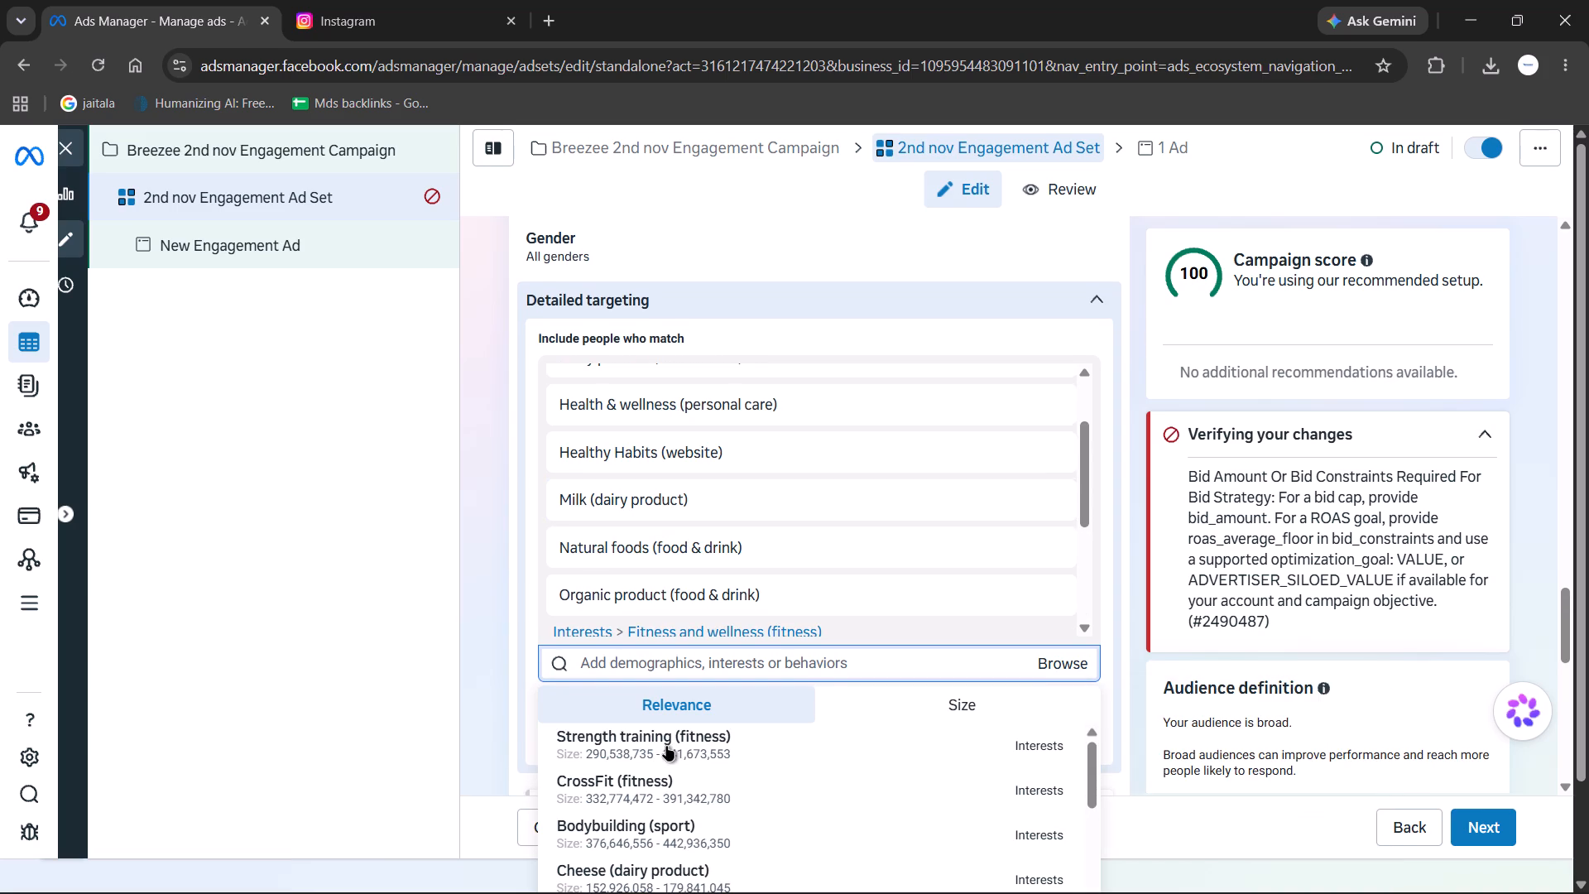
left_click(666, 746)
left_click(655, 750)
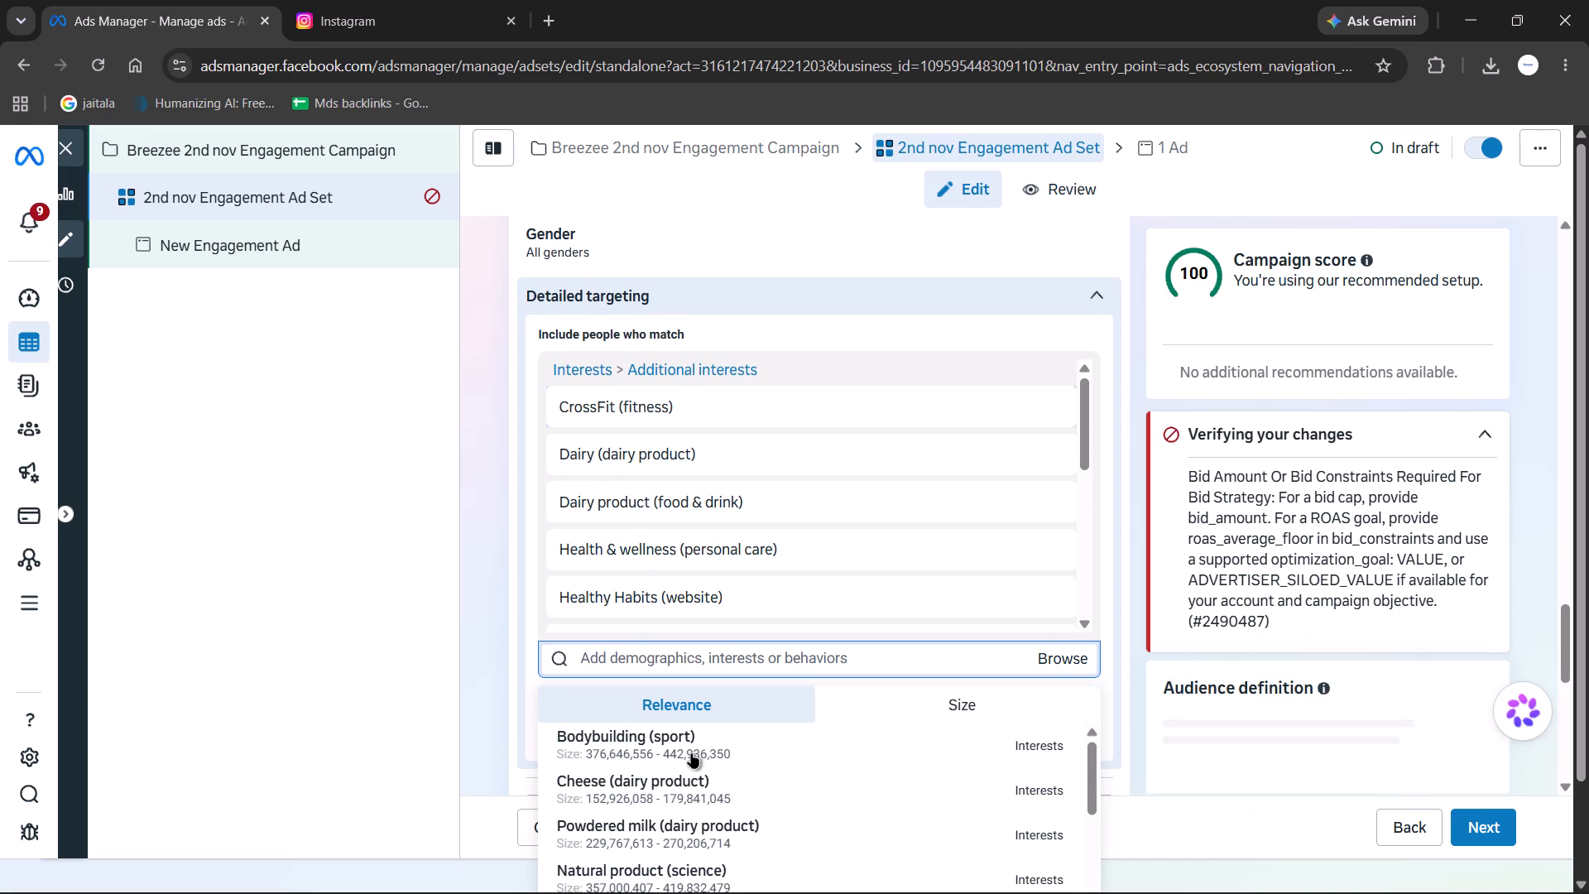
left_click(622, 789)
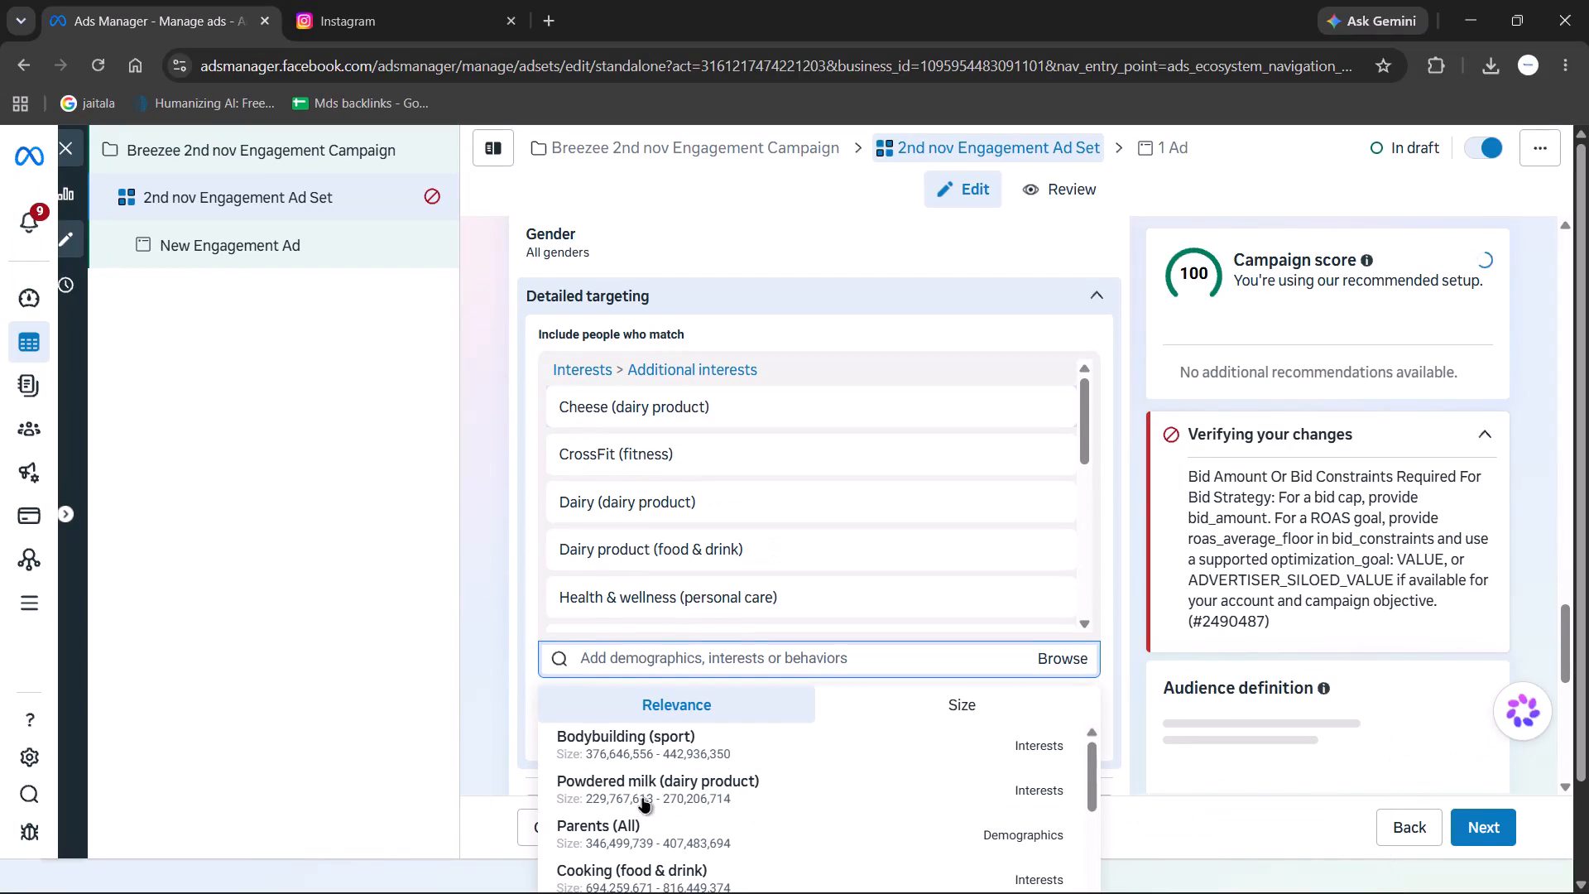
left_click(622, 824)
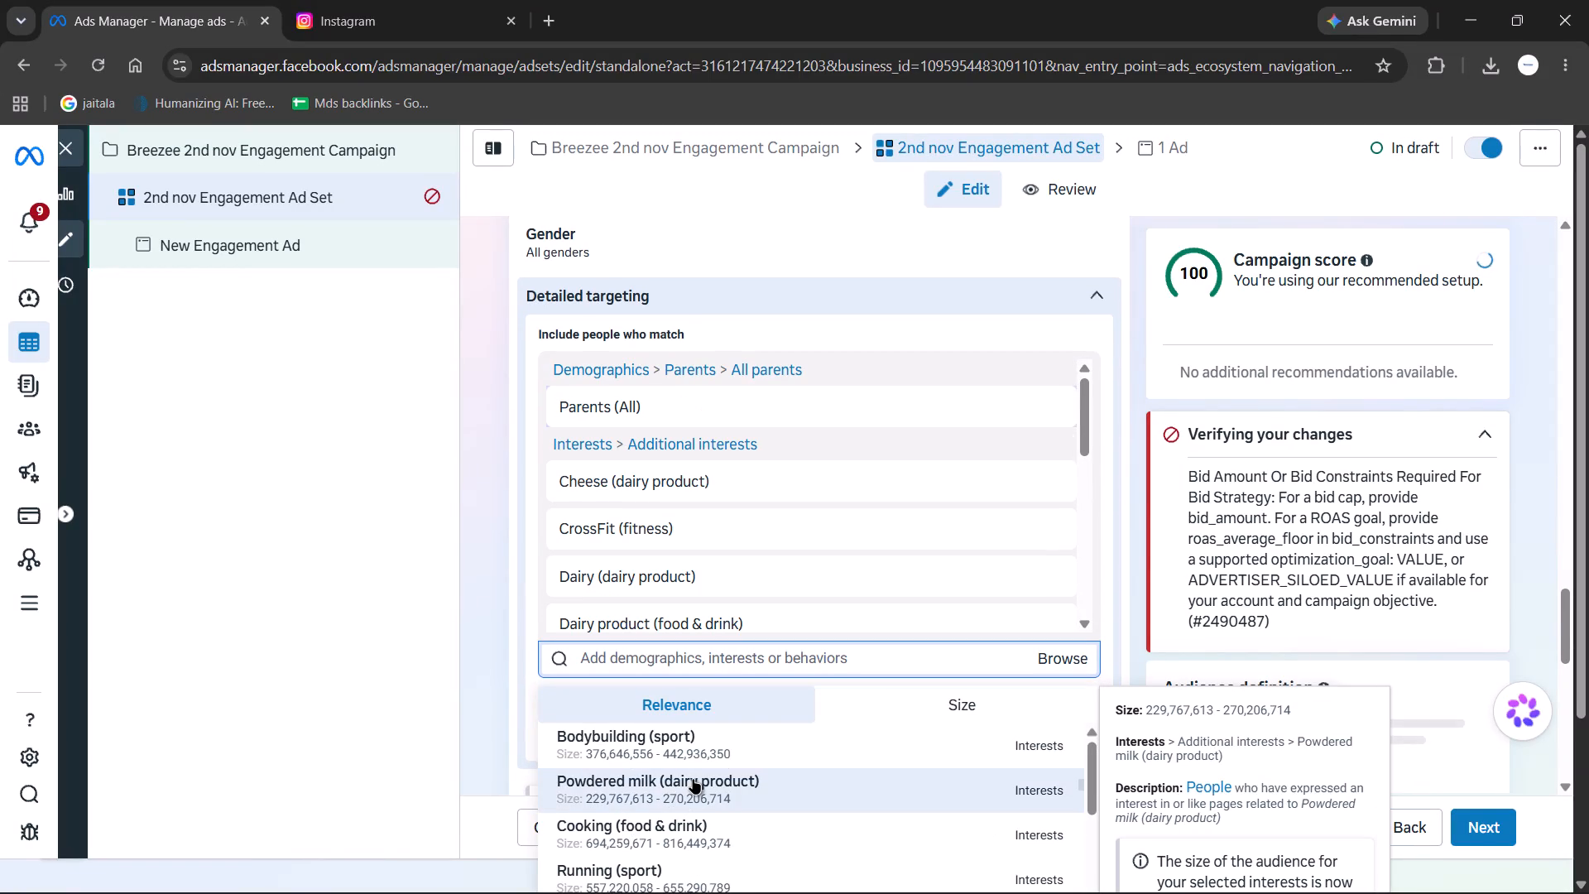
Add the Cooking (food & drink) interest and the Engaged relationship status from the detailed targeting suggestions.
scroll(682, 789, "down", 1)
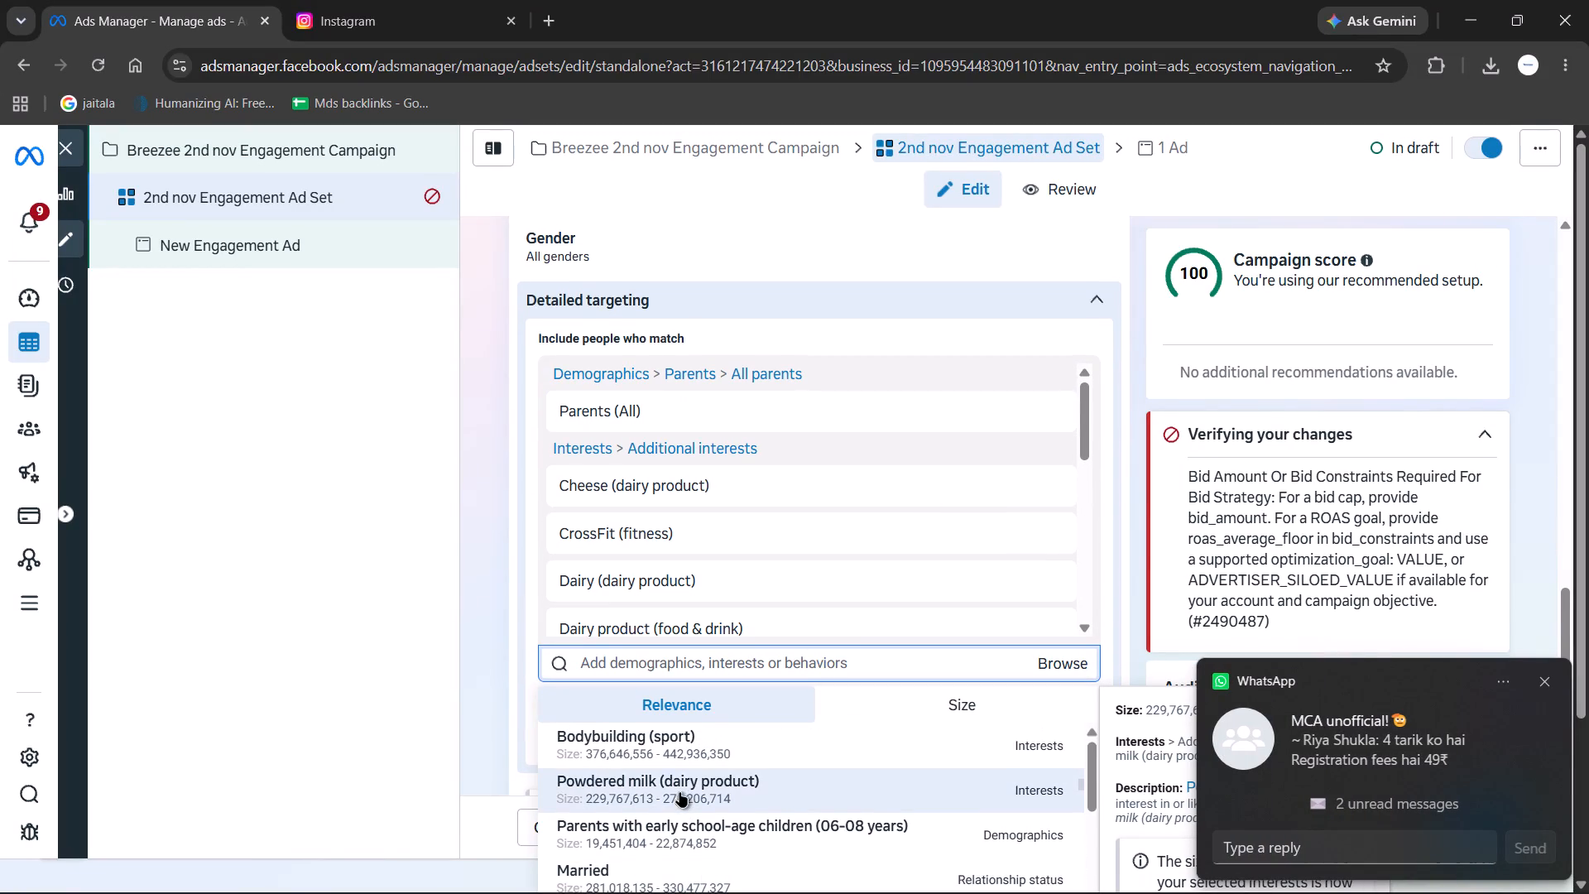
scroll(676, 775, "down", 2)
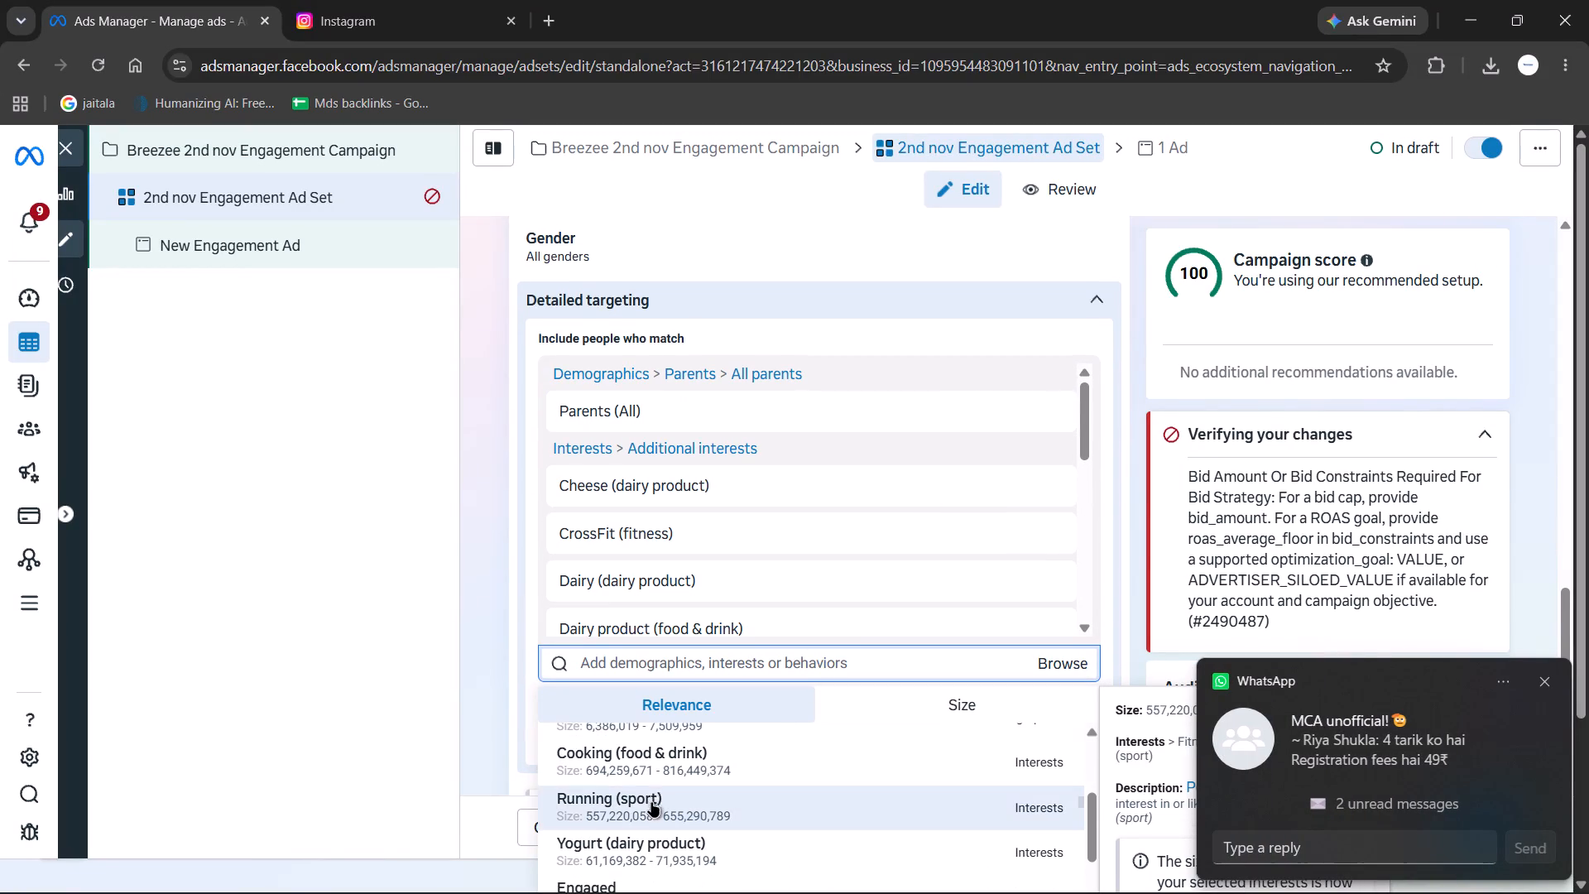
left_click(652, 774)
scroll(718, 776, "down", 1)
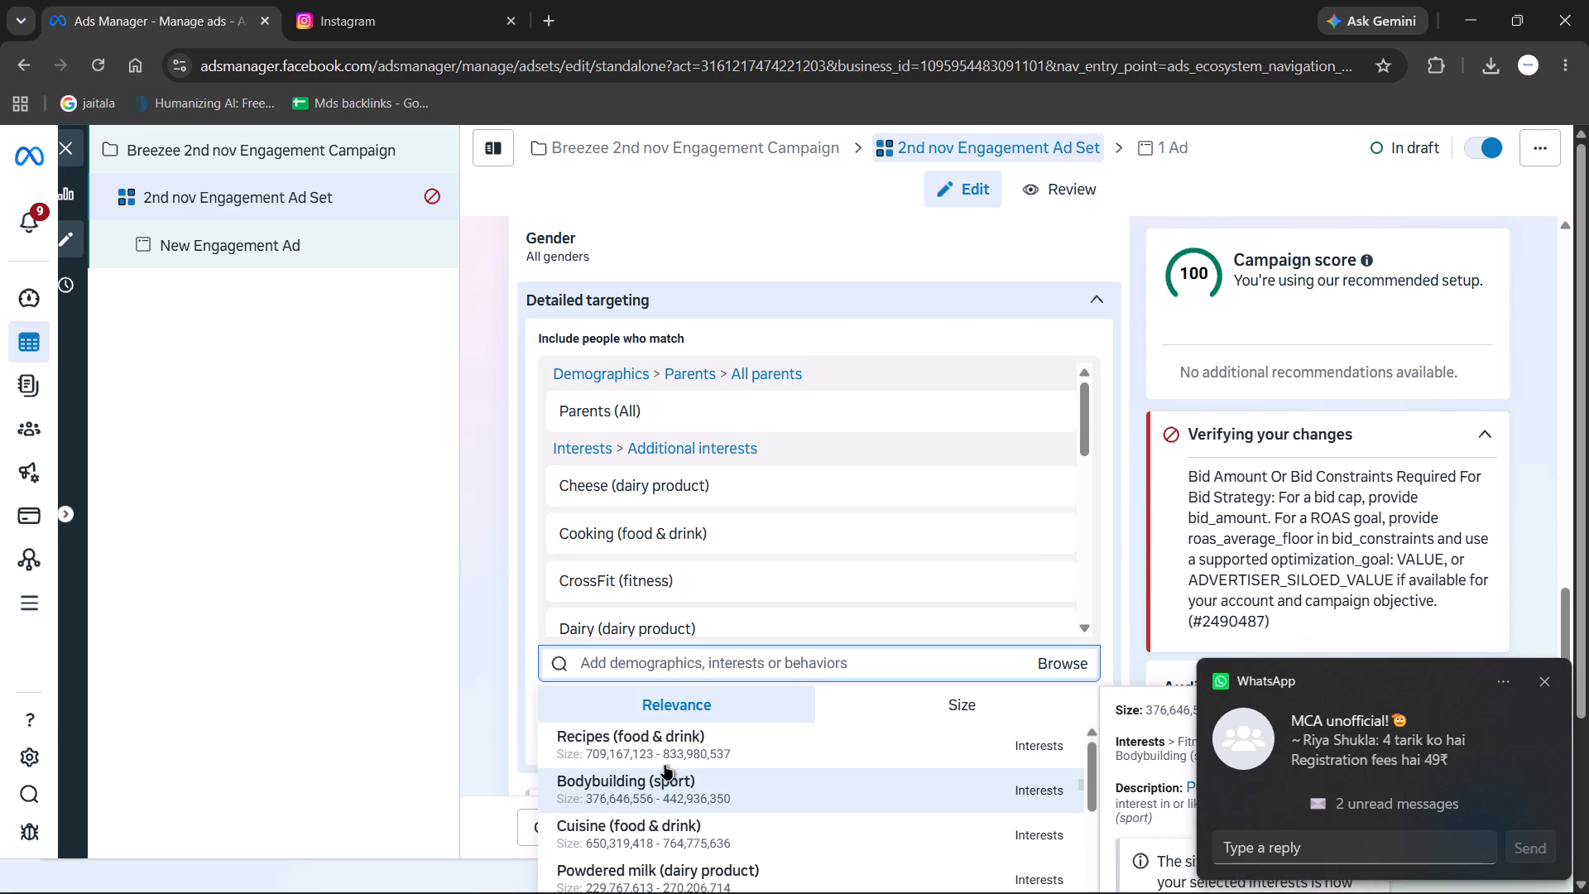
scroll(659, 795, "down", 2)
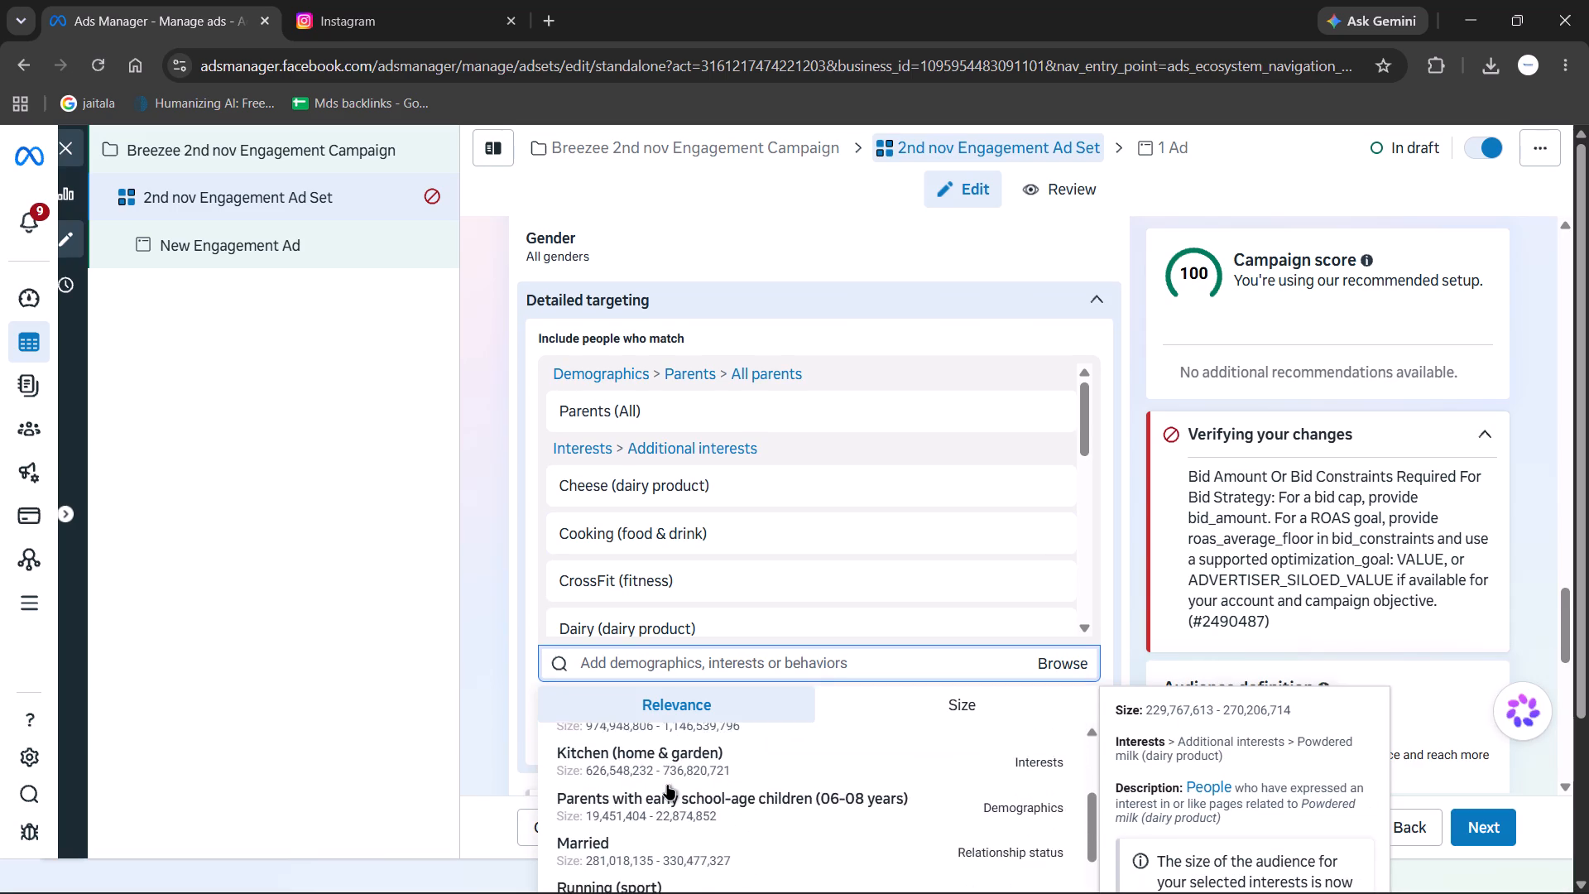
scroll(667, 785, "down", 2)
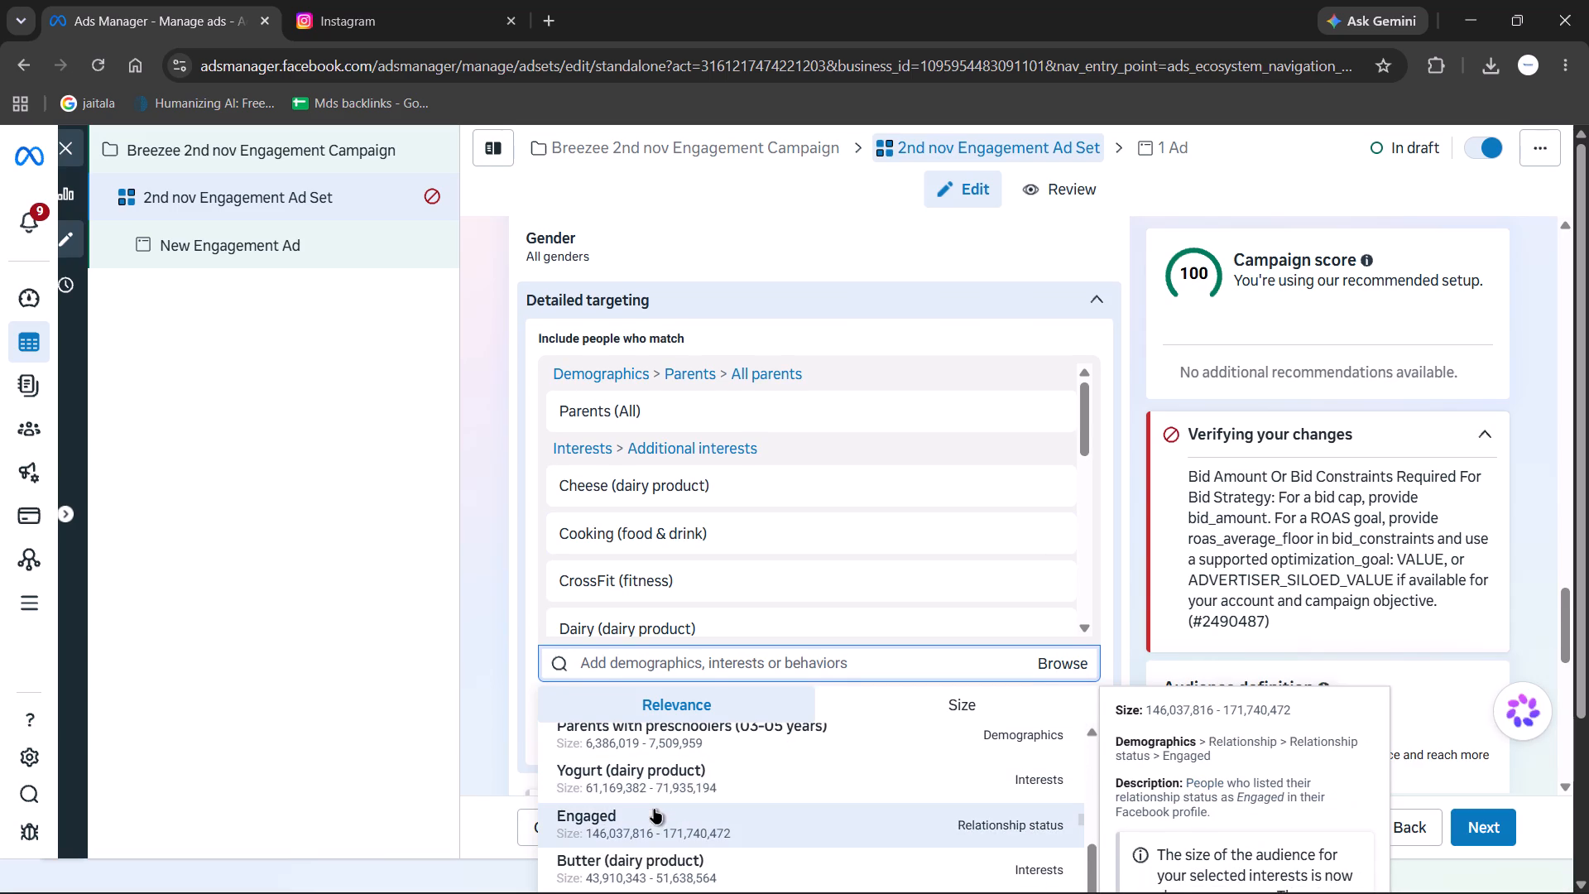
left_click(654, 809)
scroll(708, 769, "down", 2)
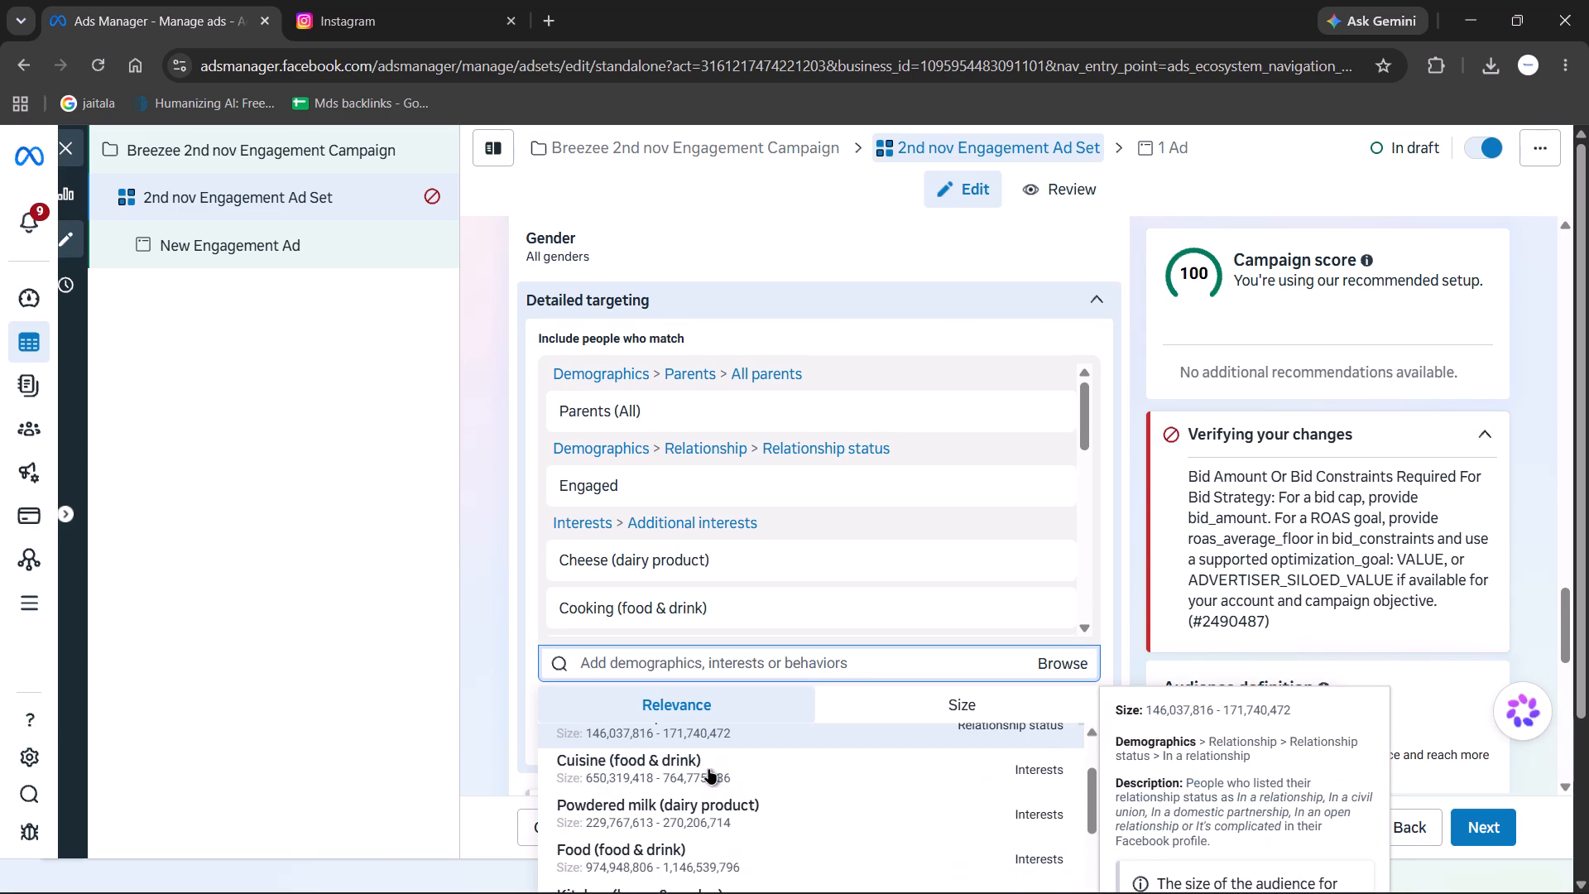
scroll(708, 769, "down", 3)
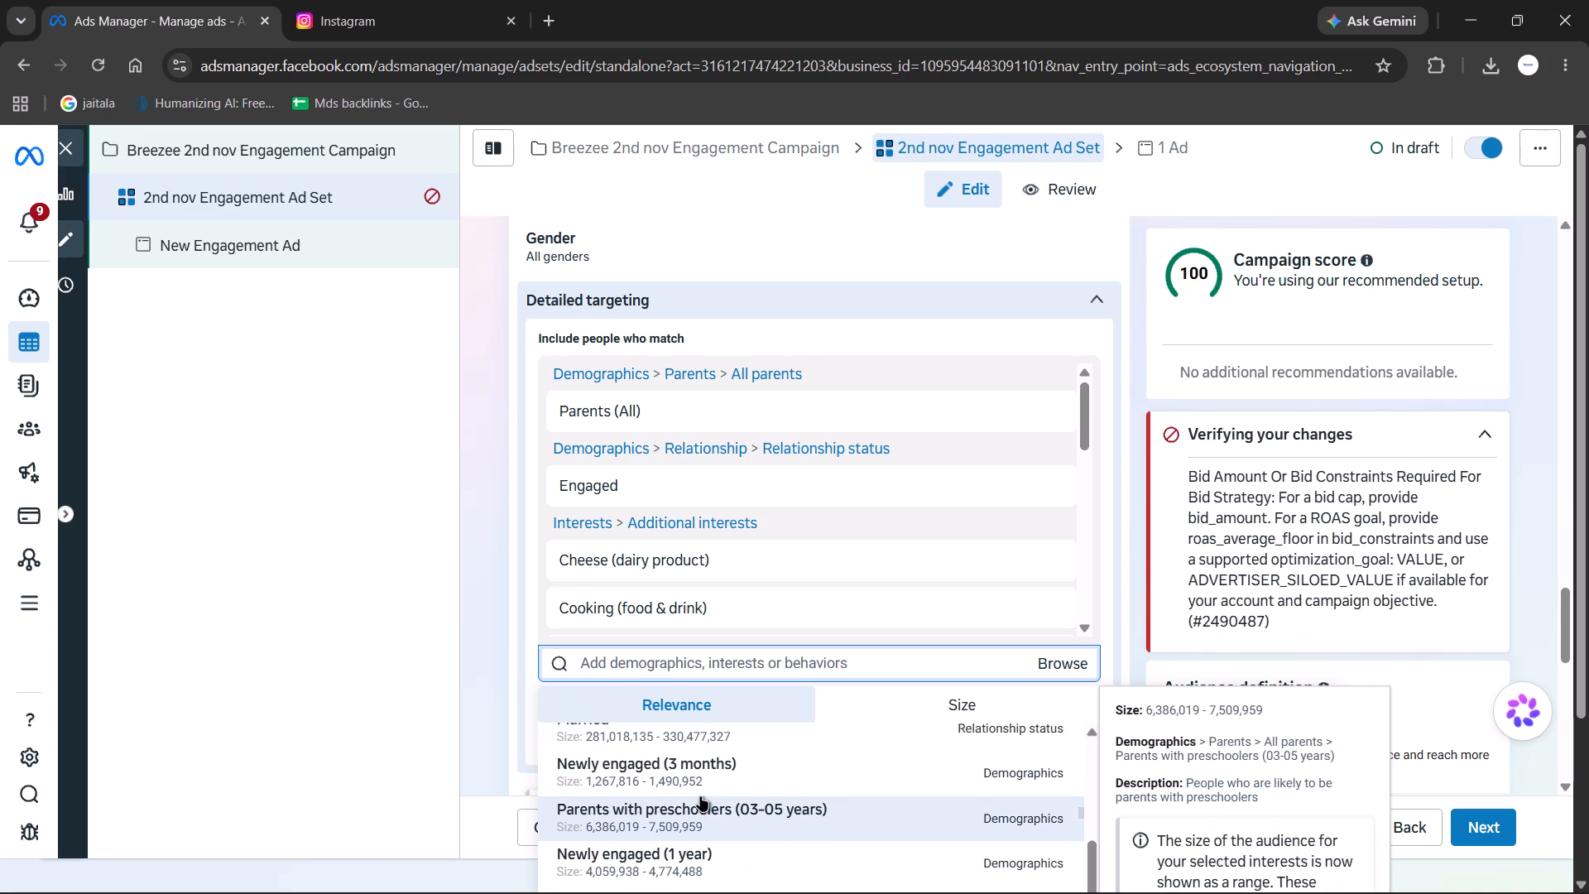
Add the interests Recipes (food & drink) and Kitchen (home & garden) from the detailed targeting suggestions, finishing the interest selection.
scroll(712, 755, "down", 4)
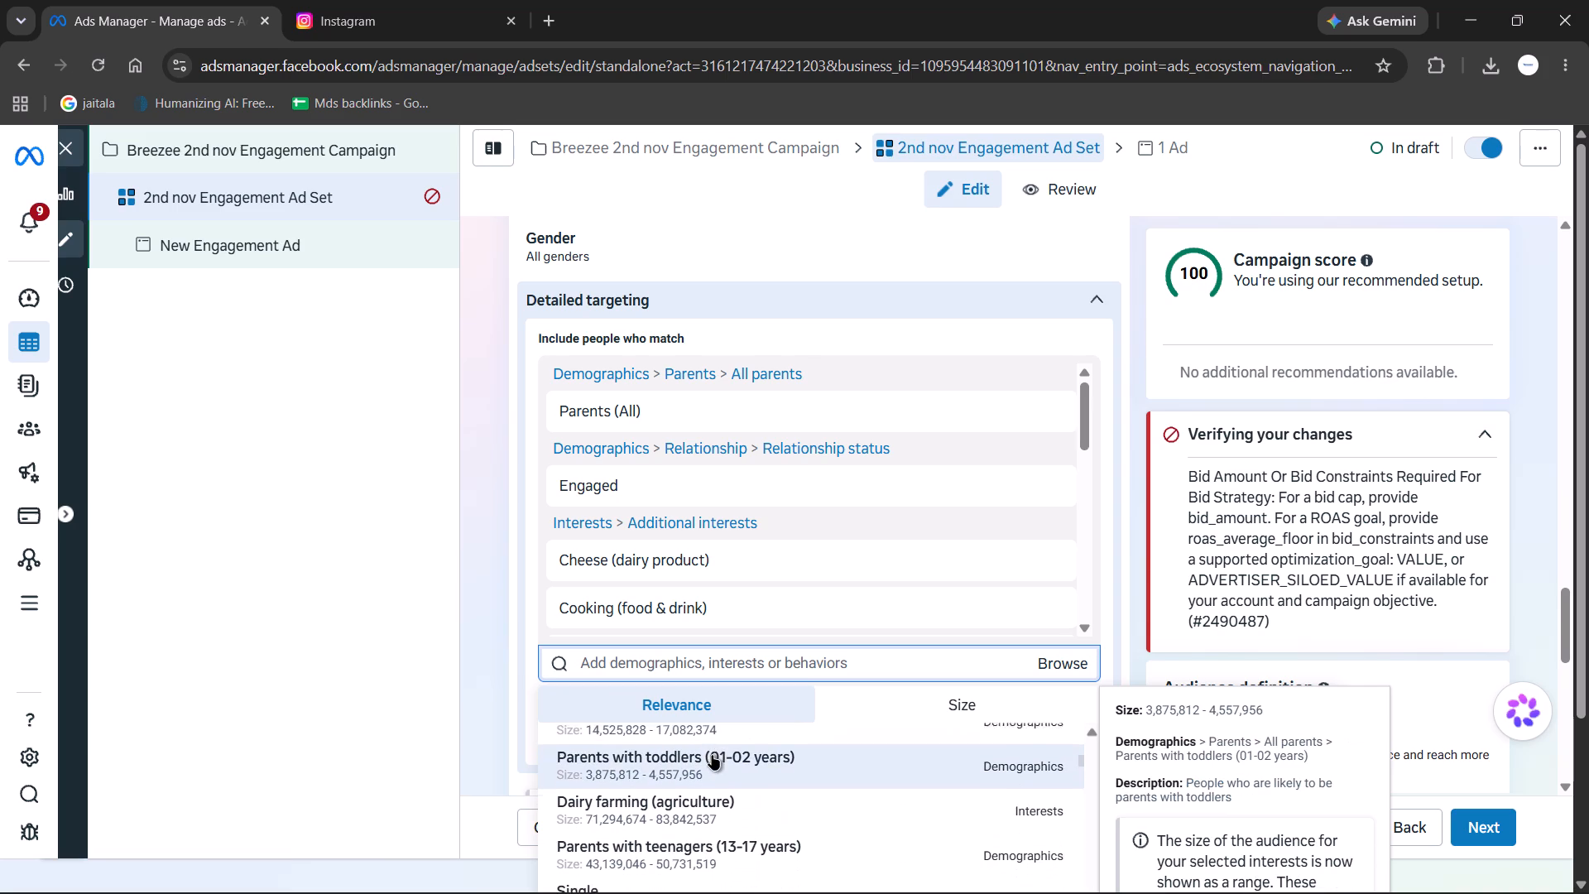
scroll(712, 755, "down", 1)
scroll(712, 755, "up", 15)
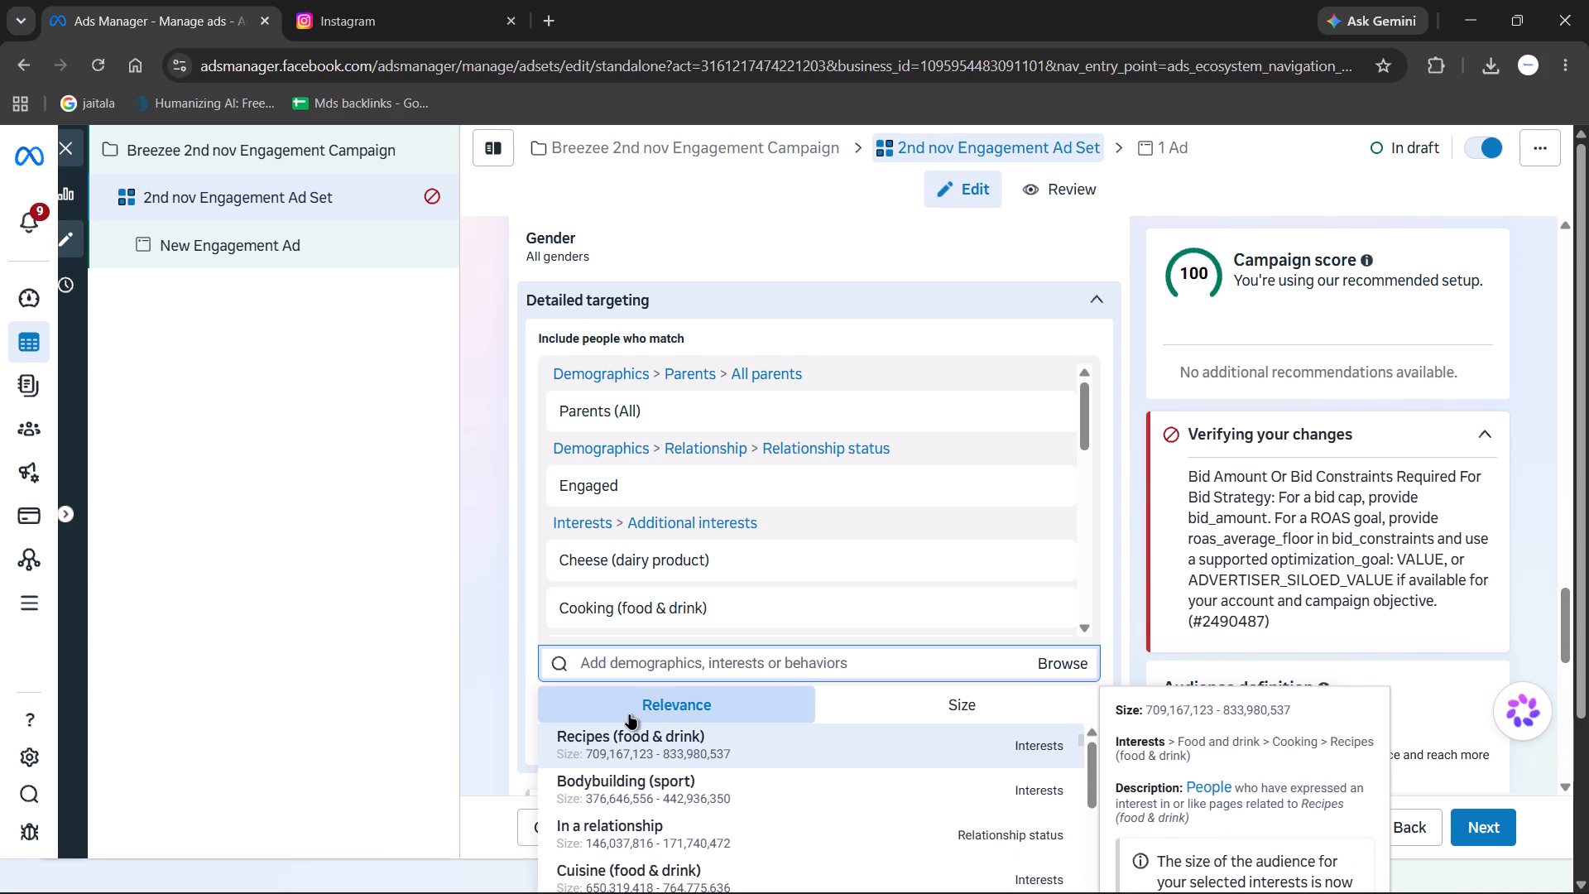
scroll(629, 714, "up", 4)
left_click(652, 753)
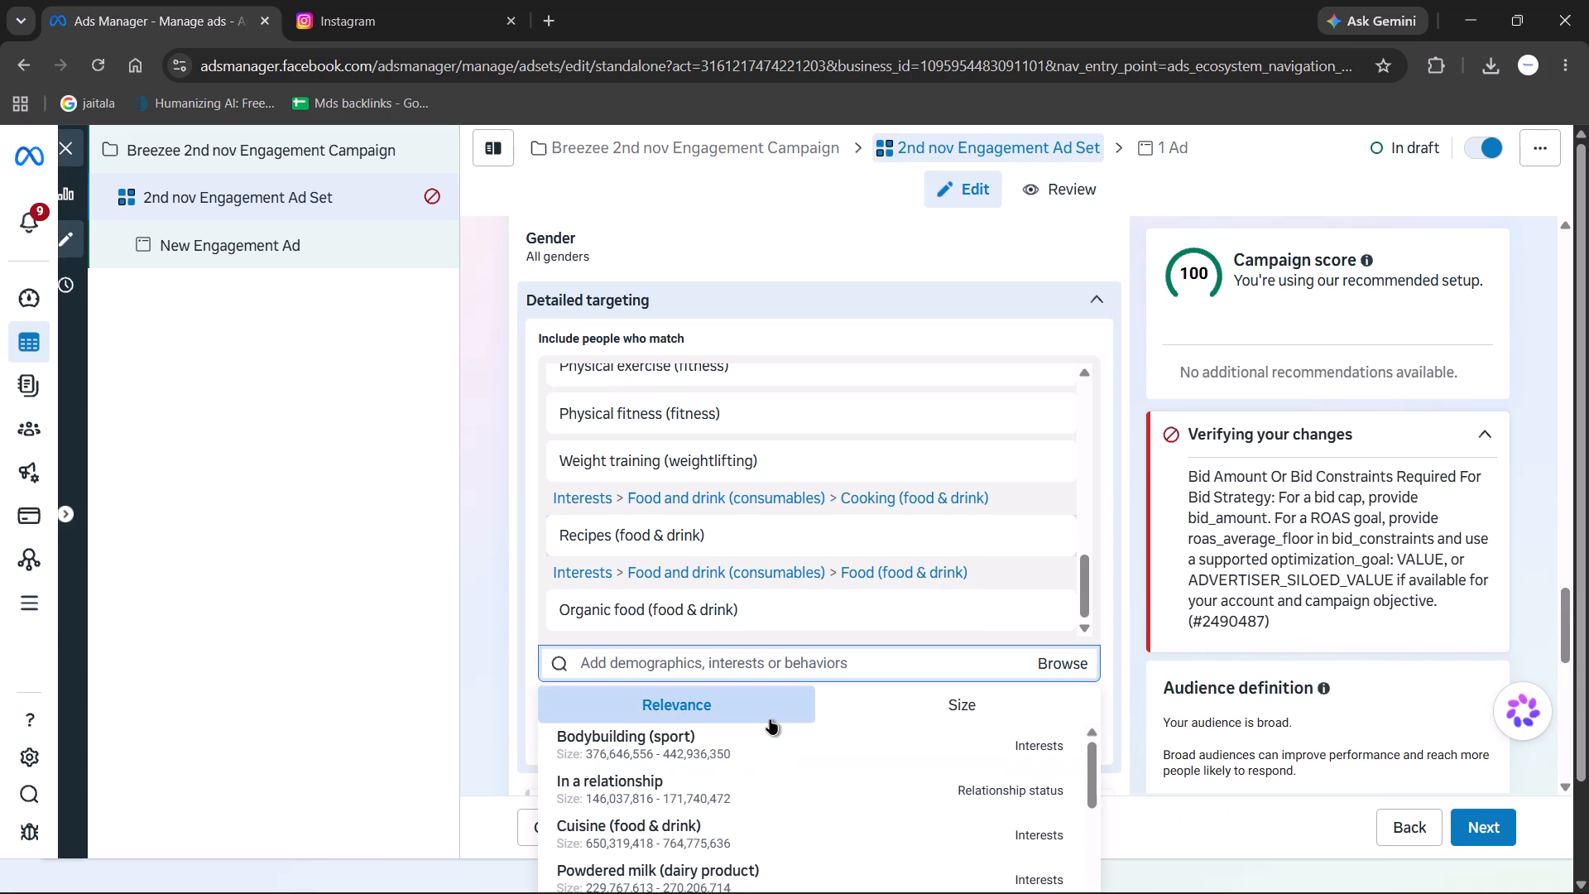
scroll(661, 787, "down", 2)
scroll(661, 789, "up", 1)
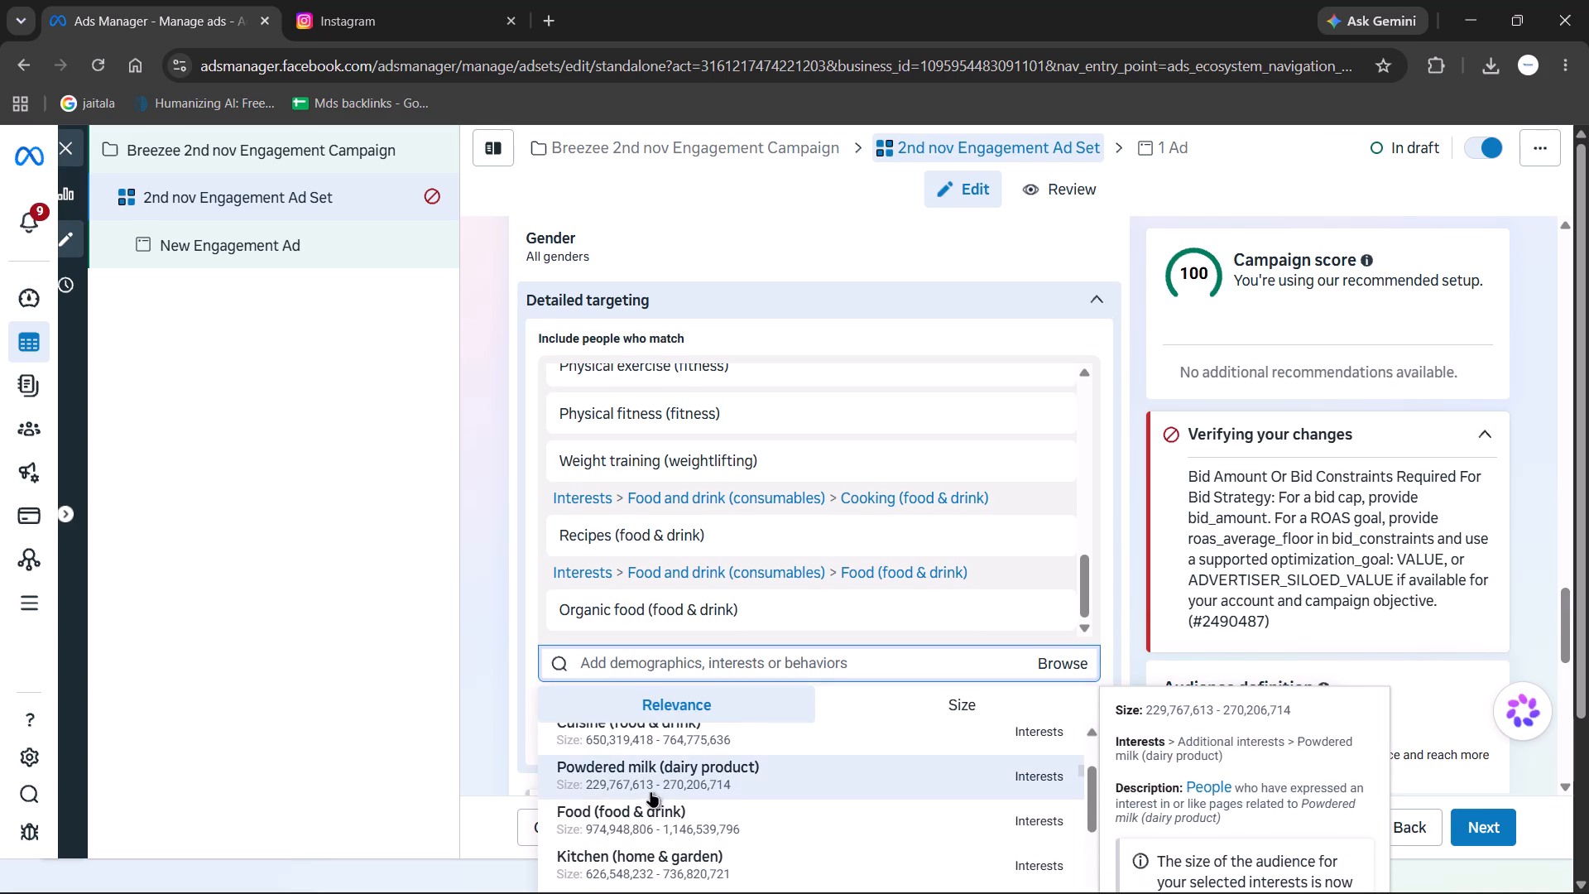
left_click(641, 863)
scroll(722, 796, "down", 1)
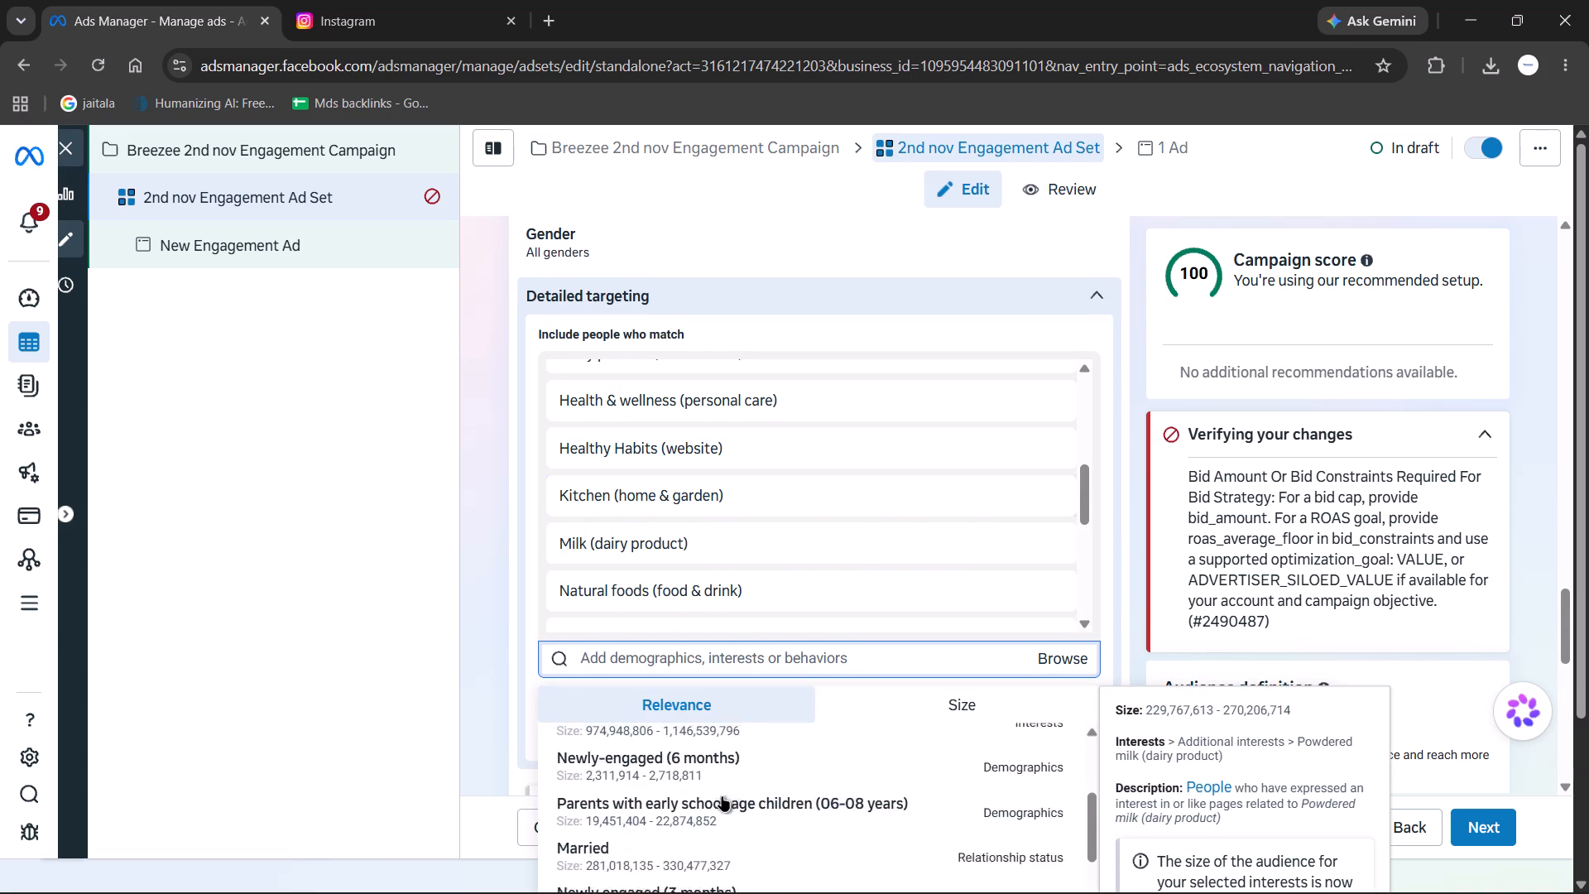
scroll(715, 795, "down", 2)
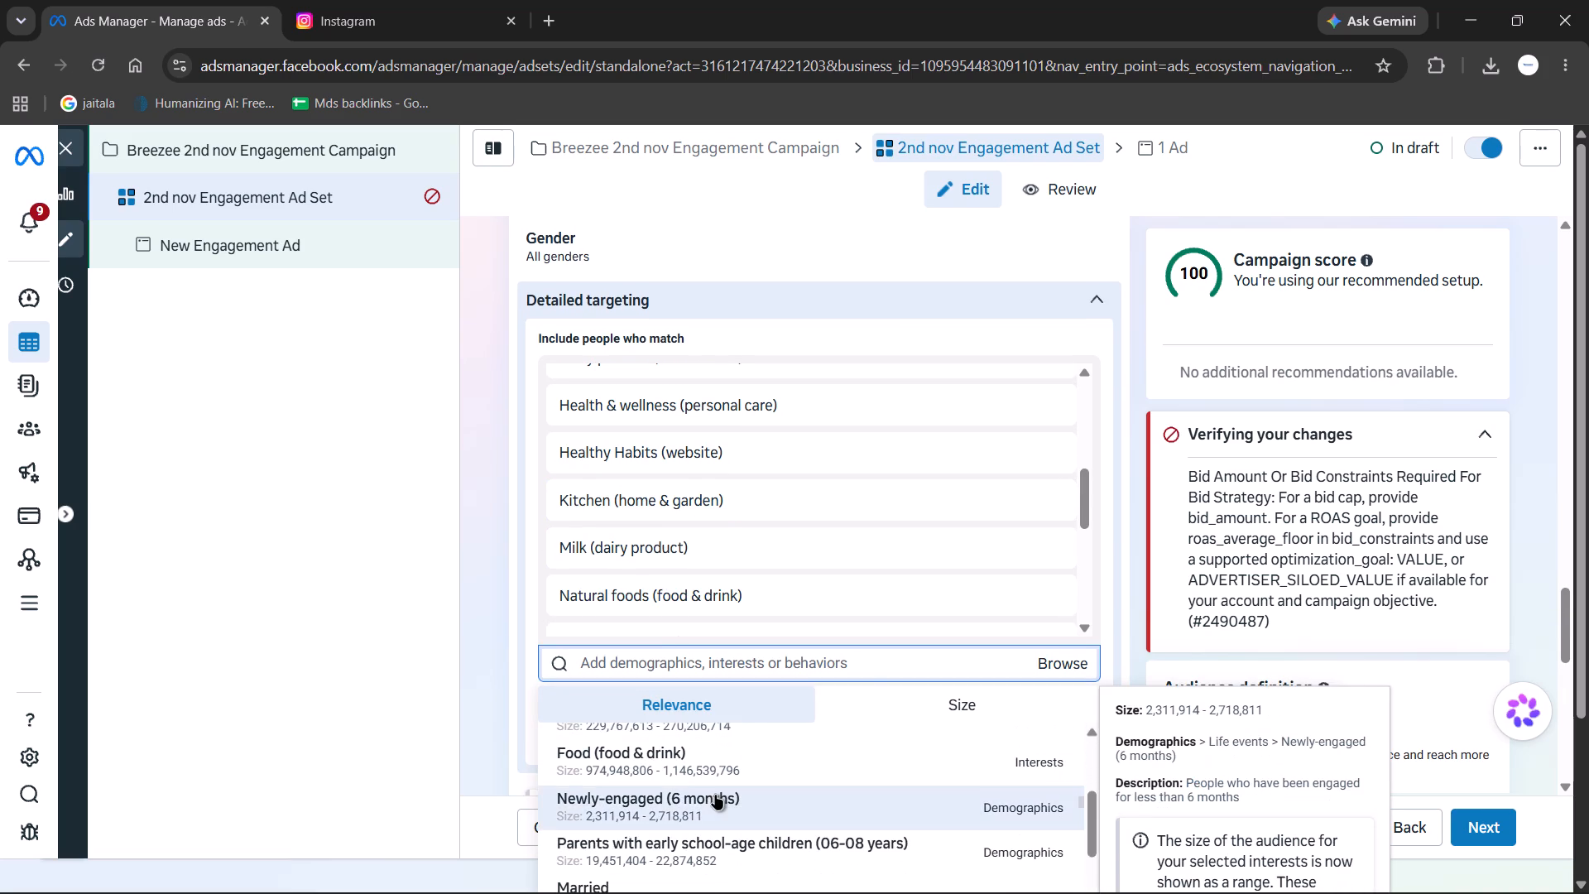
scroll(715, 795, "up", 2)
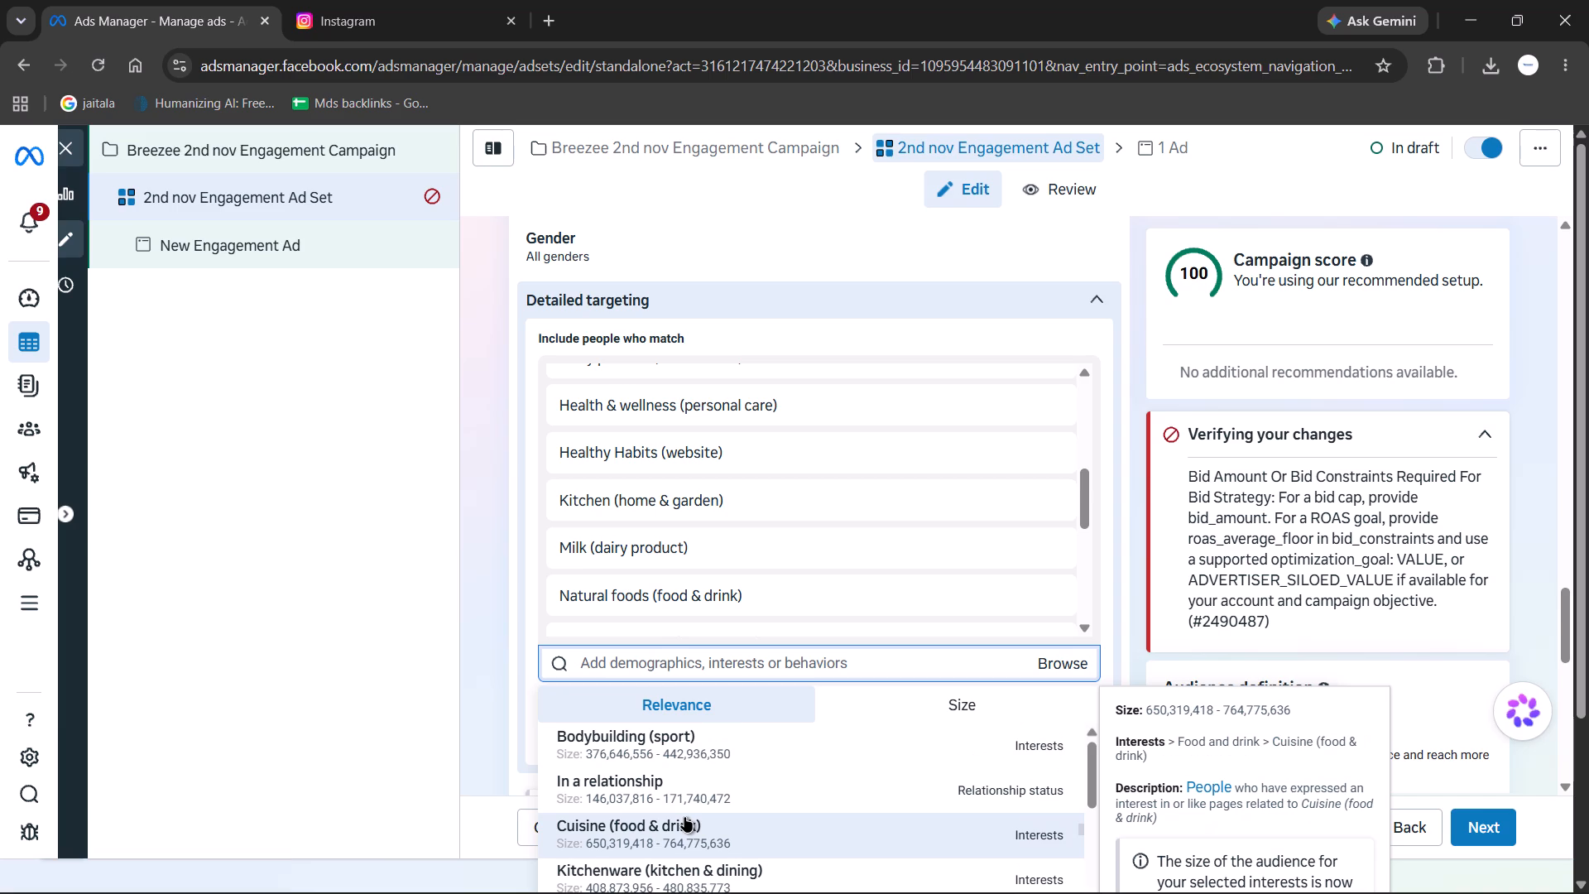
scroll(684, 817, "up", 2)
left_click(502, 622)
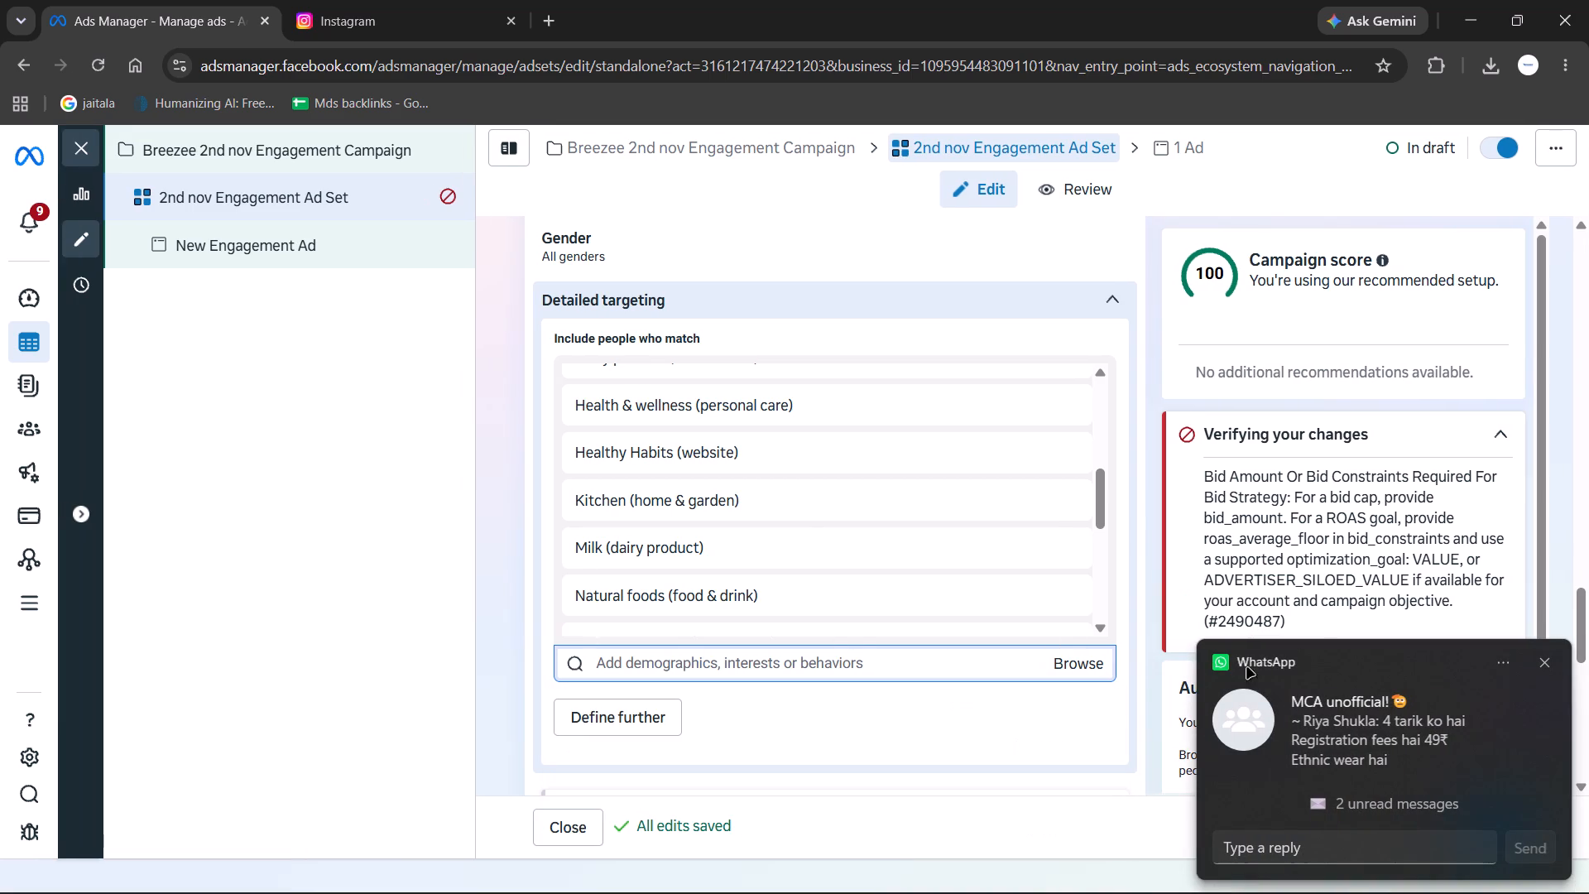
left_click(1550, 665)
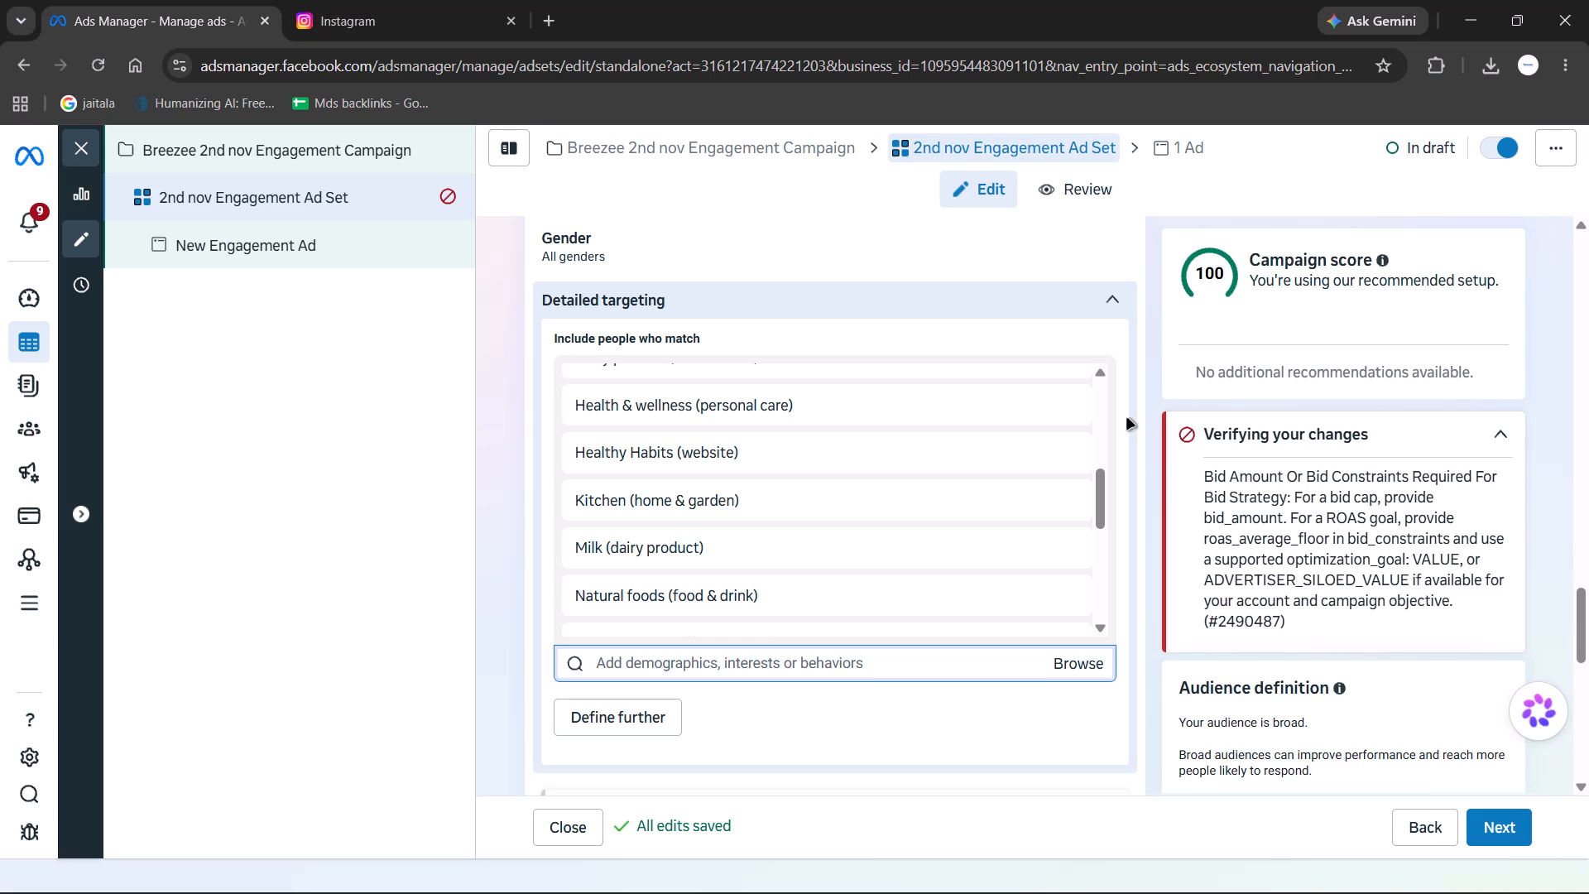
Change the ad set's bid strategy to Highest volume.
scroll(1151, 408, "up", 7)
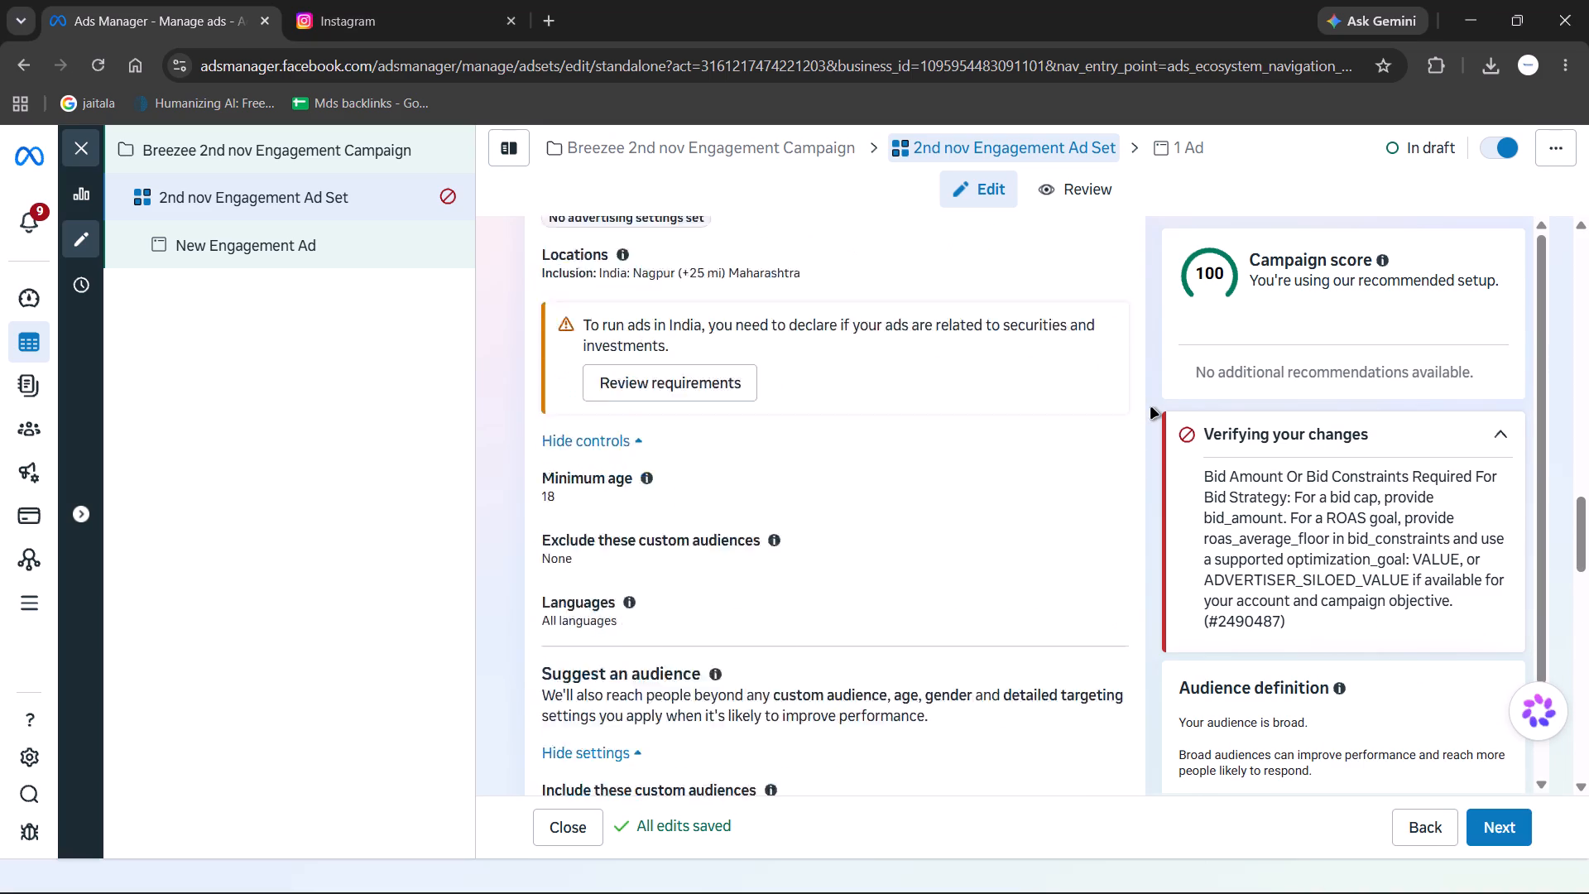
scroll(1151, 408, "up", 6)
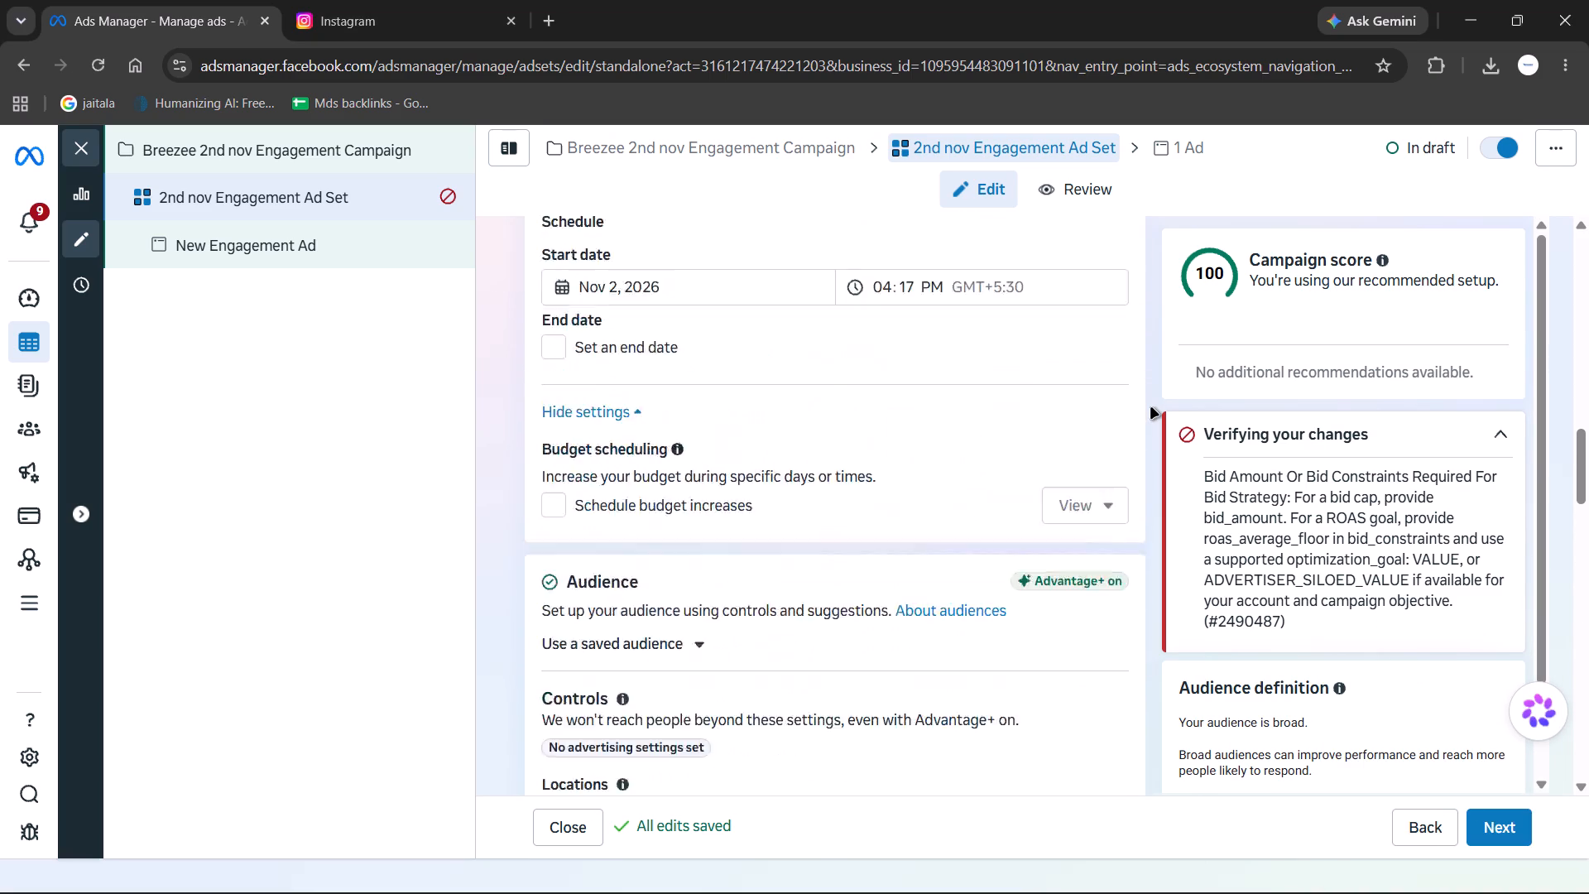
scroll(1151, 408, "up", 8)
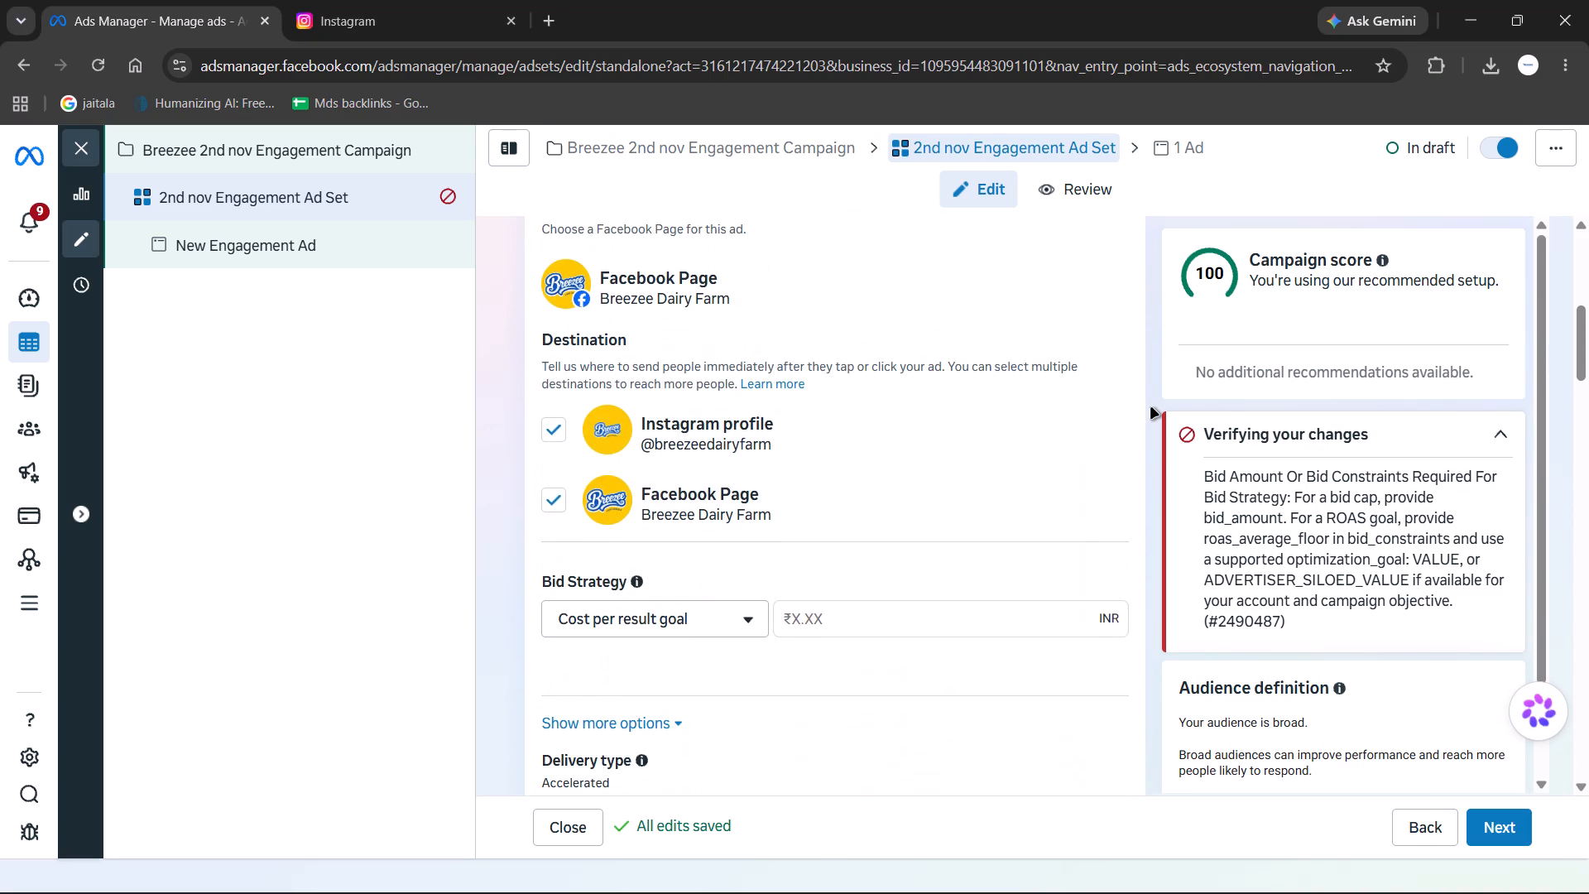
left_click(727, 614)
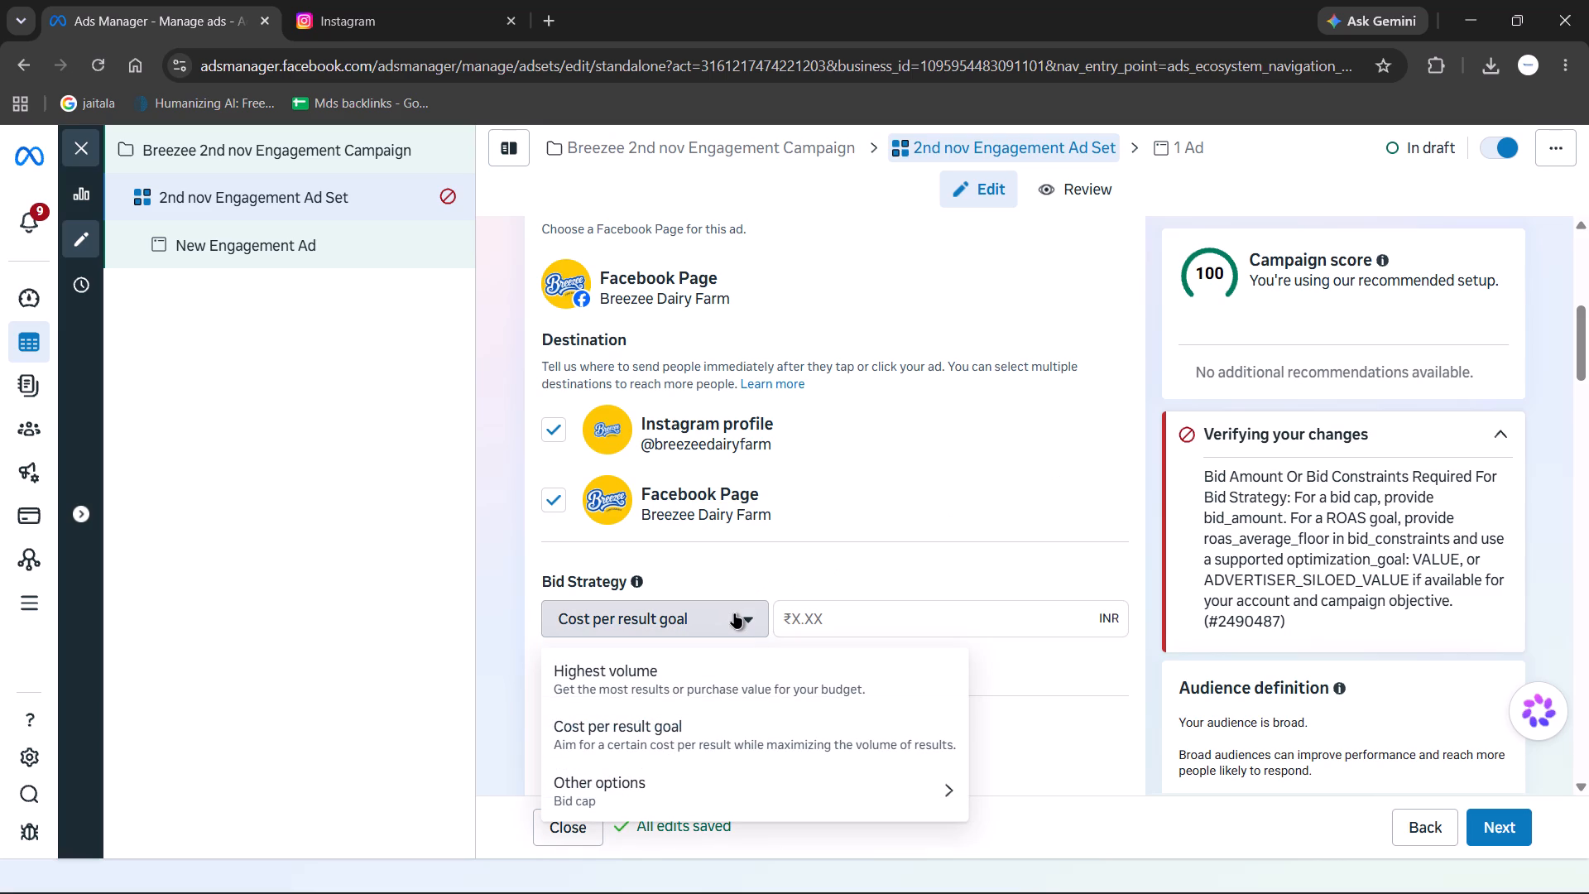
left_click(726, 673)
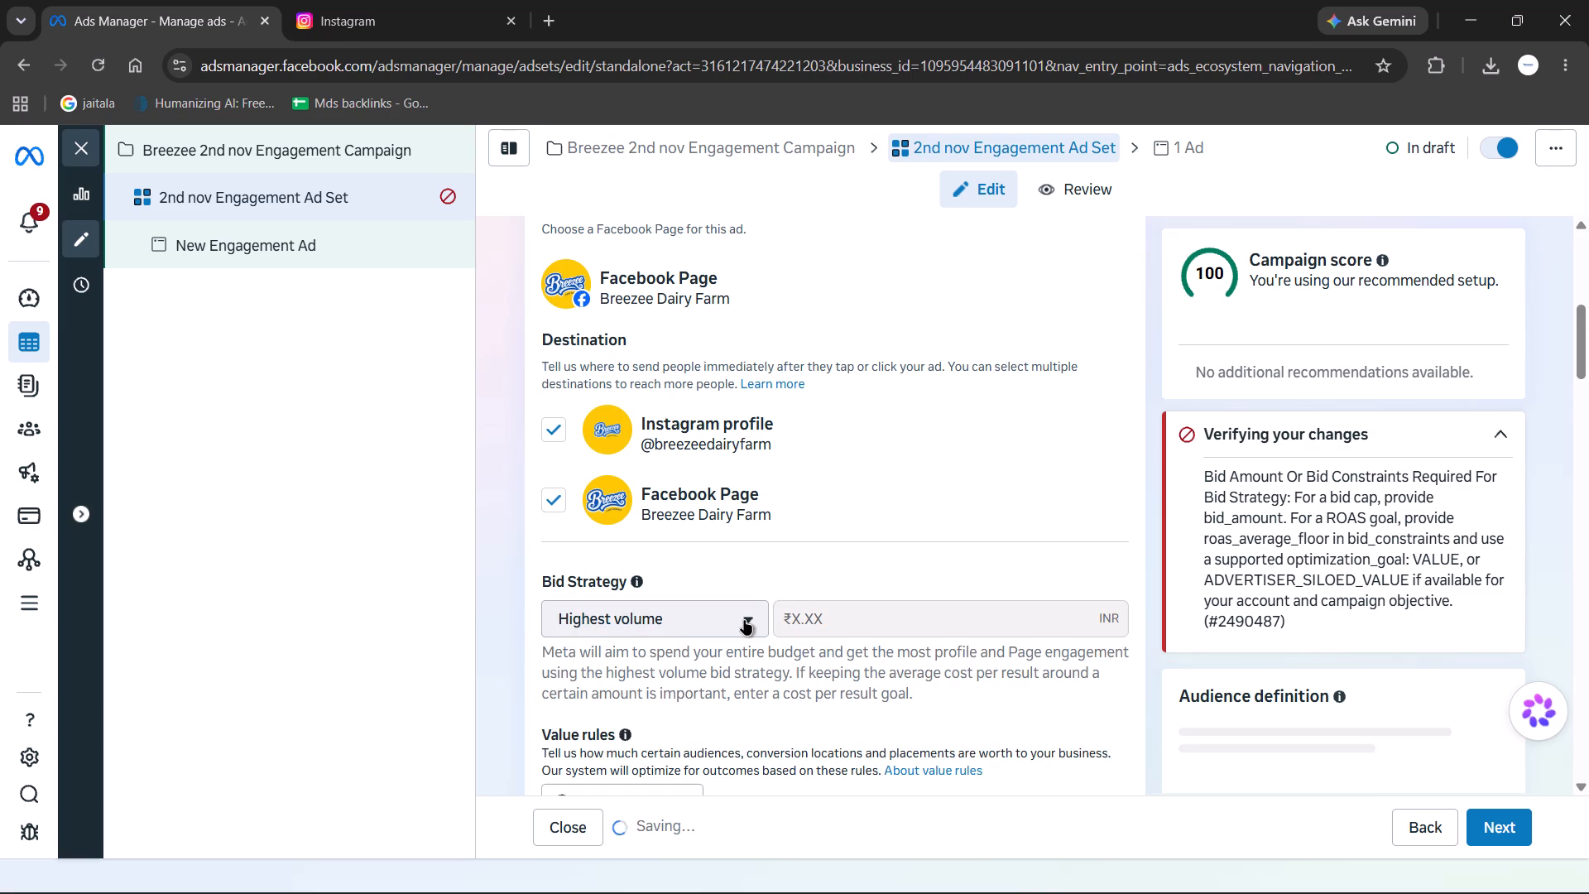
left_click(761, 613)
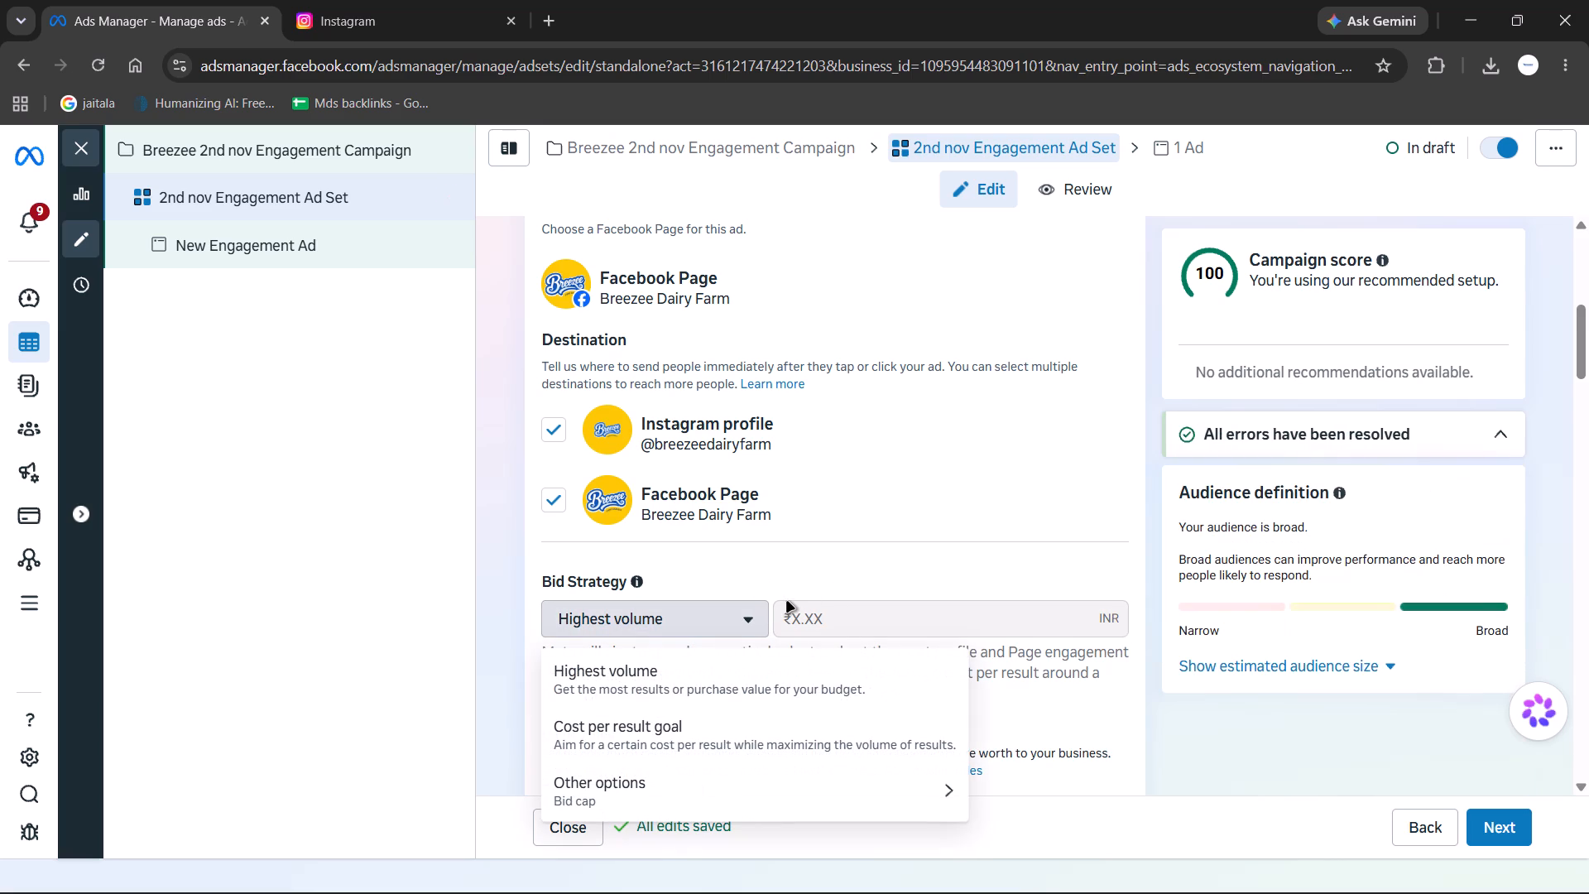
left_click(819, 565)
Review the whole ad set, checking its conversion, budget and schedule, audience, regulatory and placement settings.
scroll(834, 573, "up", 2)
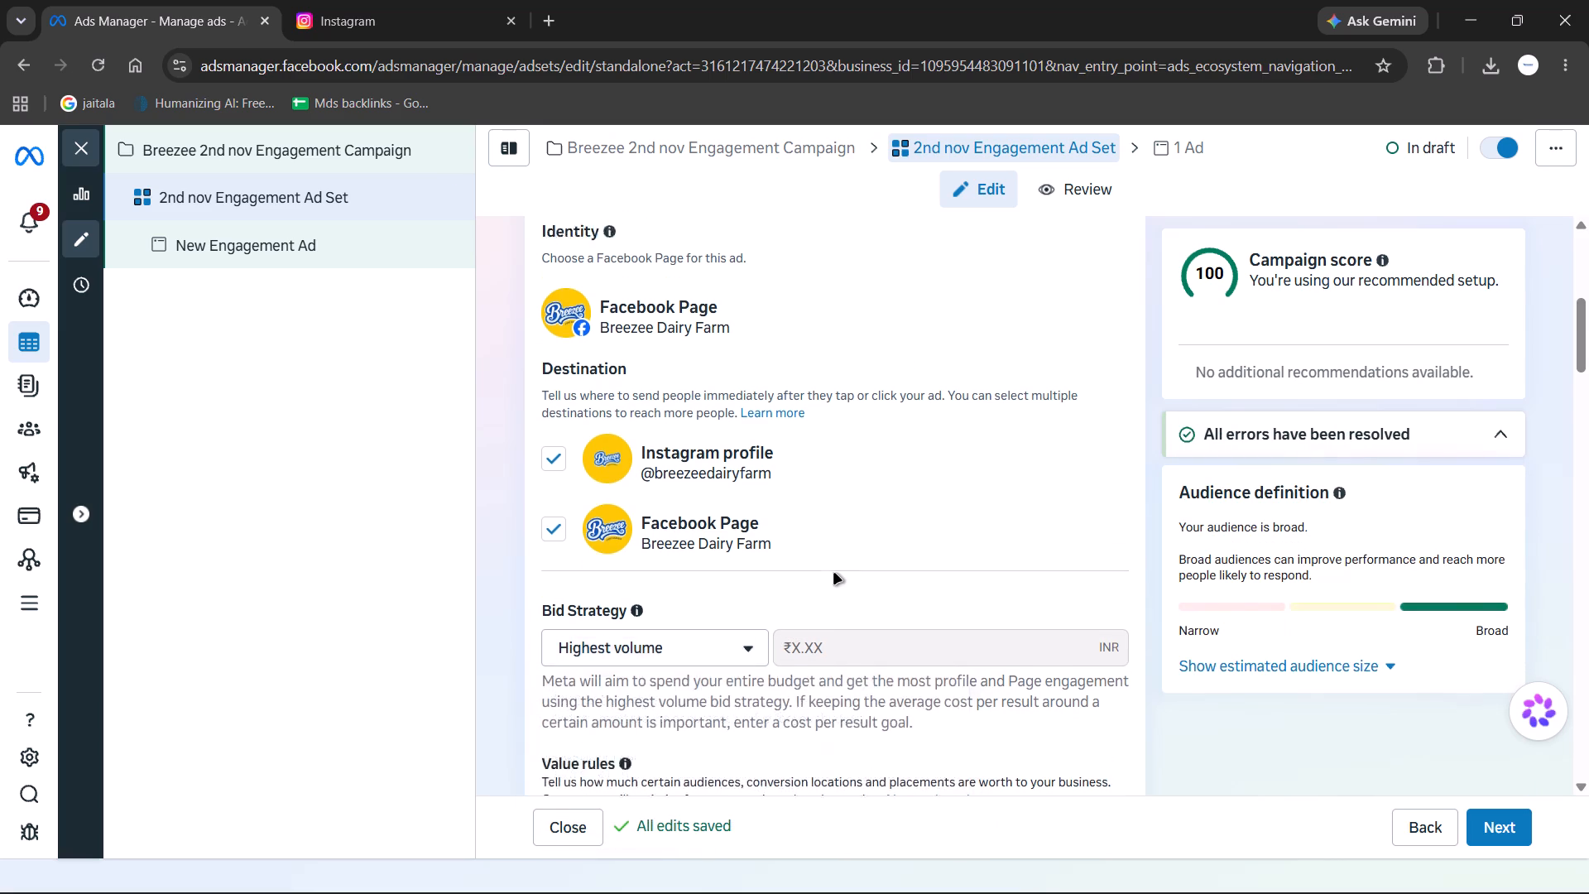
scroll(834, 574, "up", 6)
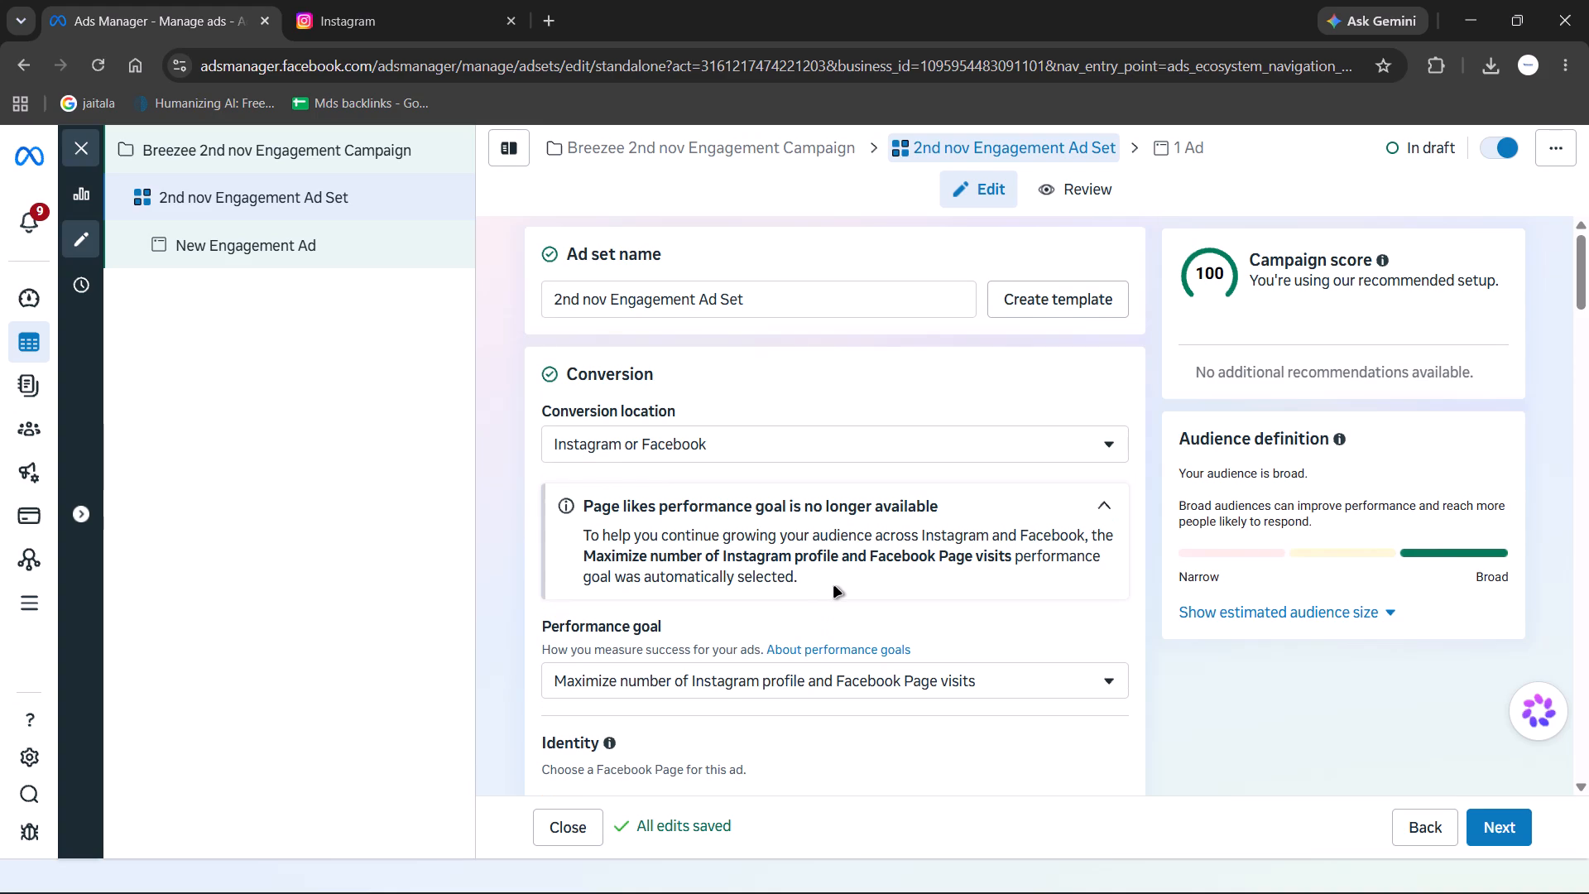
scroll(867, 574, "up", 1)
scroll(867, 574, "down", 2)
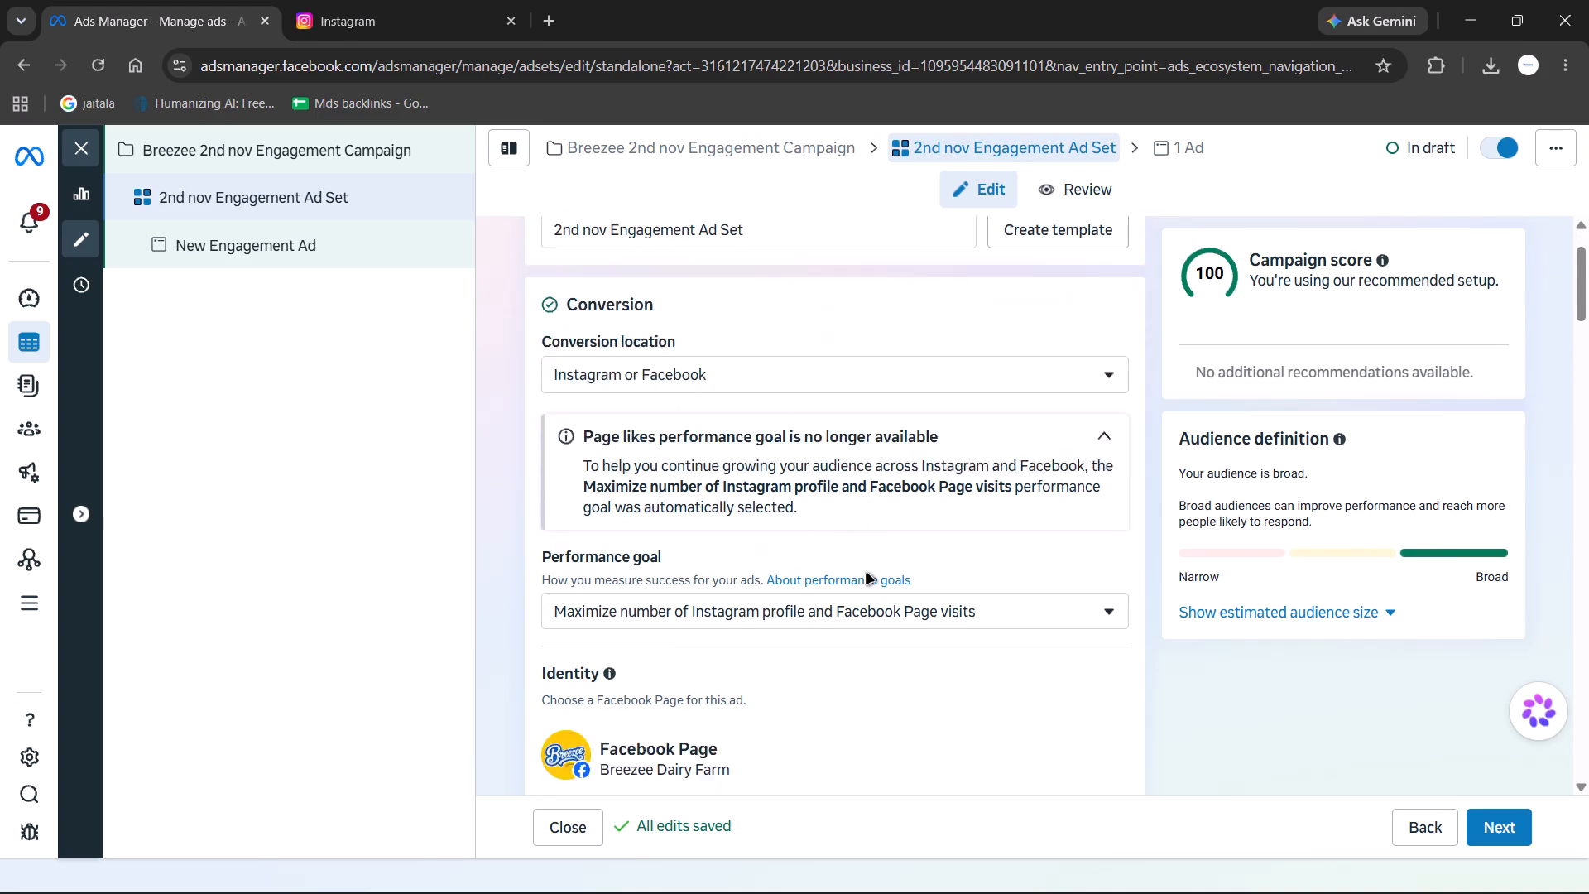
scroll(867, 574, "down", 11)
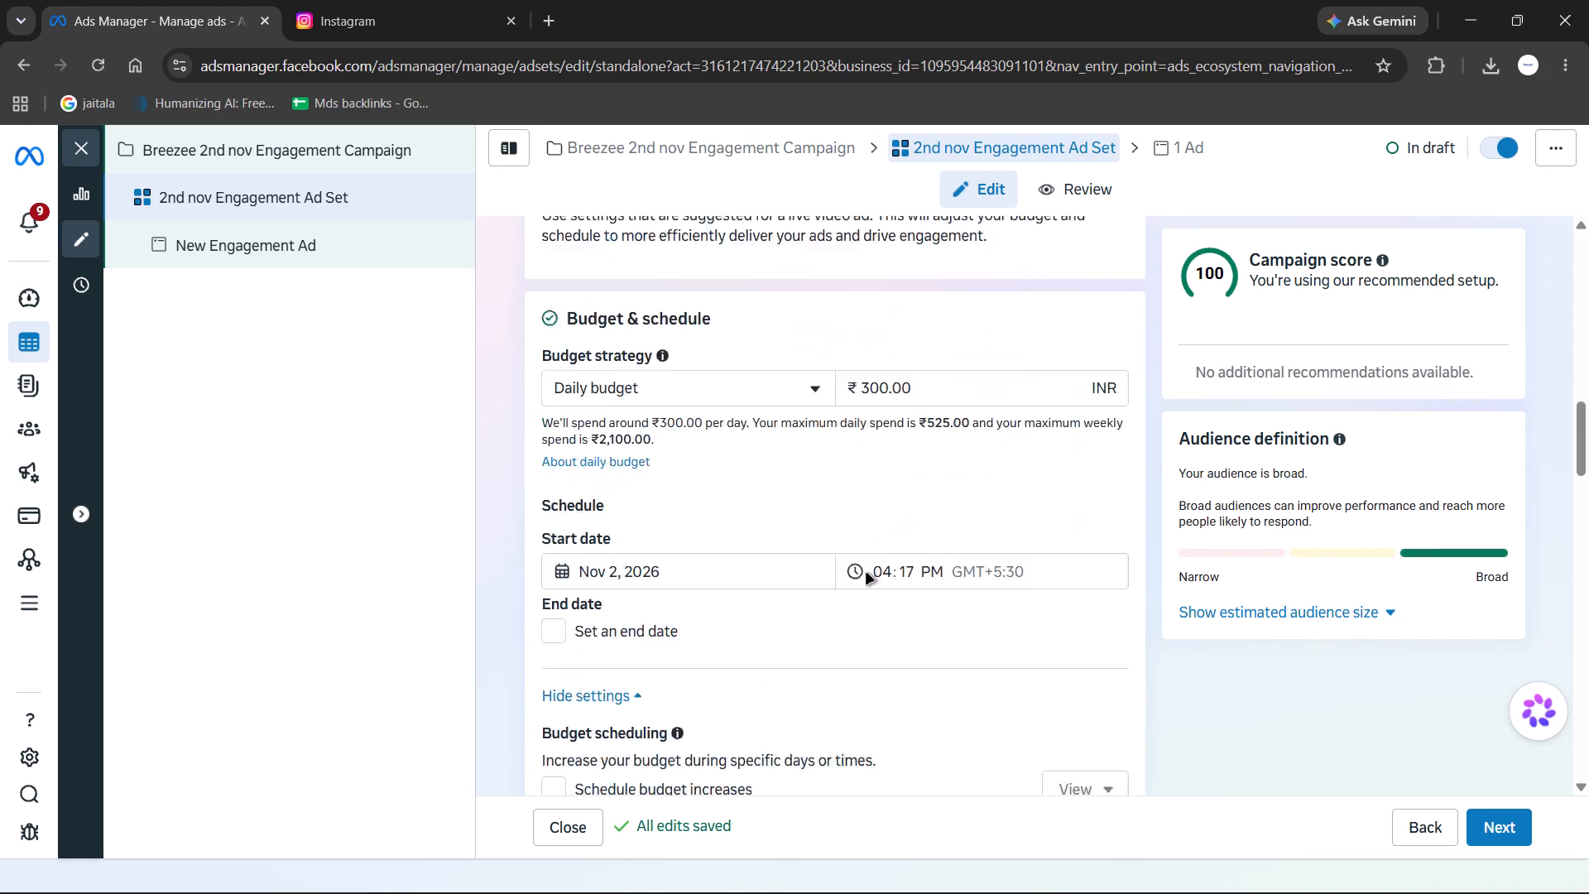
scroll(867, 574, "down", 5)
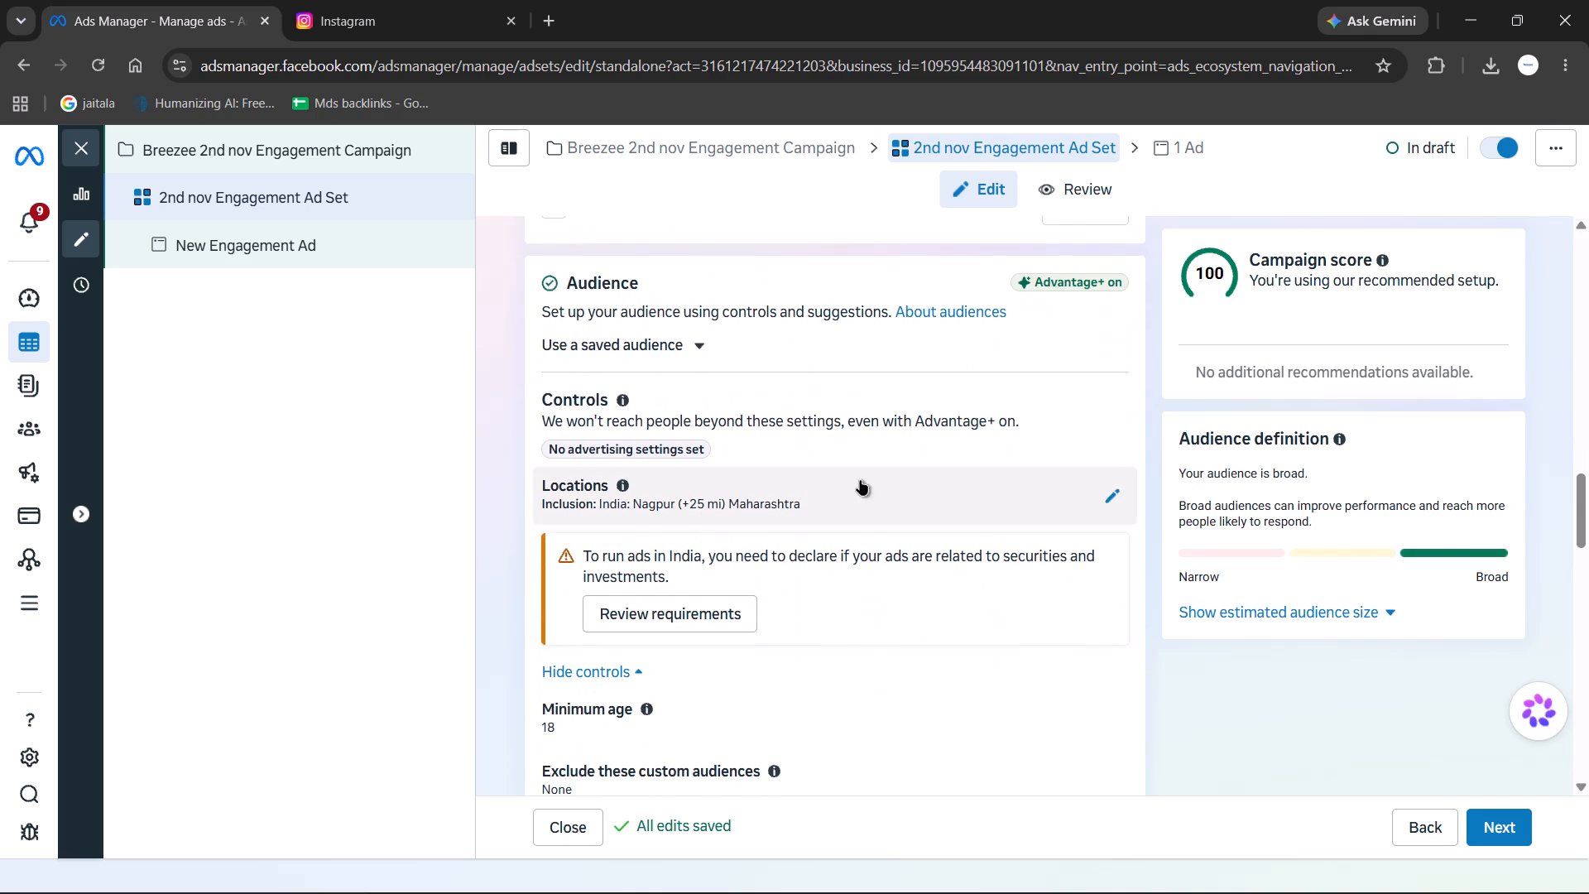
scroll(891, 440, "down", 4)
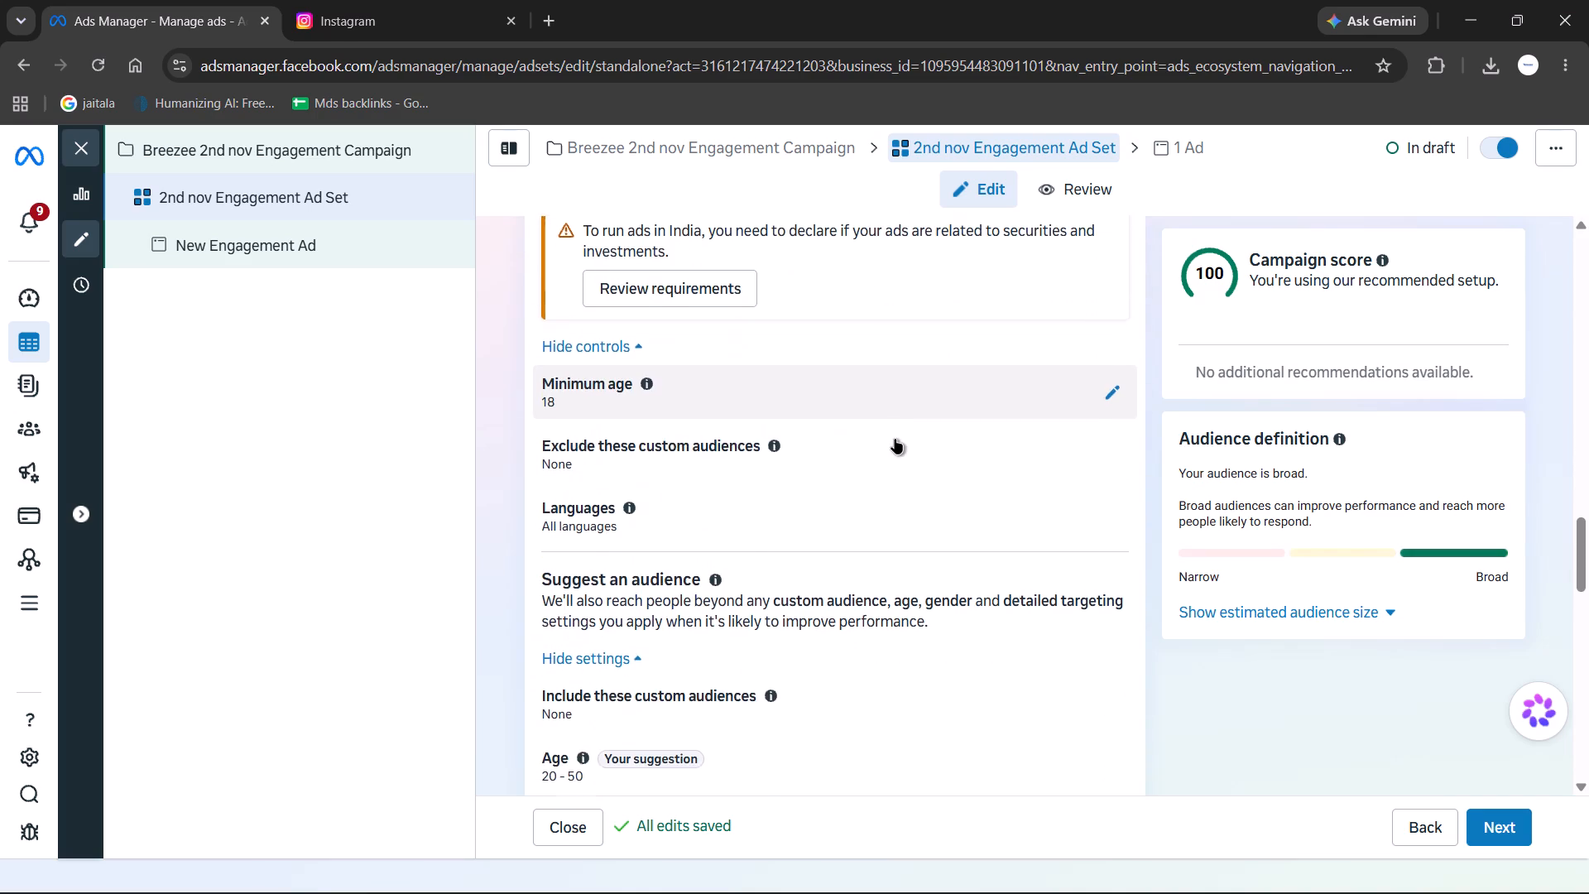
scroll(895, 439, "down", 8)
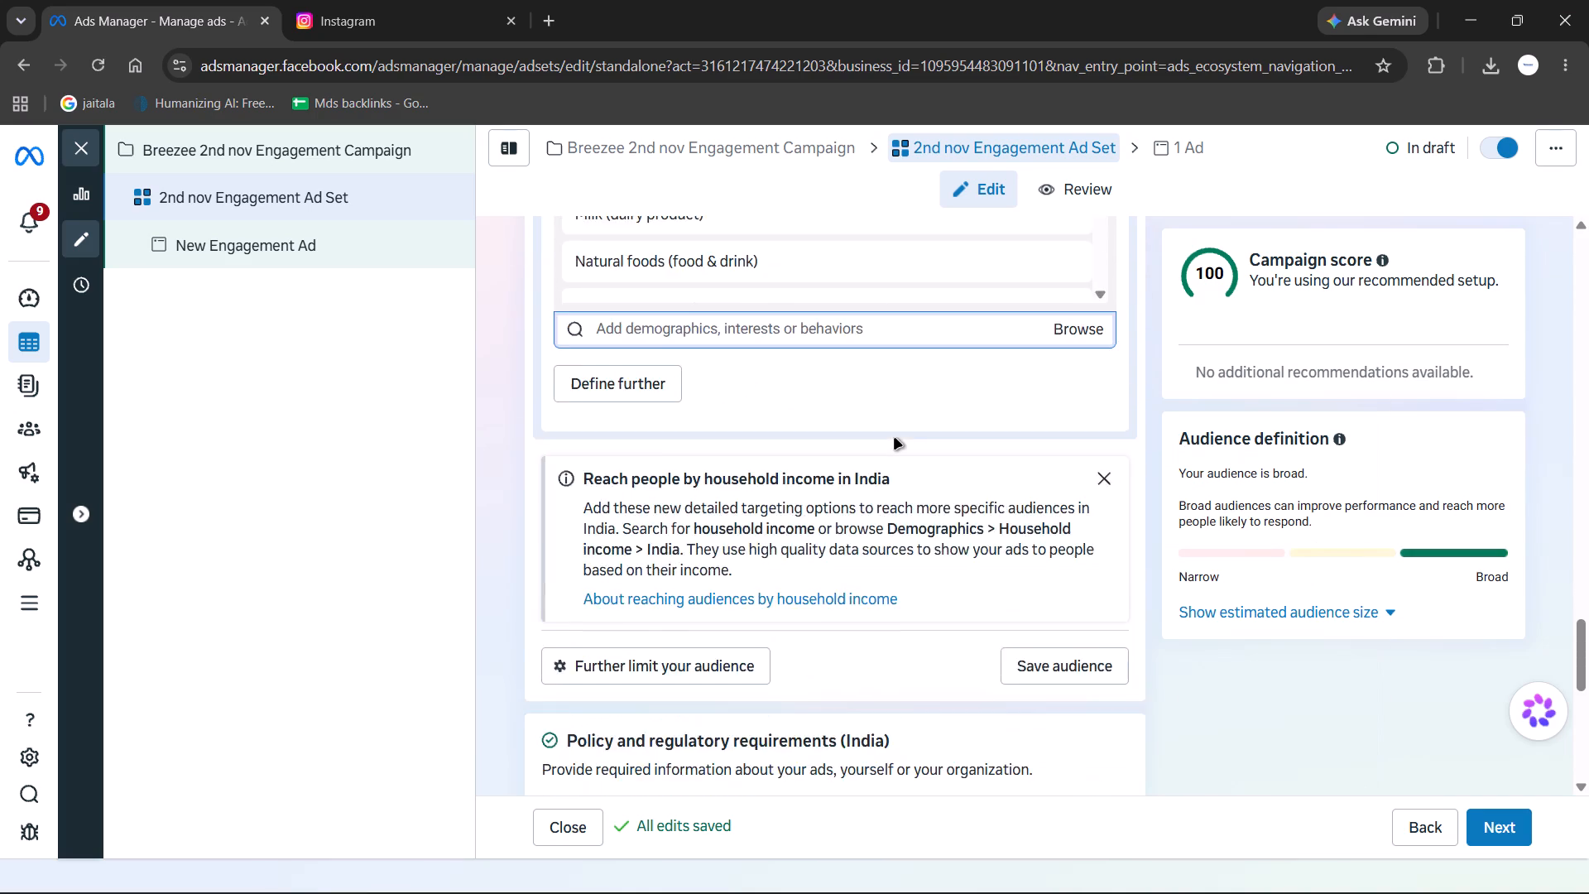
scroll(895, 439, "down", 10)
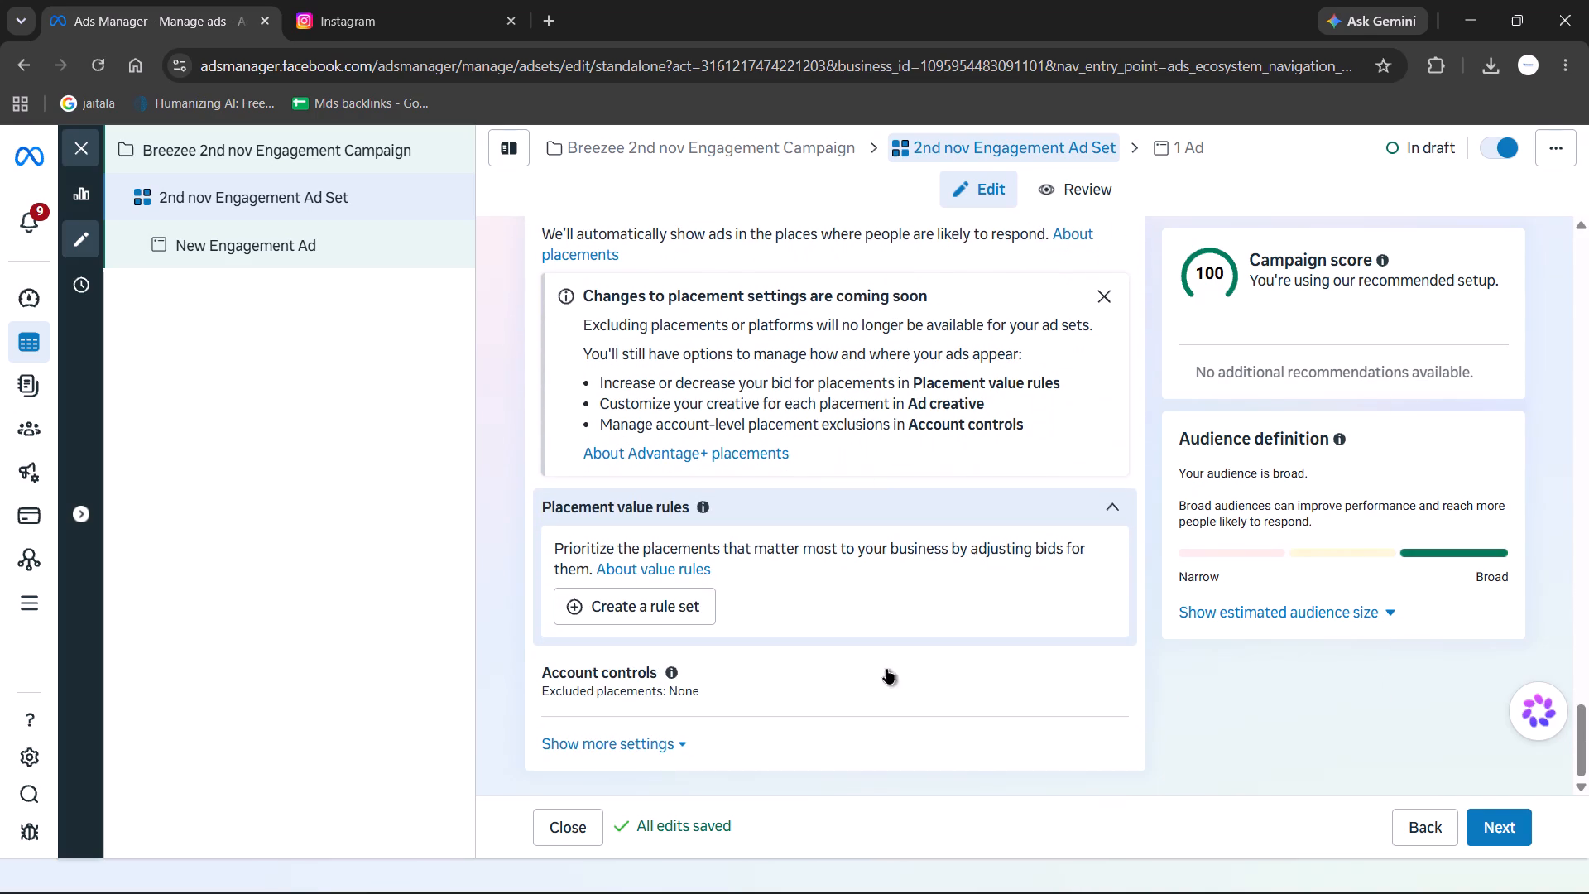
Continue from the ad set to the ad-level setup of New Engagement Ad.
left_click(1509, 820)
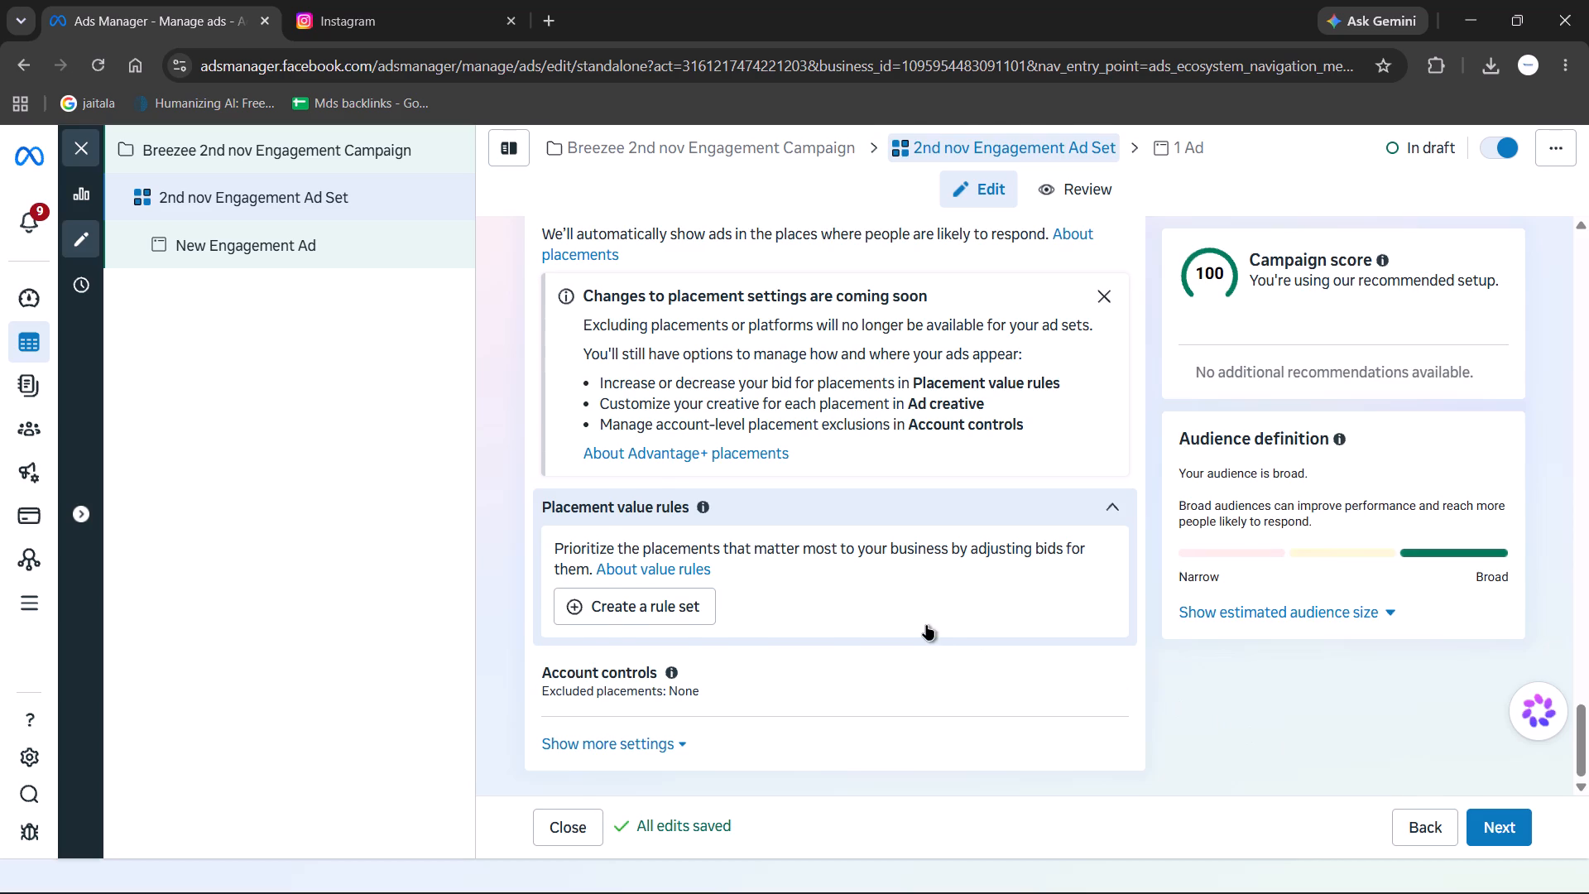
Rename the new engagement ad as 2nd nov influncers.
triple_click(622, 308)
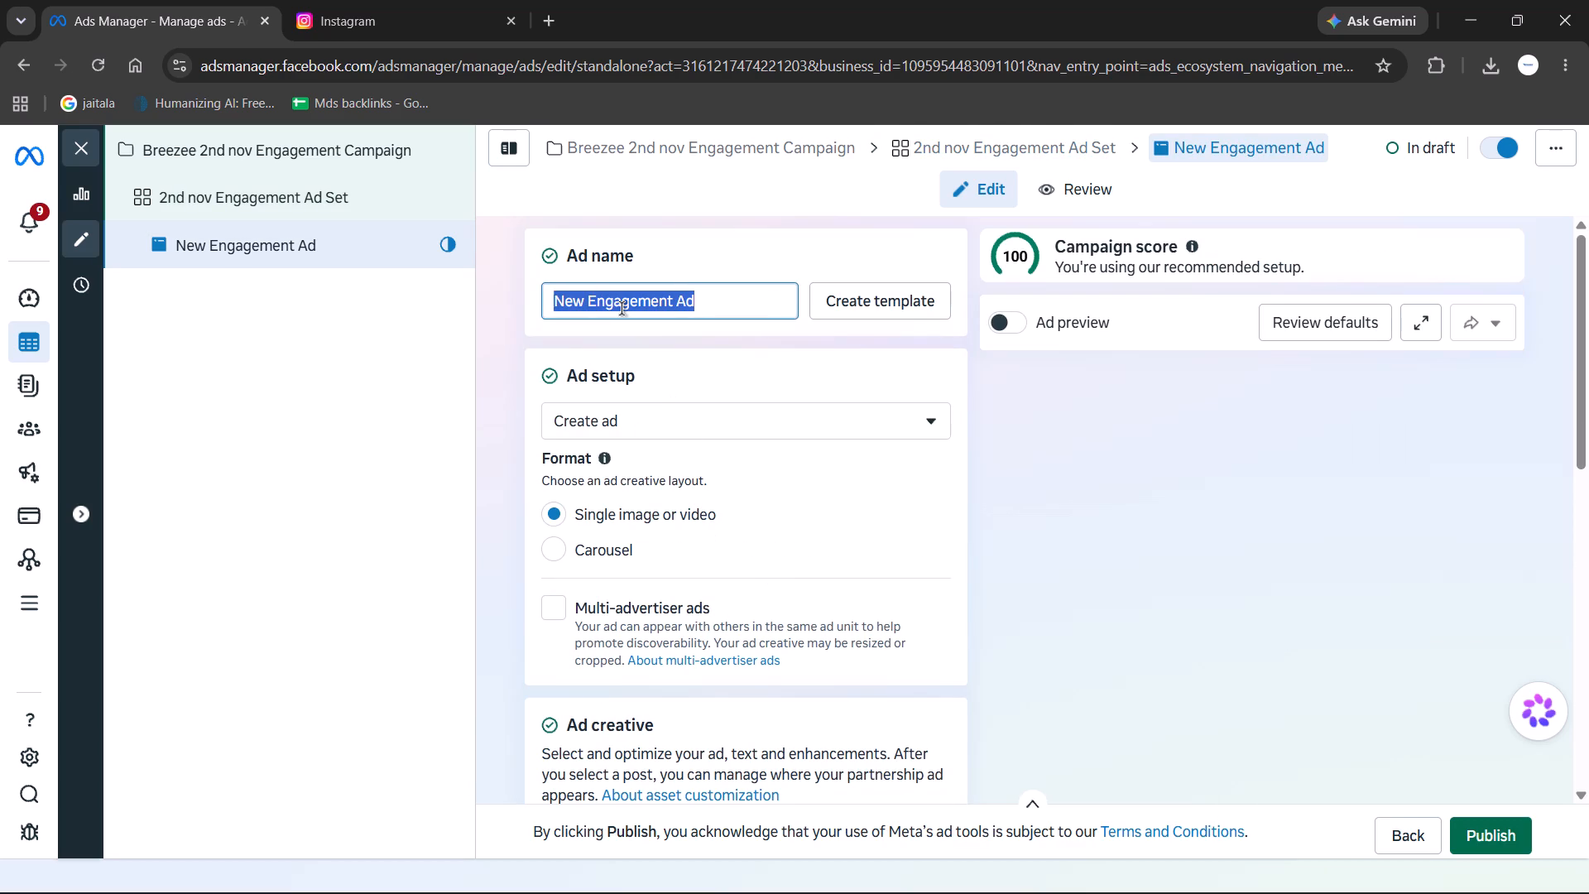
key("2")
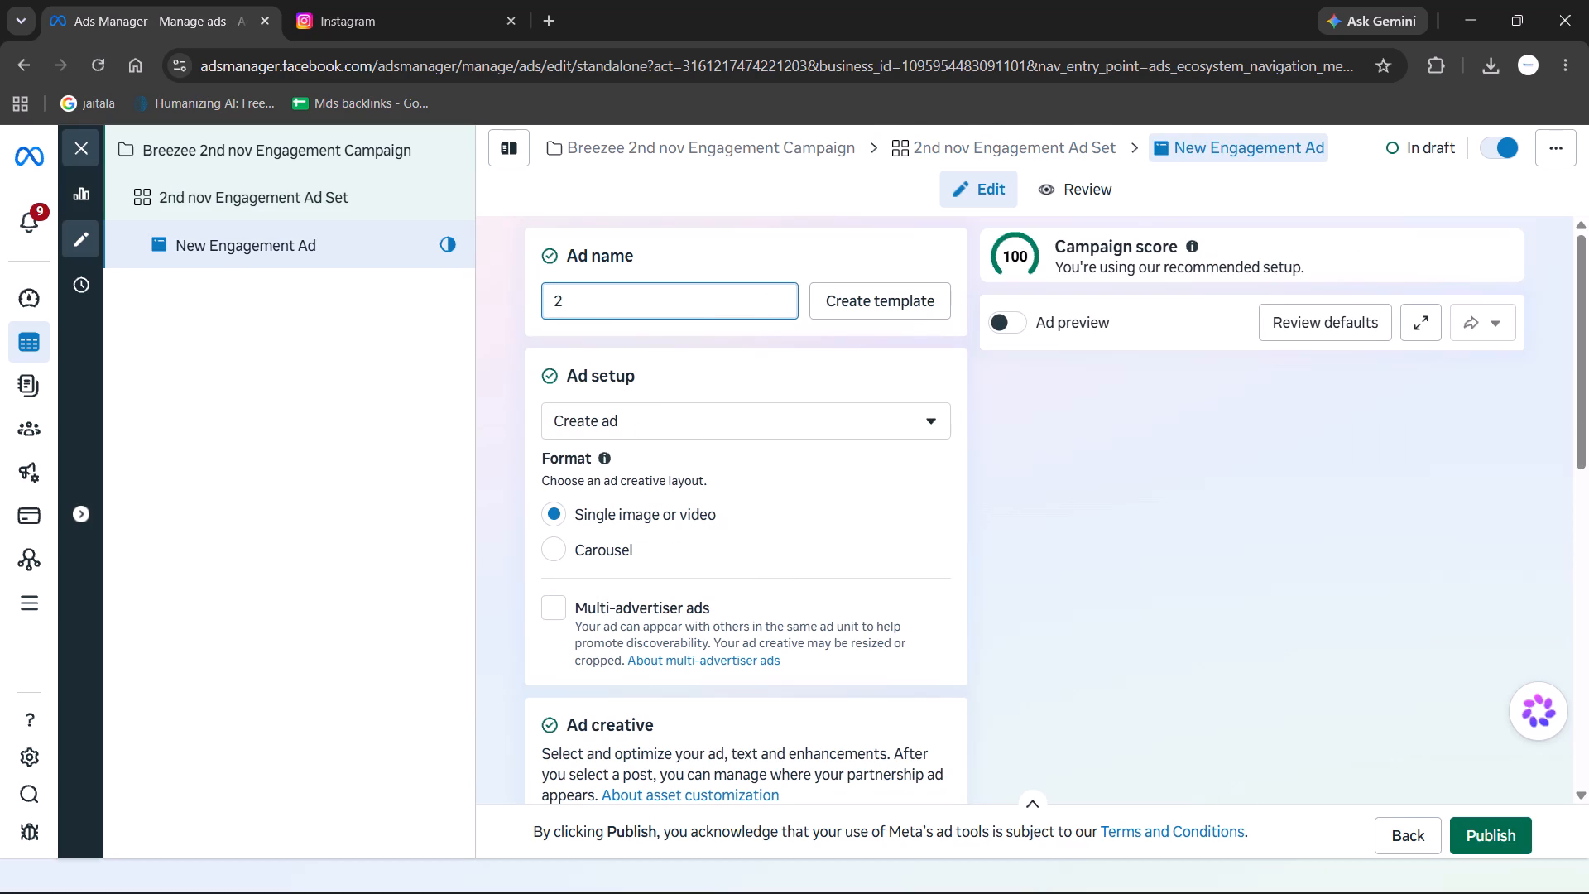
type("nd nov influncer")
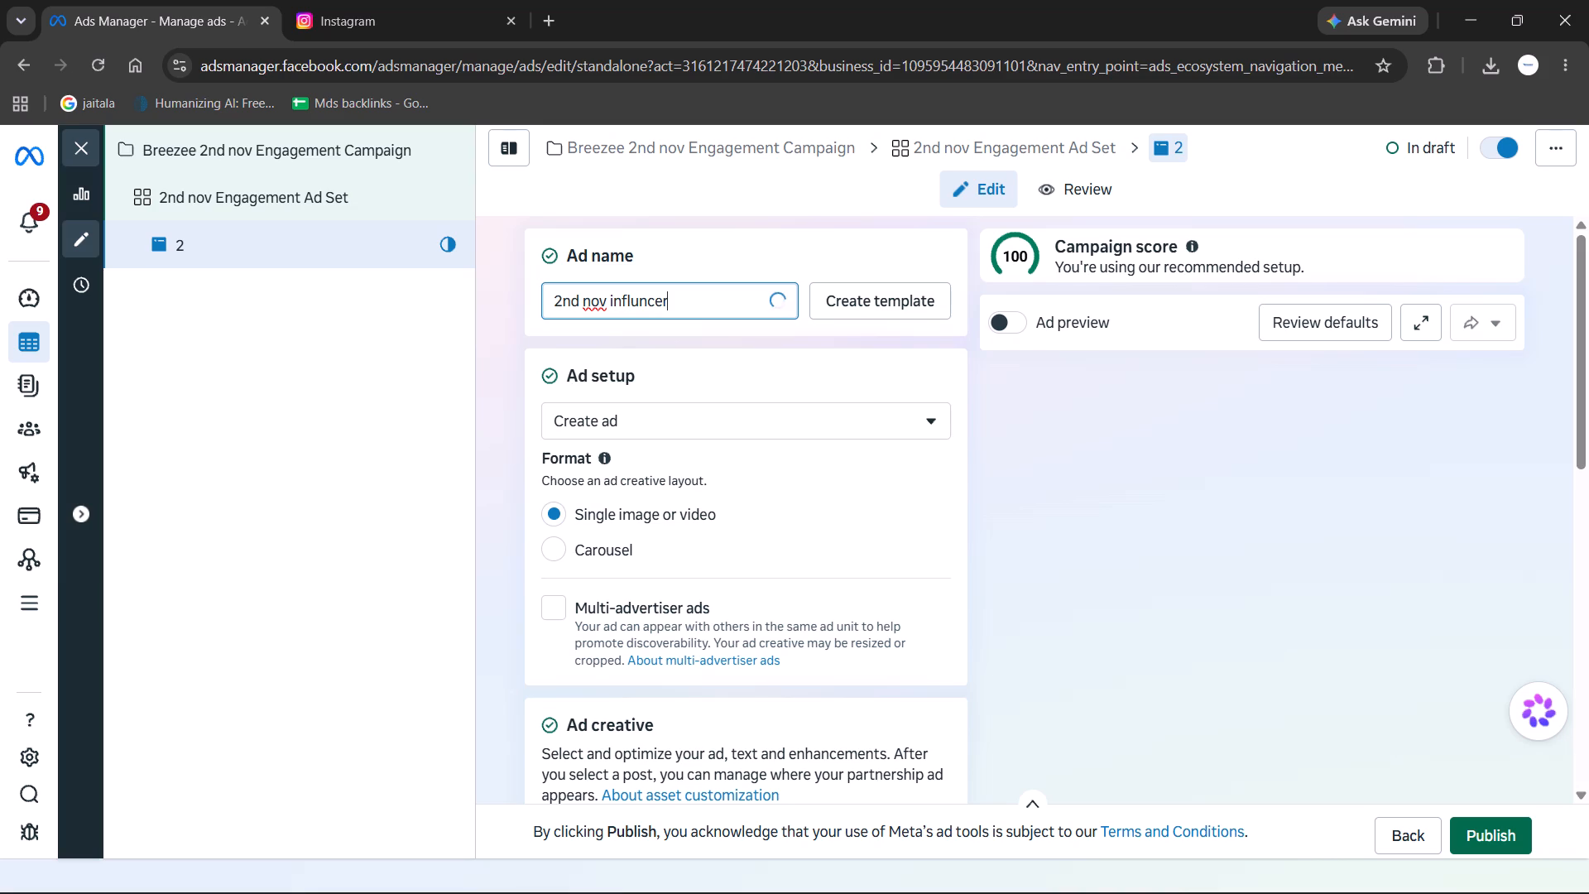
key("s")
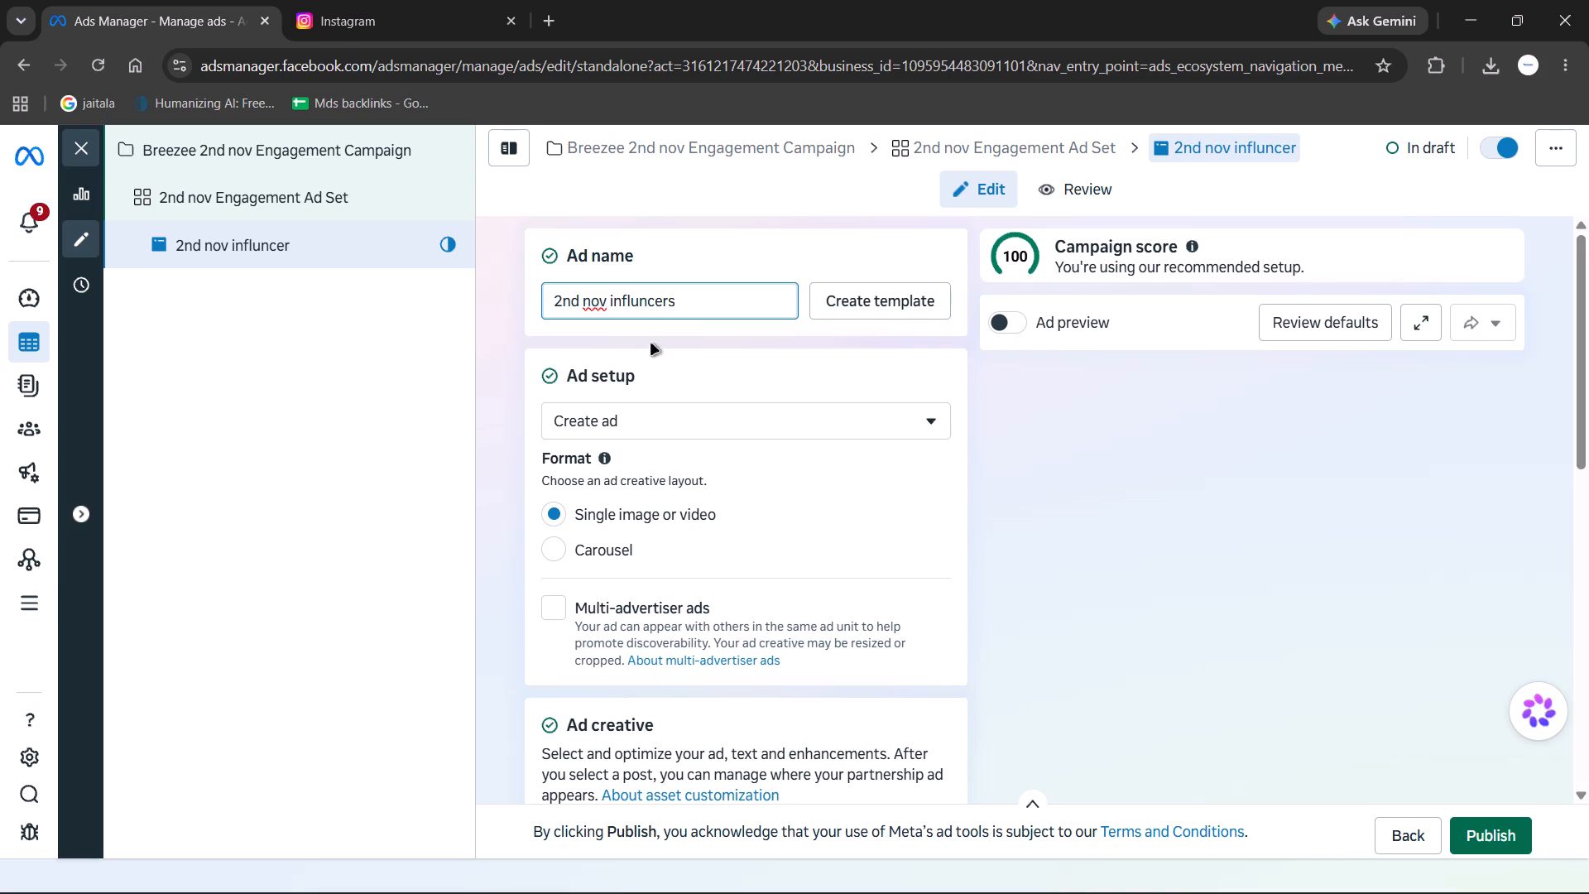
Review the ad setup, ad creative and creative testing sections of the 2nd nov influncers ad.
scroll(761, 375, "down", 2)
scroll(749, 371, "up", 1)
scroll(749, 371, "down", 2)
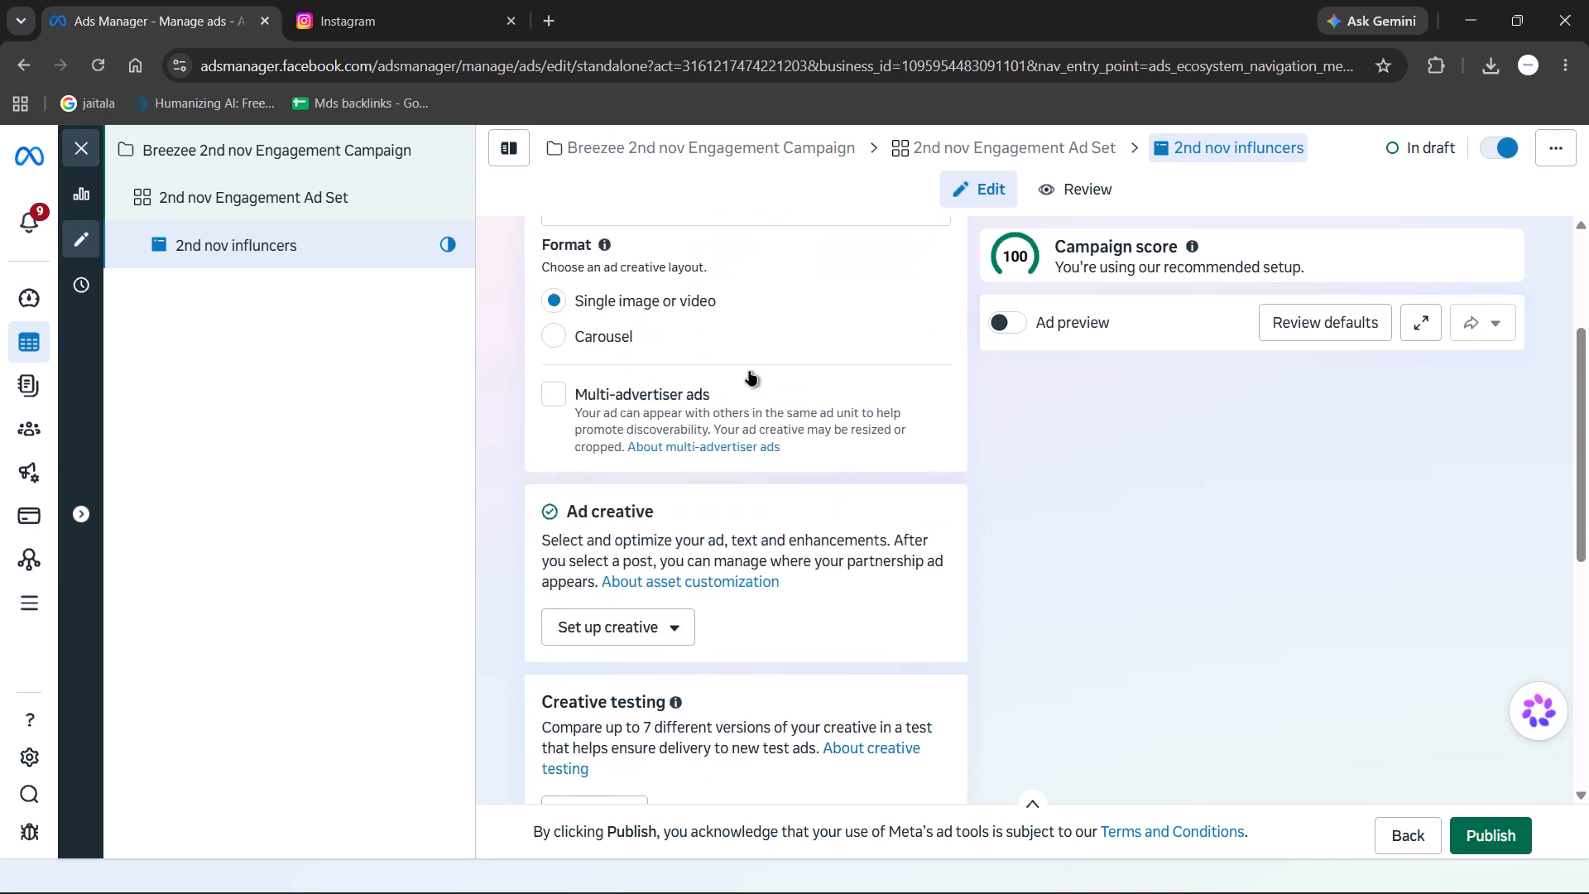
scroll(749, 371, "down", 2)
scroll(749, 371, "up", 2)
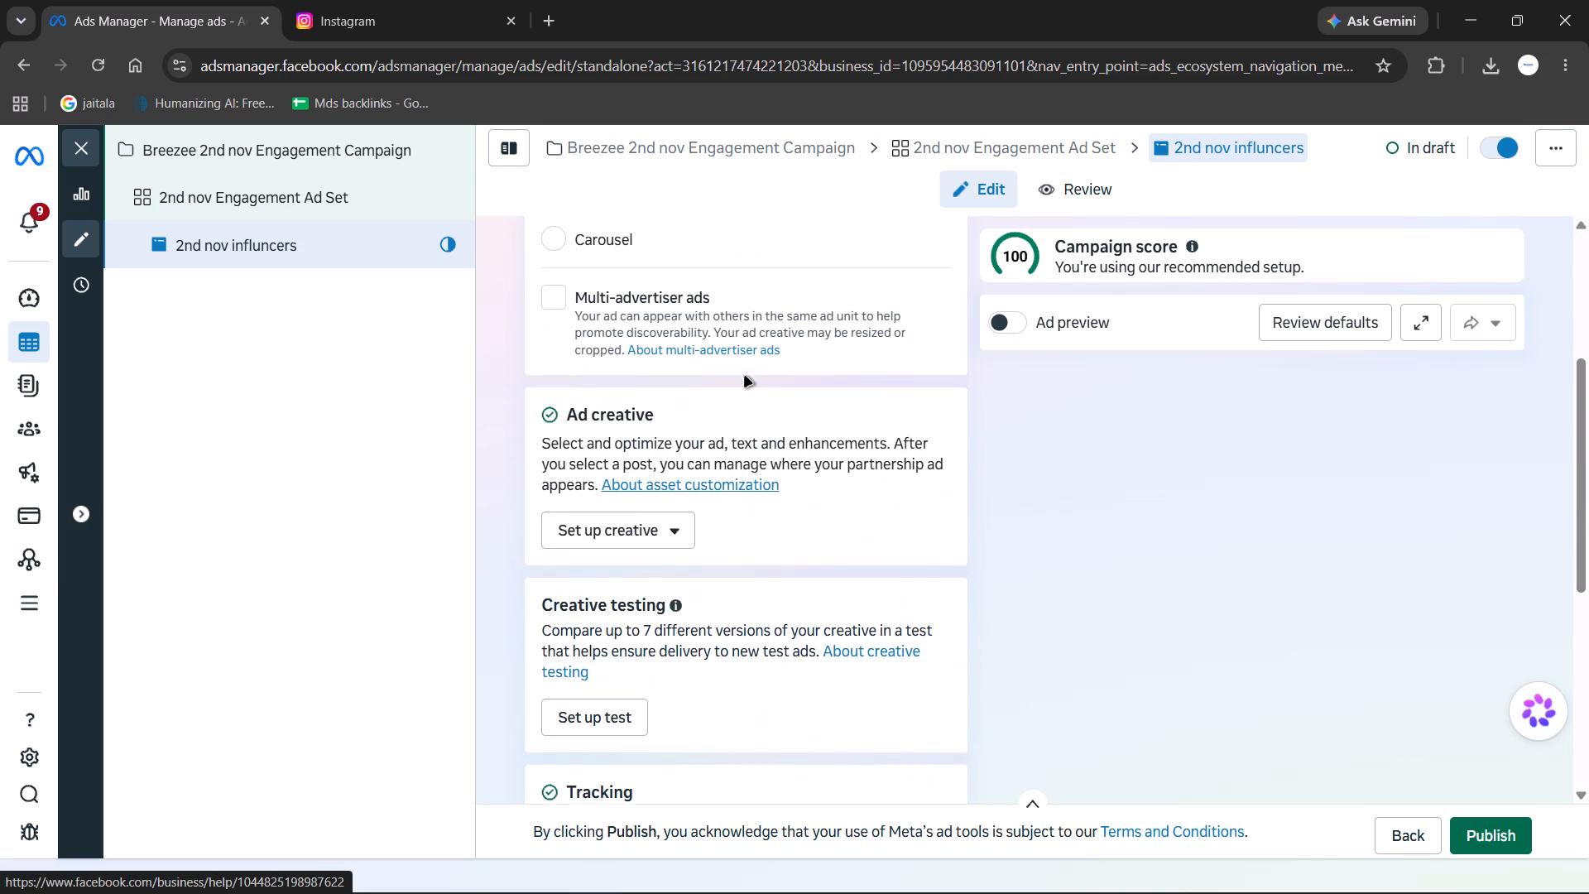
scroll(712, 428, "up", 4)
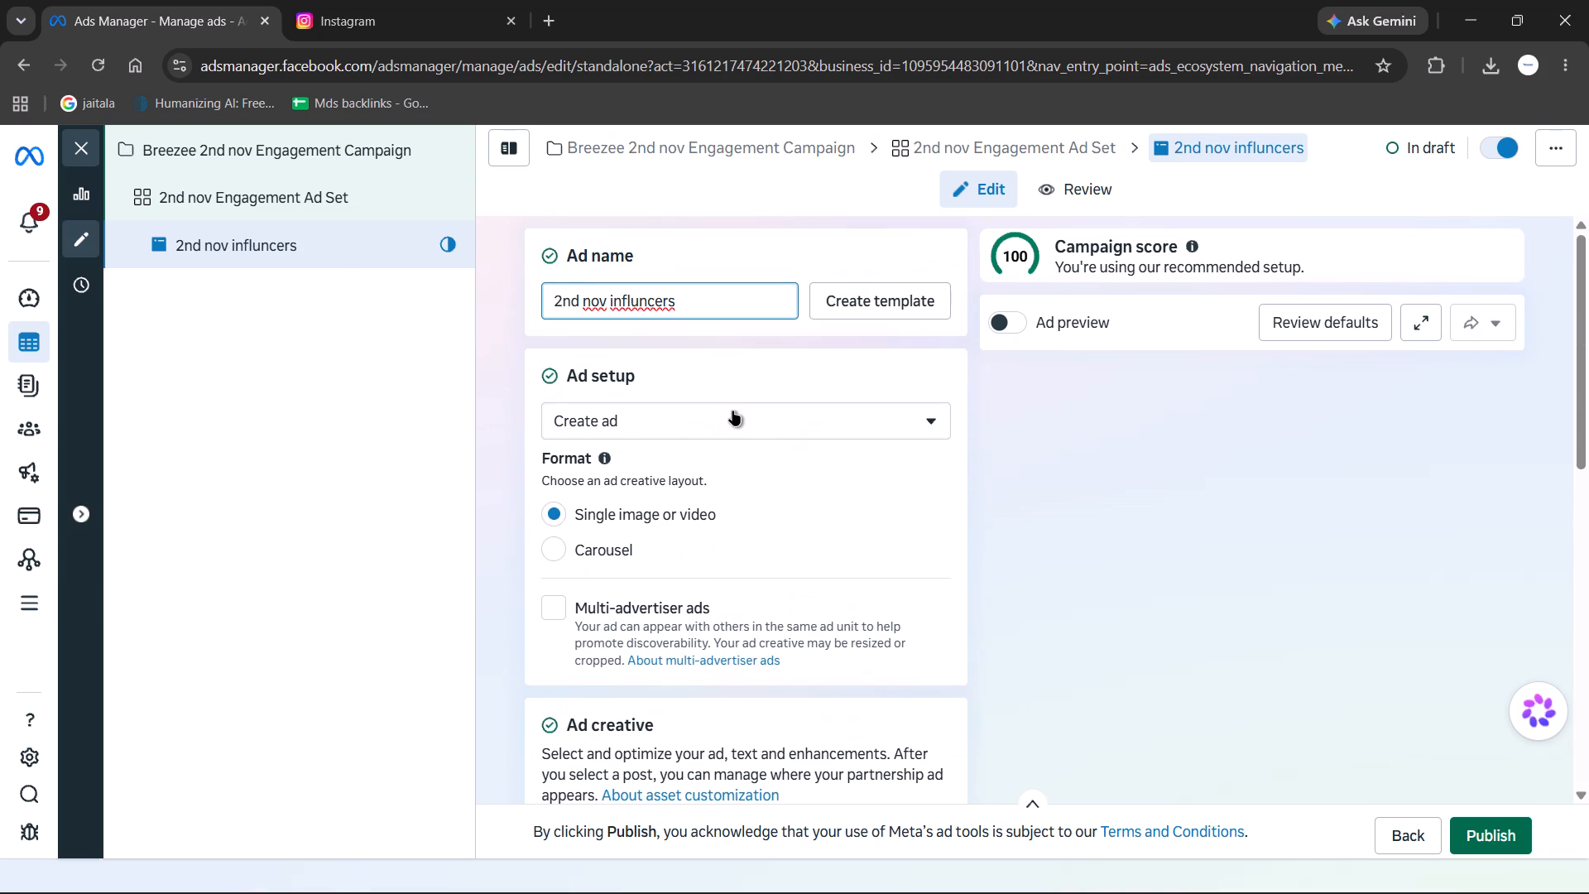
scroll(732, 411, "up", 3)
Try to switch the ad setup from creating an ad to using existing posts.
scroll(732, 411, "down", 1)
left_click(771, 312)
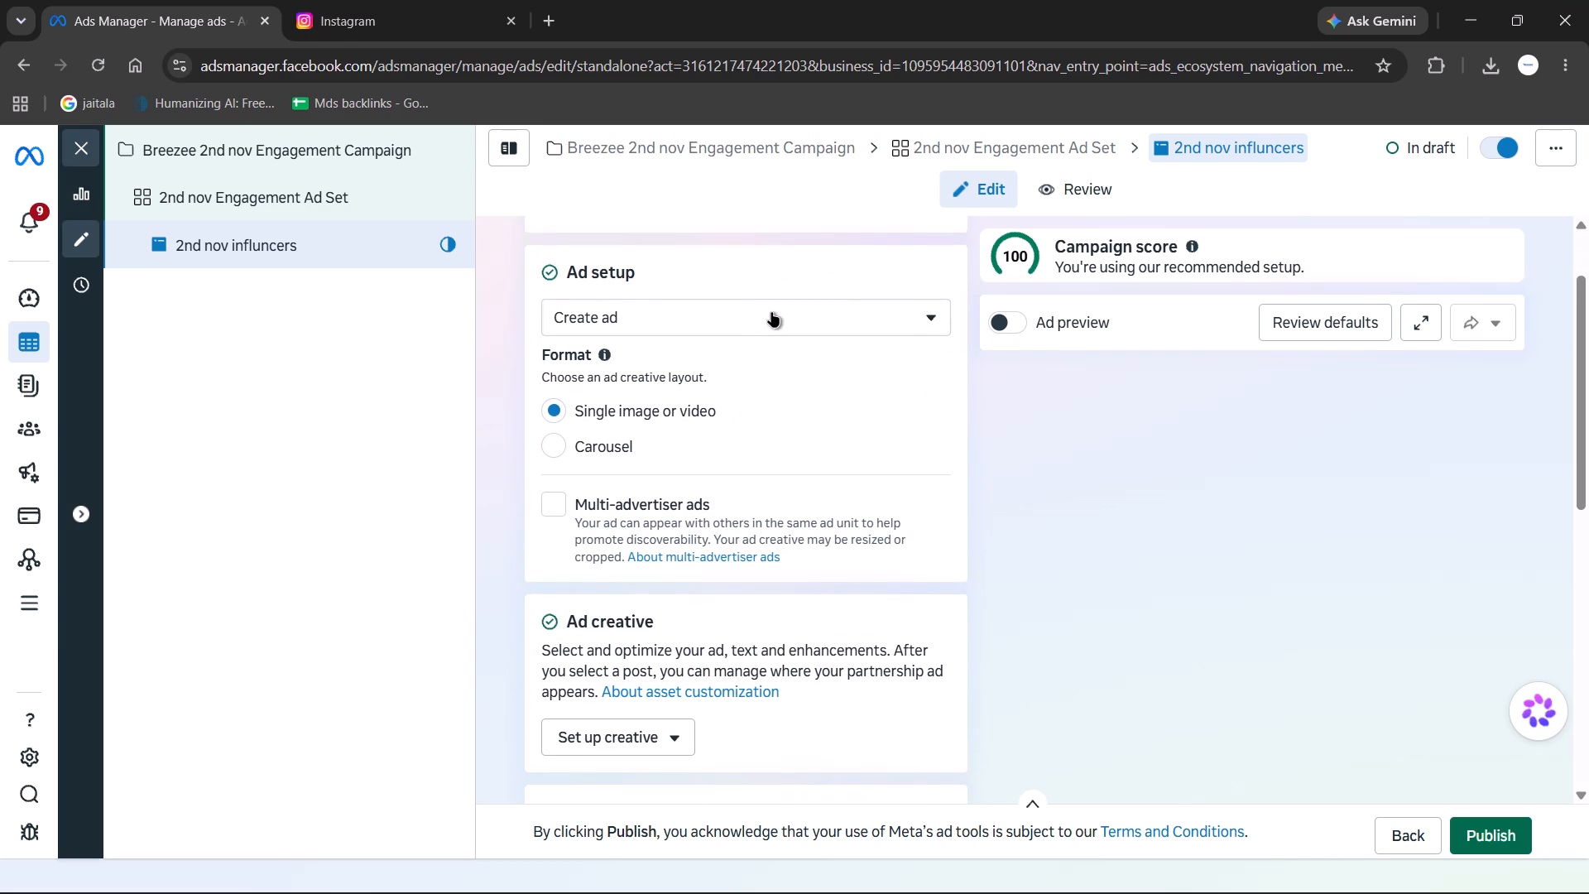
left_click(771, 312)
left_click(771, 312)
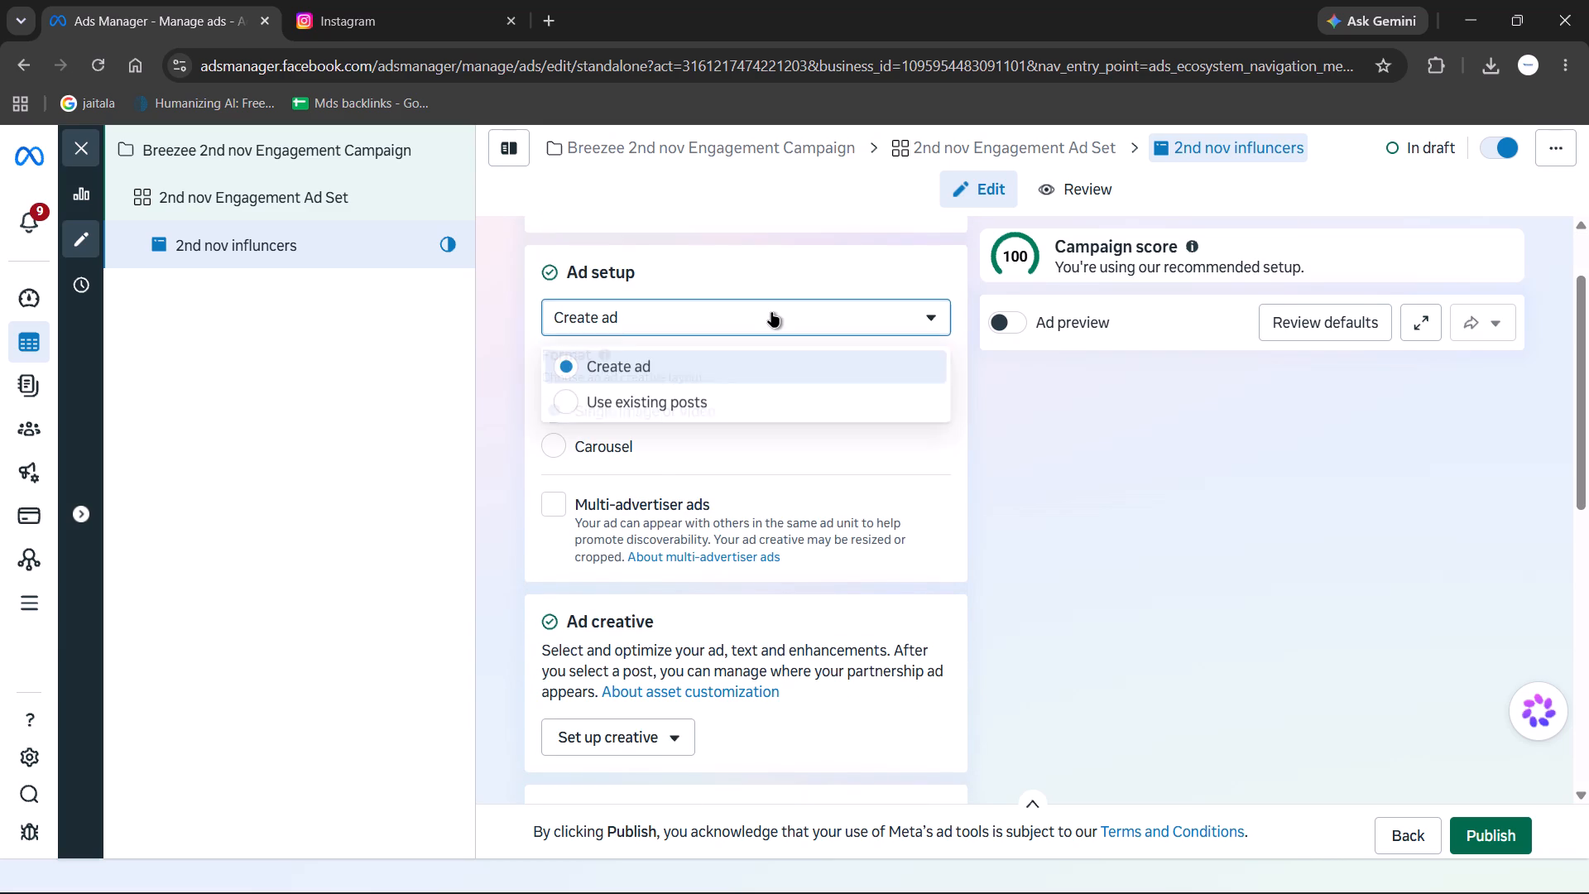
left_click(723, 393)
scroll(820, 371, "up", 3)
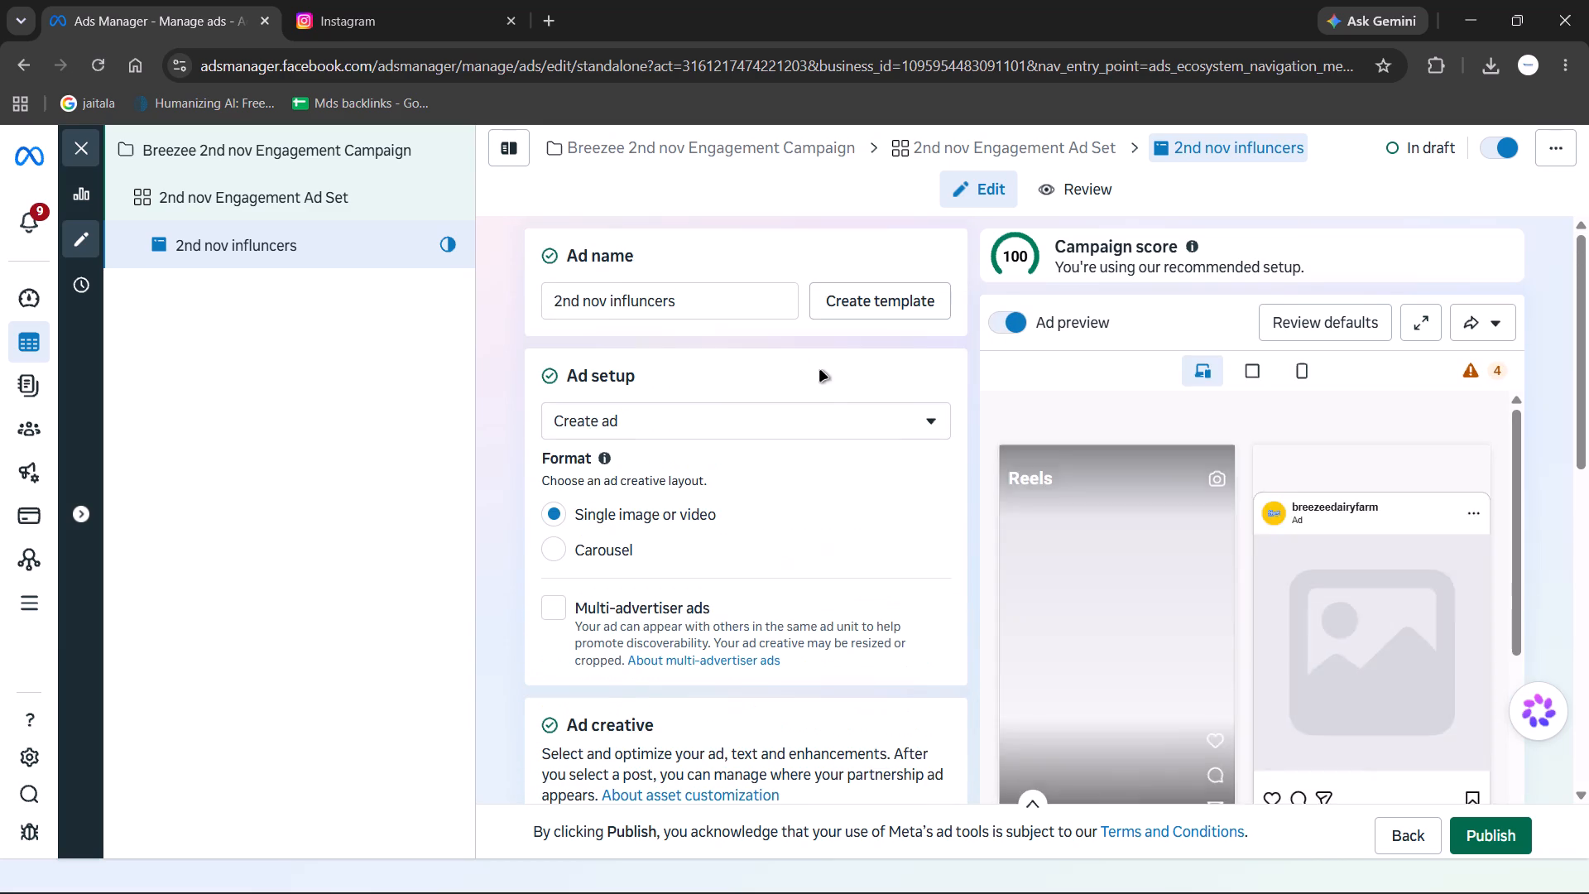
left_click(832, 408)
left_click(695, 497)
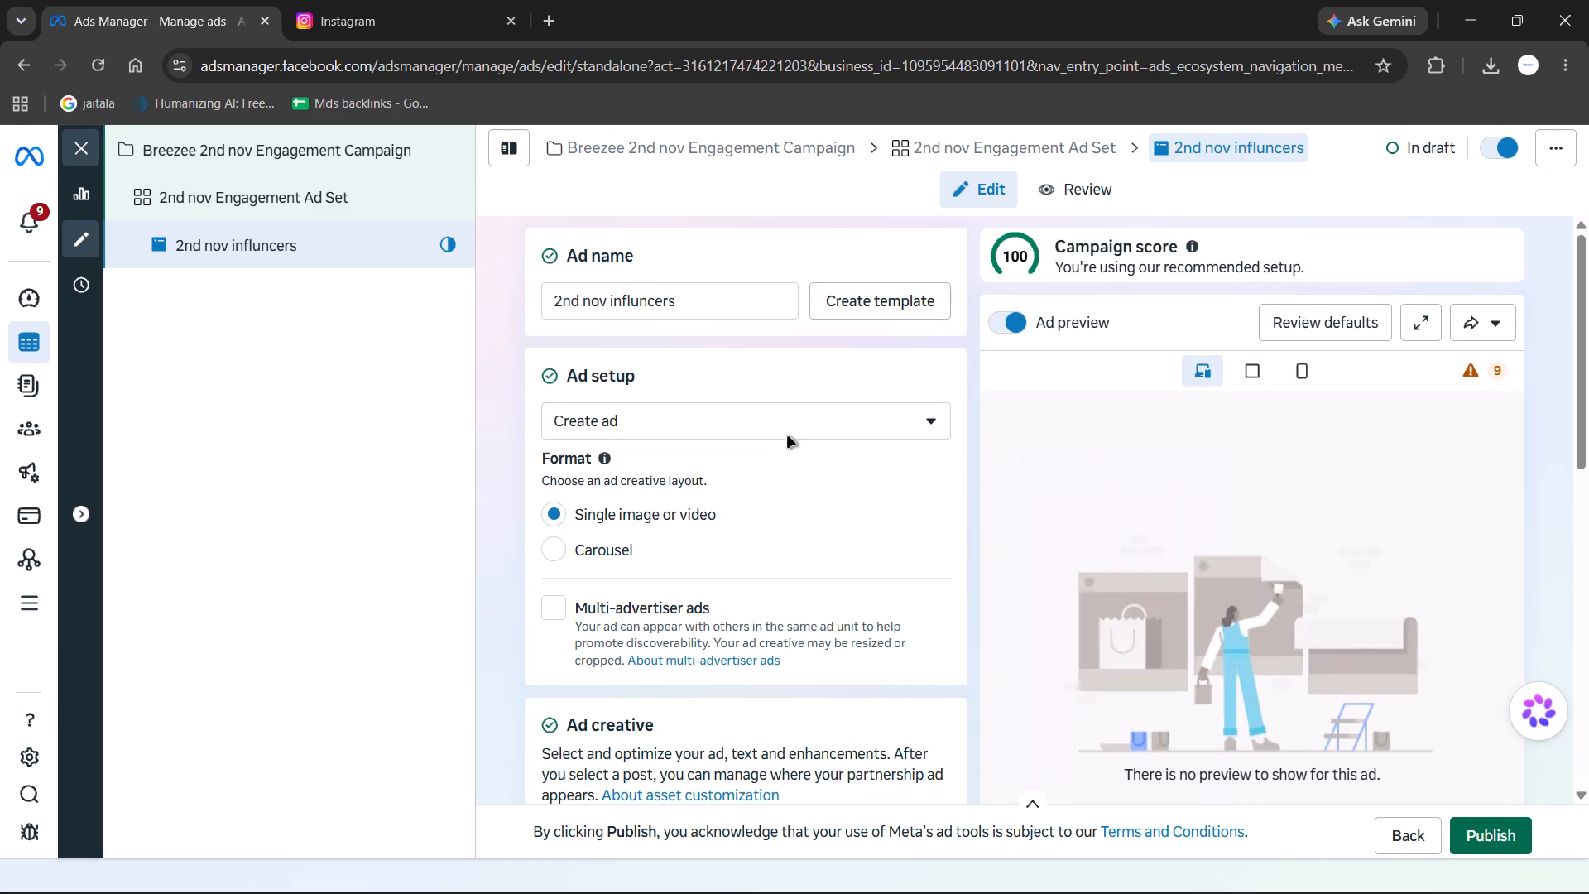
Set up a video ad creative using the 720 × 1280 account video and continue to the ad text.
scroll(799, 423, "down", 3)
left_click(629, 531)
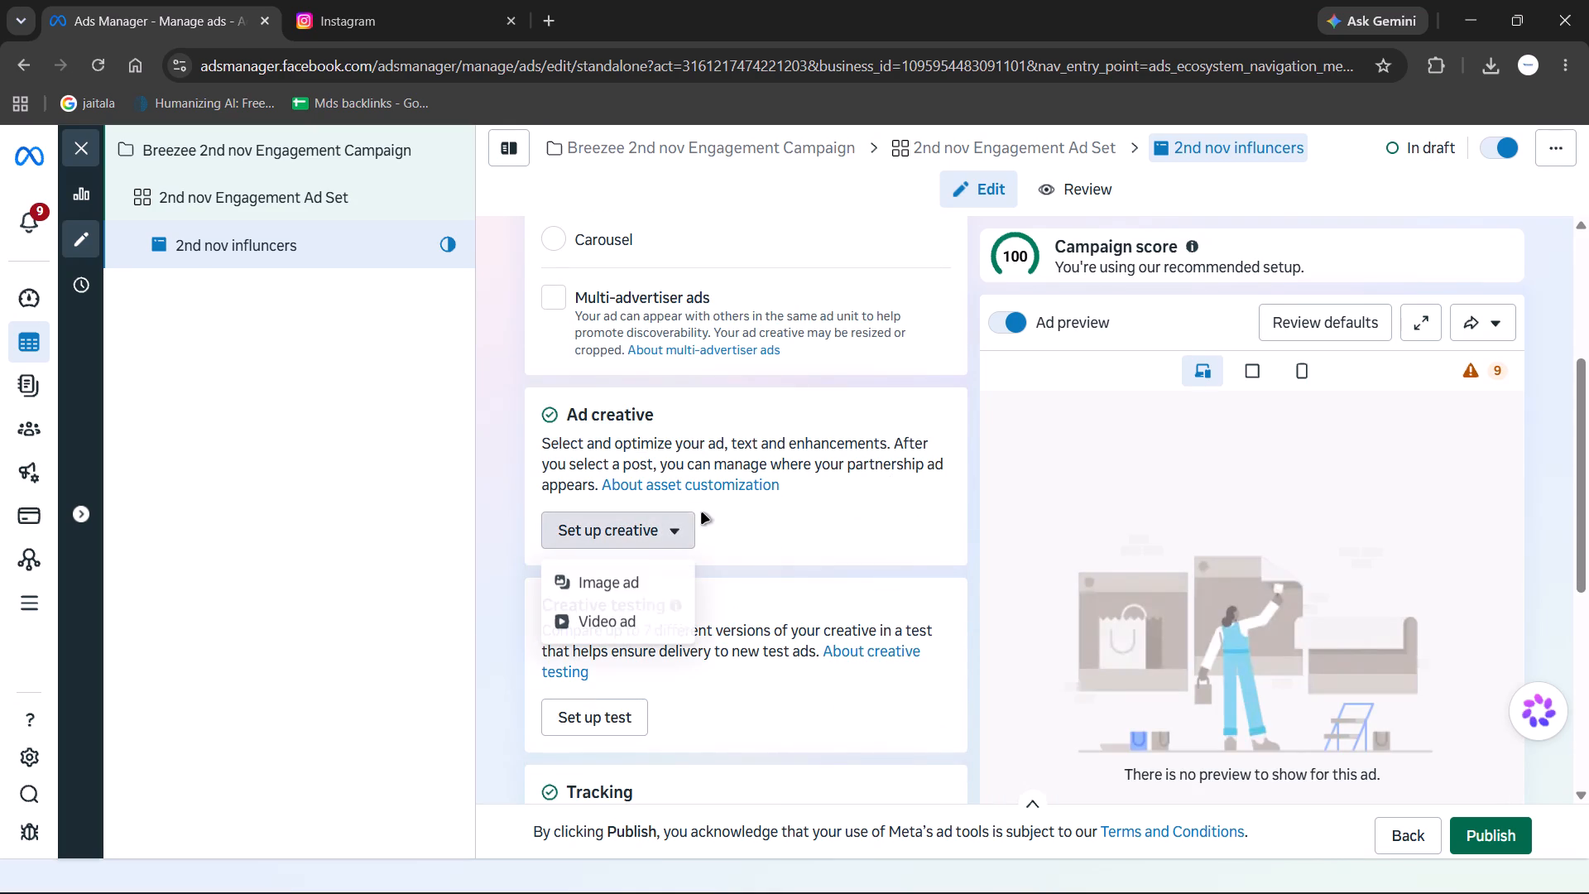
left_click(597, 625)
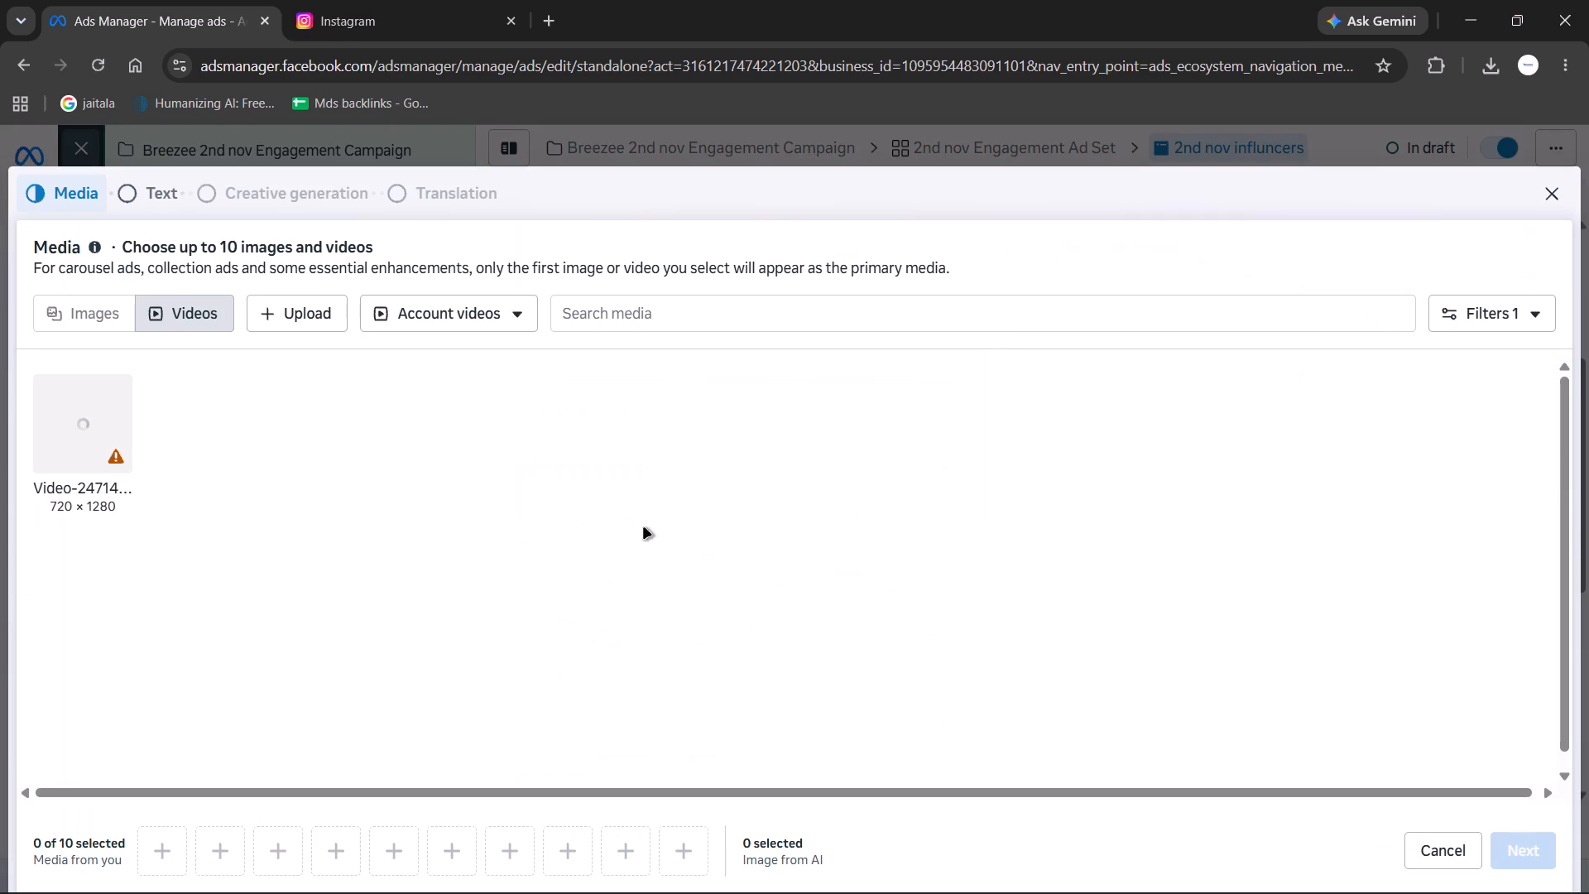
left_click(96, 426)
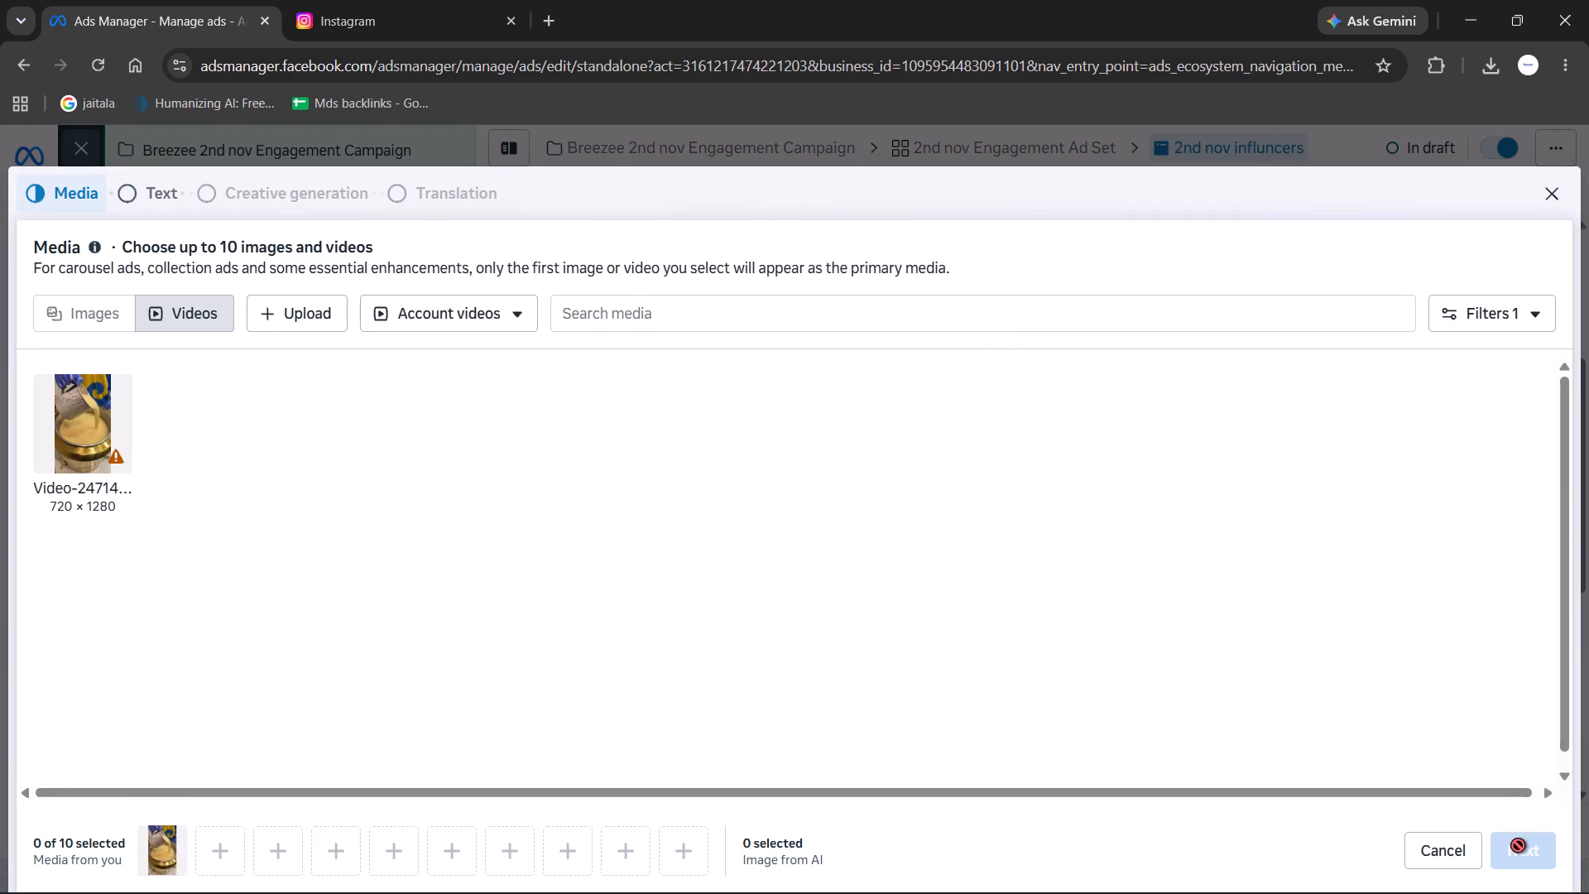
left_click(1528, 854)
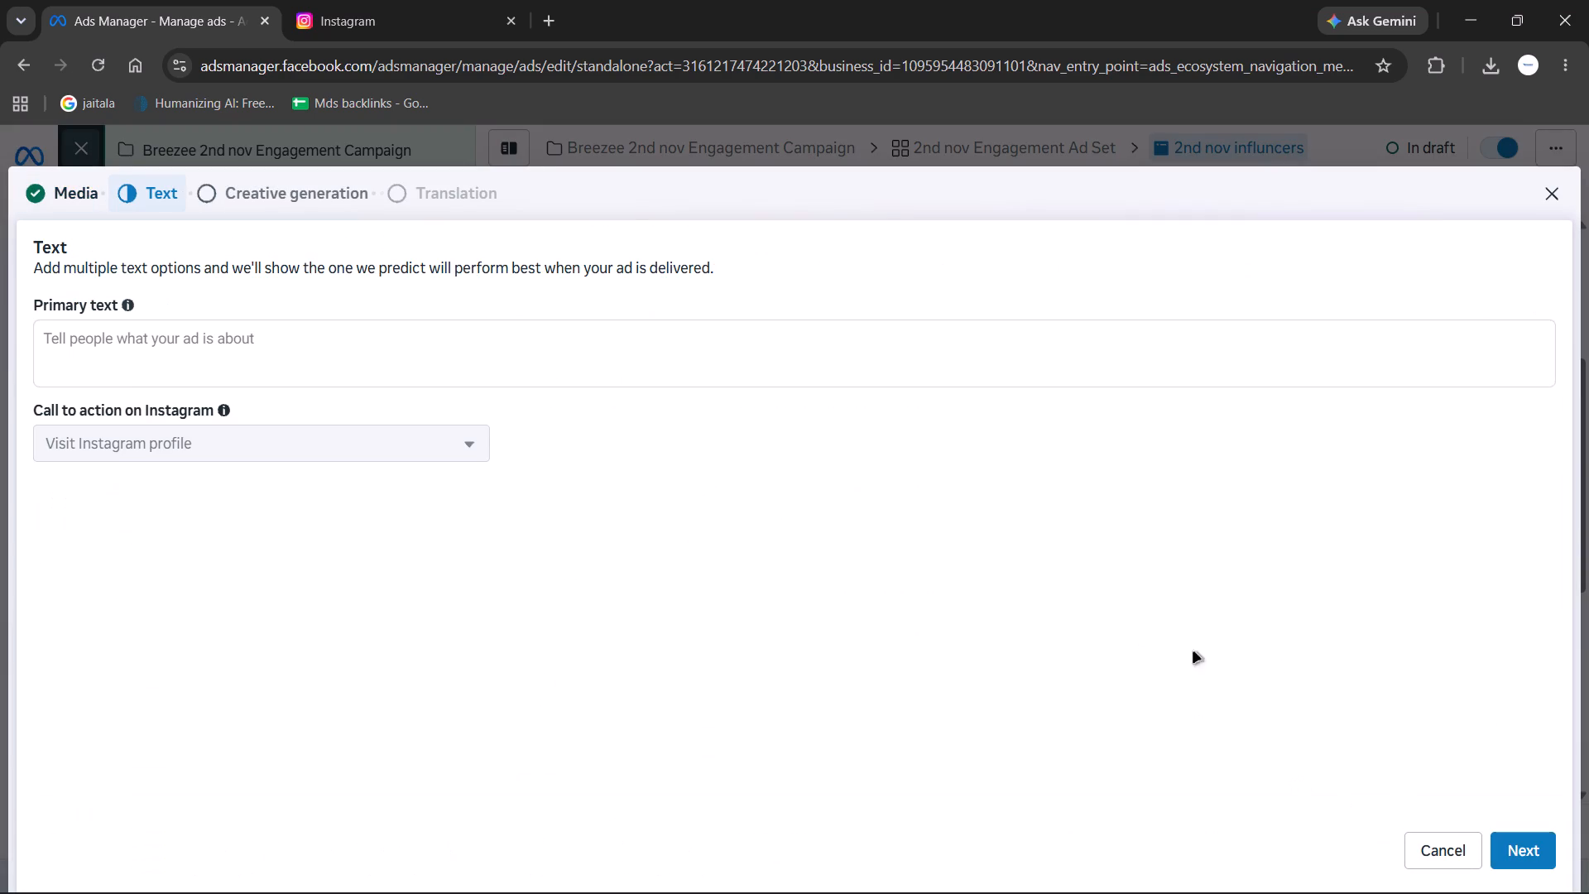
Fill the primary text with the Diwali caption about NagpurChakartik exploring Breezee Dairy Farms, ending with "Breezee Dairy Farms — Pure Harvest.".
left_click(356, 353)
left_click(294, 0)
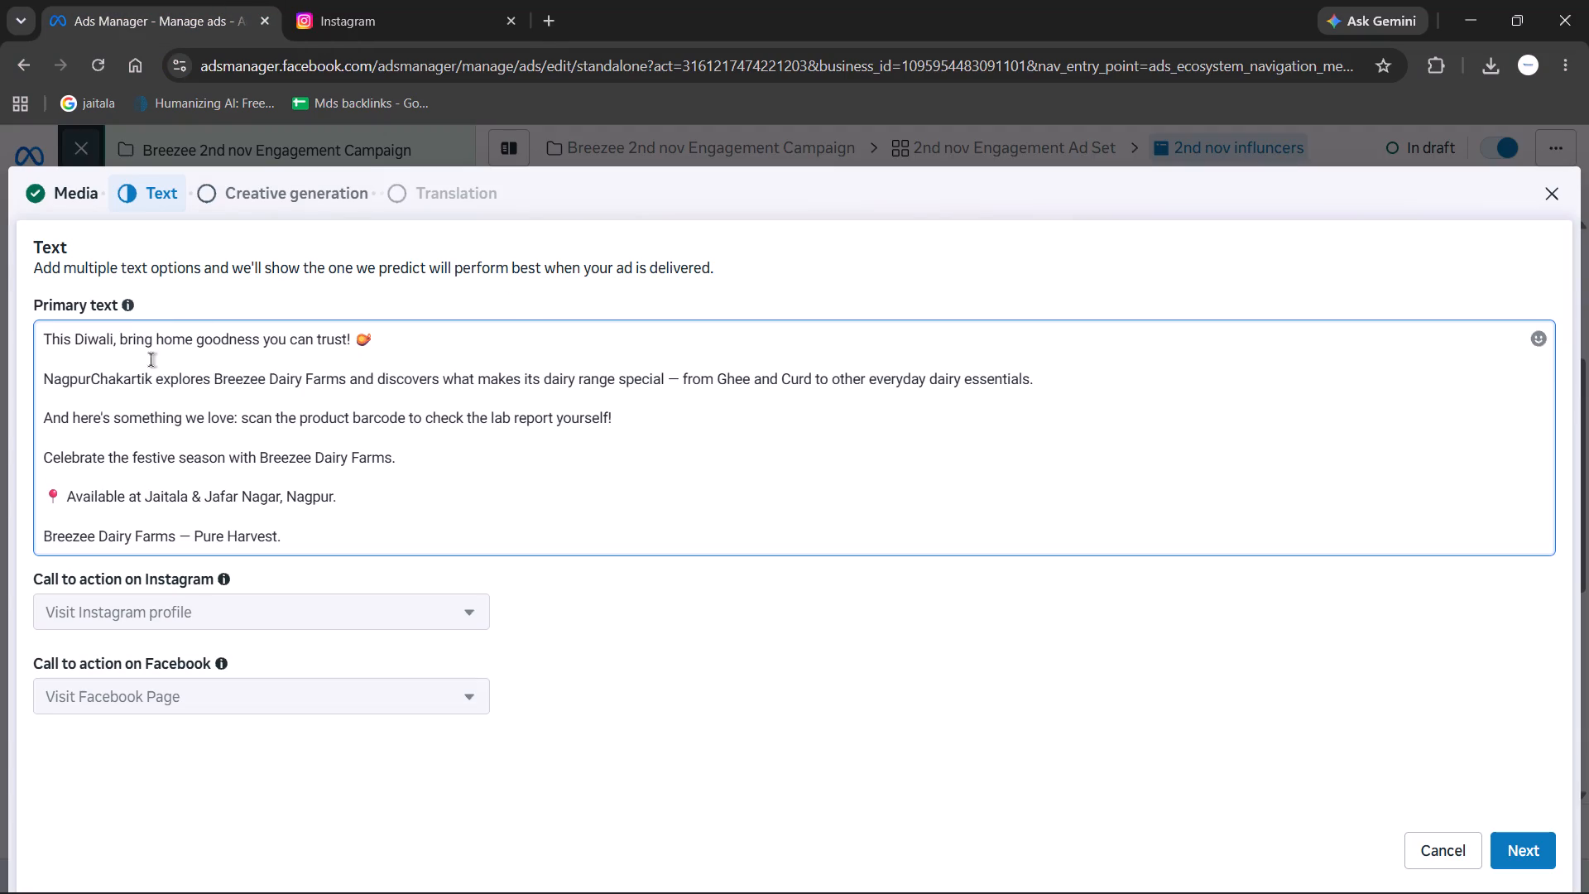
Remove the dashes from the primary text, after "Breezee Dairy Farms" in the last line and after "dairy range special".
left_click(192, 536)
key("BackSpace")
scroll(247, 552, "up", 3)
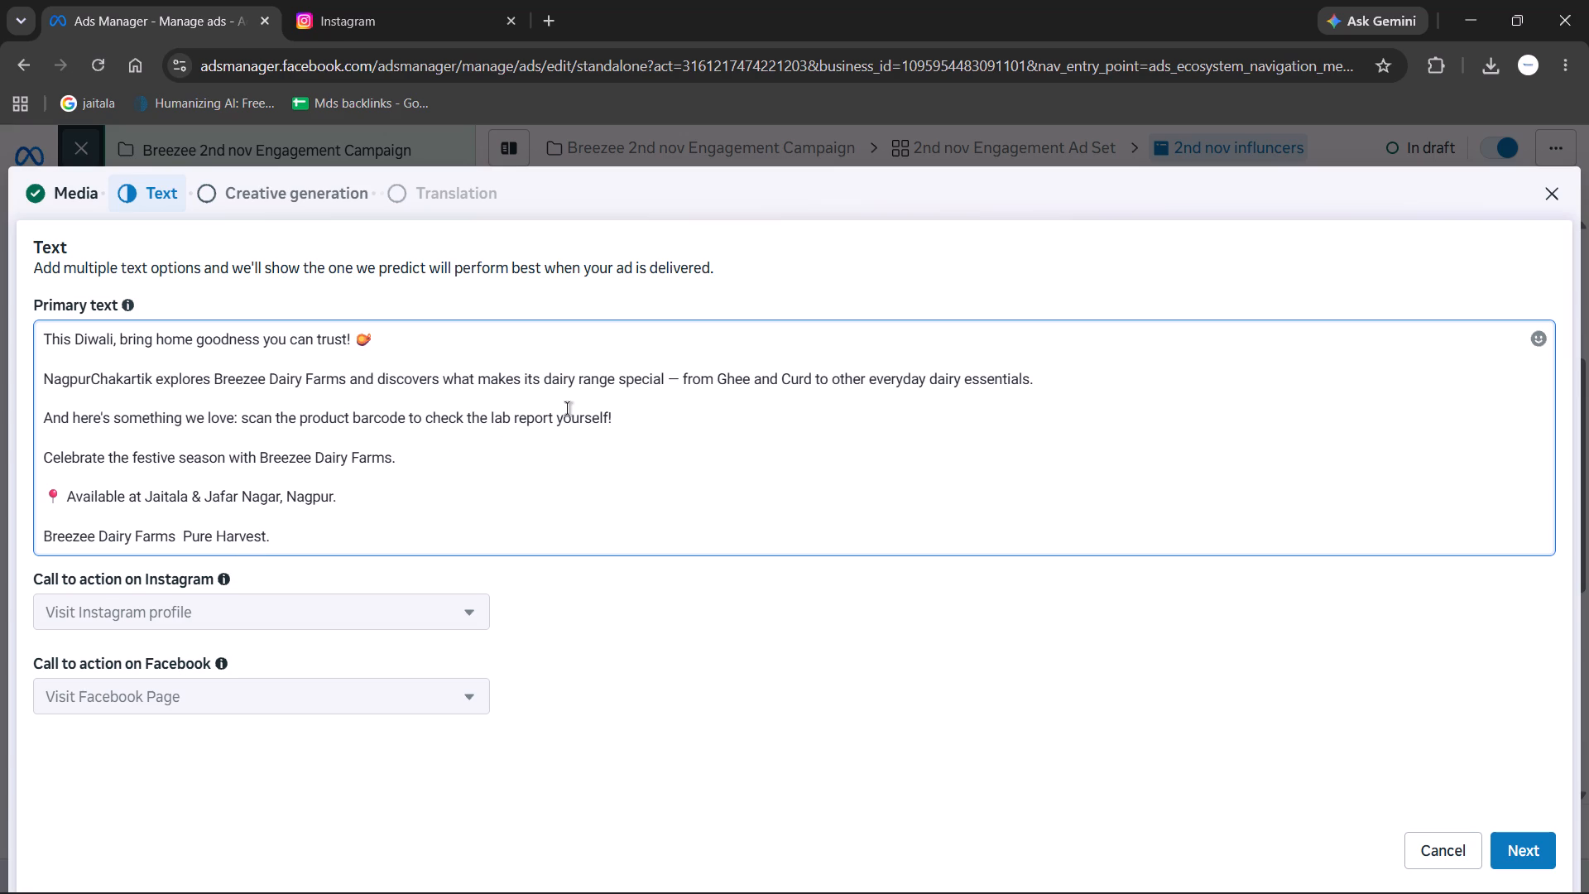
left_click(682, 382)
key("BackSpace")
key("BackSpace")
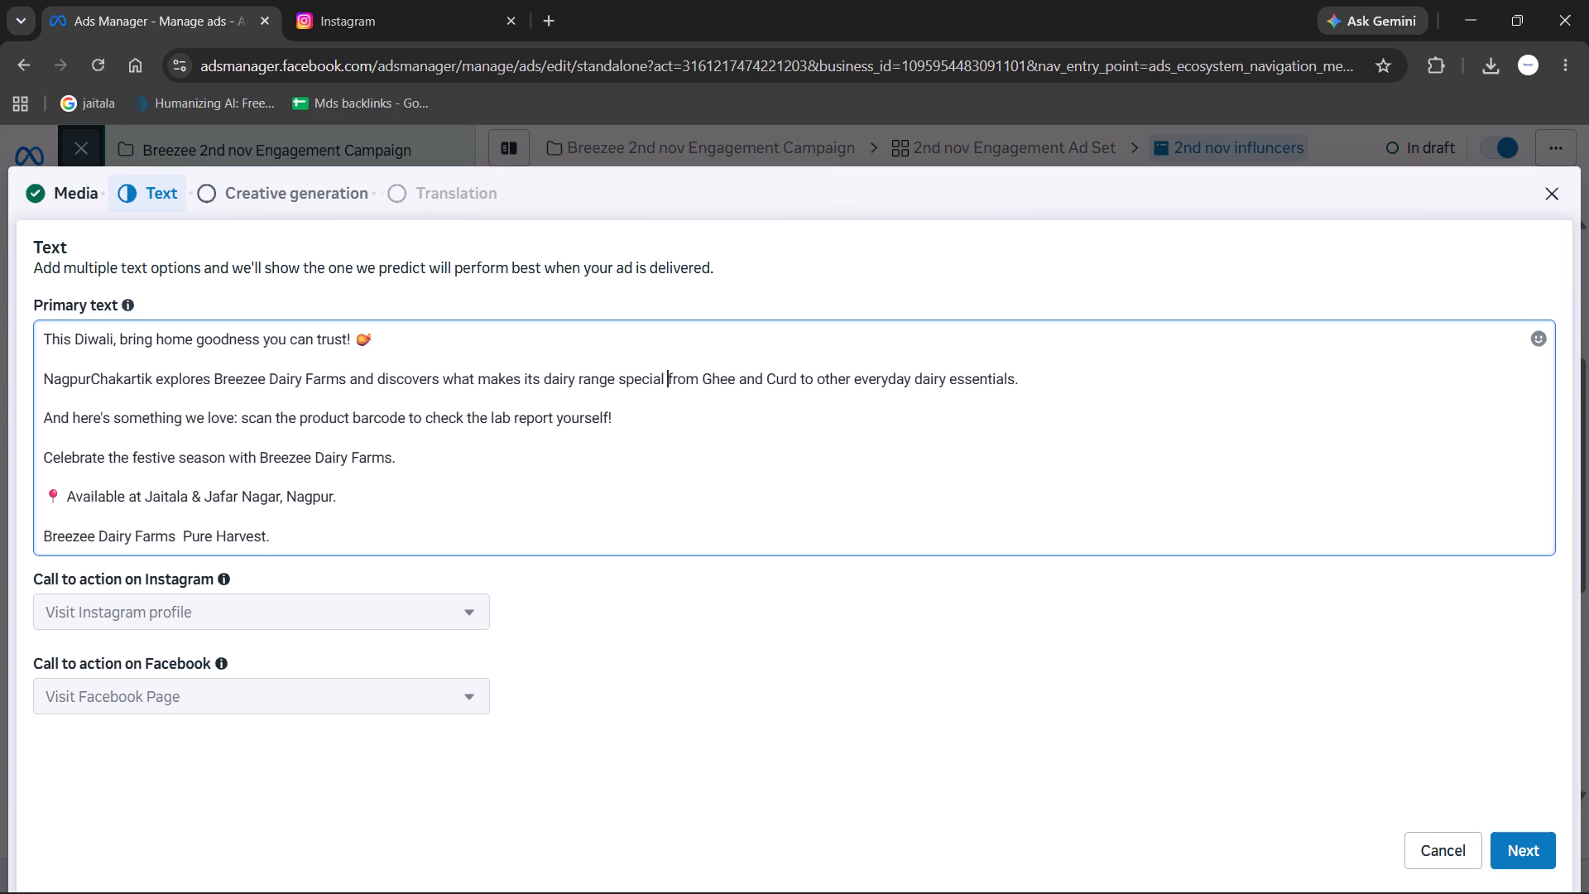
Finish the ad creative setup without selecting any AI-generated companion images.
left_click(1523, 847)
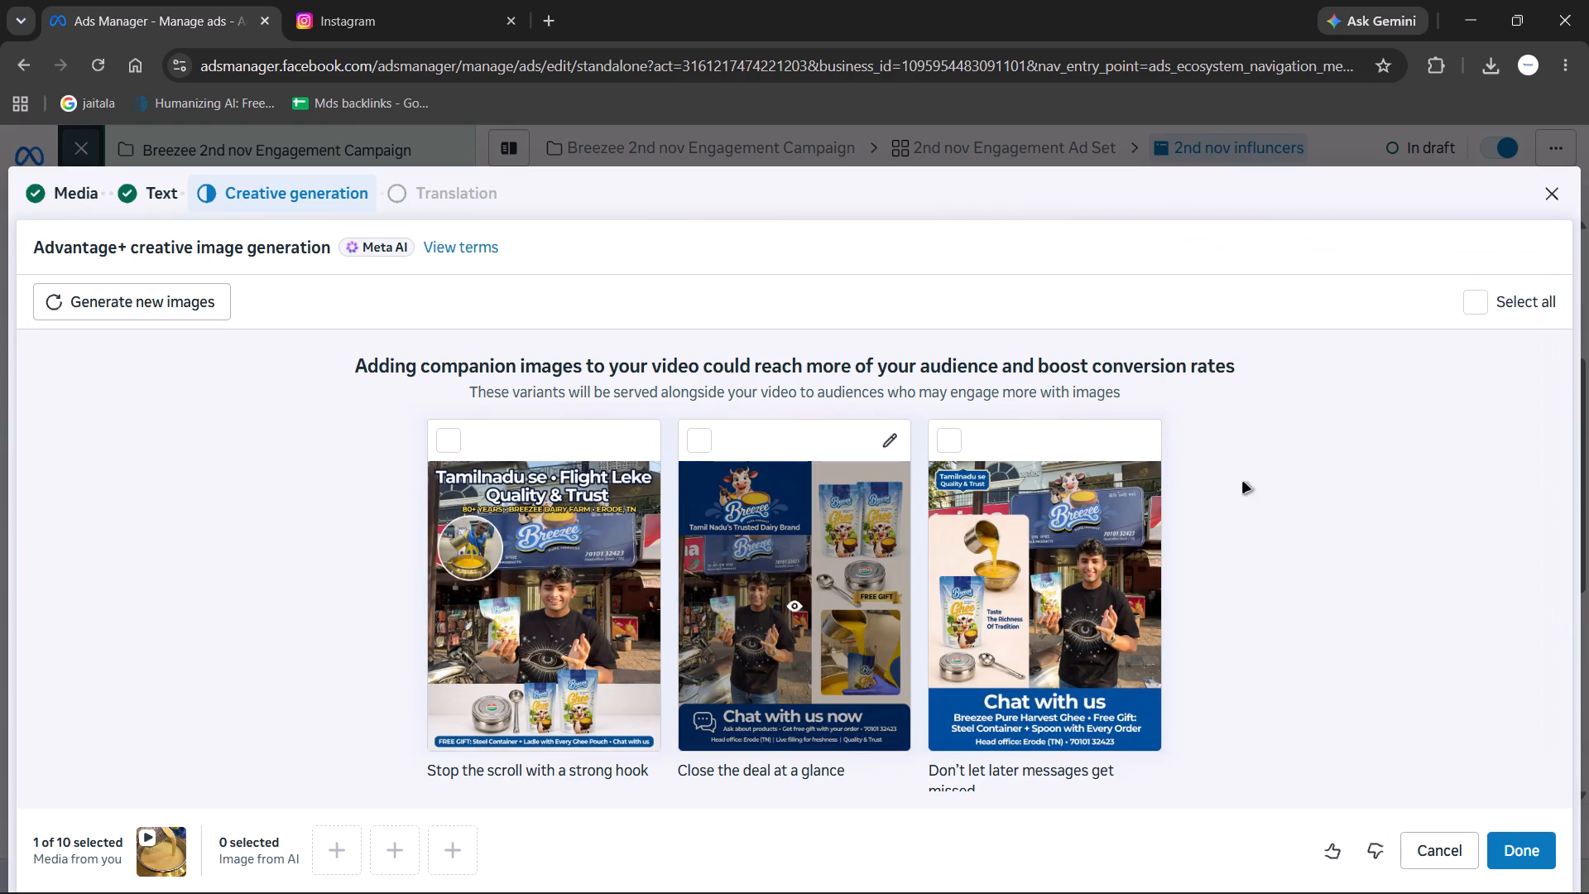
left_click(1521, 850)
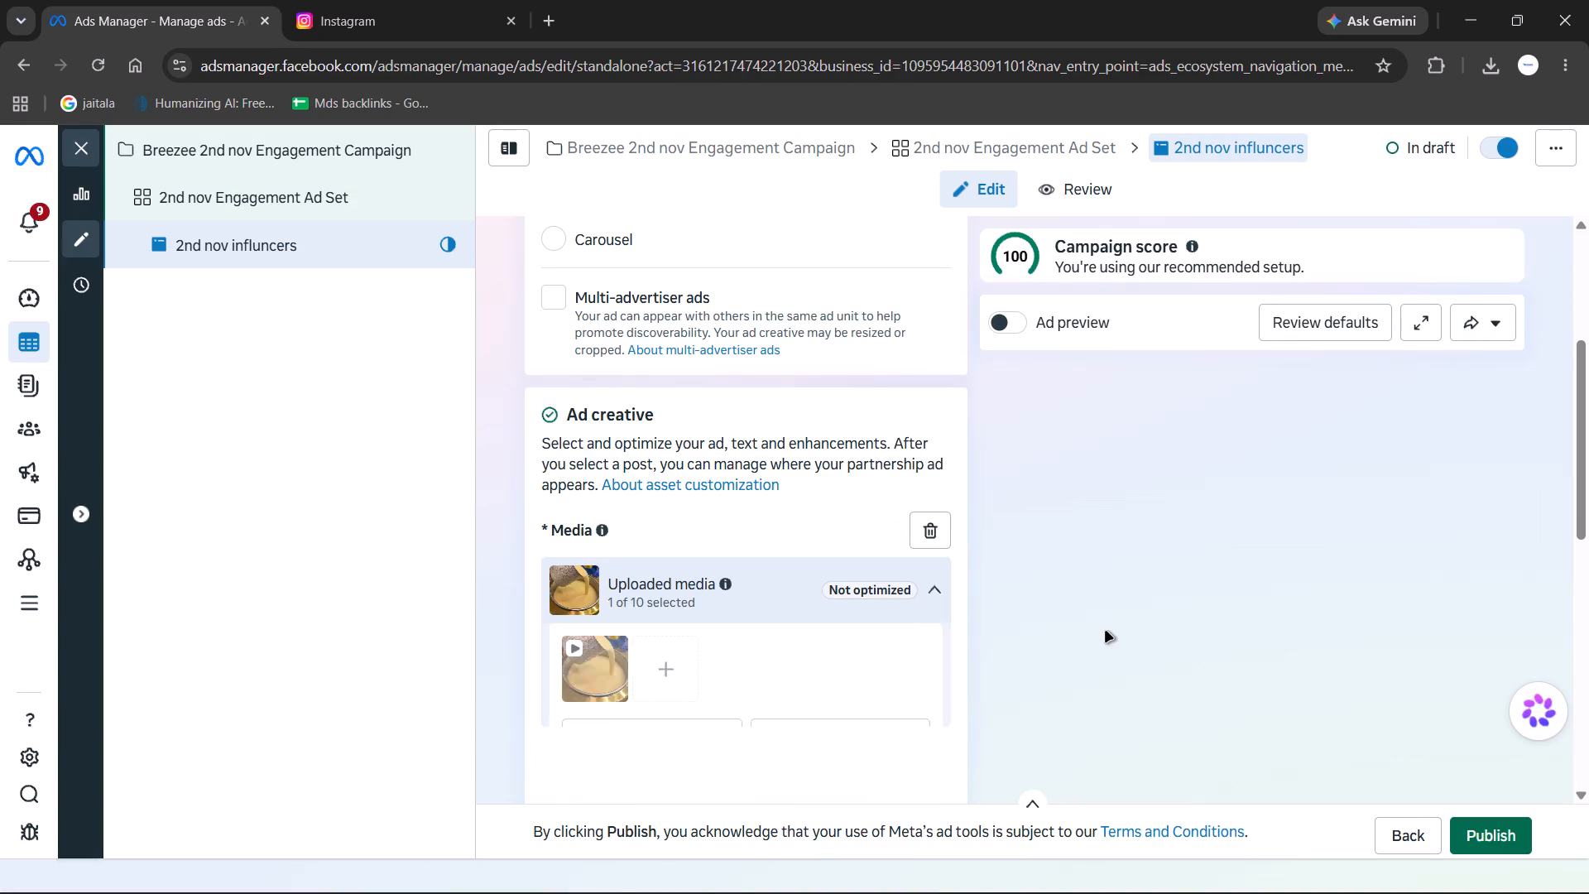
Turn on the ad preview and look over the ad's uploaded media, primary text and calls to action.
scroll(881, 489, "down", 2)
scroll(883, 611, "down", 2)
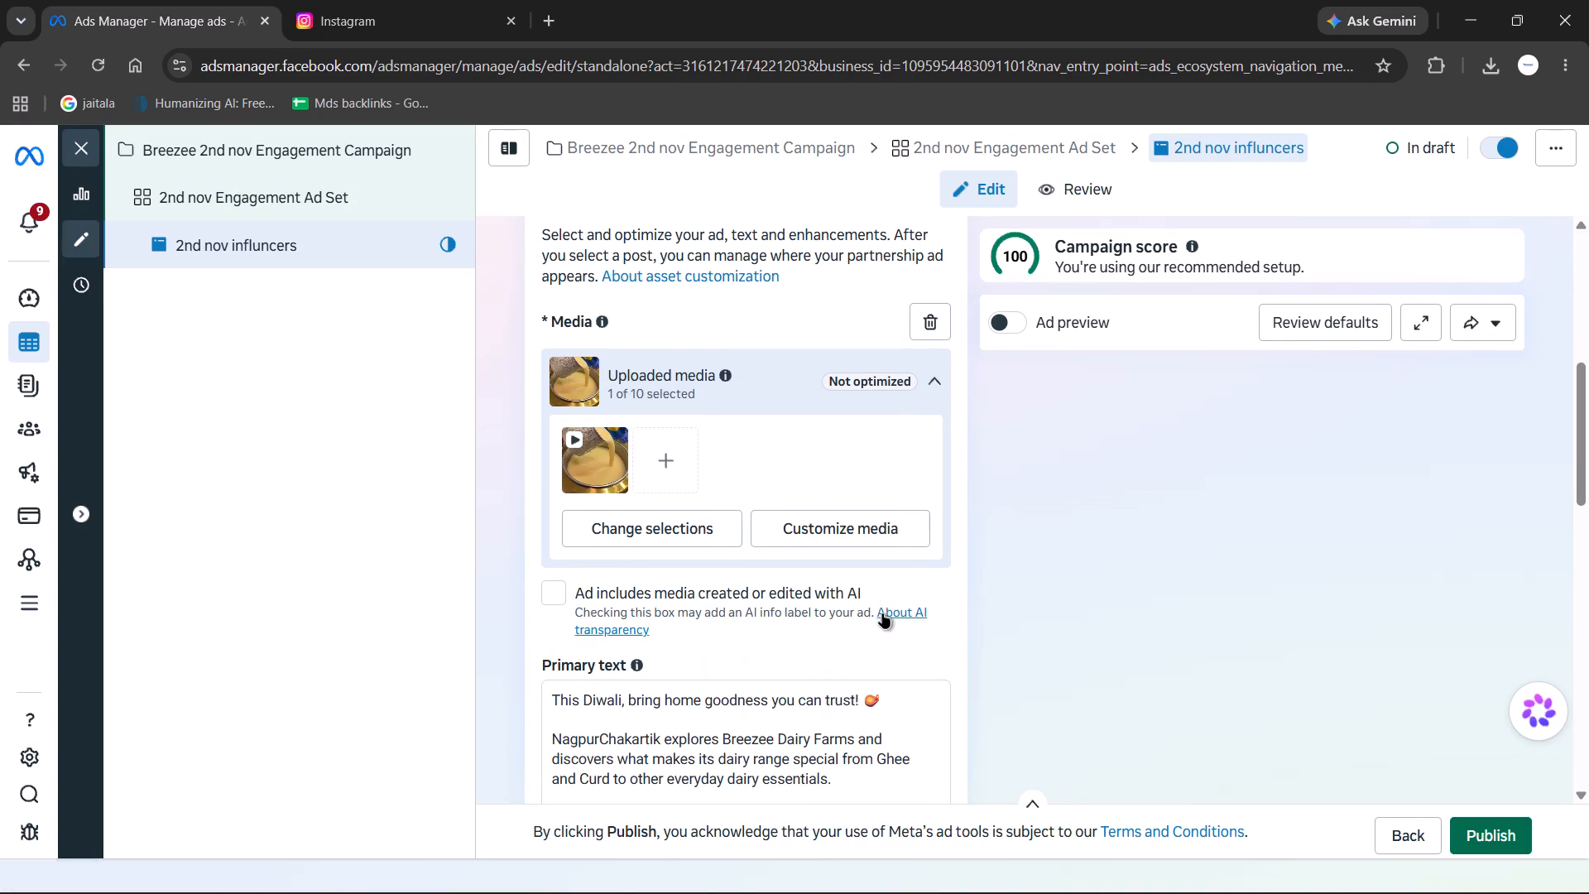
scroll(882, 613, "down", 2)
left_click(1006, 320)
scroll(854, 465, "up", 2)
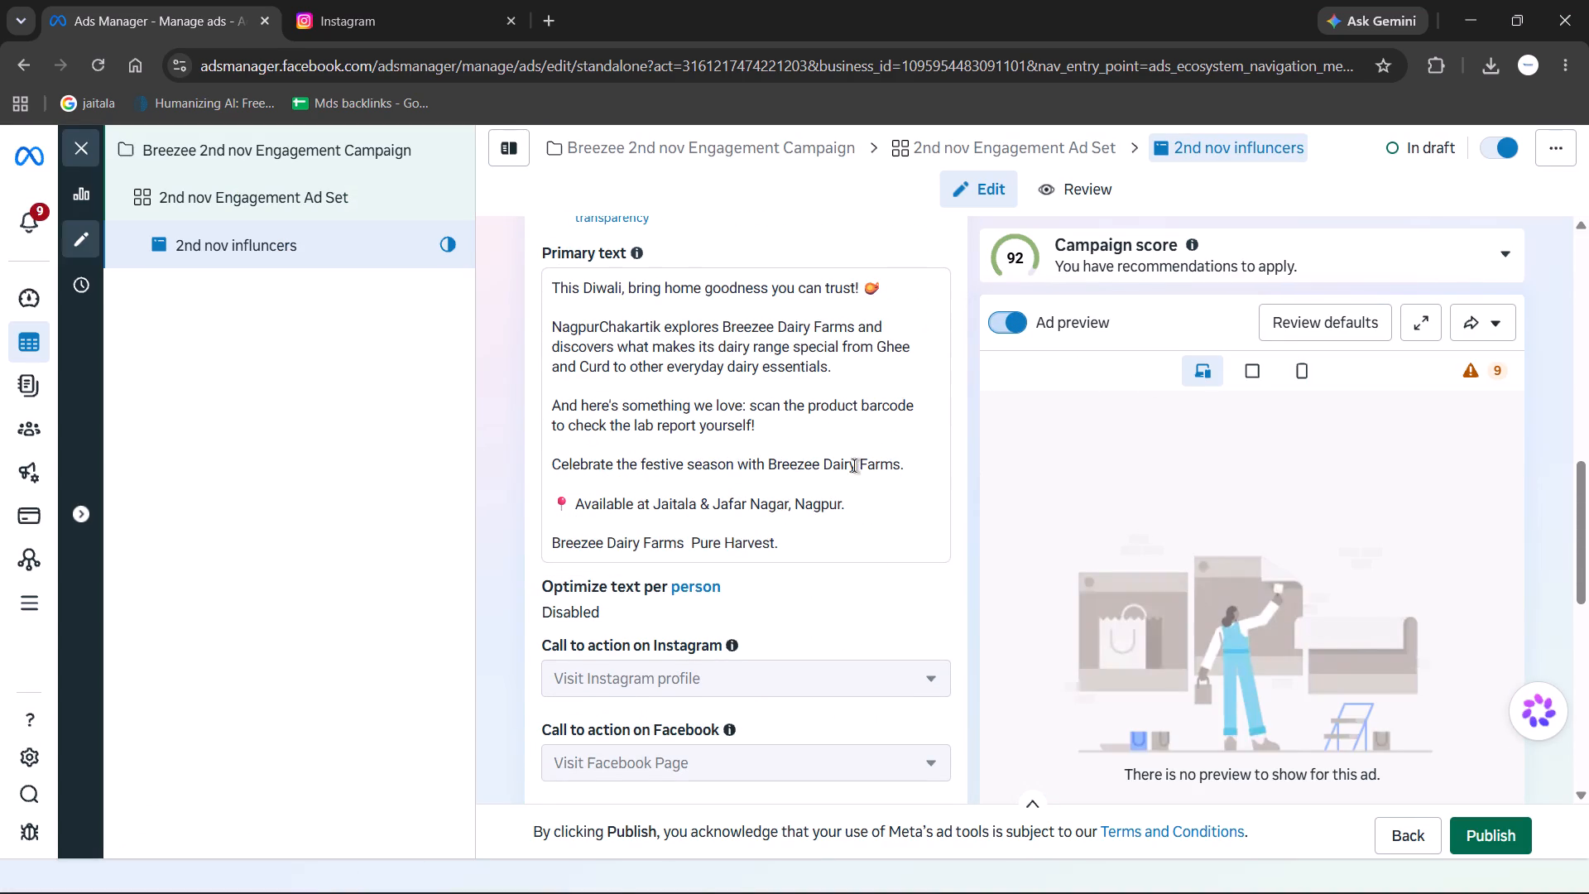
scroll(854, 465, "up", 17)
scroll(879, 445, "down", 4)
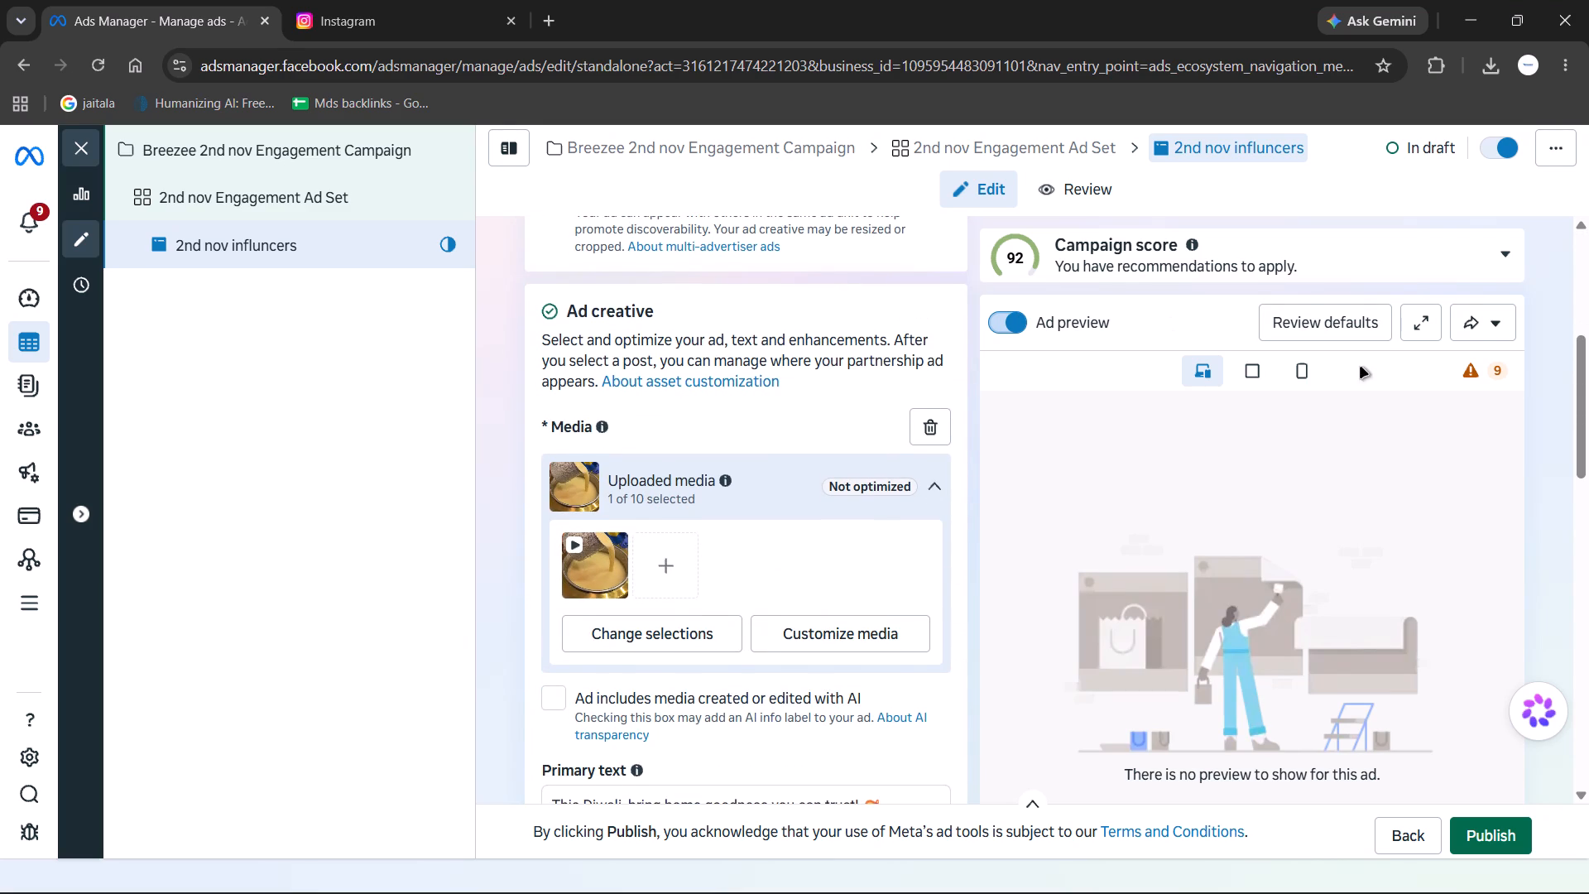
Check the engagement ad's preview formats, its settings down to tracking, and the placement delivery warnings.
left_click(1312, 372)
left_click(1254, 373)
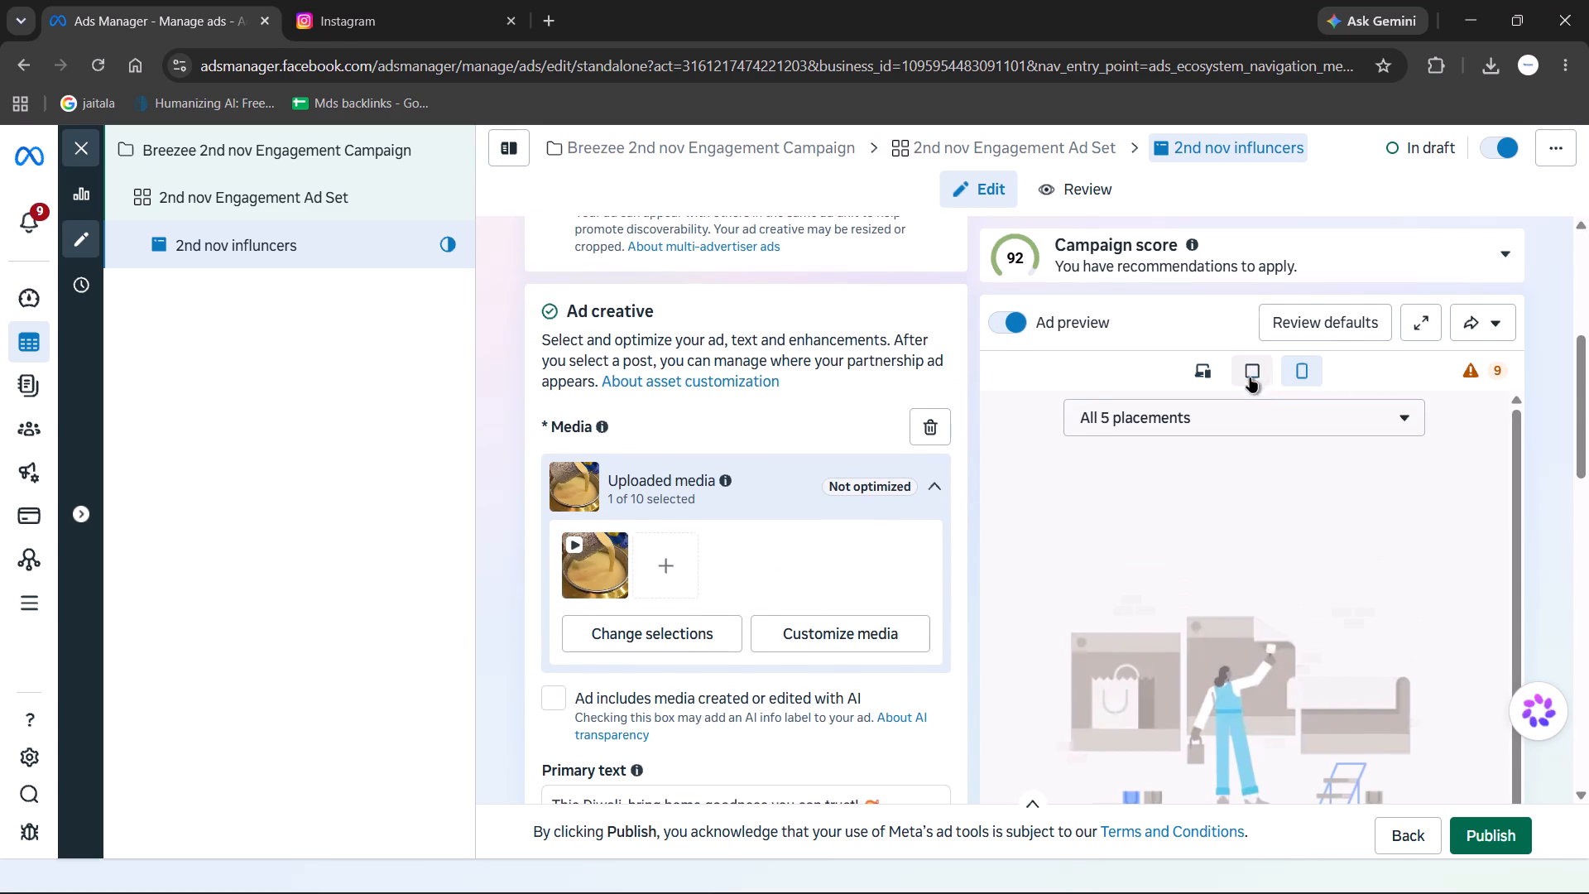
left_click(1220, 376)
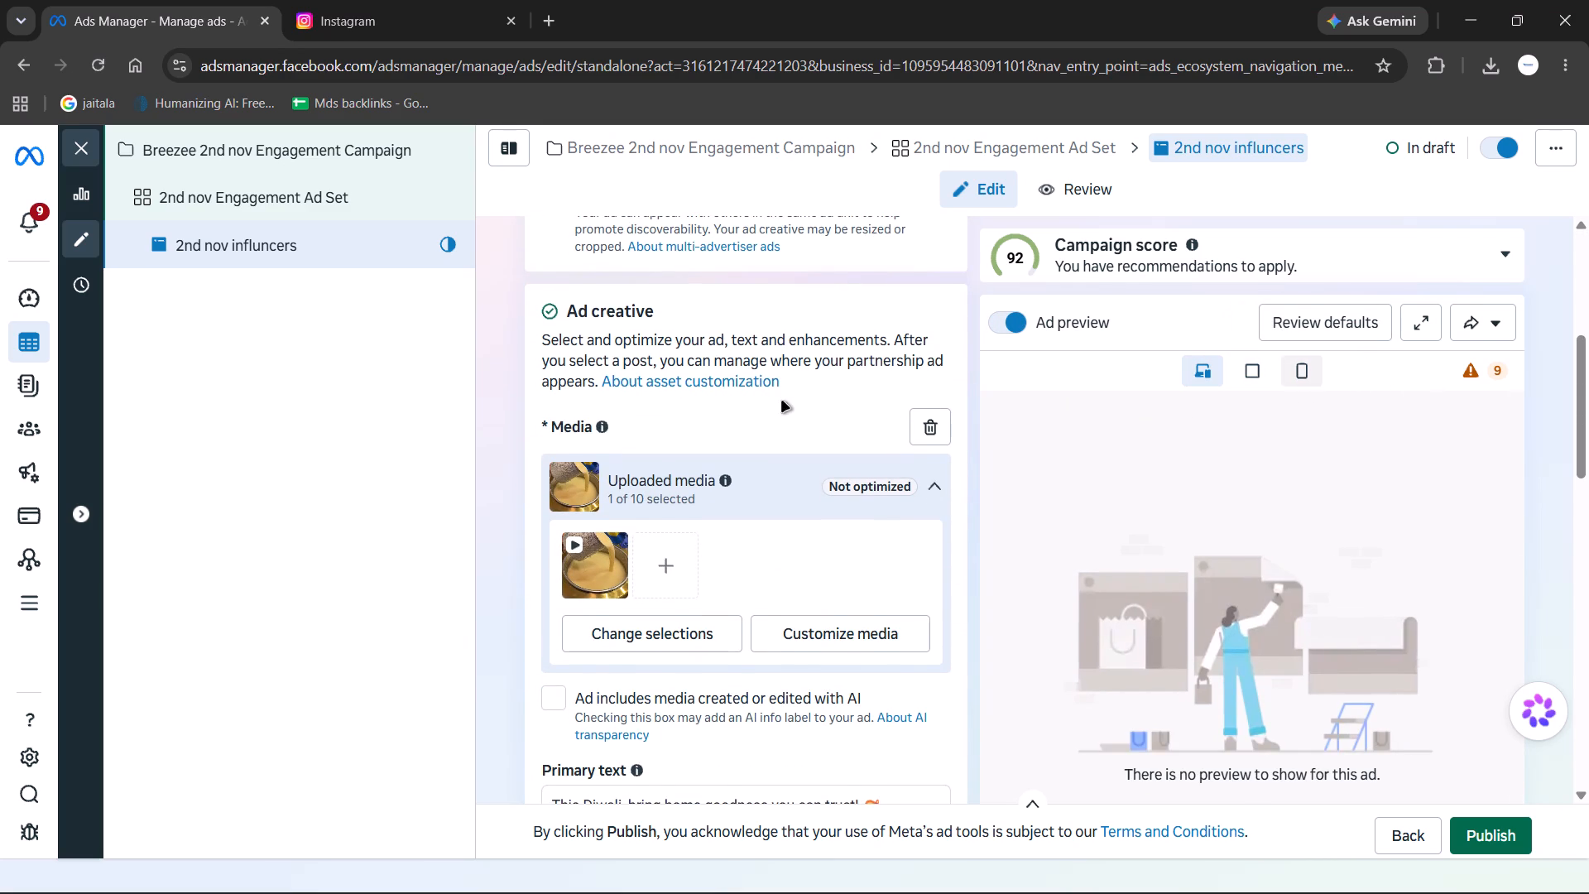
scroll(782, 401, "down", 12)
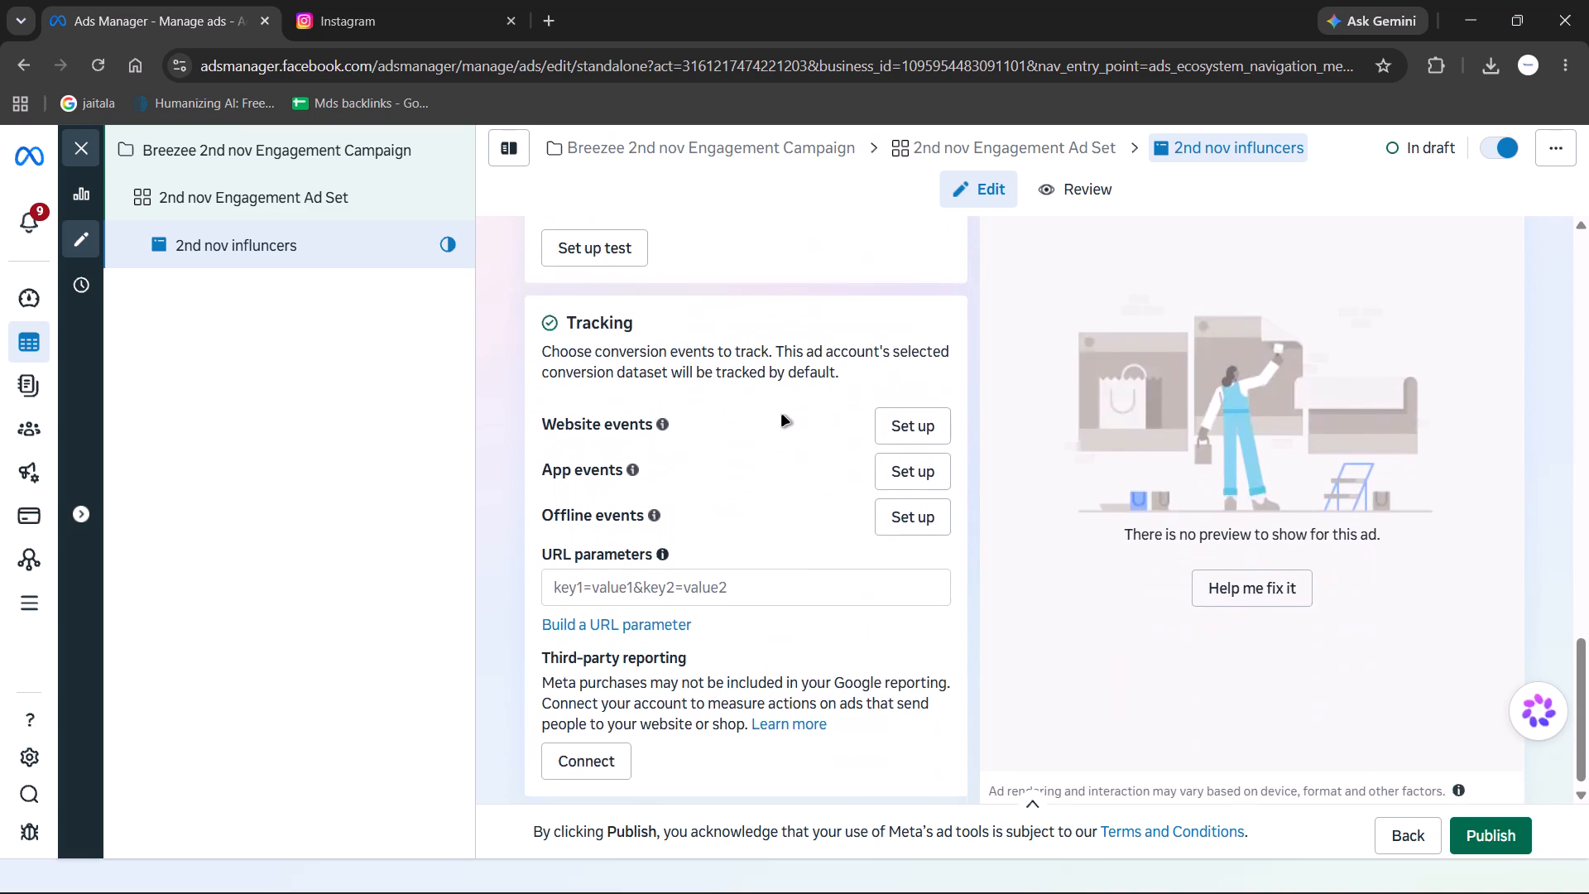
scroll(782, 416, "down", 2)
scroll(782, 416, "up", 12)
left_click(1487, 371)
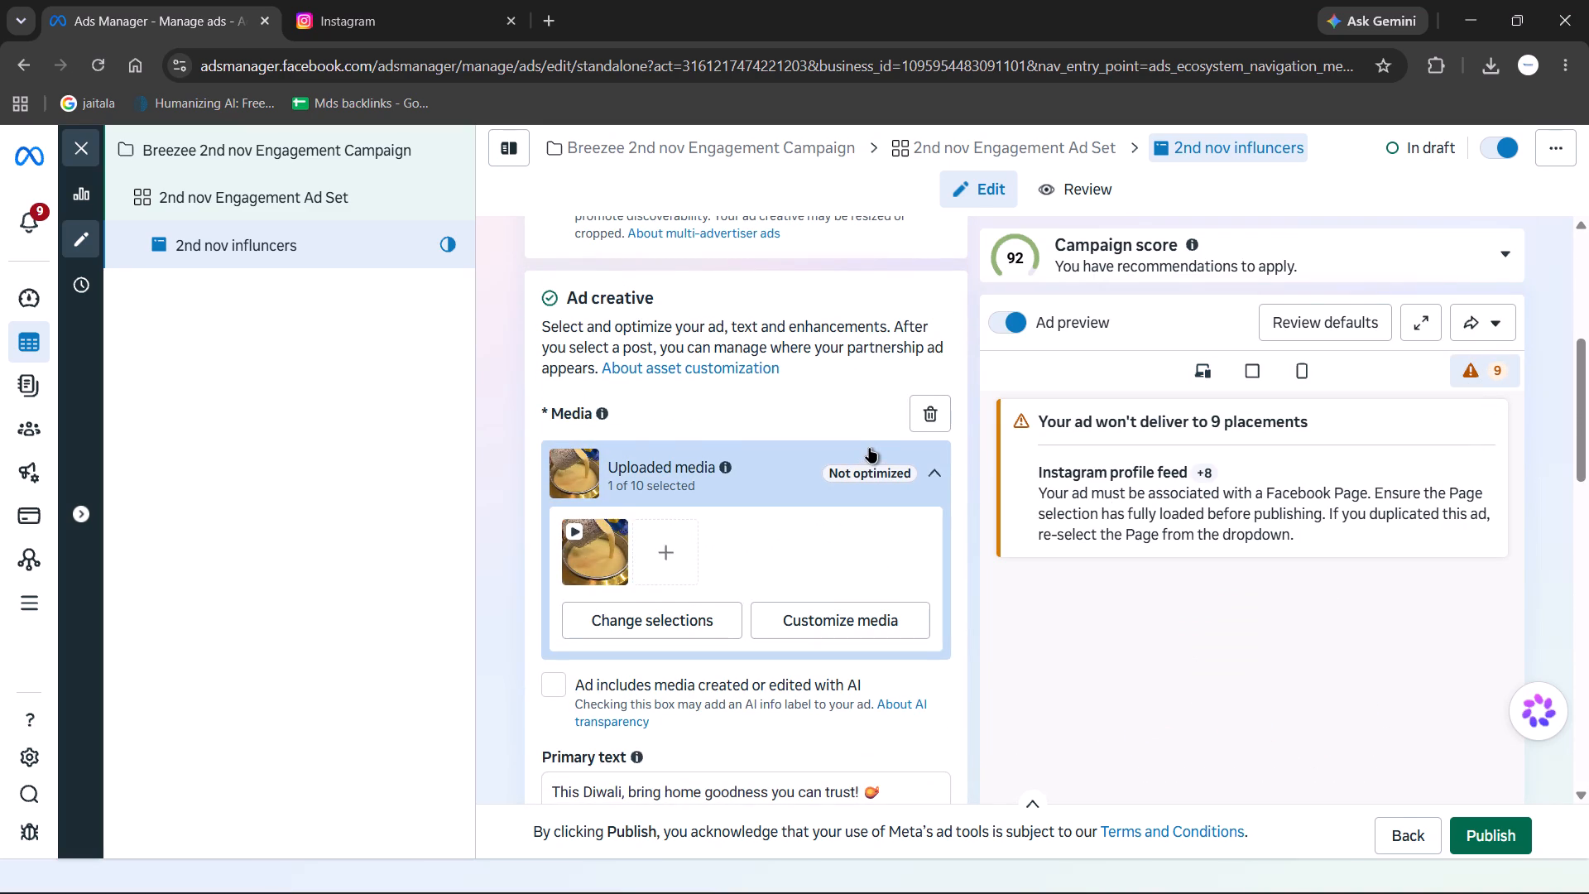
scroll(869, 448, "up", 1)
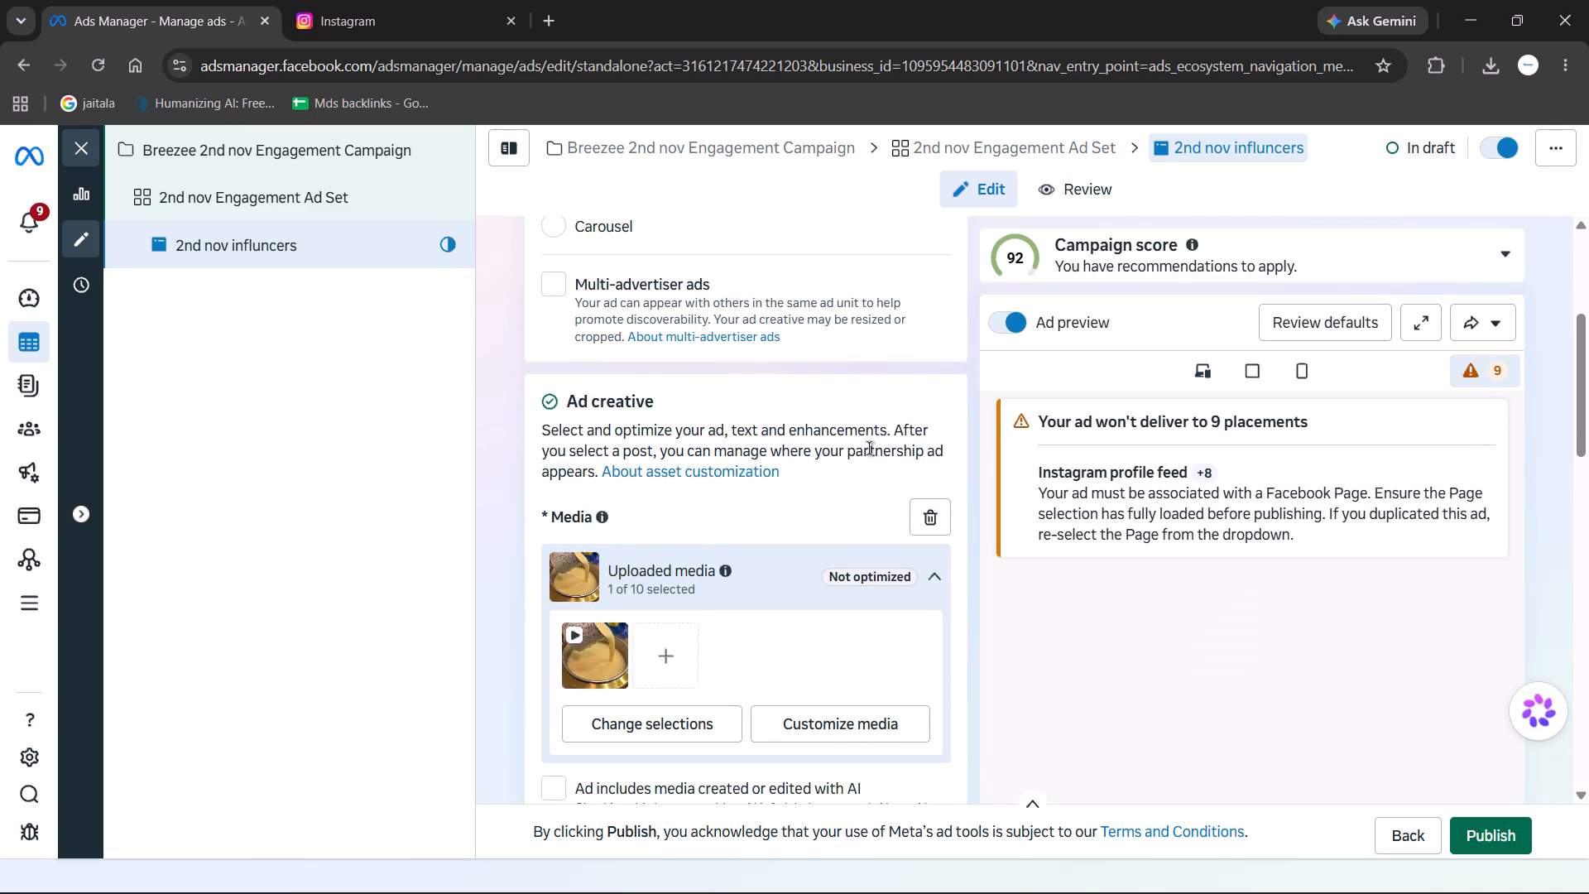
scroll(869, 448, "up", 16)
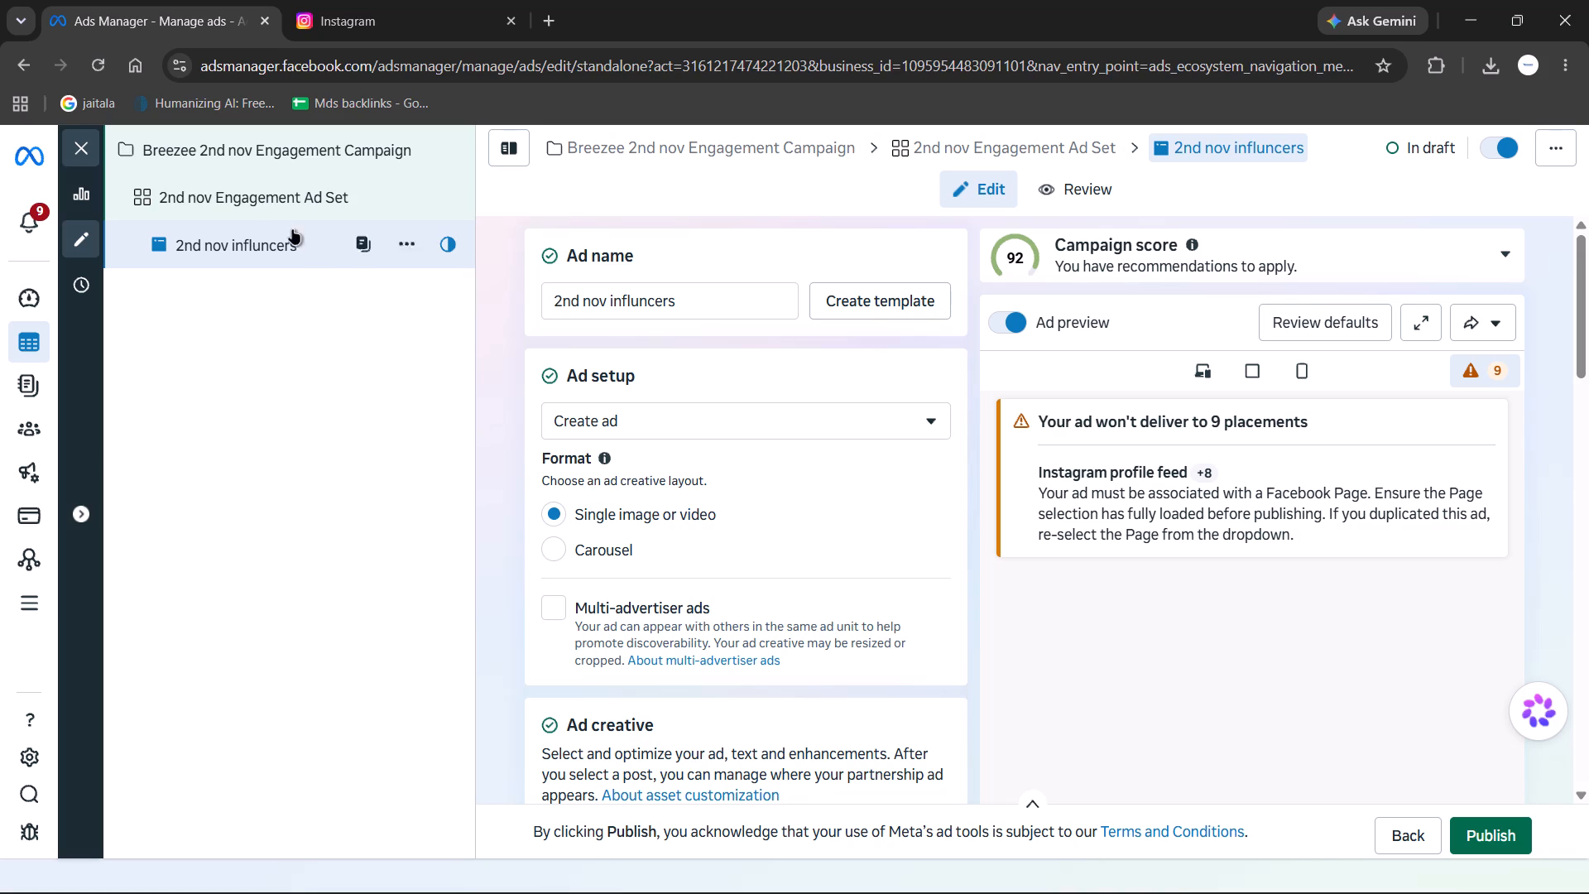
Review the 2nd nov Engagement Ad Set's conversion, performance goal, Facebook Page identity, destination and bid strategy settings.
left_click(256, 199)
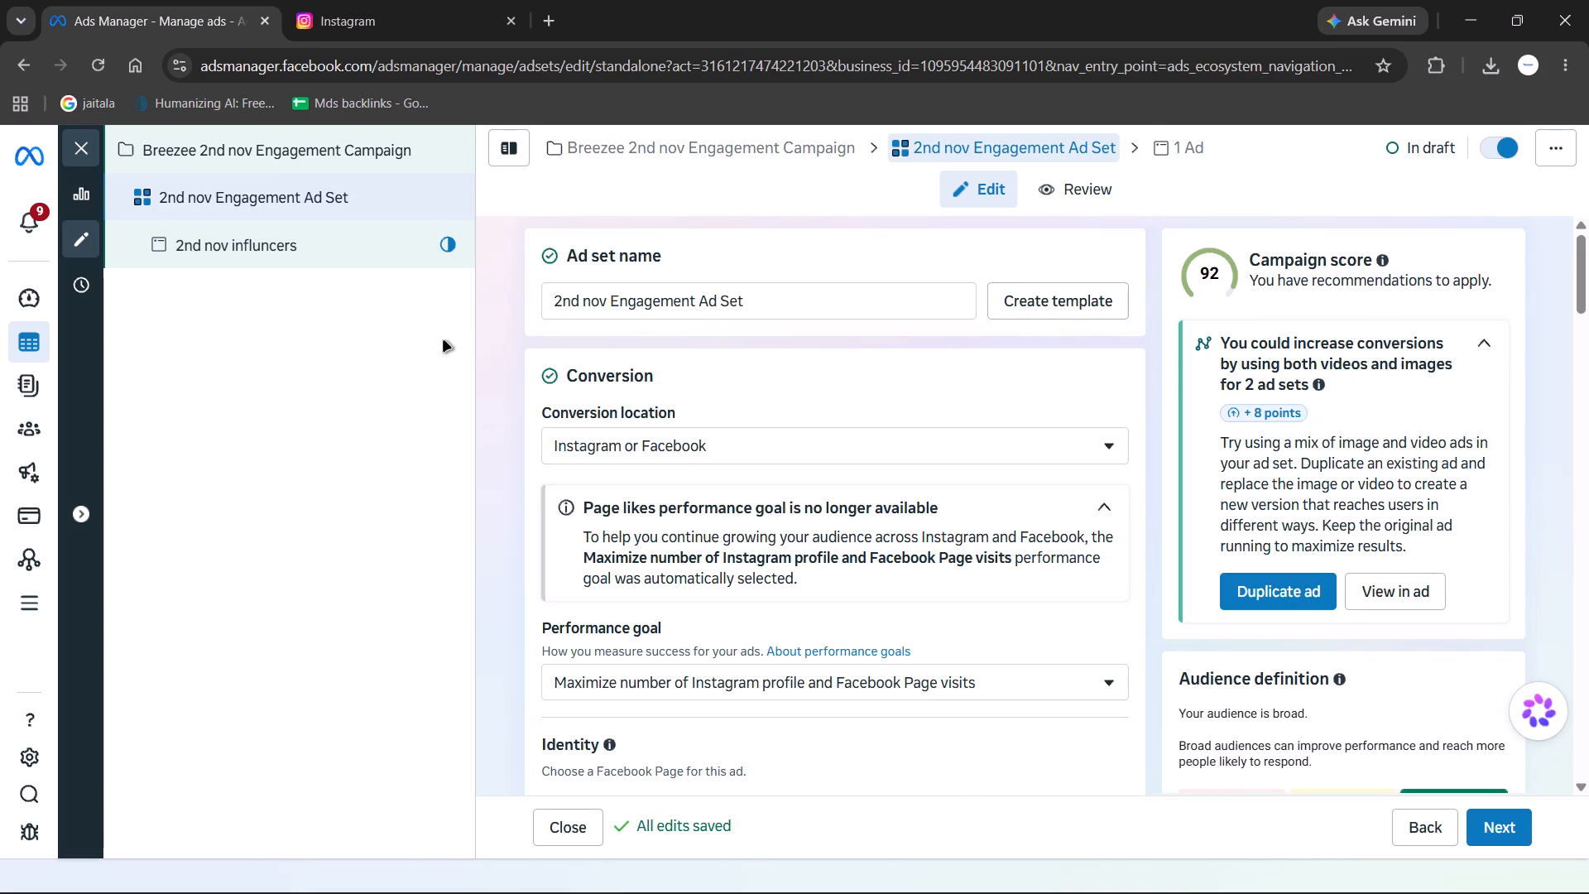
scroll(899, 473, "down", 2)
scroll(899, 473, "up", 1)
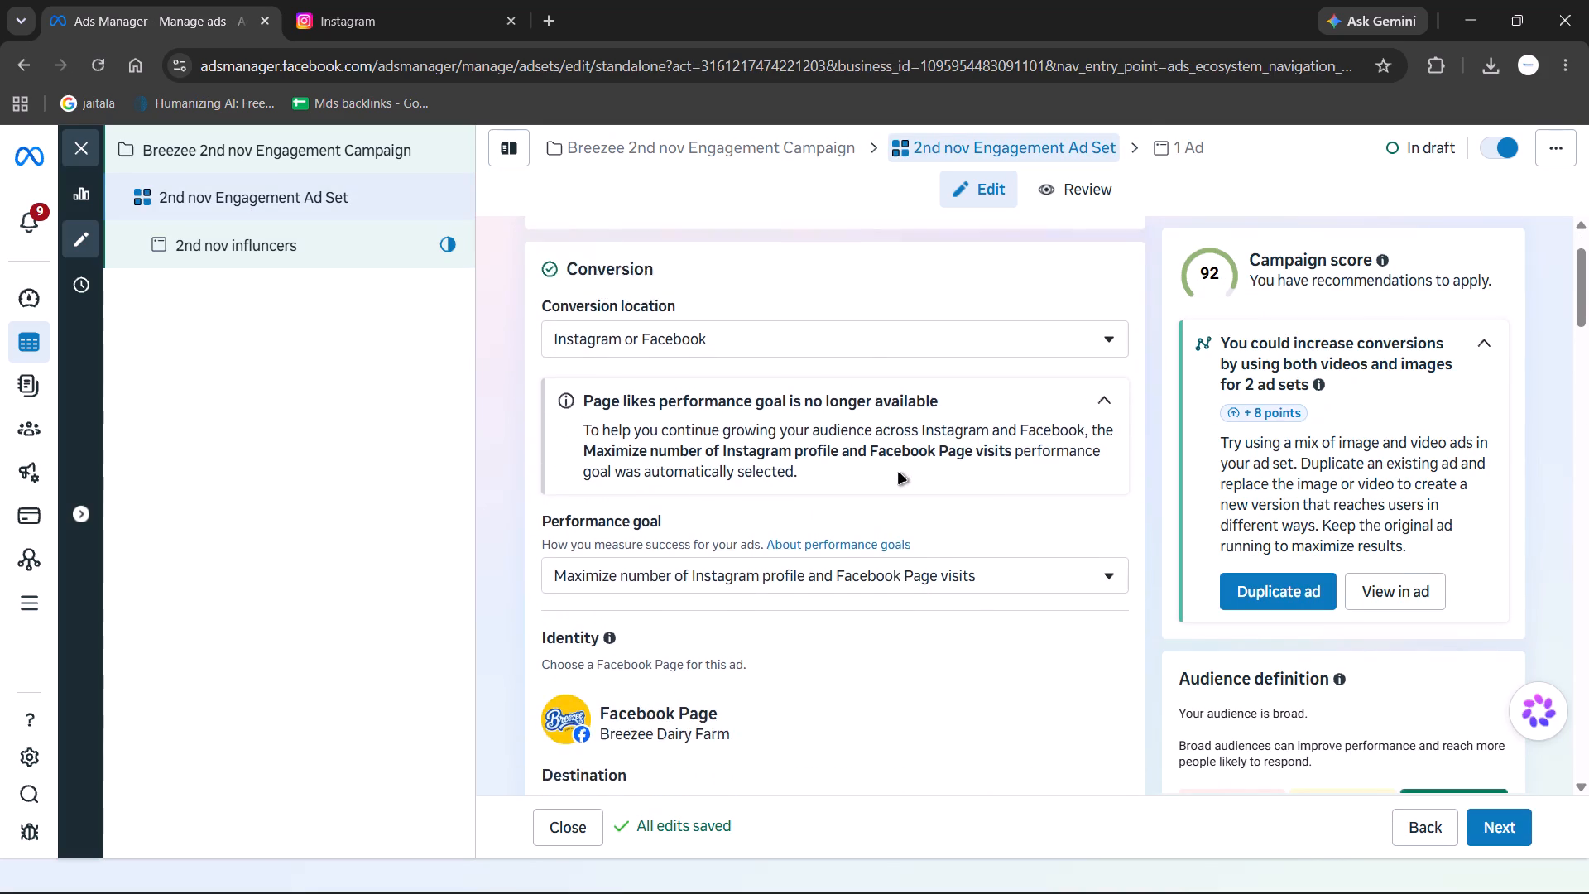
scroll(899, 473, "down", 7)
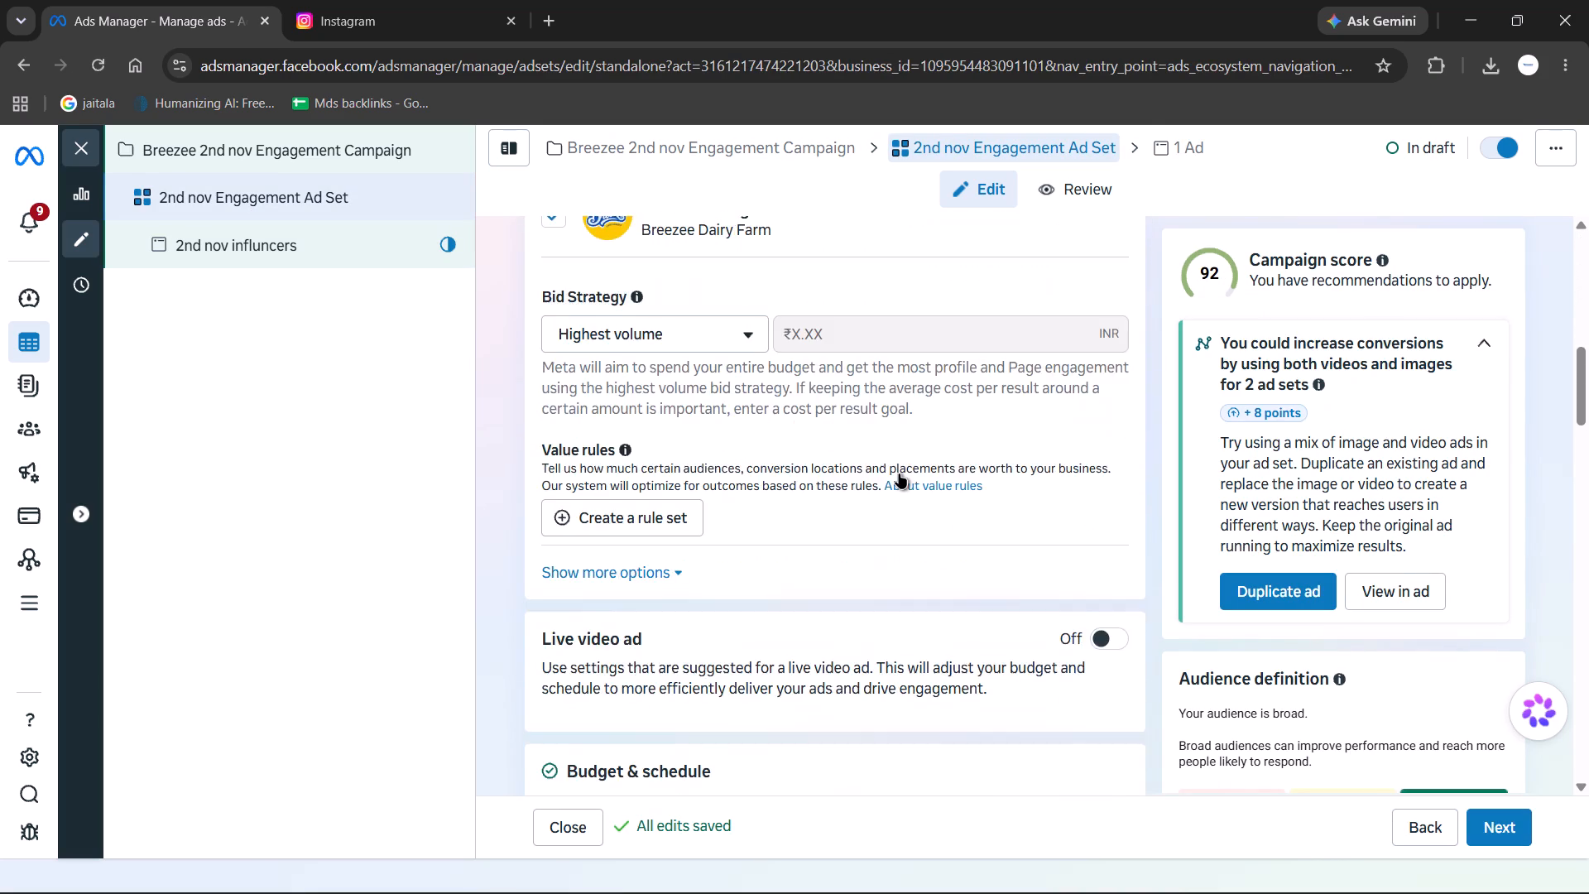
scroll(899, 473, "up", 4)
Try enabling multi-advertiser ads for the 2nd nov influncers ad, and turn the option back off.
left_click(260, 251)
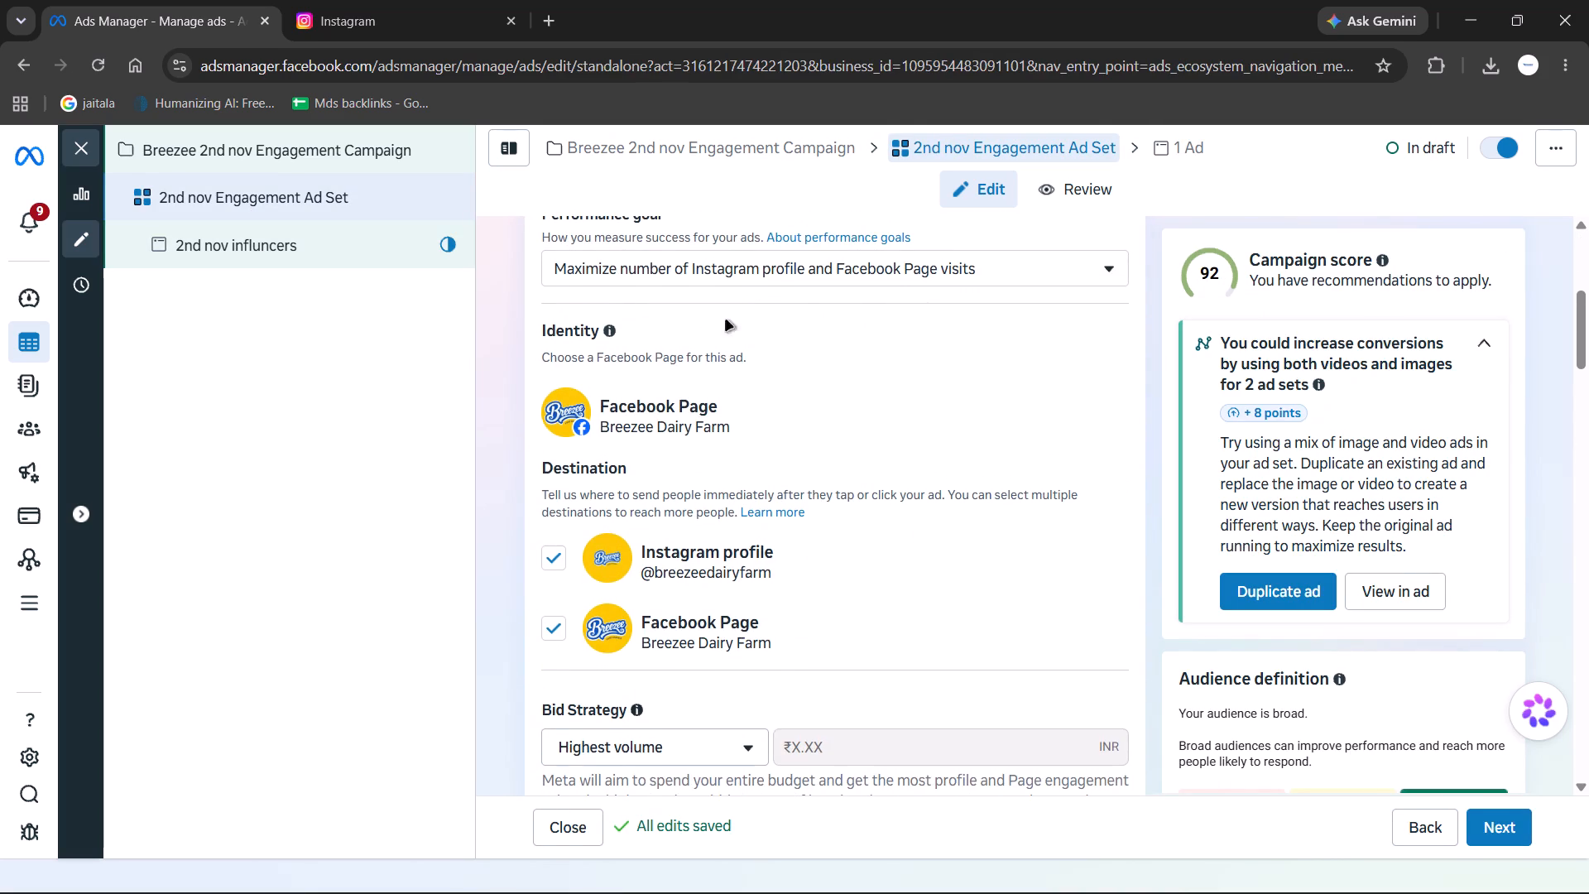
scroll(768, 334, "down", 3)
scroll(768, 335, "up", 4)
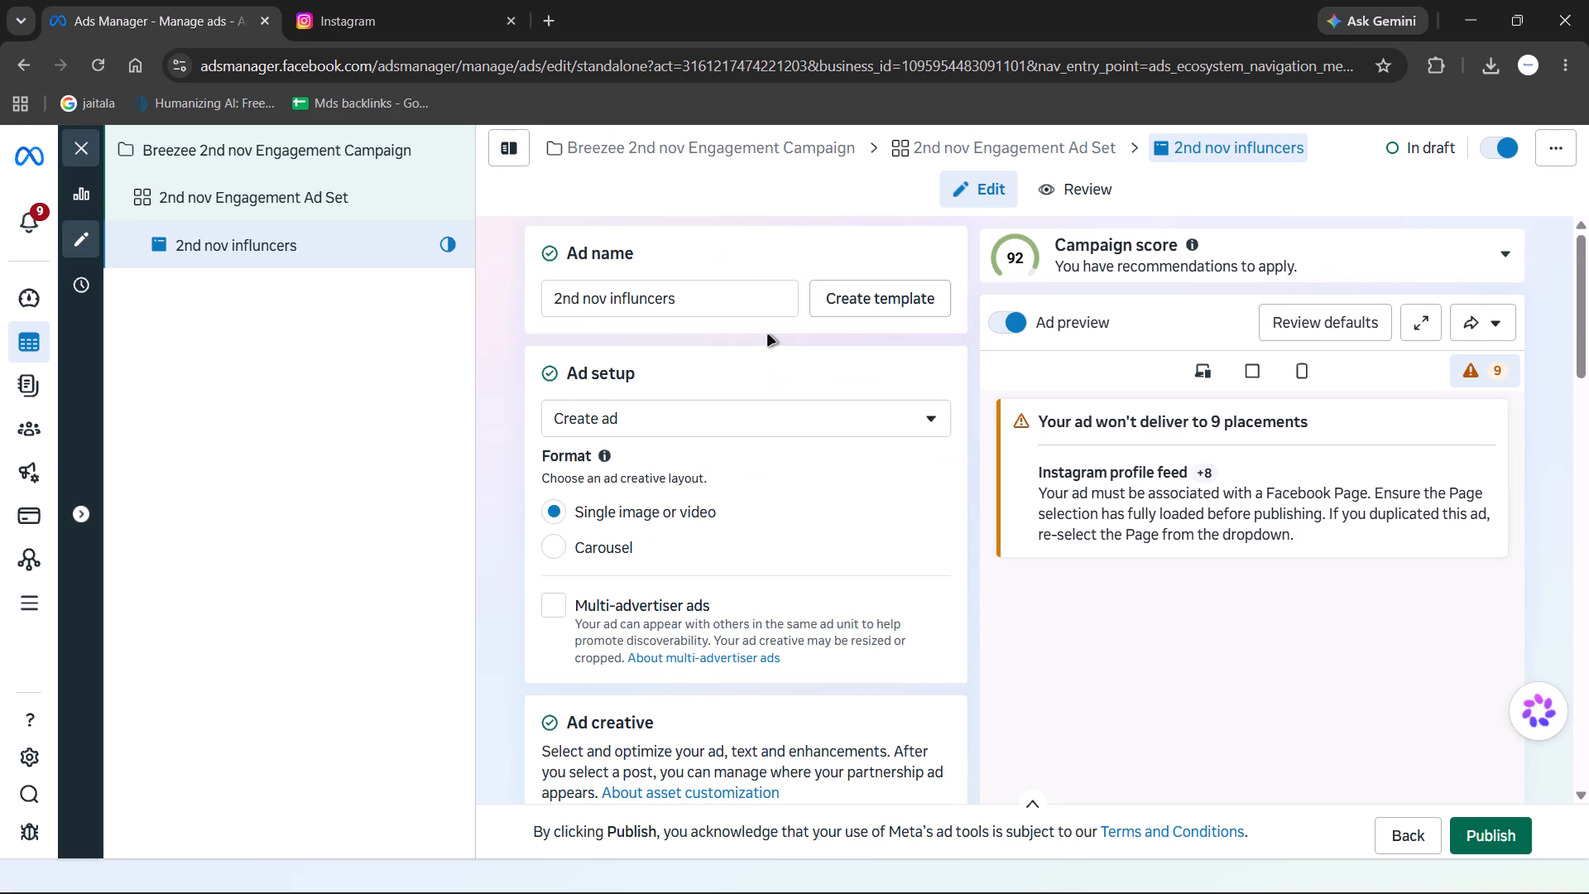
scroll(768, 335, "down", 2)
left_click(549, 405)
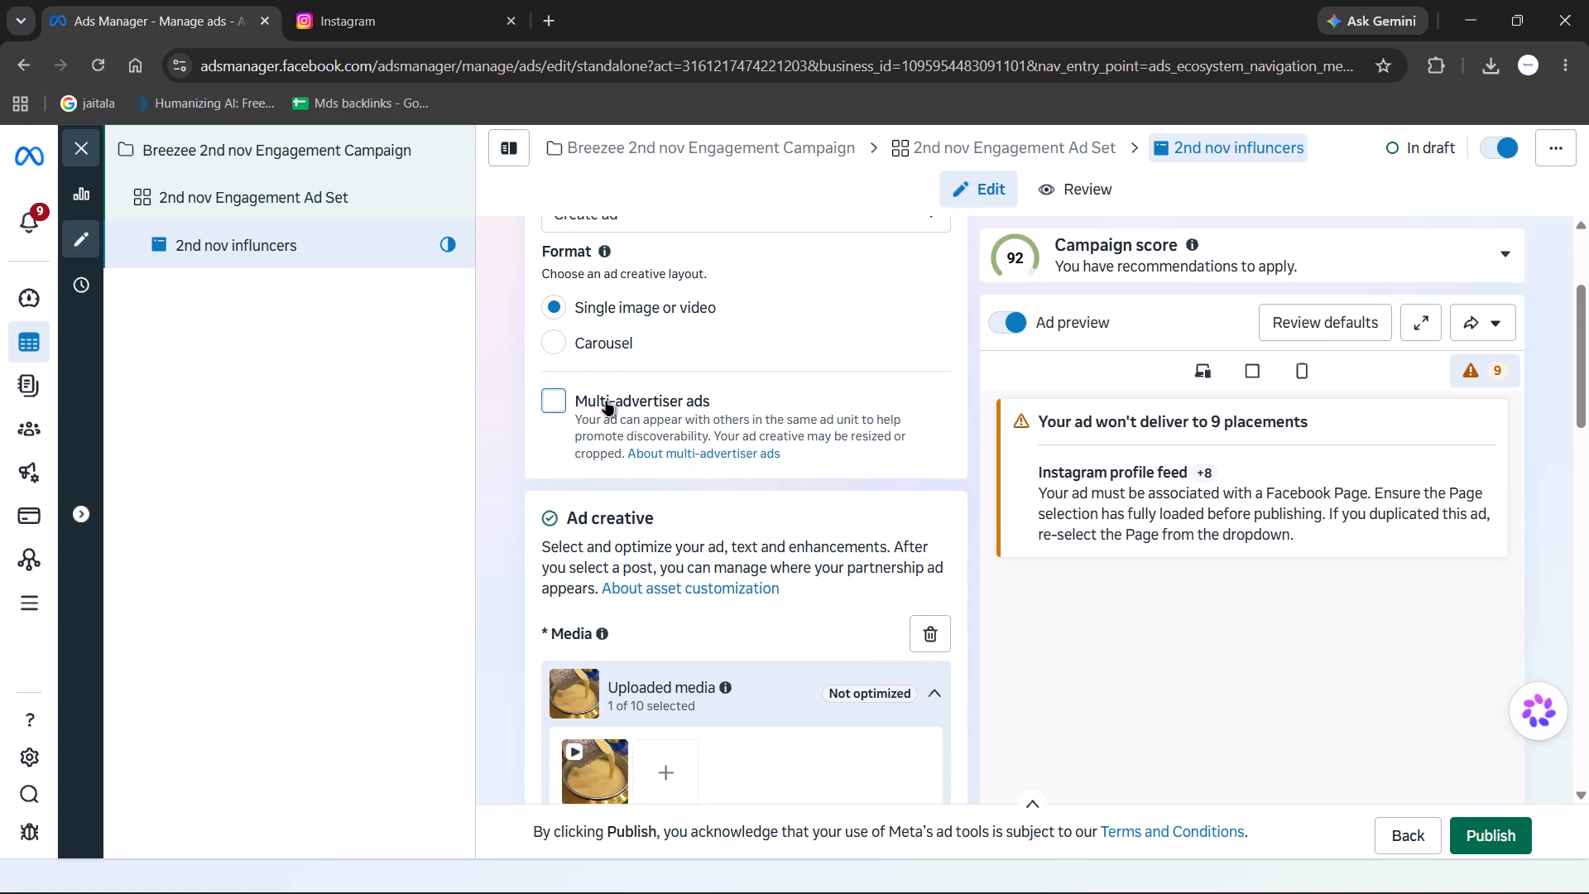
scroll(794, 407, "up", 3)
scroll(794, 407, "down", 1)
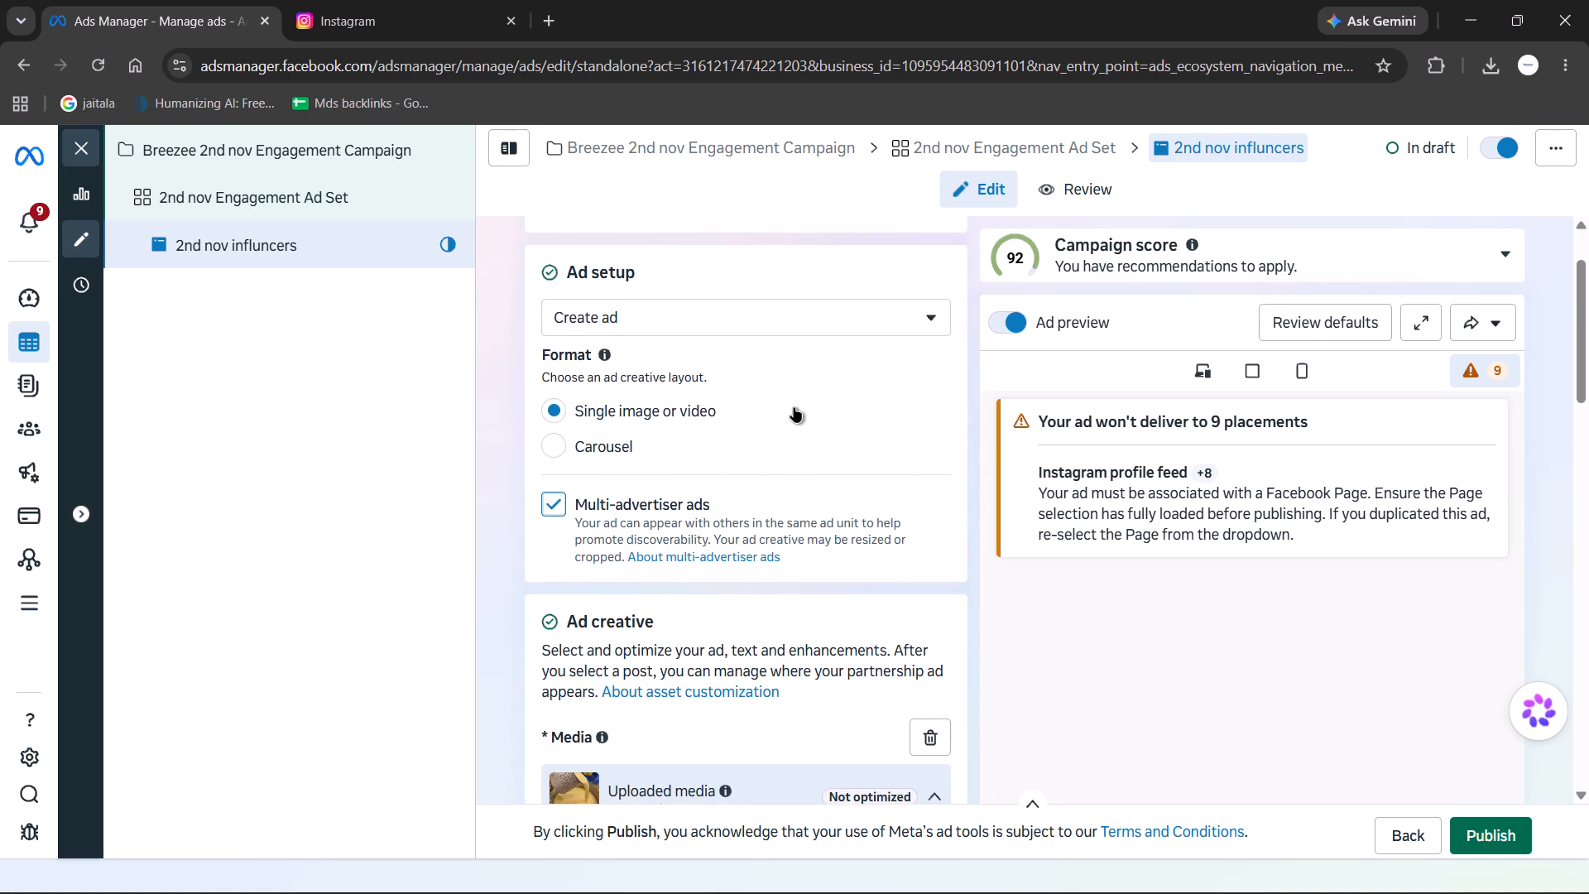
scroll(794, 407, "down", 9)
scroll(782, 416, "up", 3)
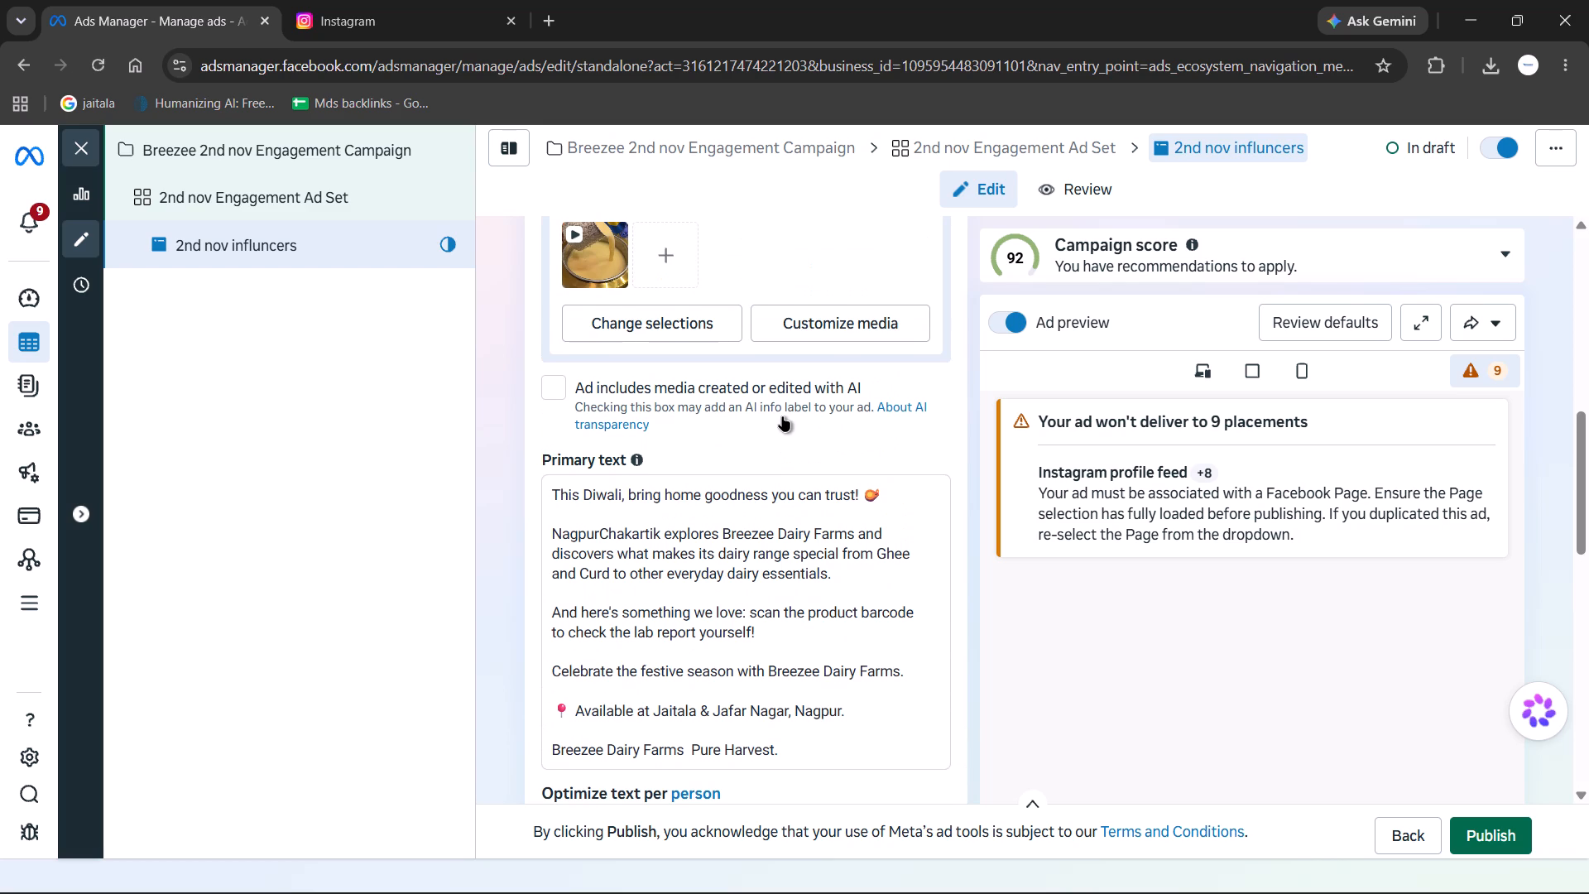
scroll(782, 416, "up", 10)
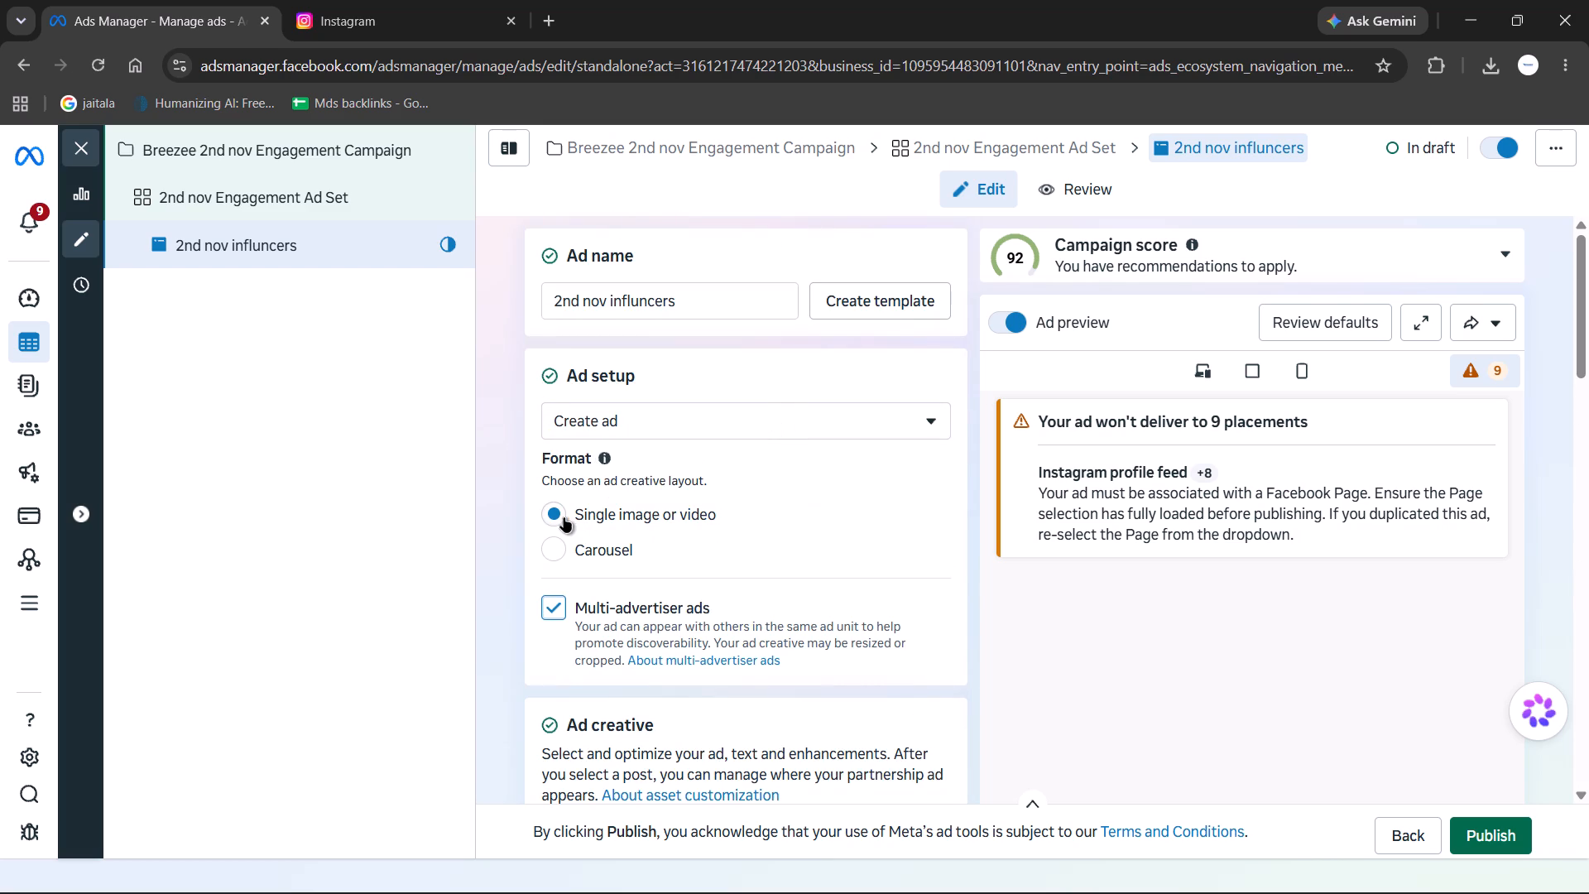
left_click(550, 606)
Look through the 2nd nov influncers ad's creative, primary text and tracking settings for the cause of the preview problem.
scroll(818, 508, "down", 7)
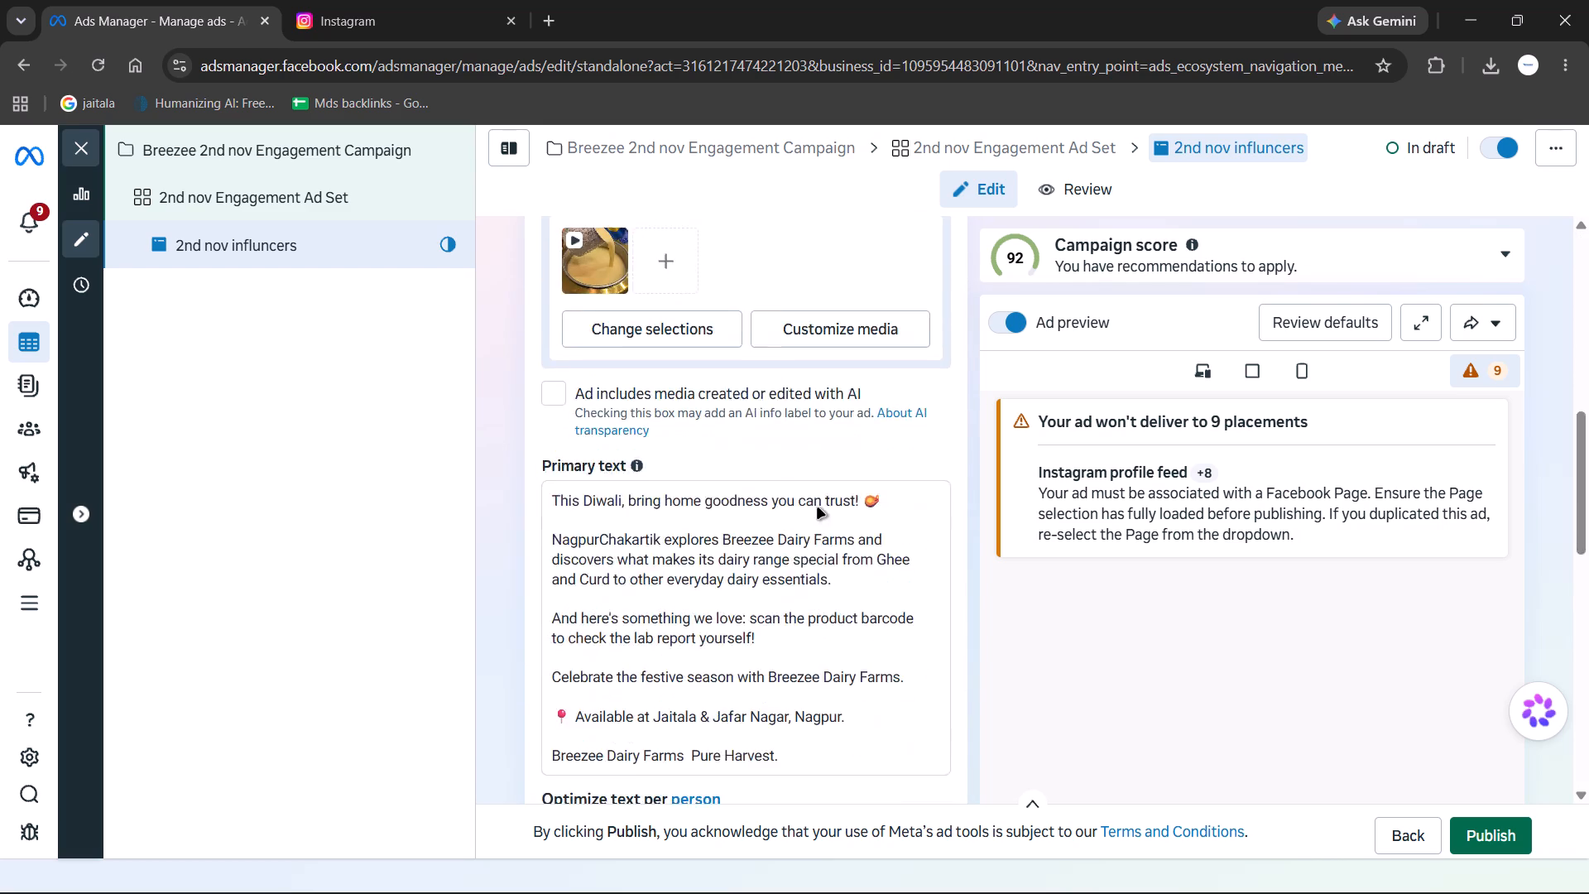
scroll(818, 508, "down", 9)
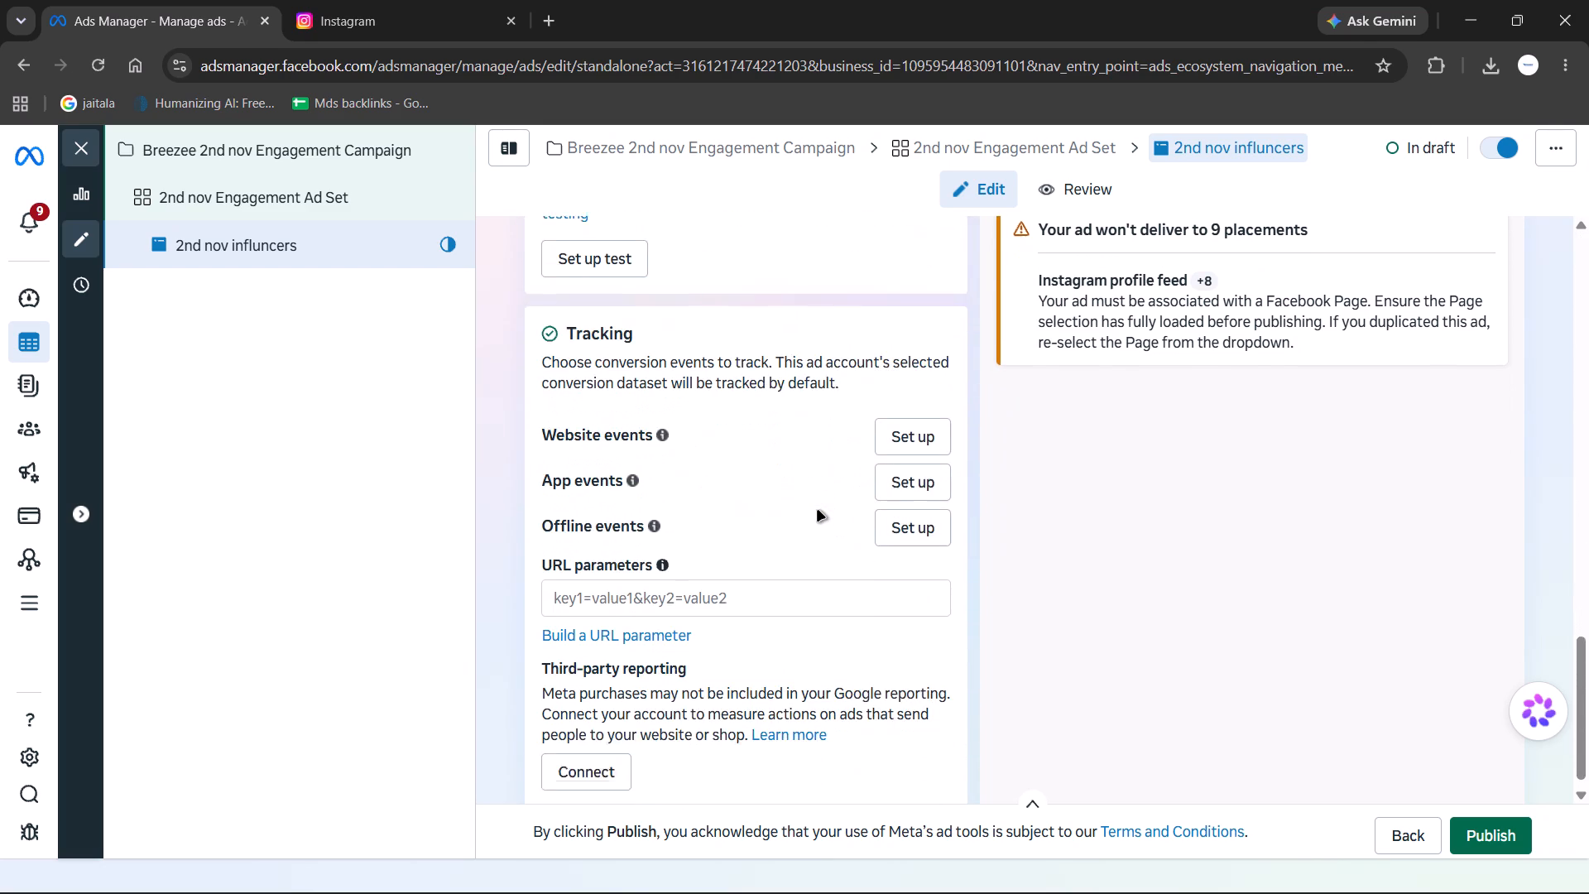
scroll(818, 511, "down", 4)
scroll(818, 511, "up", 14)
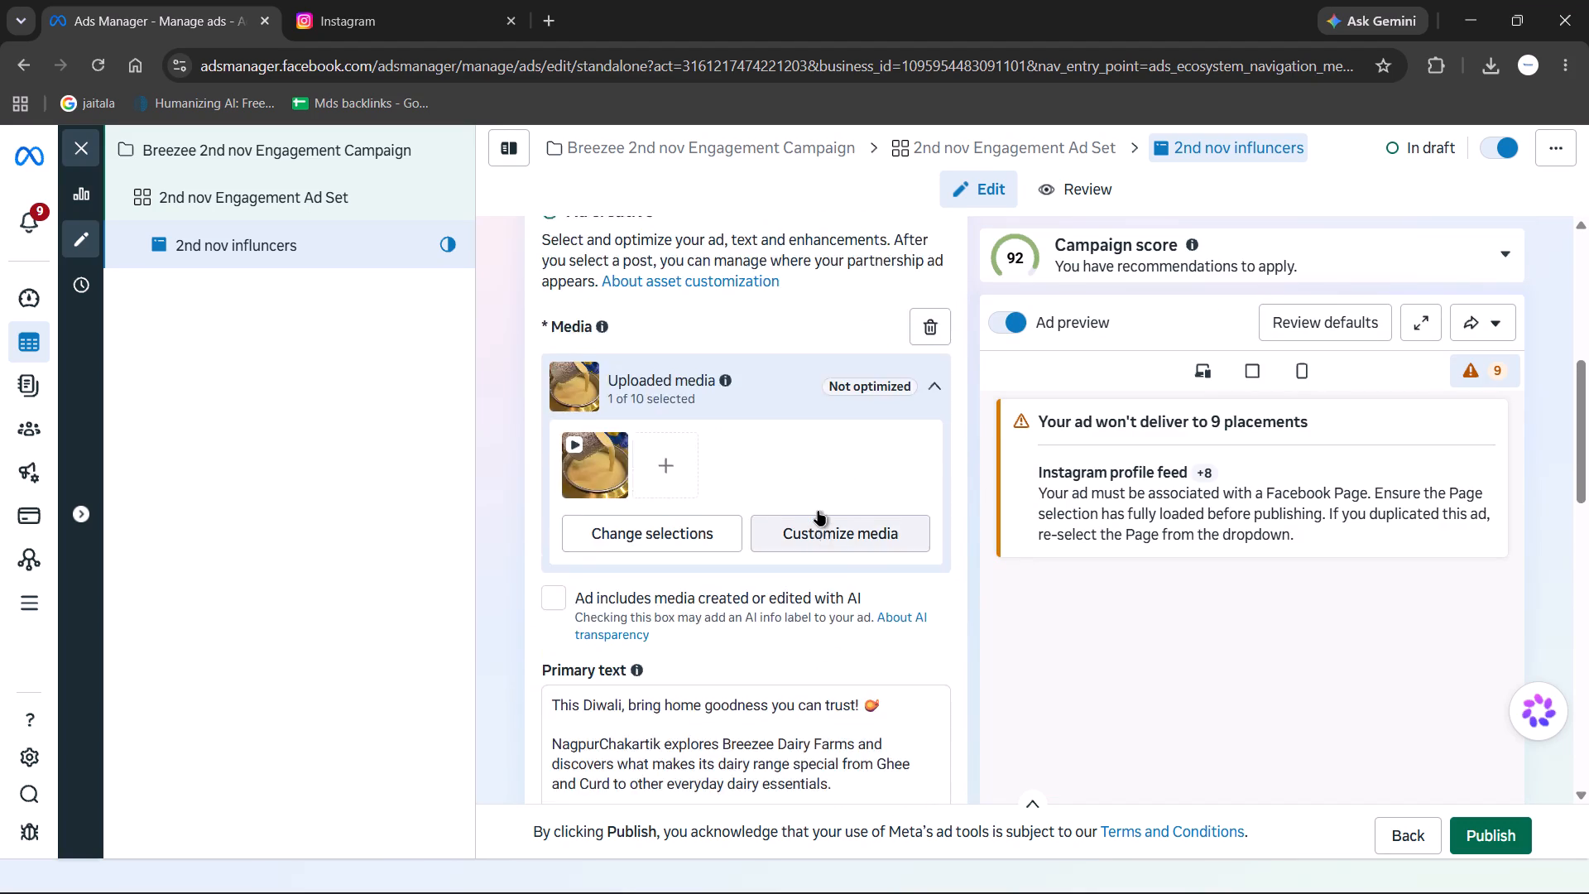
scroll(818, 511, "up", 15)
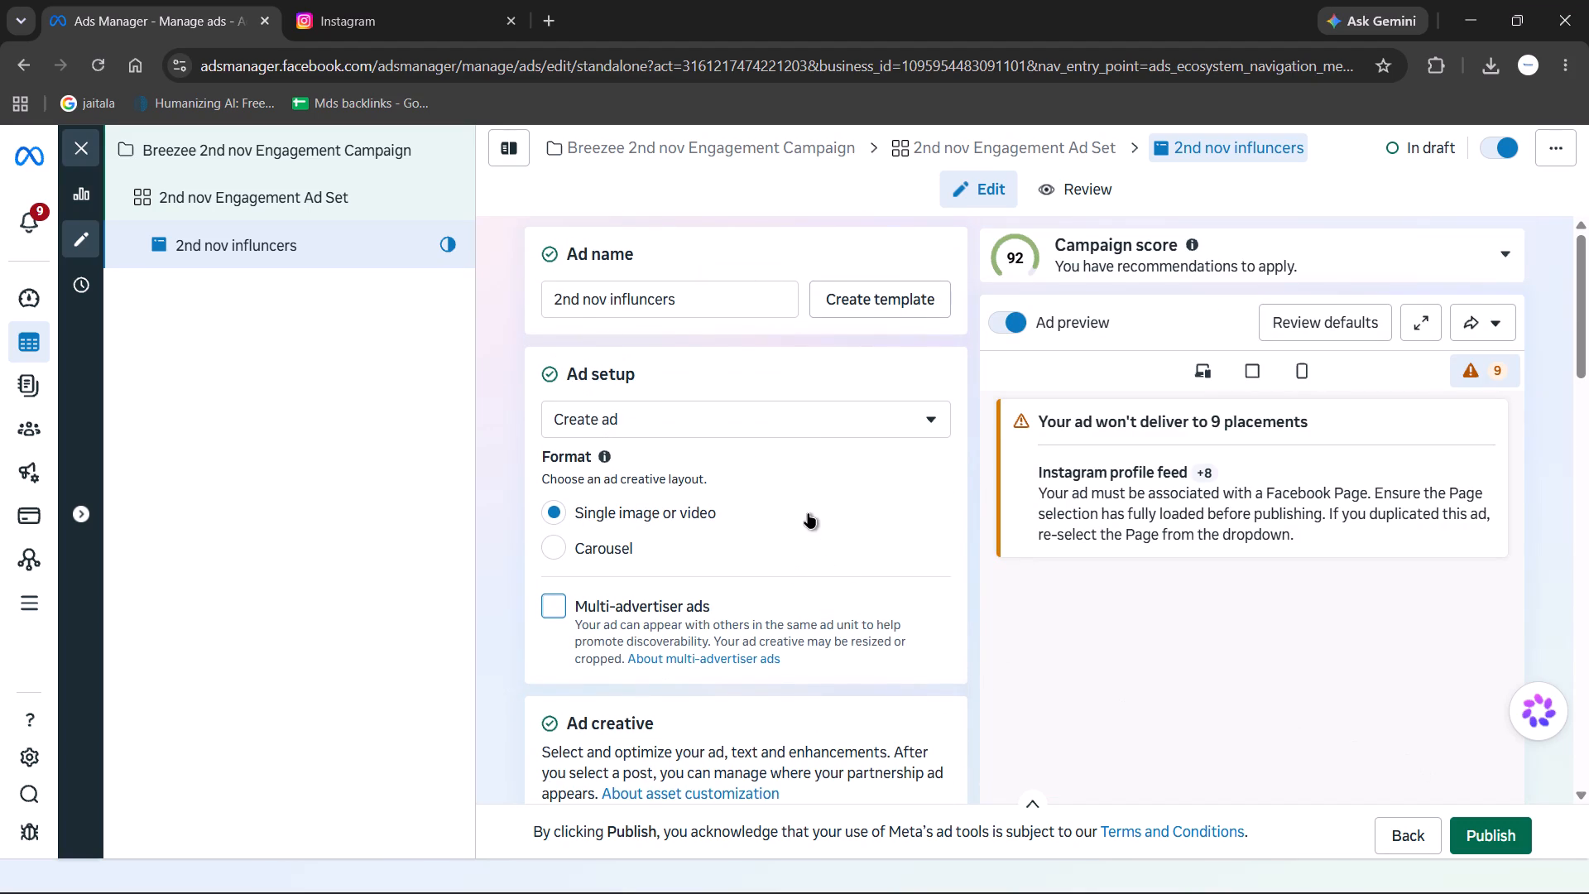
scroll(840, 477, "down", 3)
Review the default creative settings of the 2nd nov influncers ad and check its uploaded media.
left_click(1276, 377)
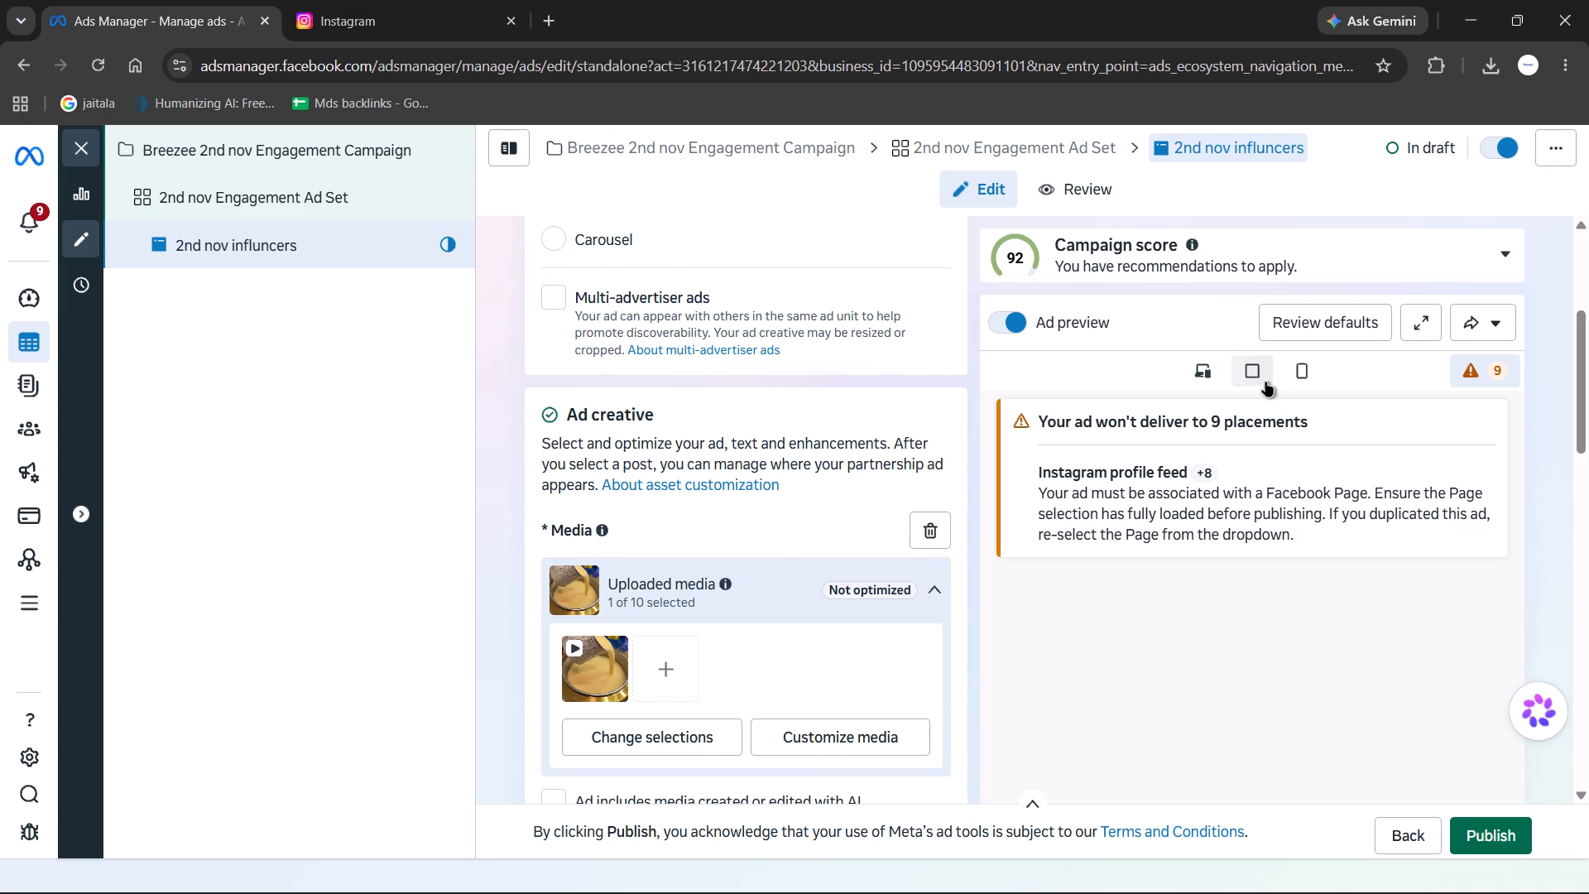
left_click(1265, 382)
left_click(1319, 338)
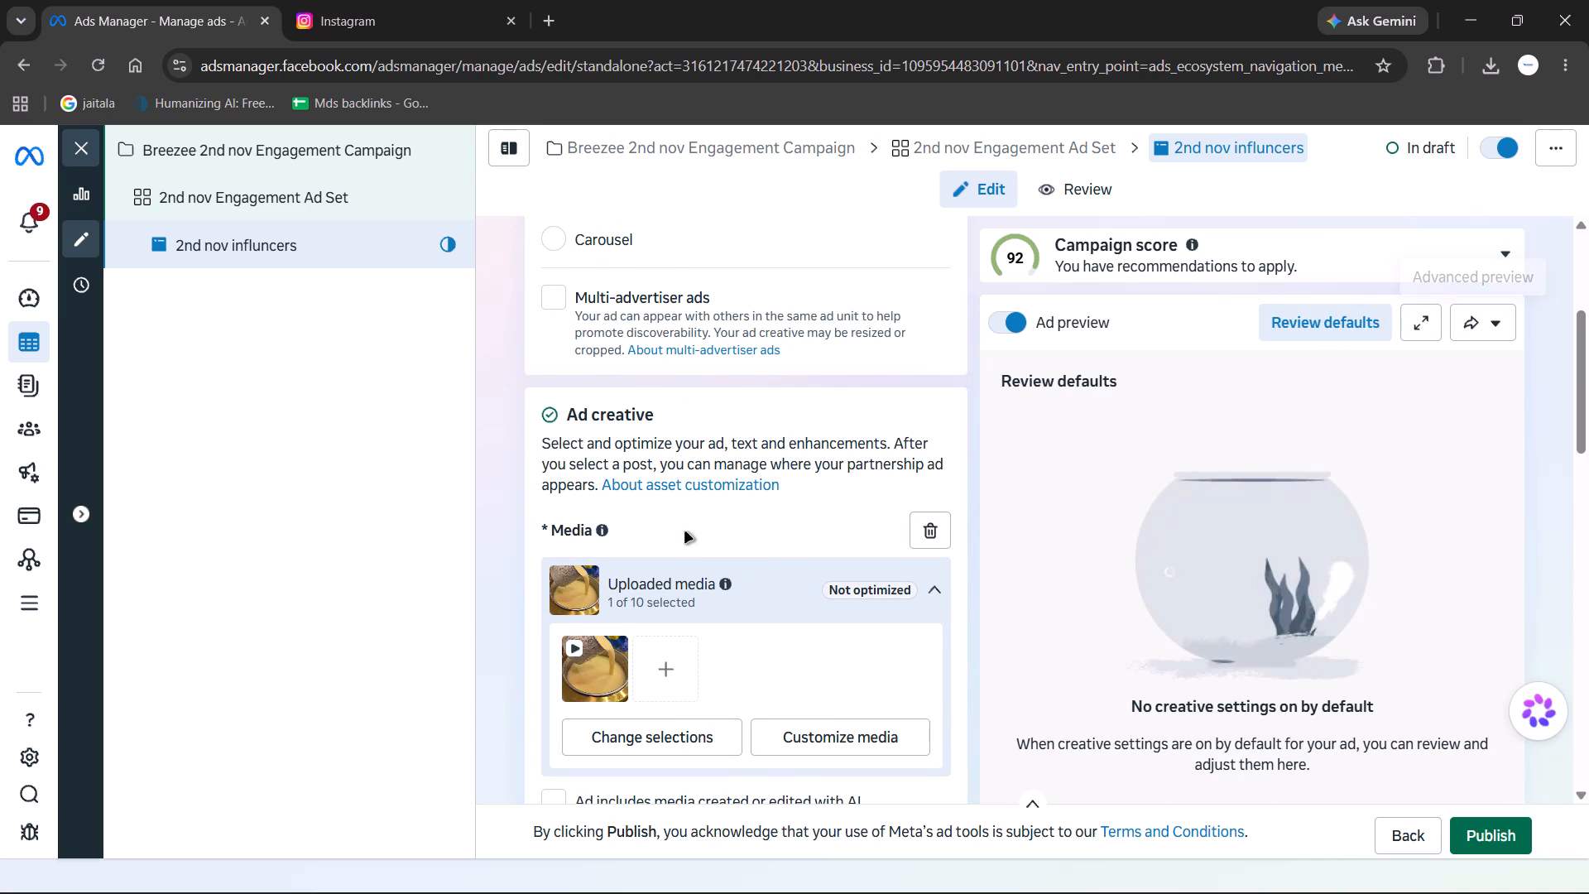
scroll(703, 538, "down", 2)
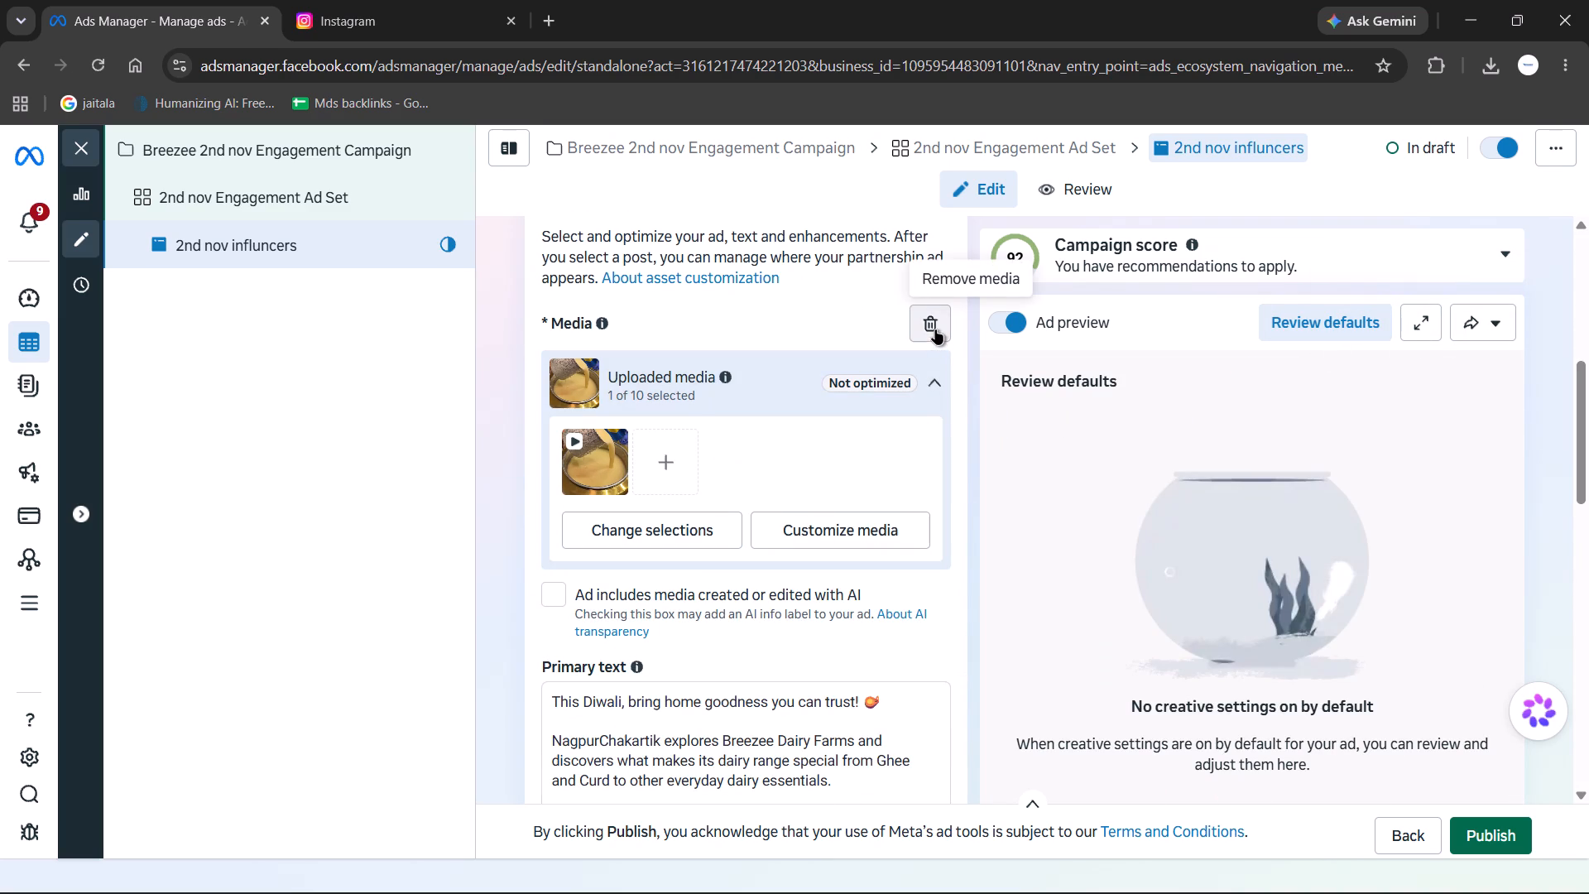
Collapse the uploaded media and look over the 2nd nov influncers ad's primary text, name and setup.
left_click(927, 373)
scroll(915, 453, "down", 1)
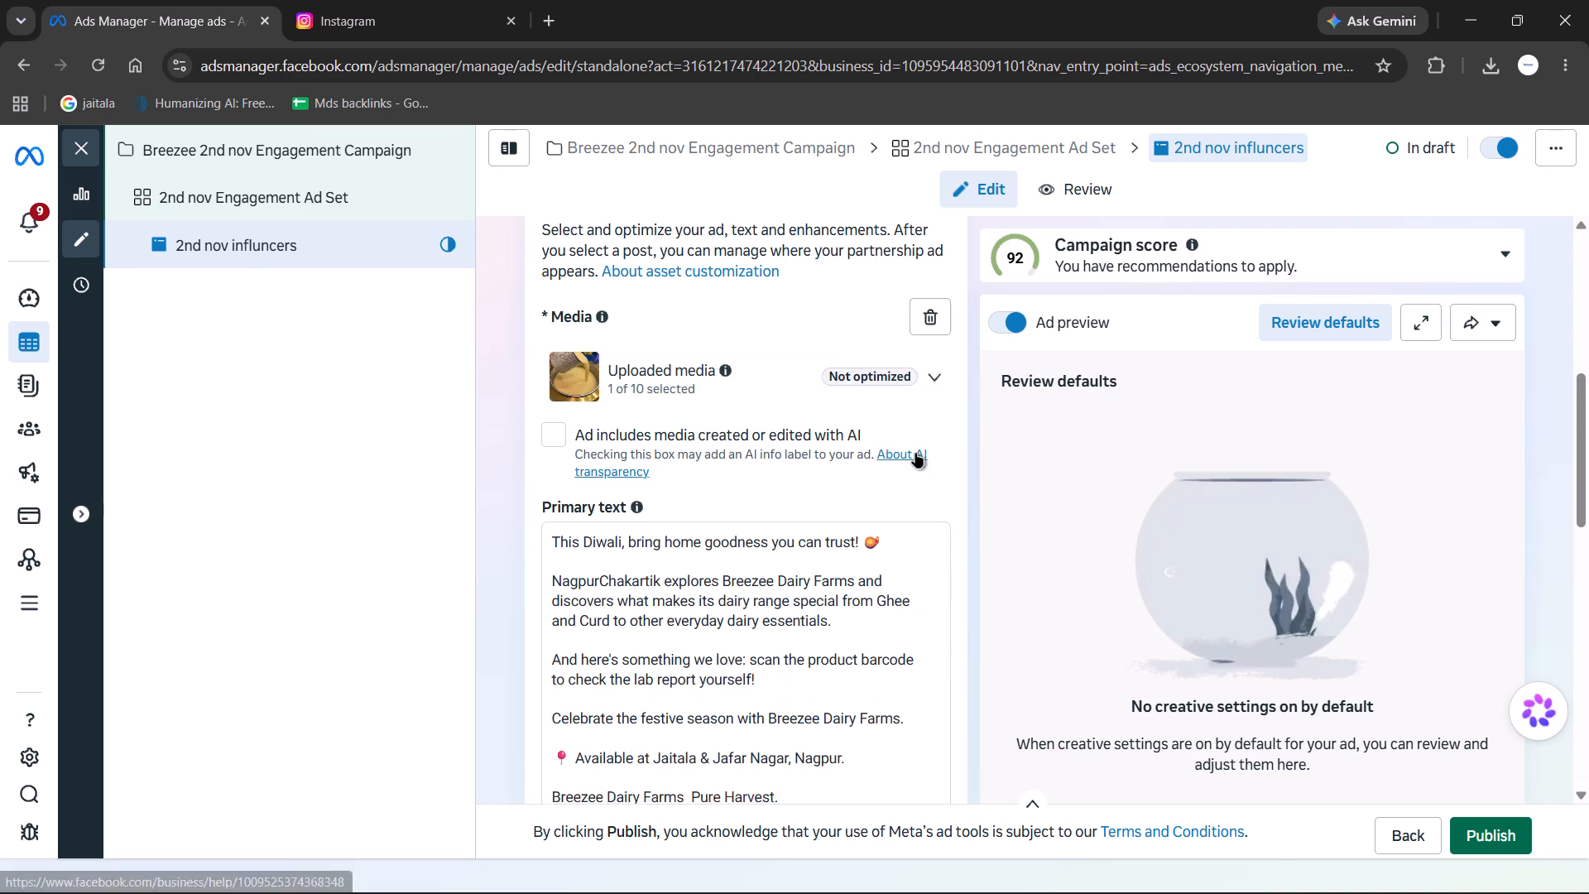
scroll(915, 453, "down", 1)
scroll(915, 453, "up", 8)
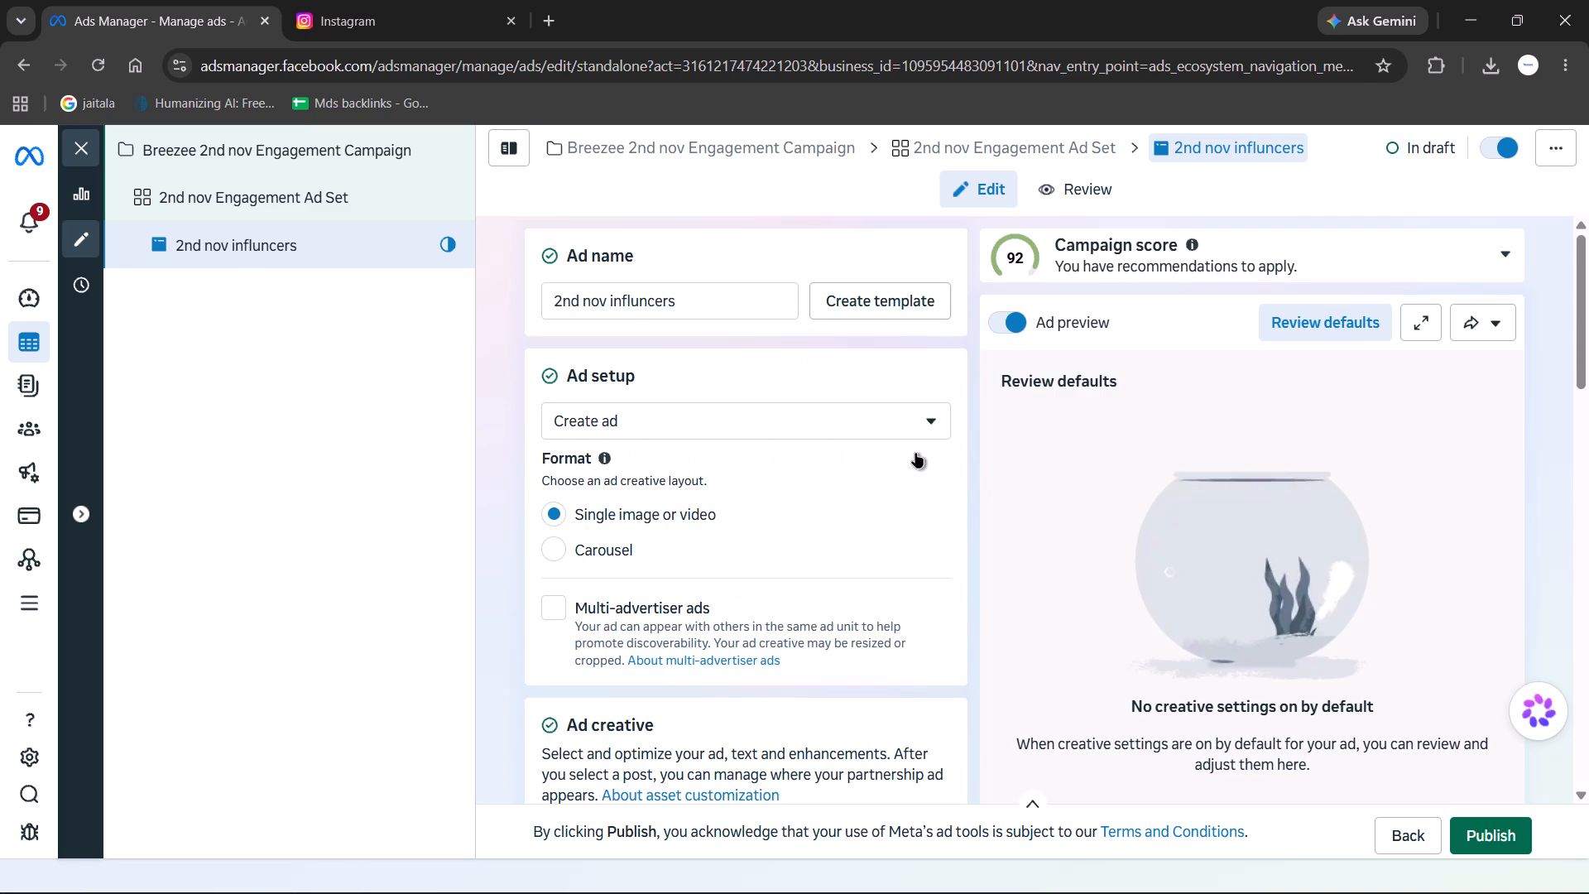
scroll(915, 453, "up", 9)
Go through the ad setup choices and choose the Single image or video format for the ad.
left_click(611, 440)
left_click(626, 433)
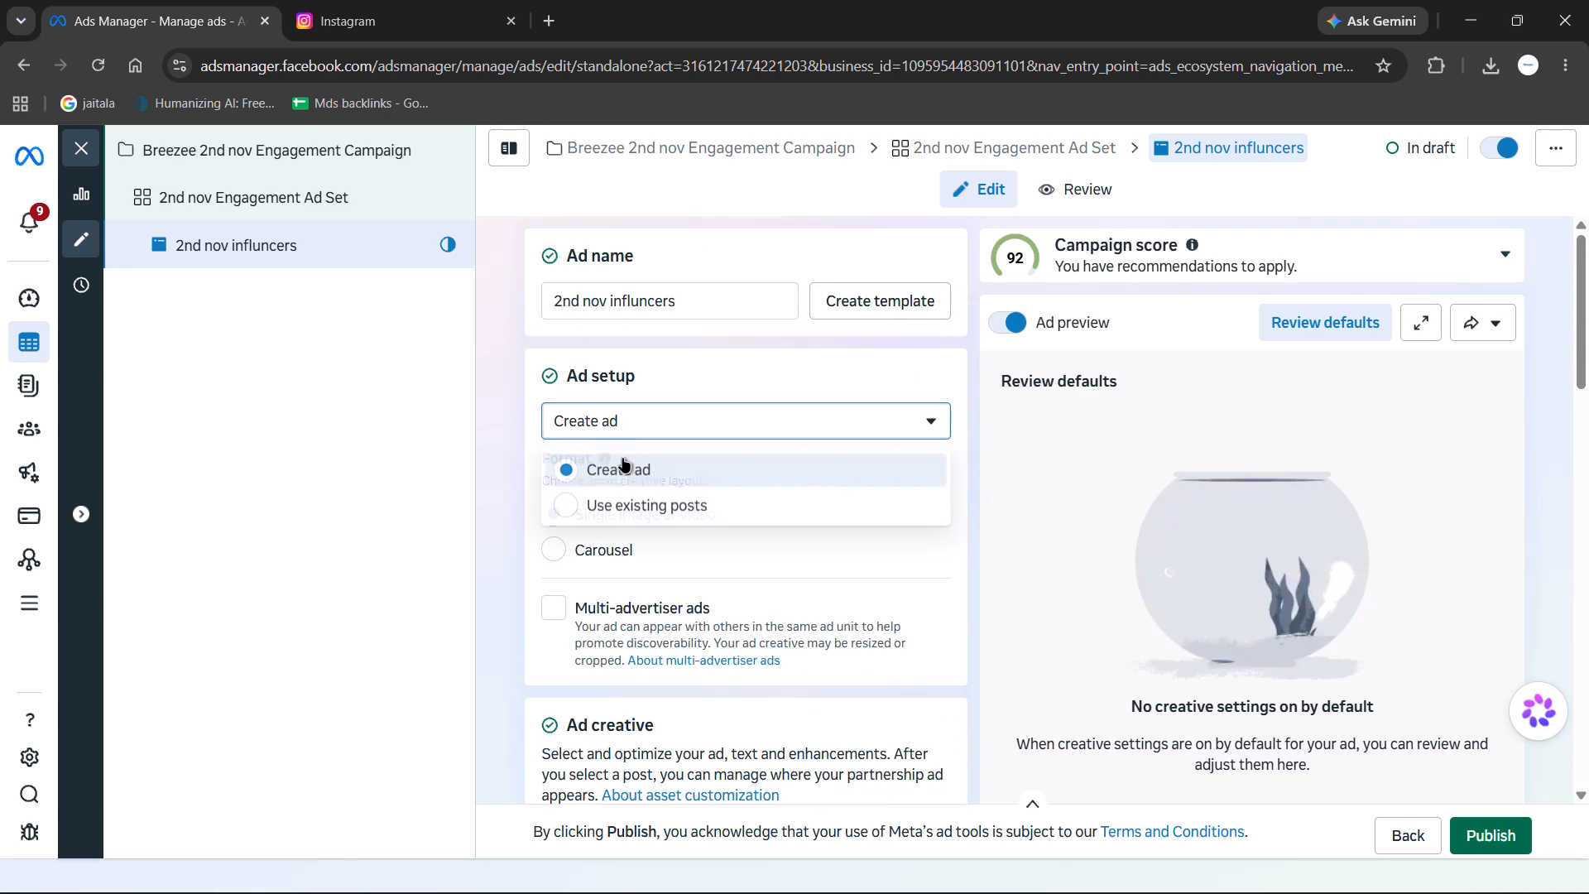
left_click(623, 489)
left_click(620, 513)
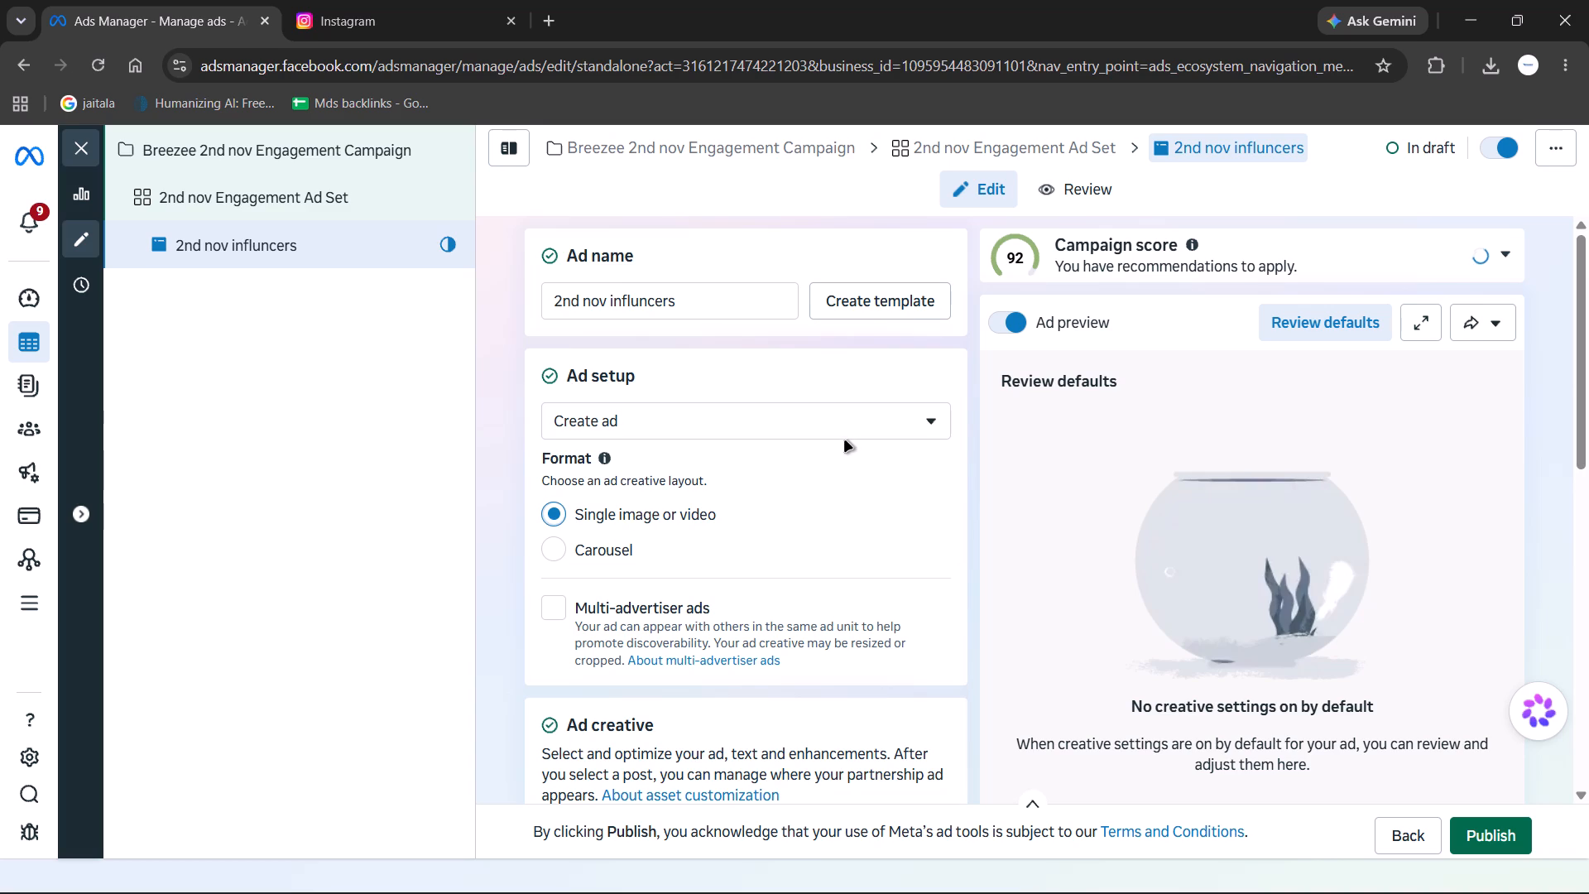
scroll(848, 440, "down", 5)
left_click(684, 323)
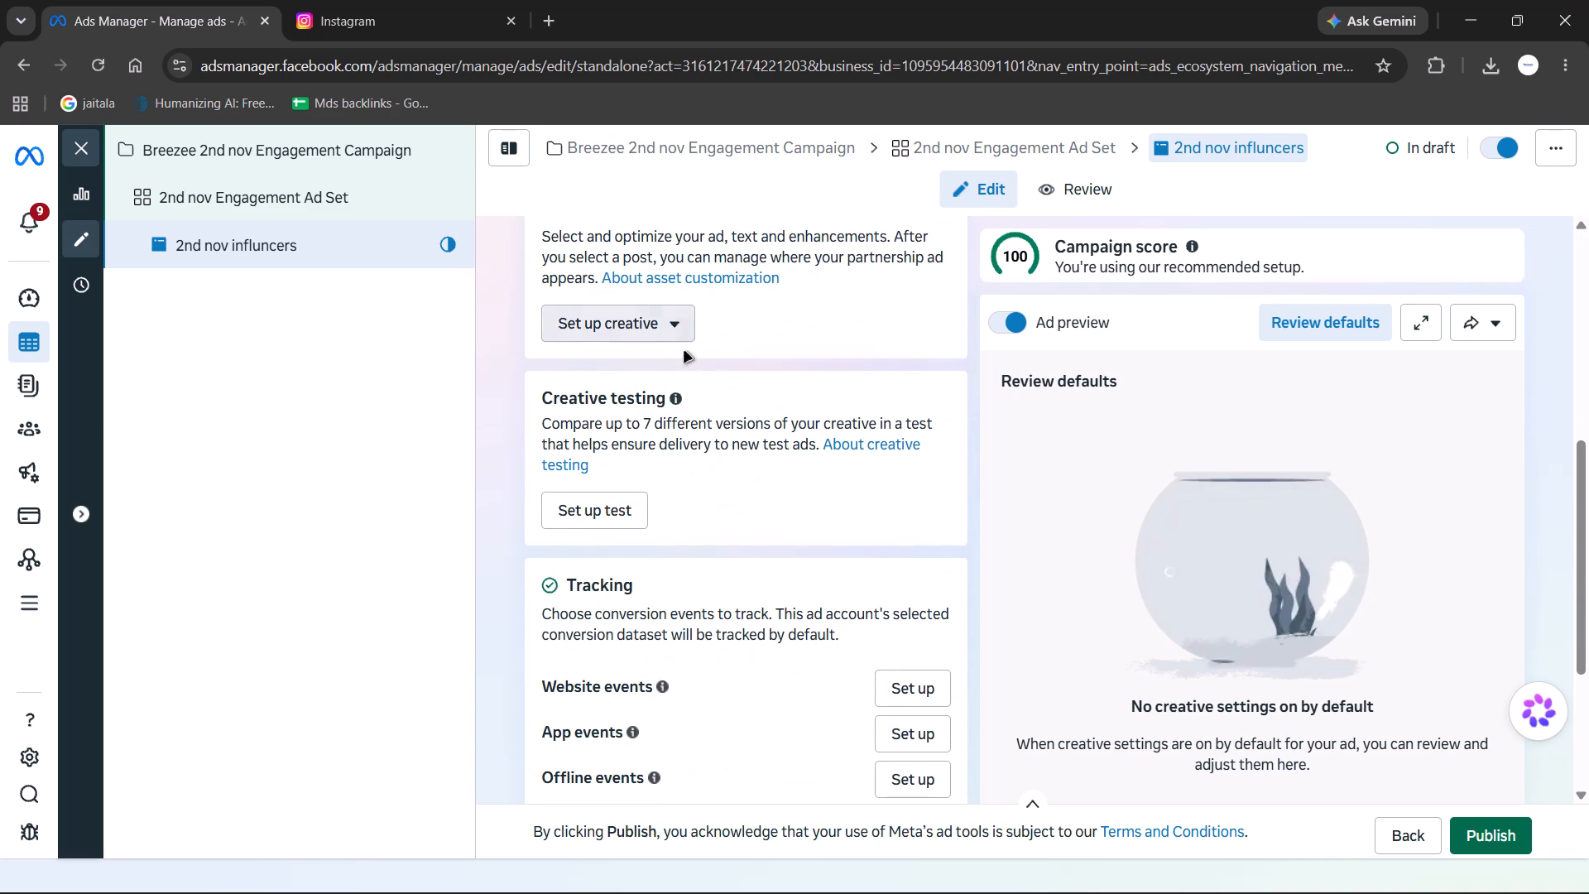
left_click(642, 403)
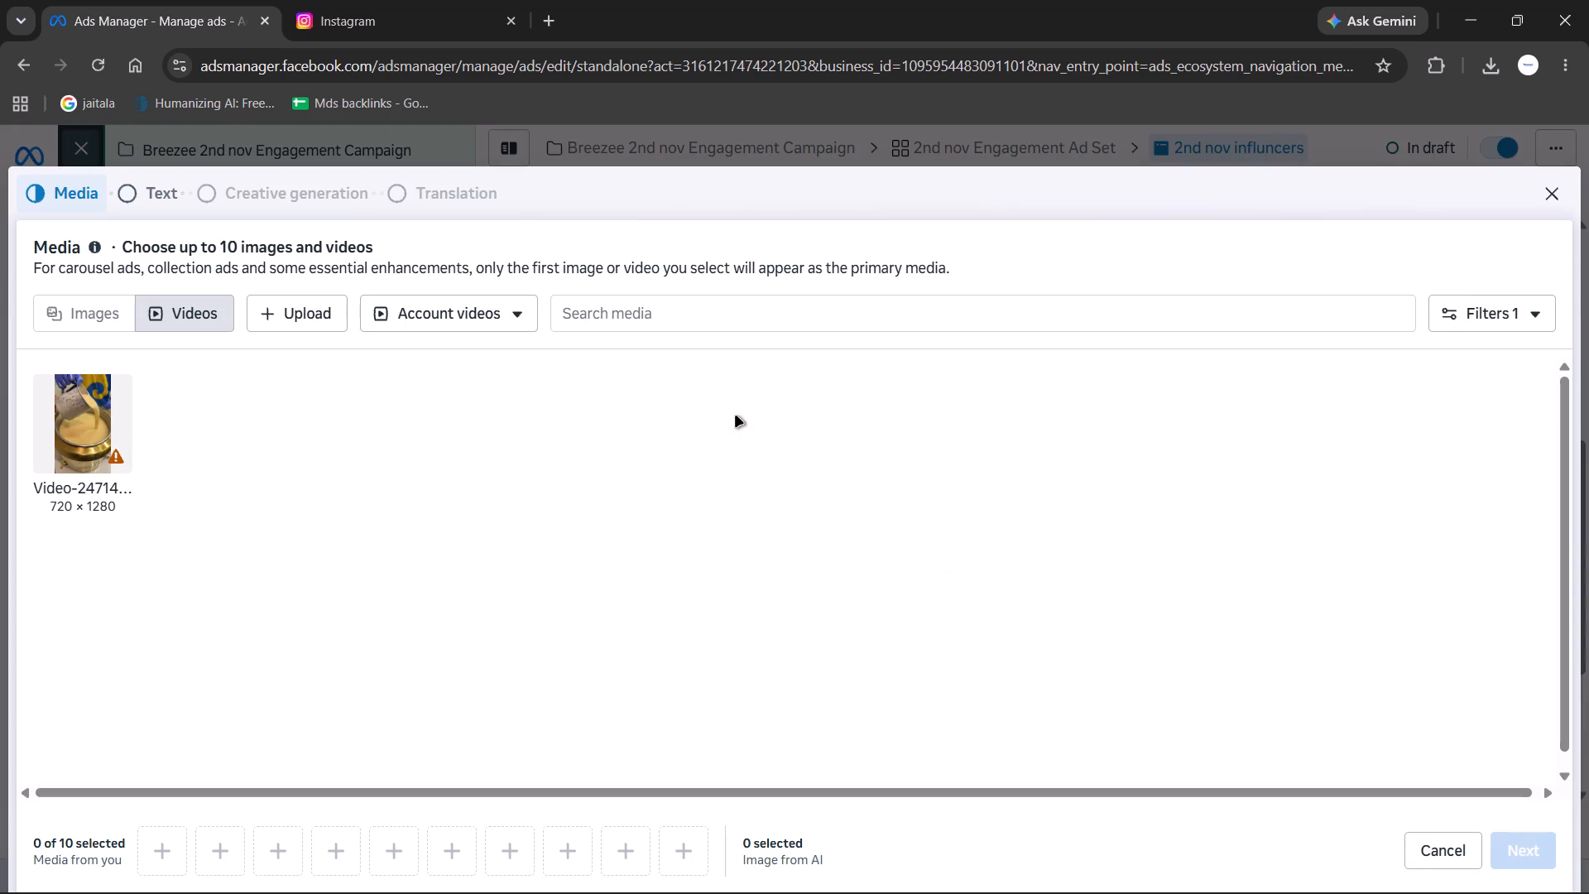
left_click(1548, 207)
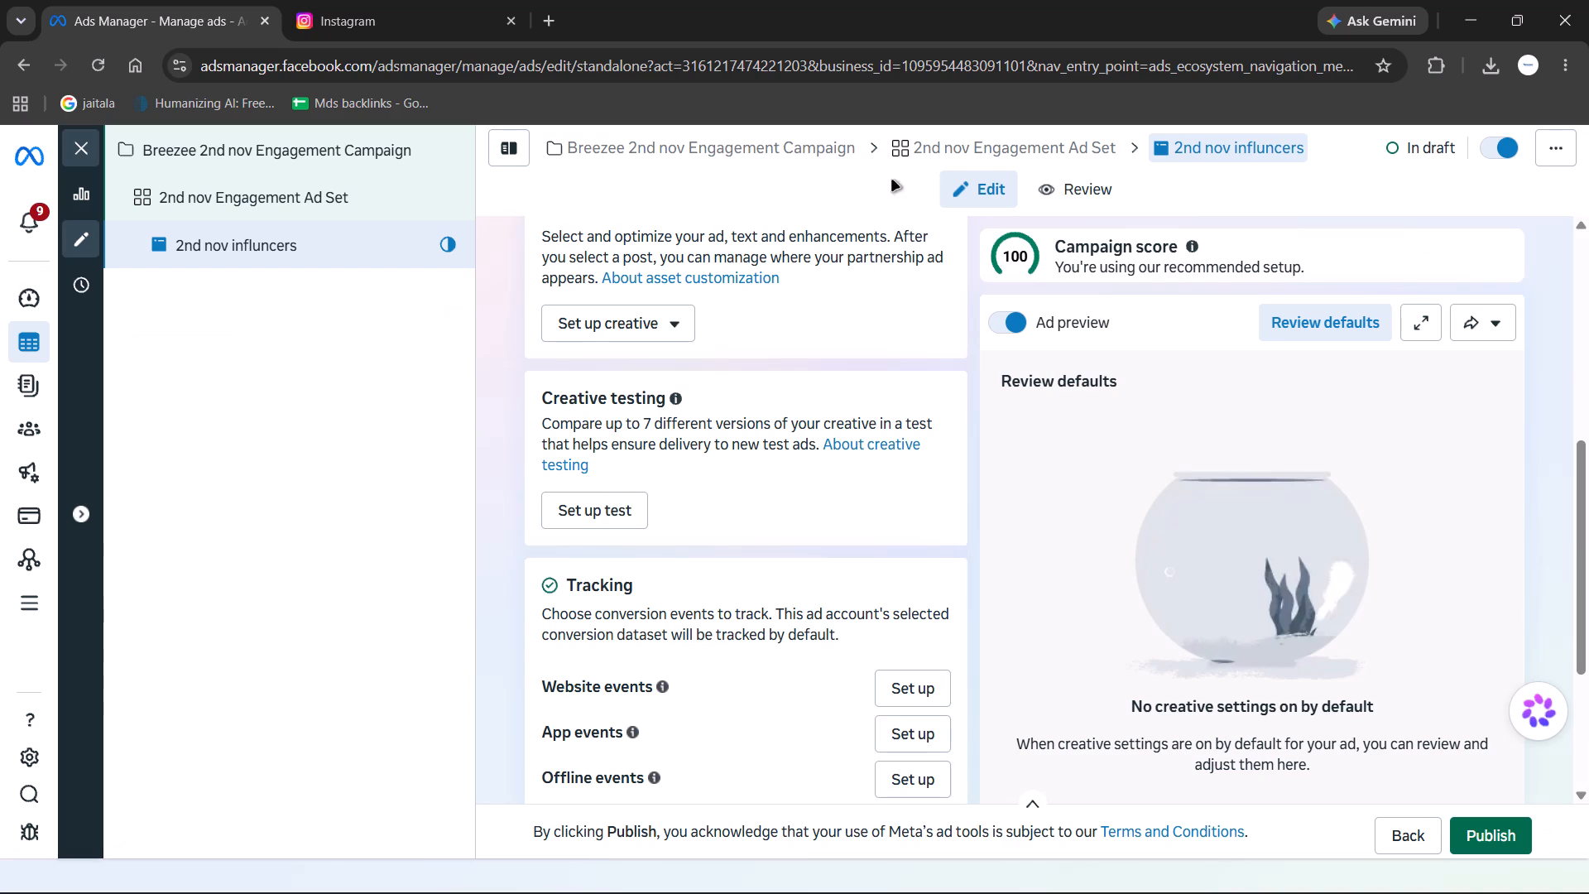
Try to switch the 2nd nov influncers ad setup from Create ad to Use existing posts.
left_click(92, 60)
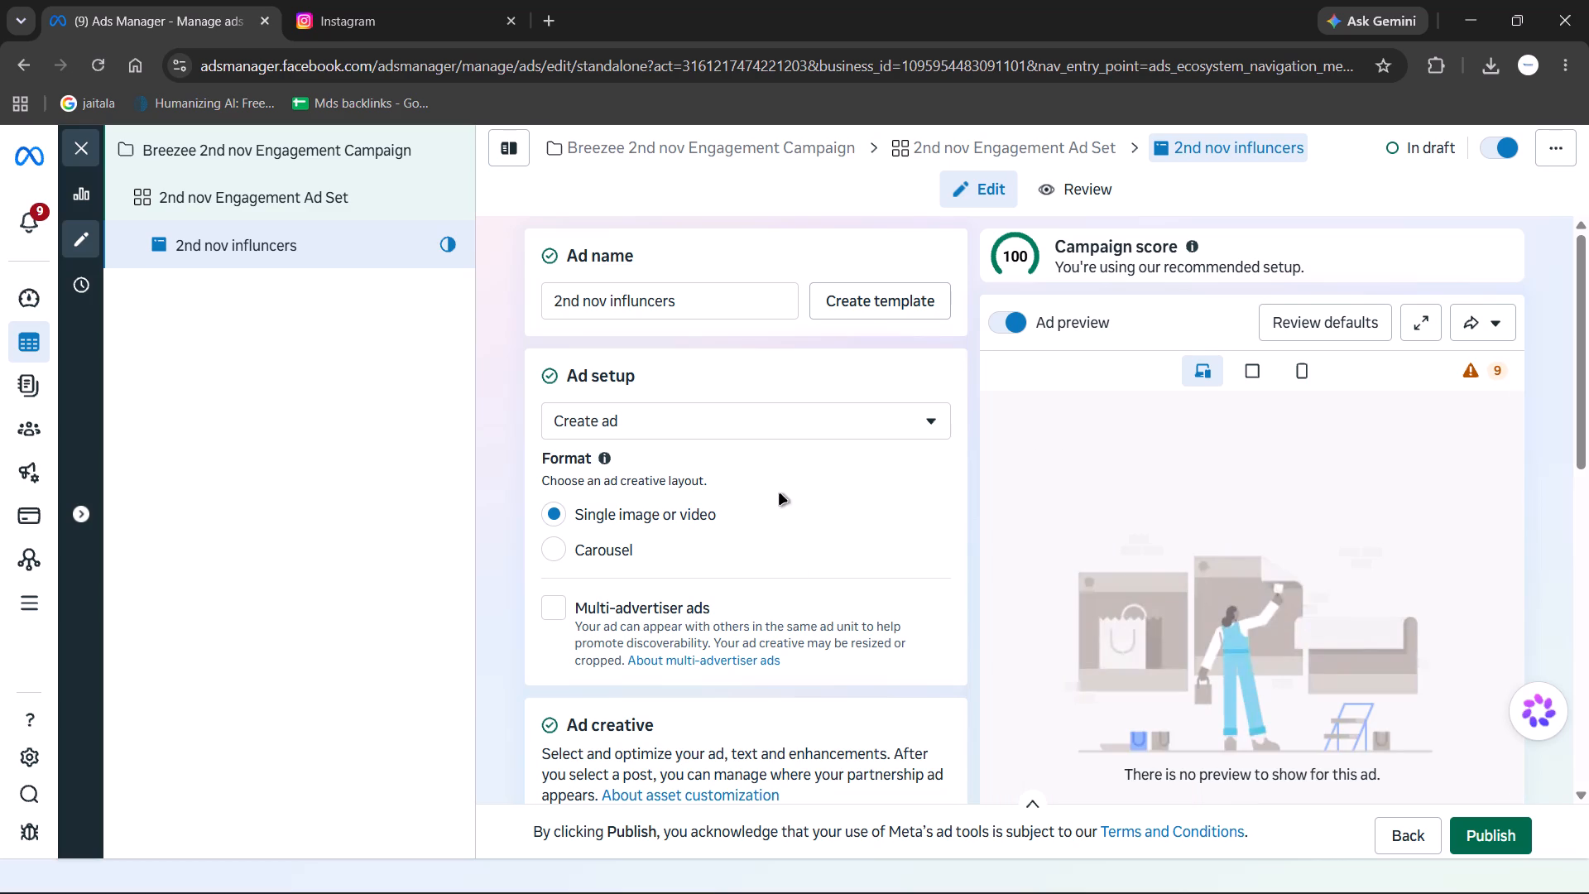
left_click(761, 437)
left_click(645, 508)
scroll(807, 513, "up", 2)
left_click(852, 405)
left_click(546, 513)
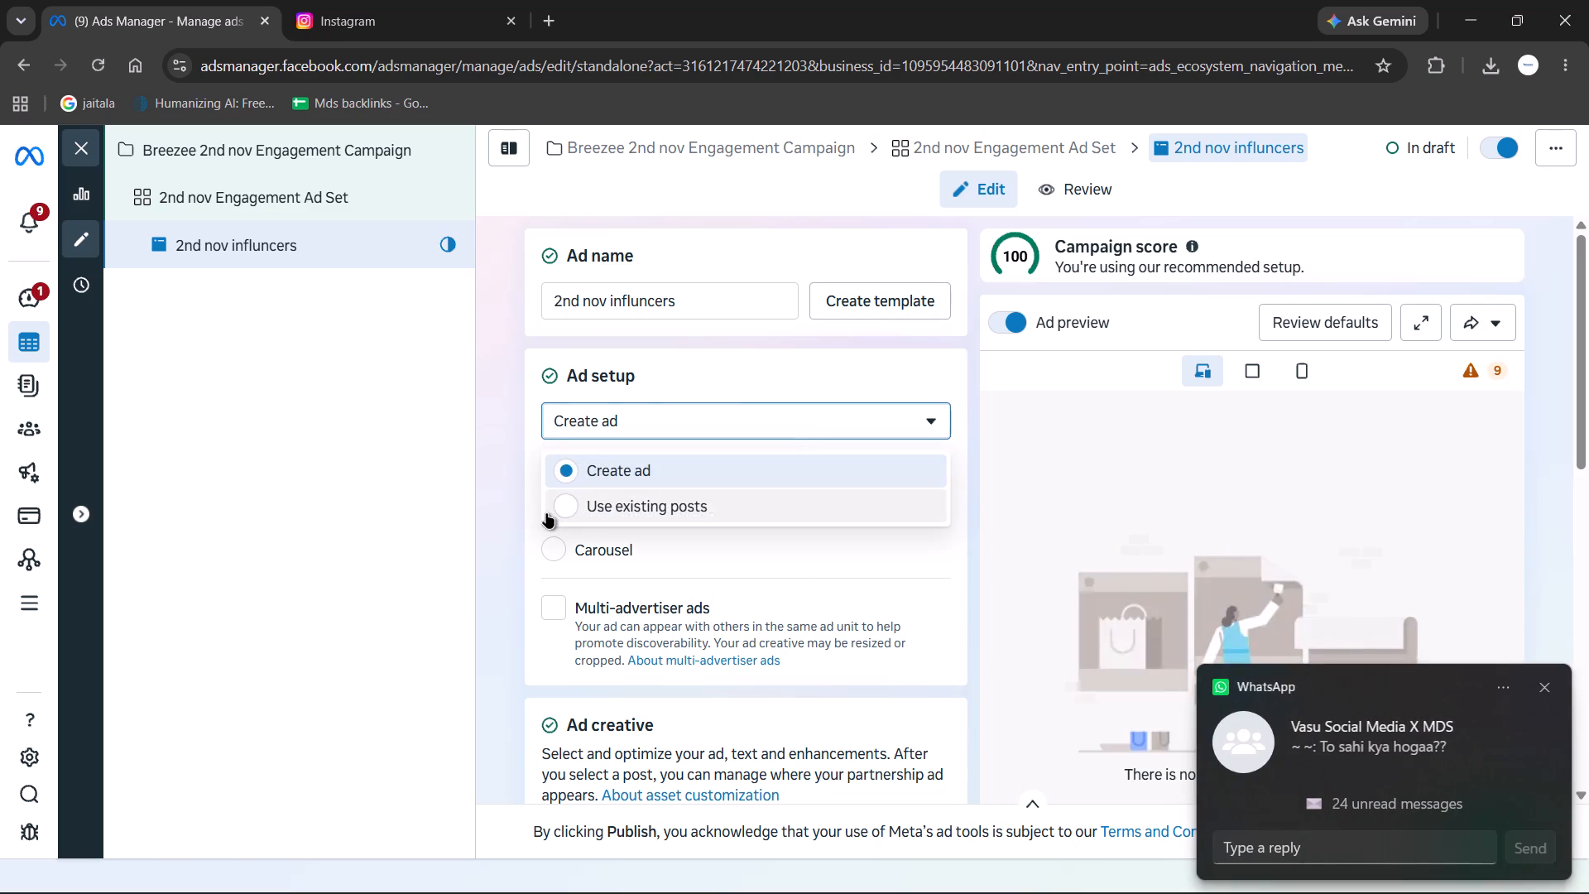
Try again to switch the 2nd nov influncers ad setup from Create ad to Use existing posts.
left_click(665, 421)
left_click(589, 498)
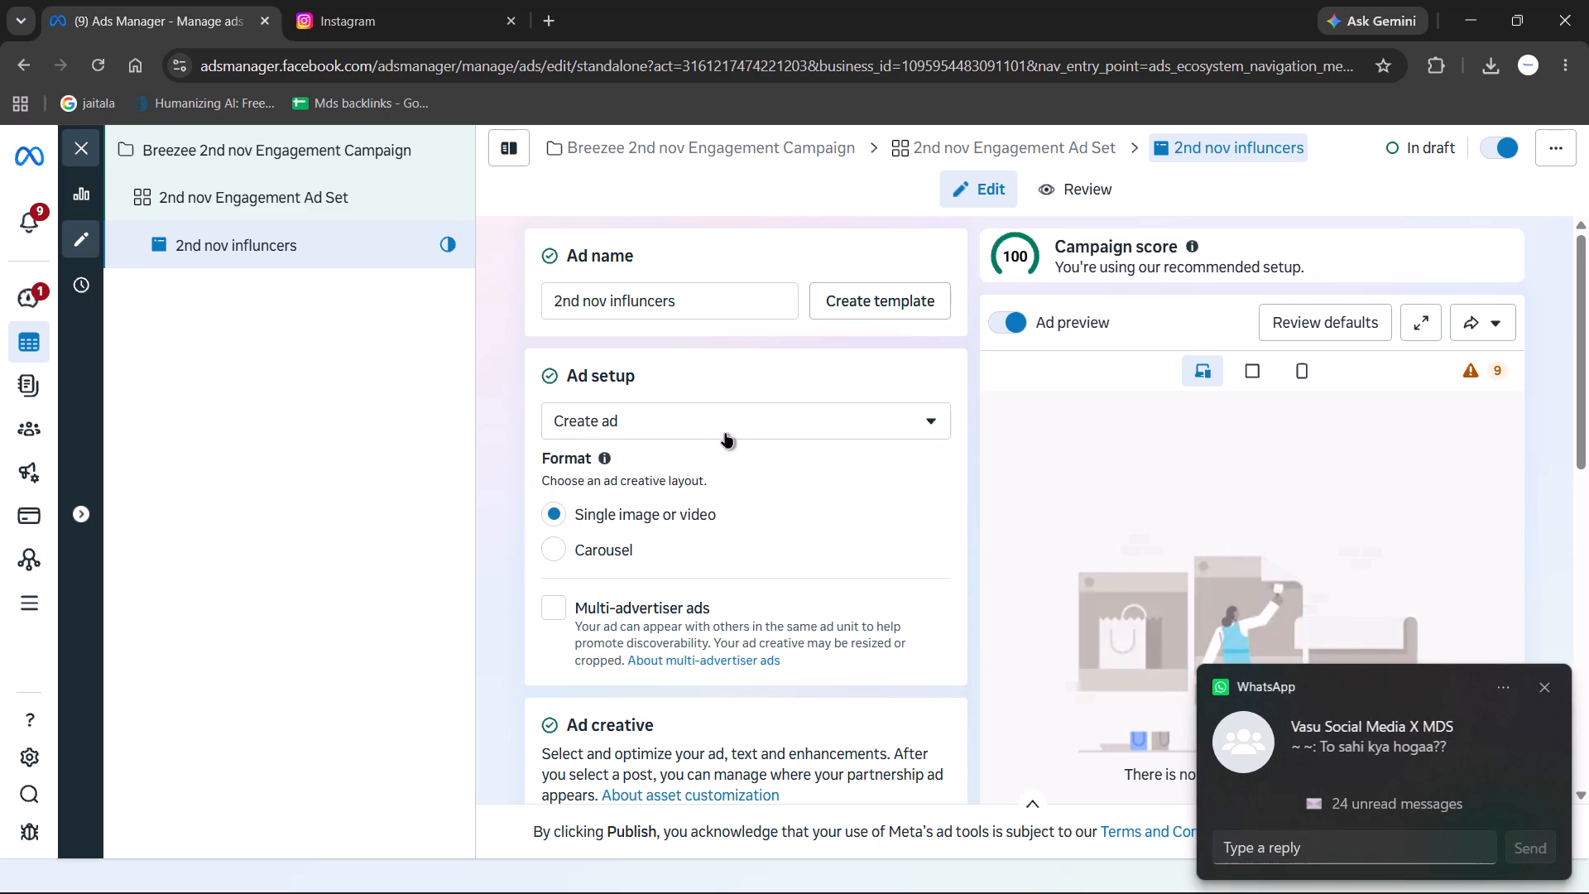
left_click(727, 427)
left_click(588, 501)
Set up the ad creative as a video ad with the 720 × 1280 account video and continue to the Text stage.
scroll(785, 484, "down", 5)
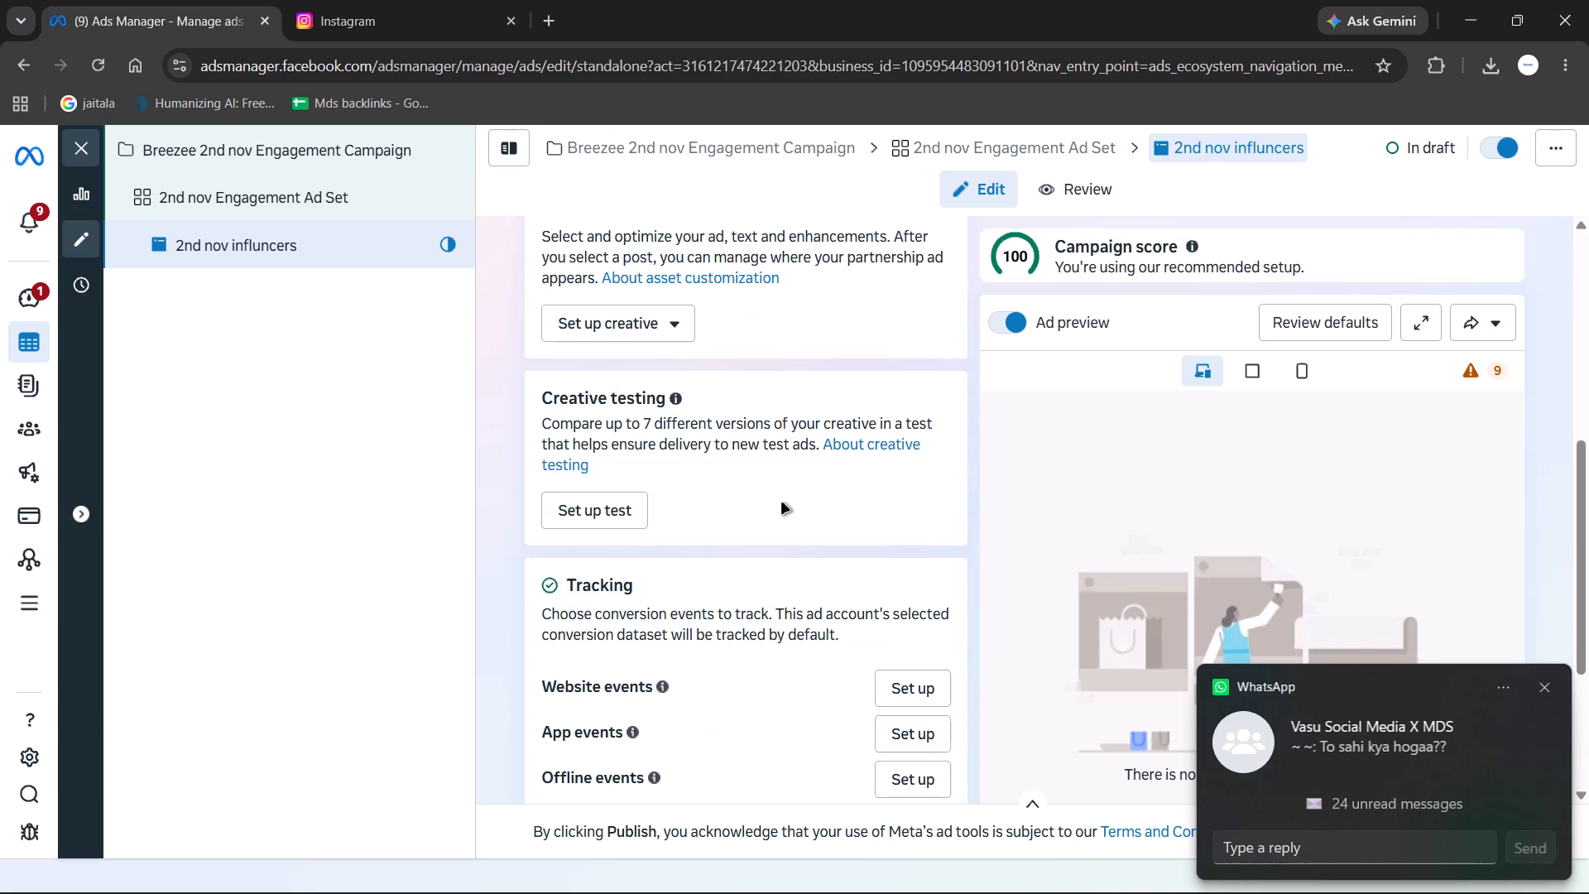
scroll(782, 507, "up", 15)
scroll(780, 507, "down", 4)
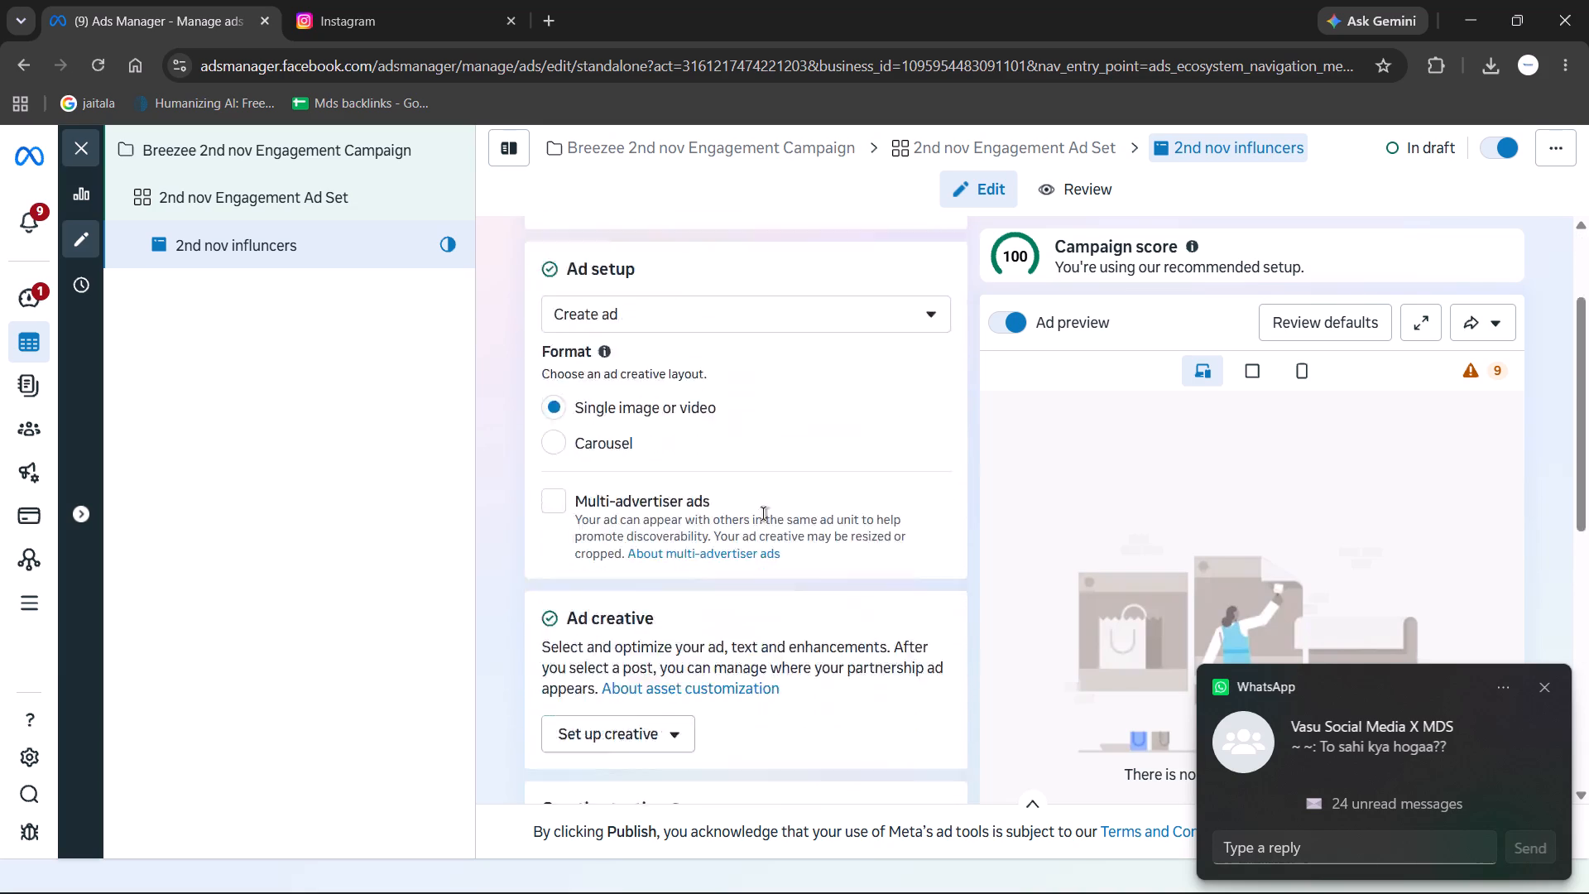
left_click(617, 426)
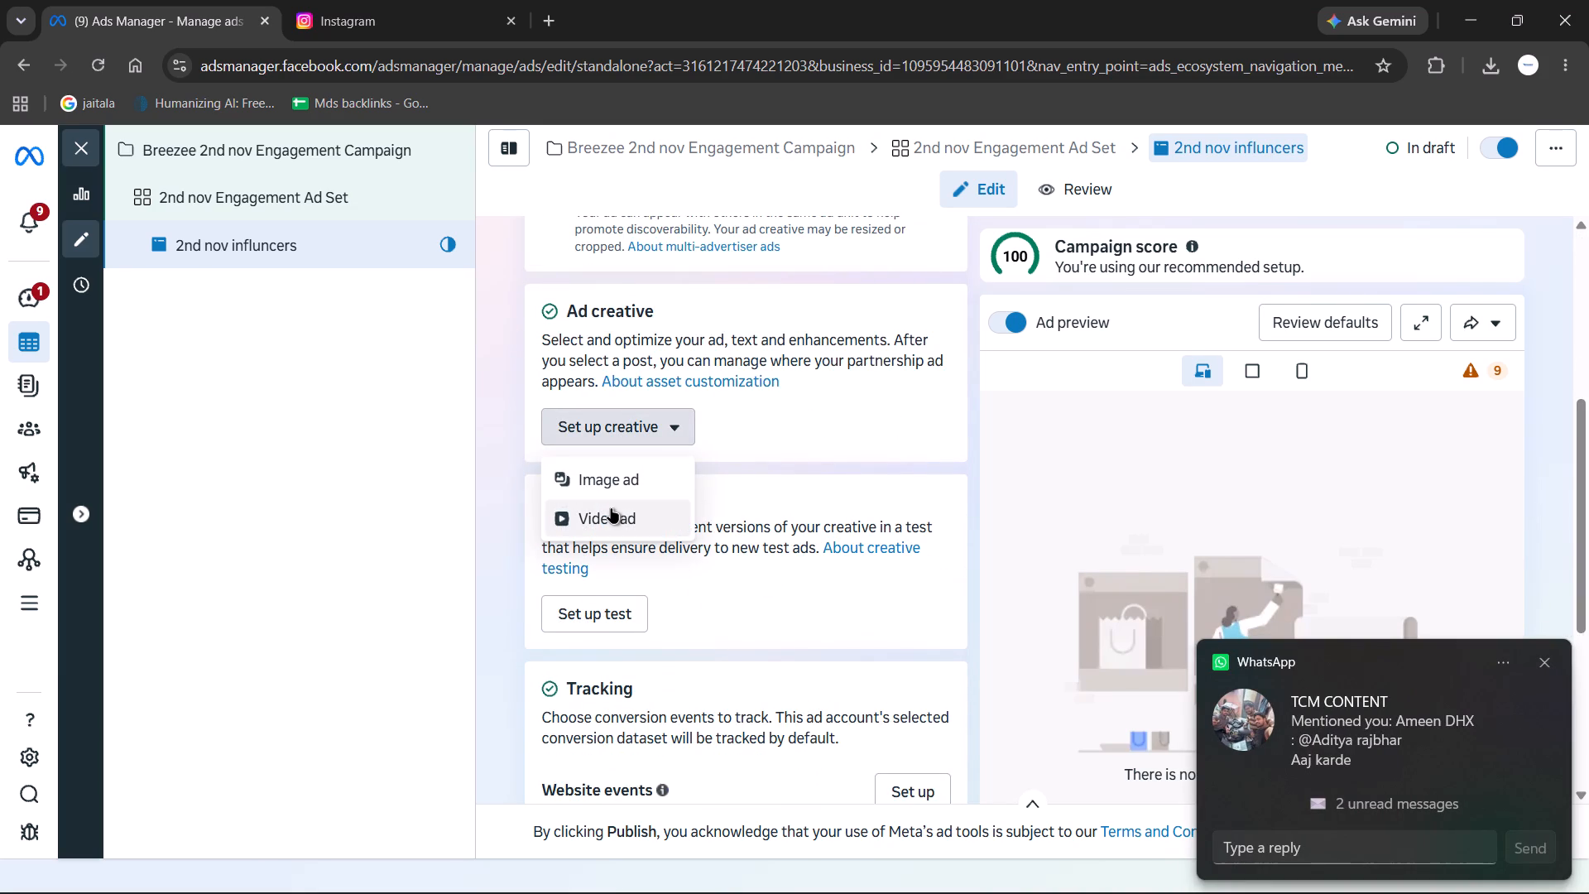
left_click(611, 508)
left_click(52, 381)
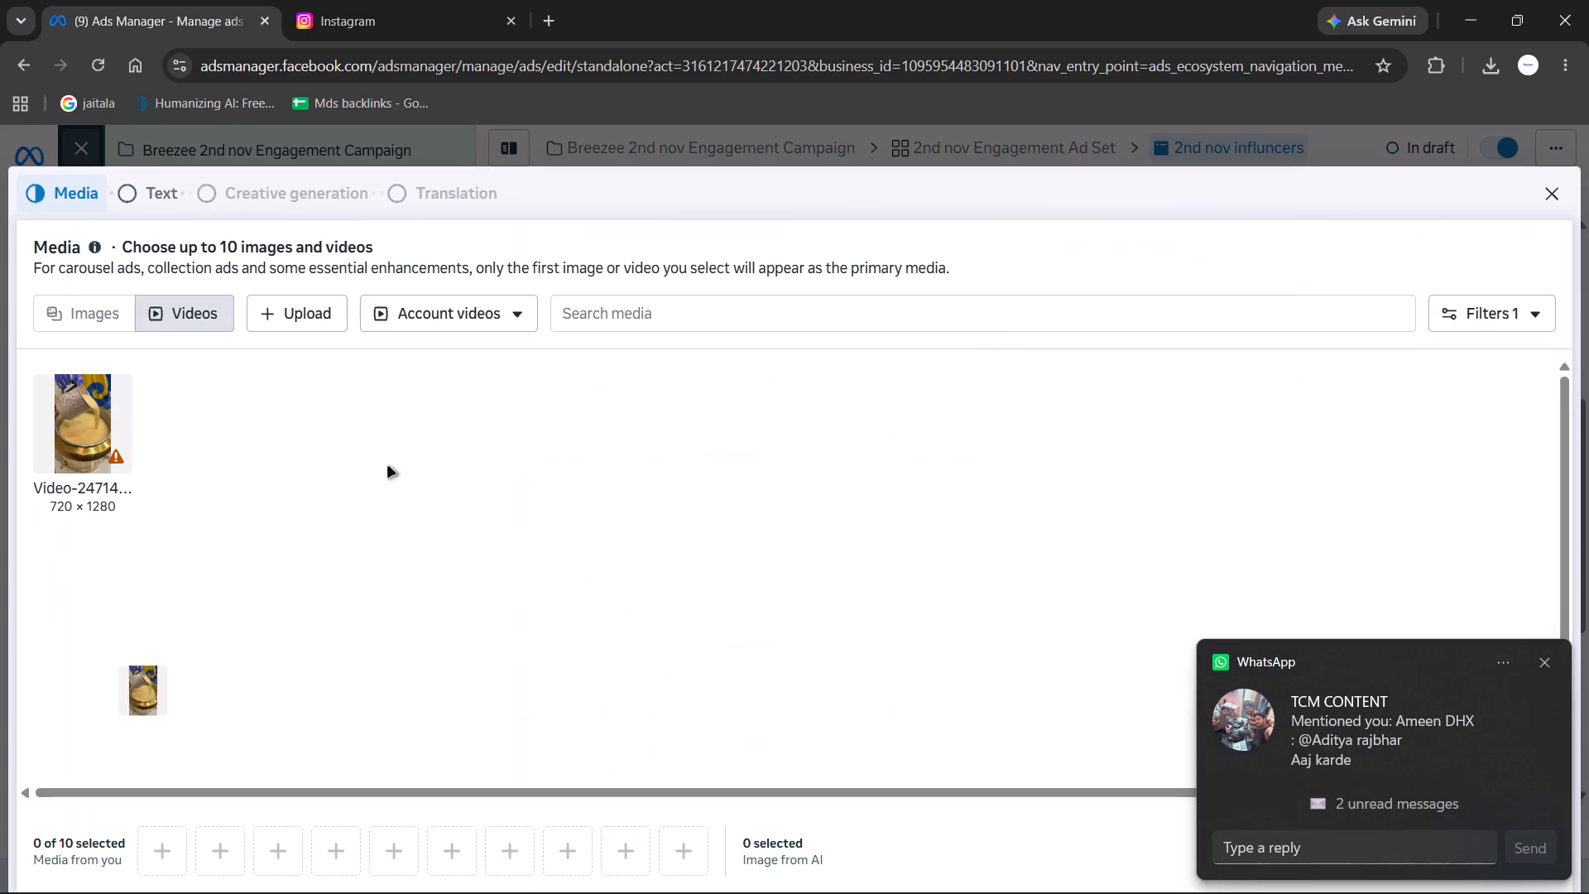
left_click(1549, 665)
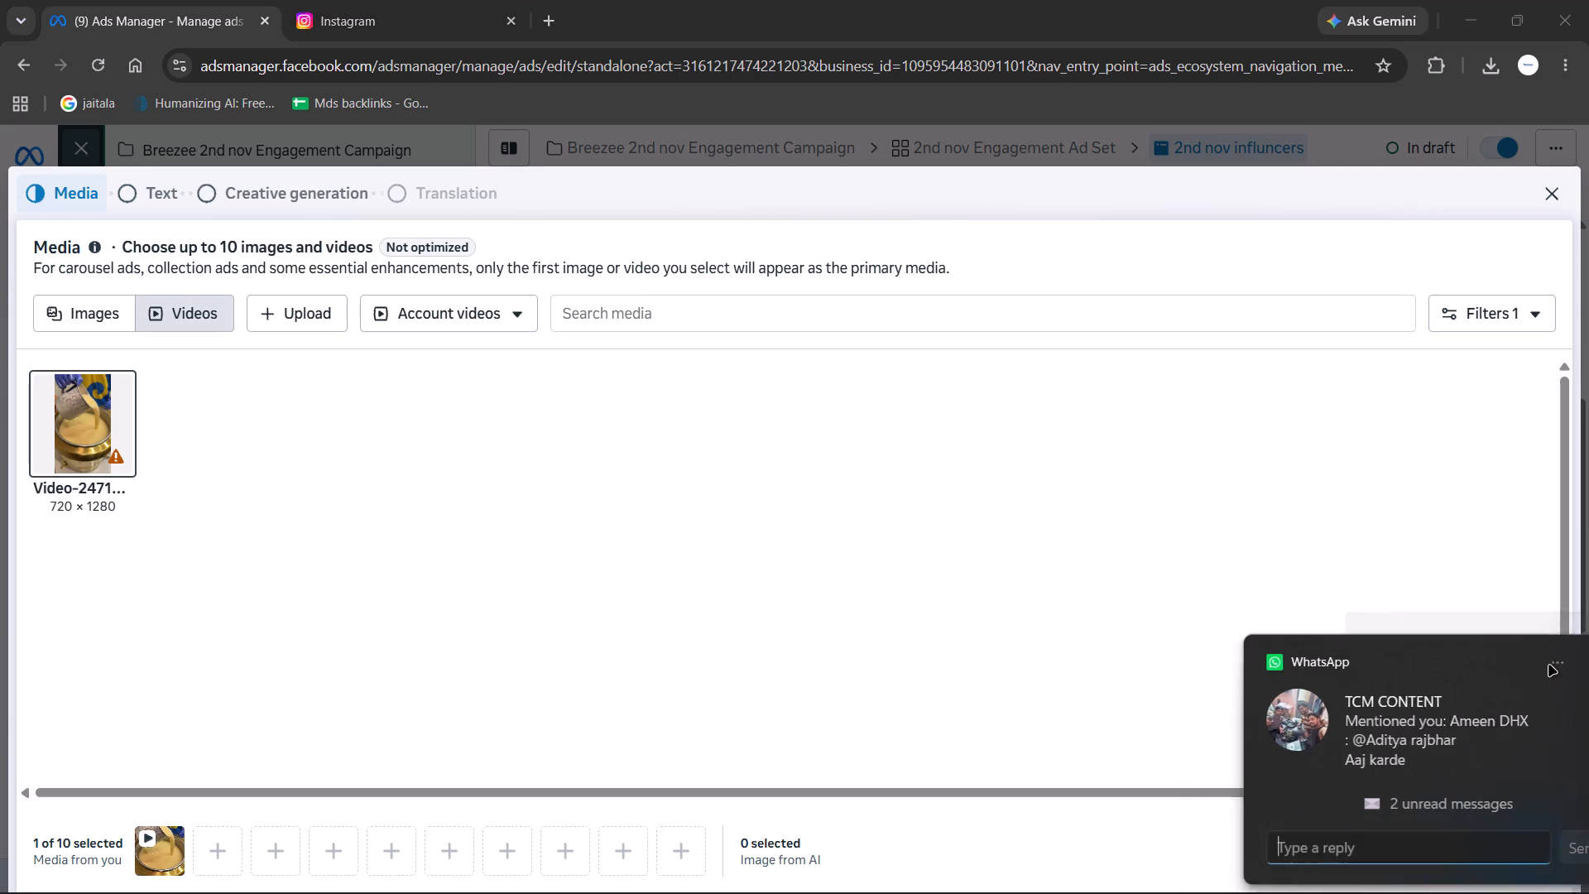
left_click(1523, 845)
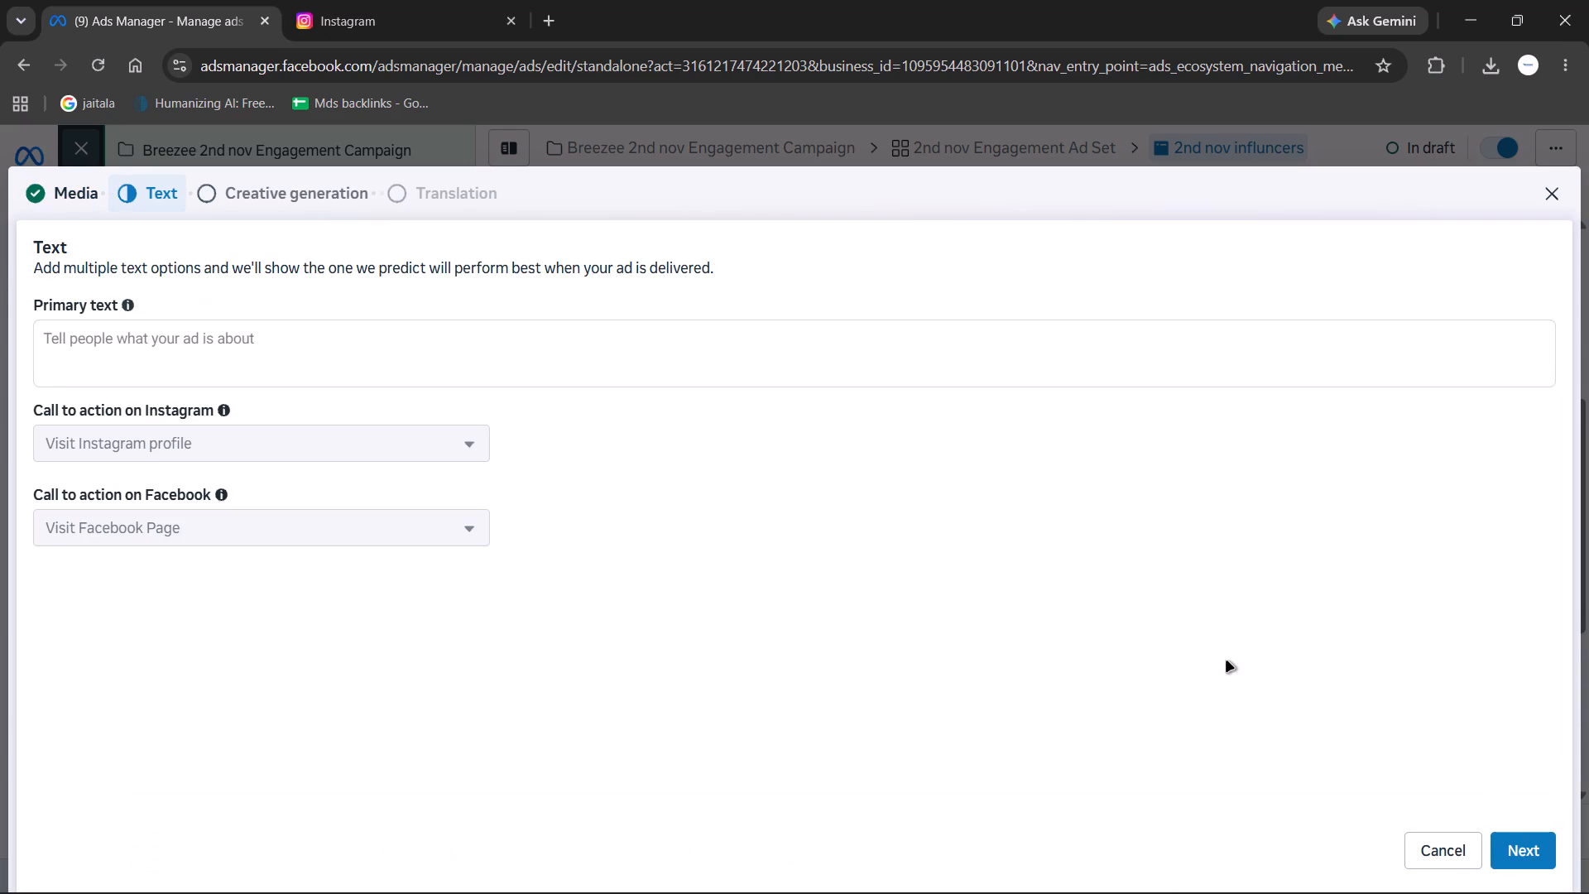
Open the video ad's empty primary text for editing.
left_click(327, 0)
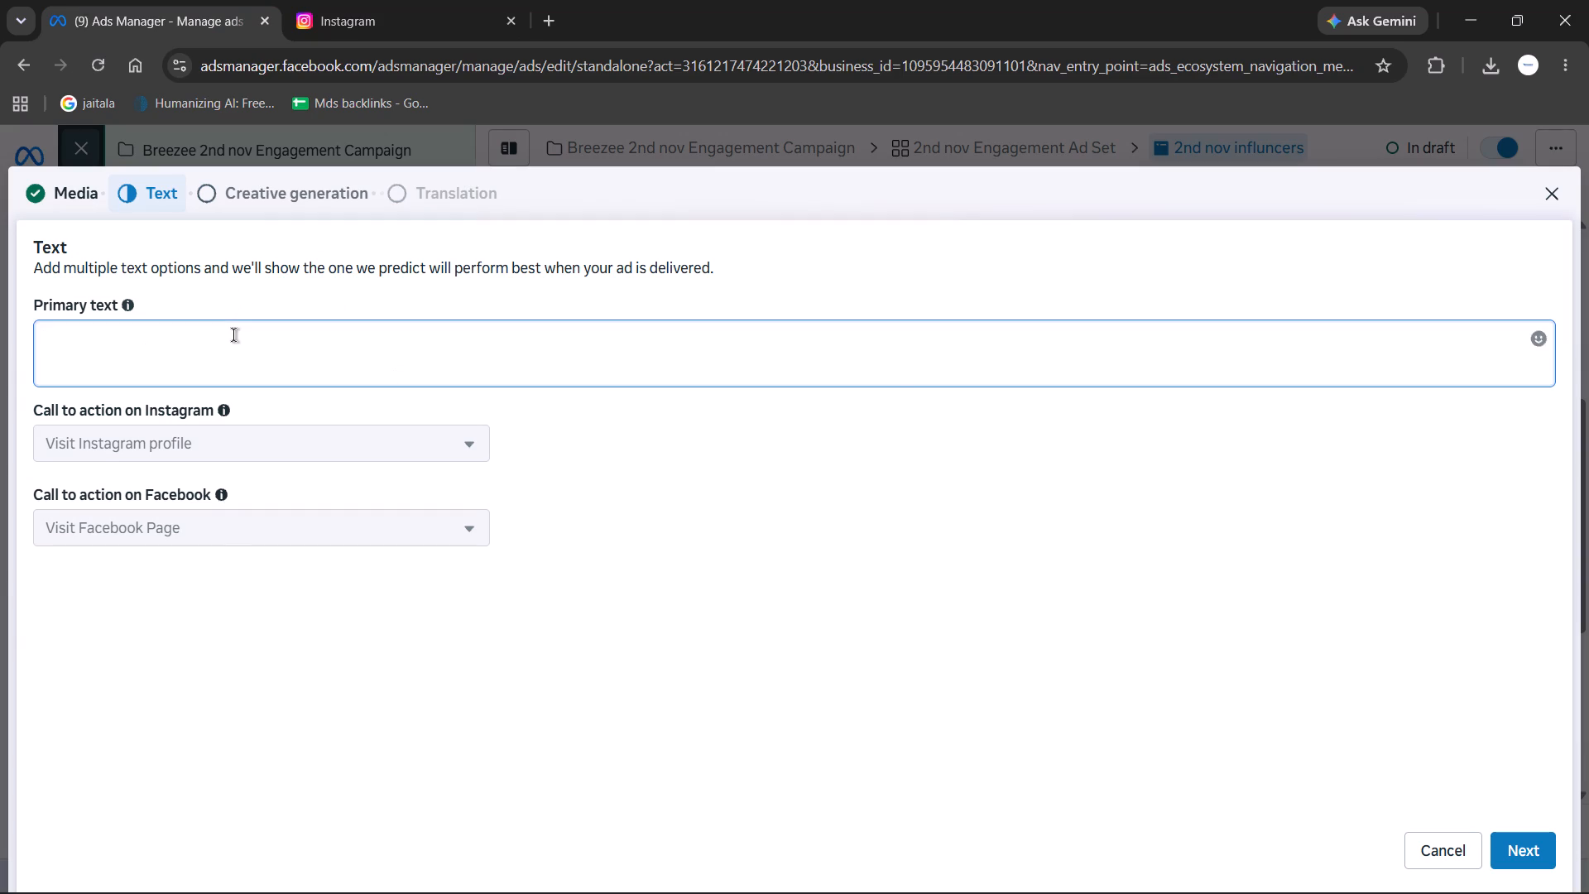
Fill the ad's primary text with the Breezee Dairy Farms Diwali caption, remove its two dashes and finish the creative setup.
key("ctrl+v")
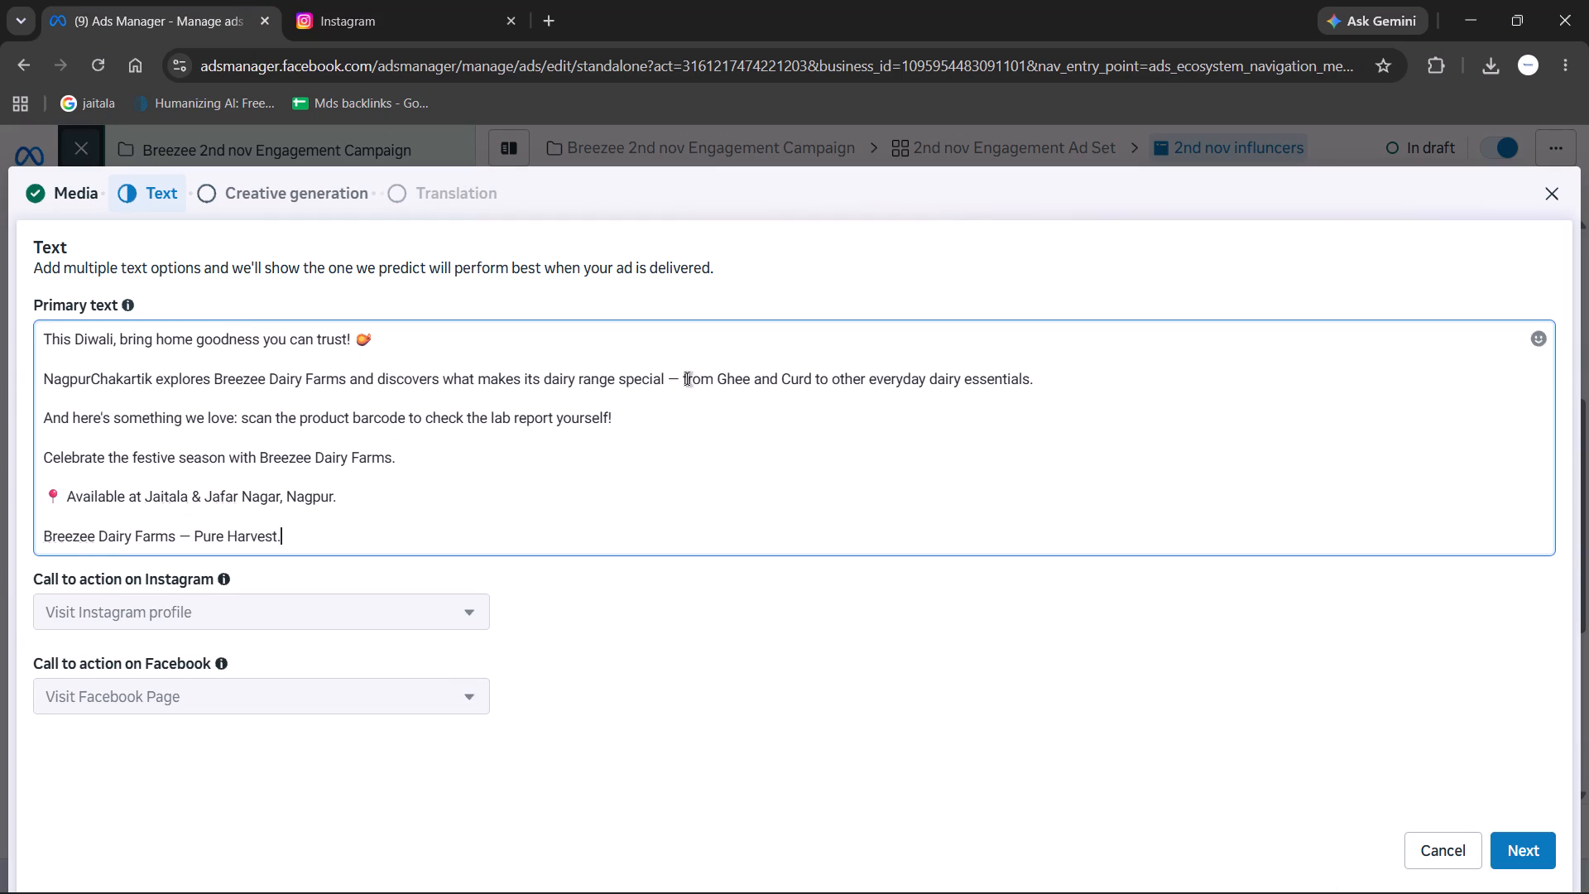
left_click(684, 378)
key("BackSpace")
key("BackSpace")
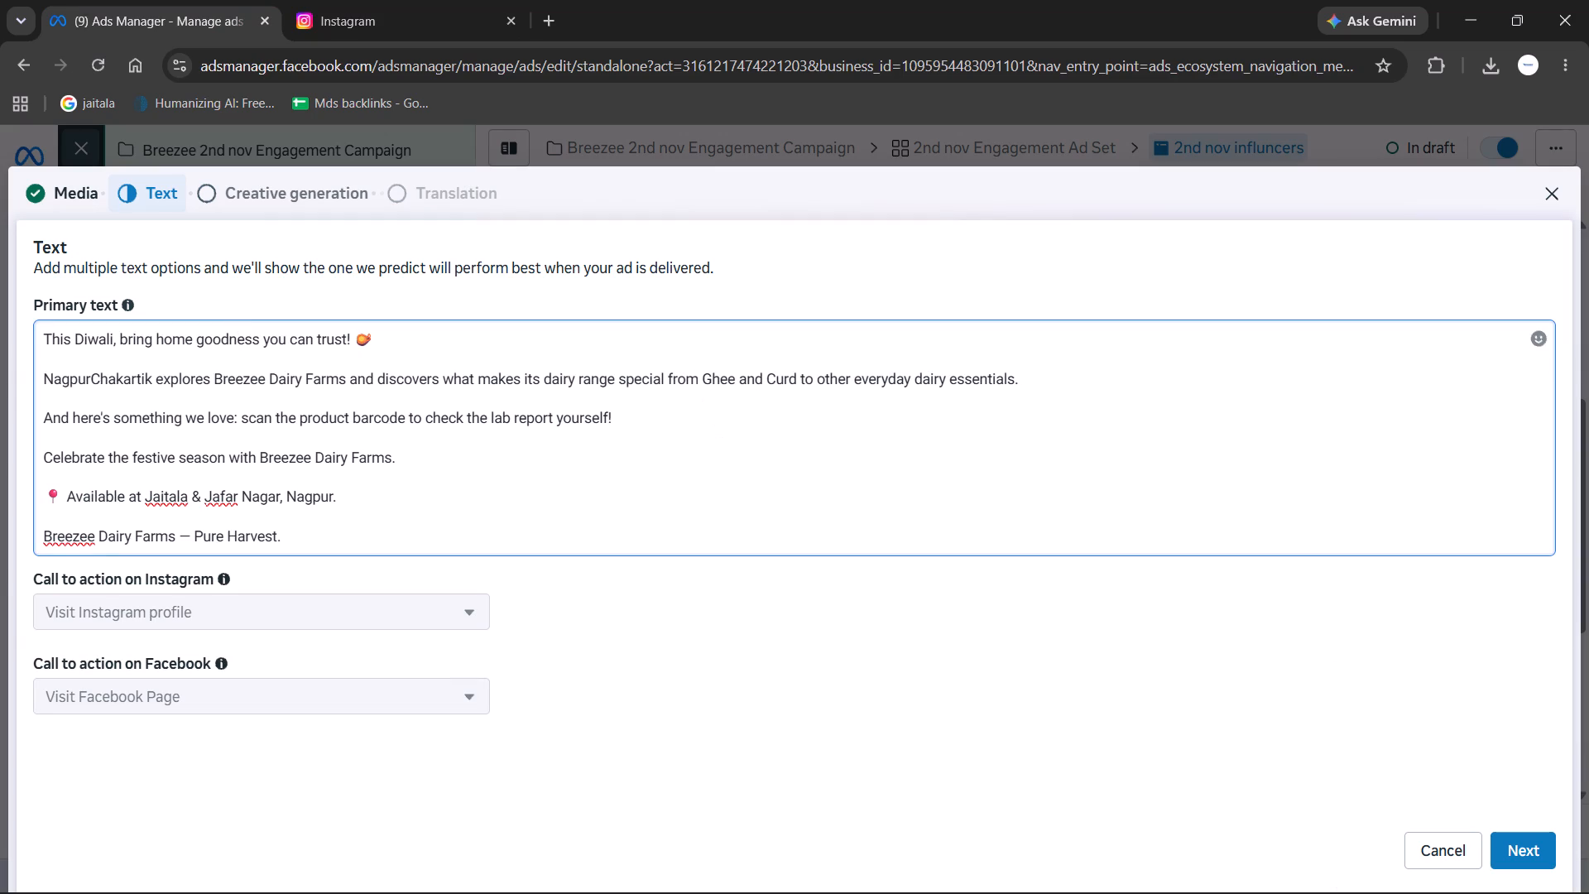
left_click(190, 541)
key("BackSpace")
key("BackSpace")
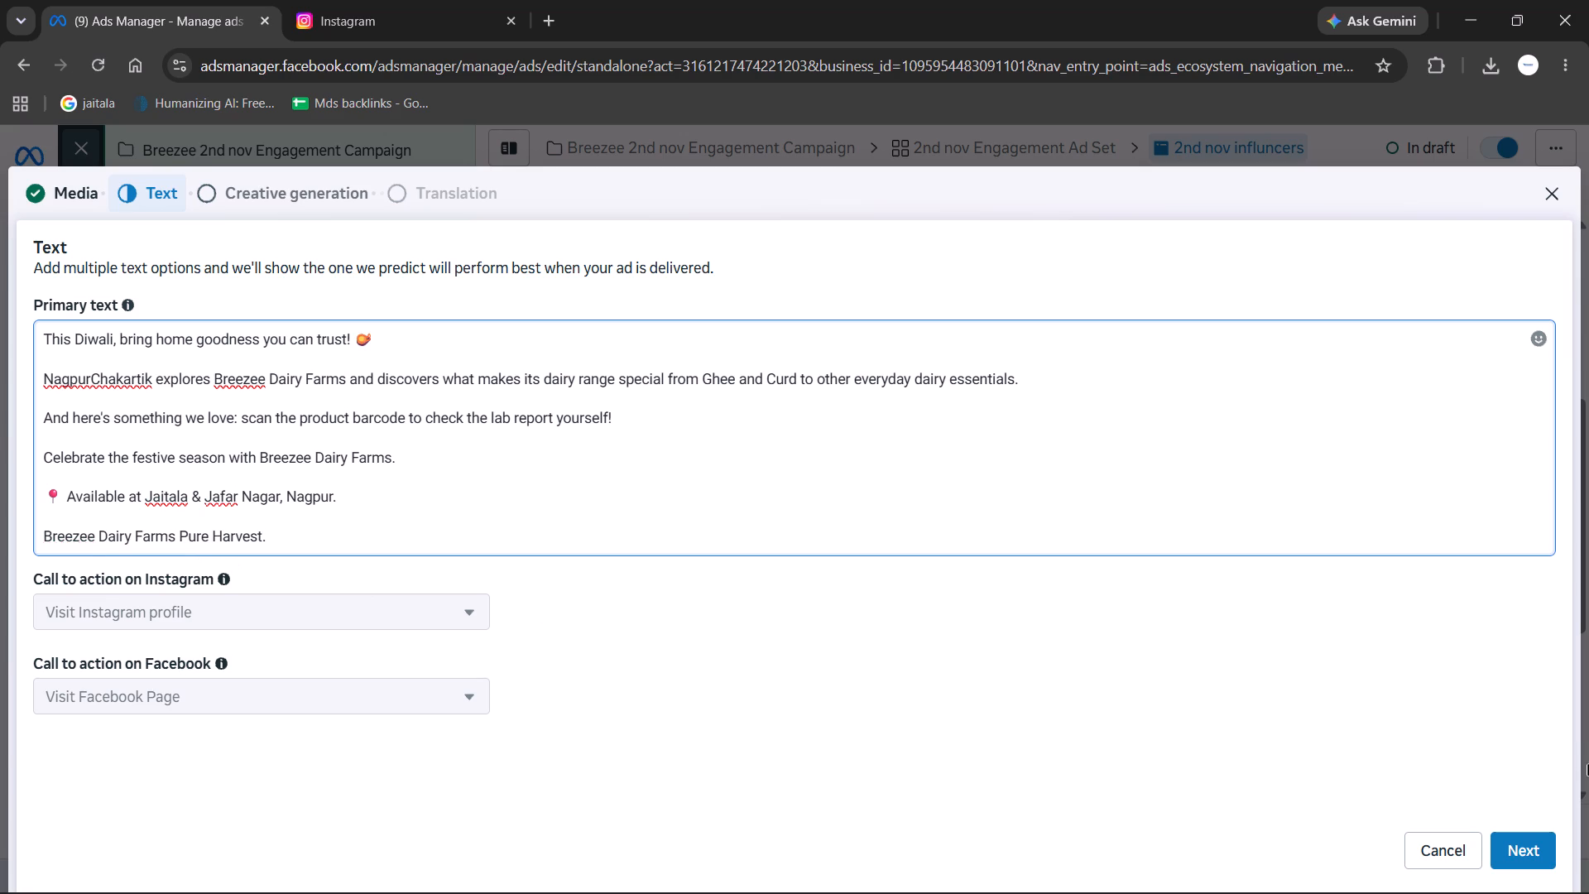
left_click(1525, 864)
left_click(1530, 860)
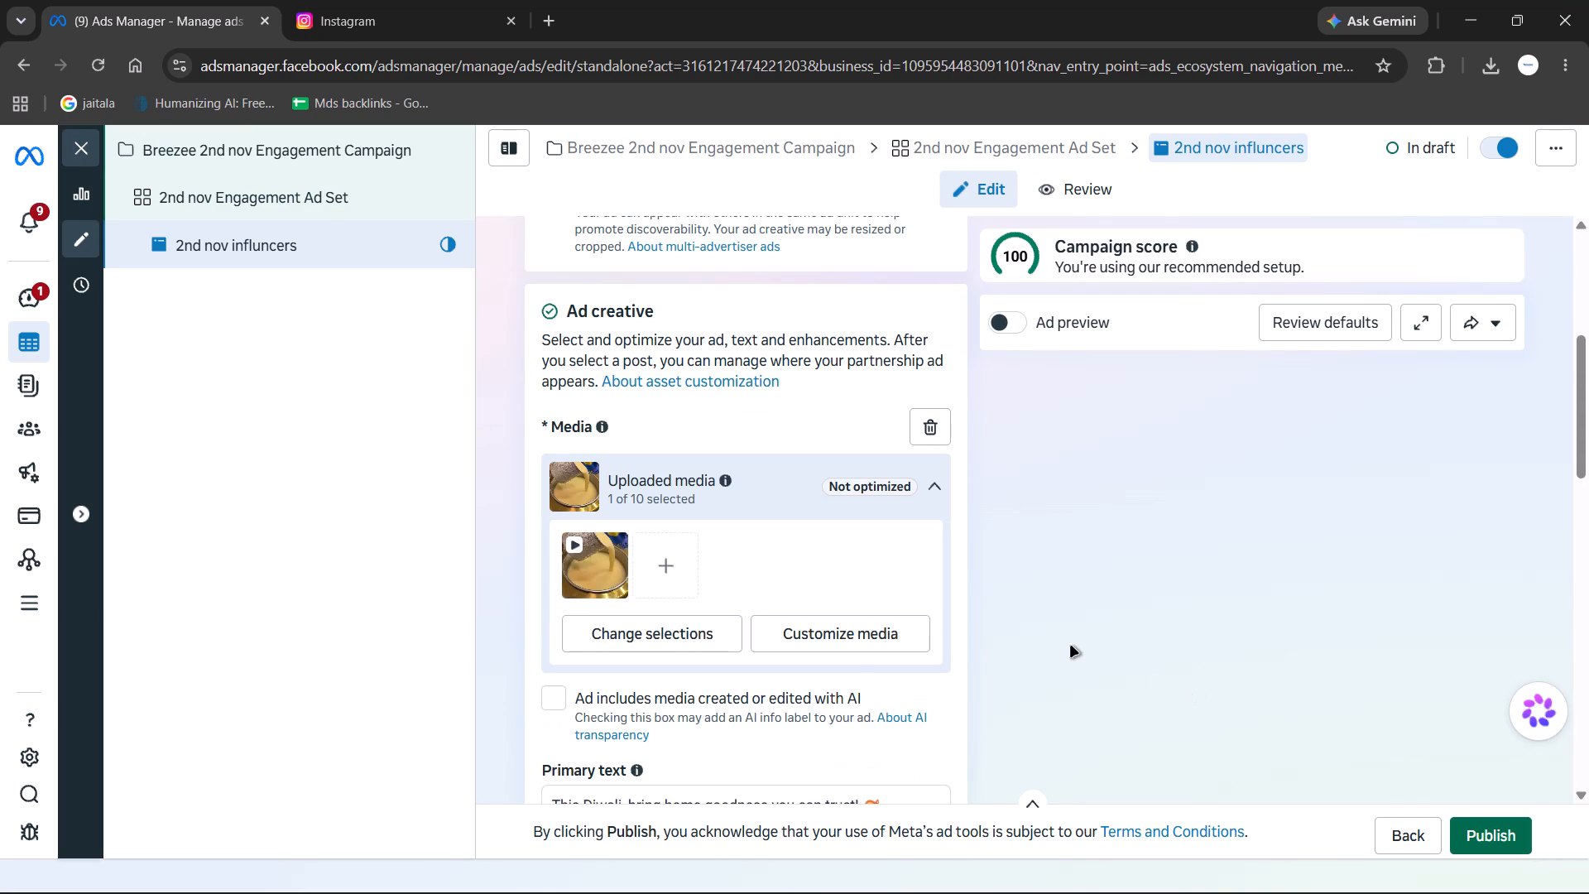
Check the updated ad creative and publish the 2nd nov influncers ad with its campaign and ad set.
scroll(957, 464, "down", 4)
scroll(1265, 647, "down", 4)
left_click(1490, 839)
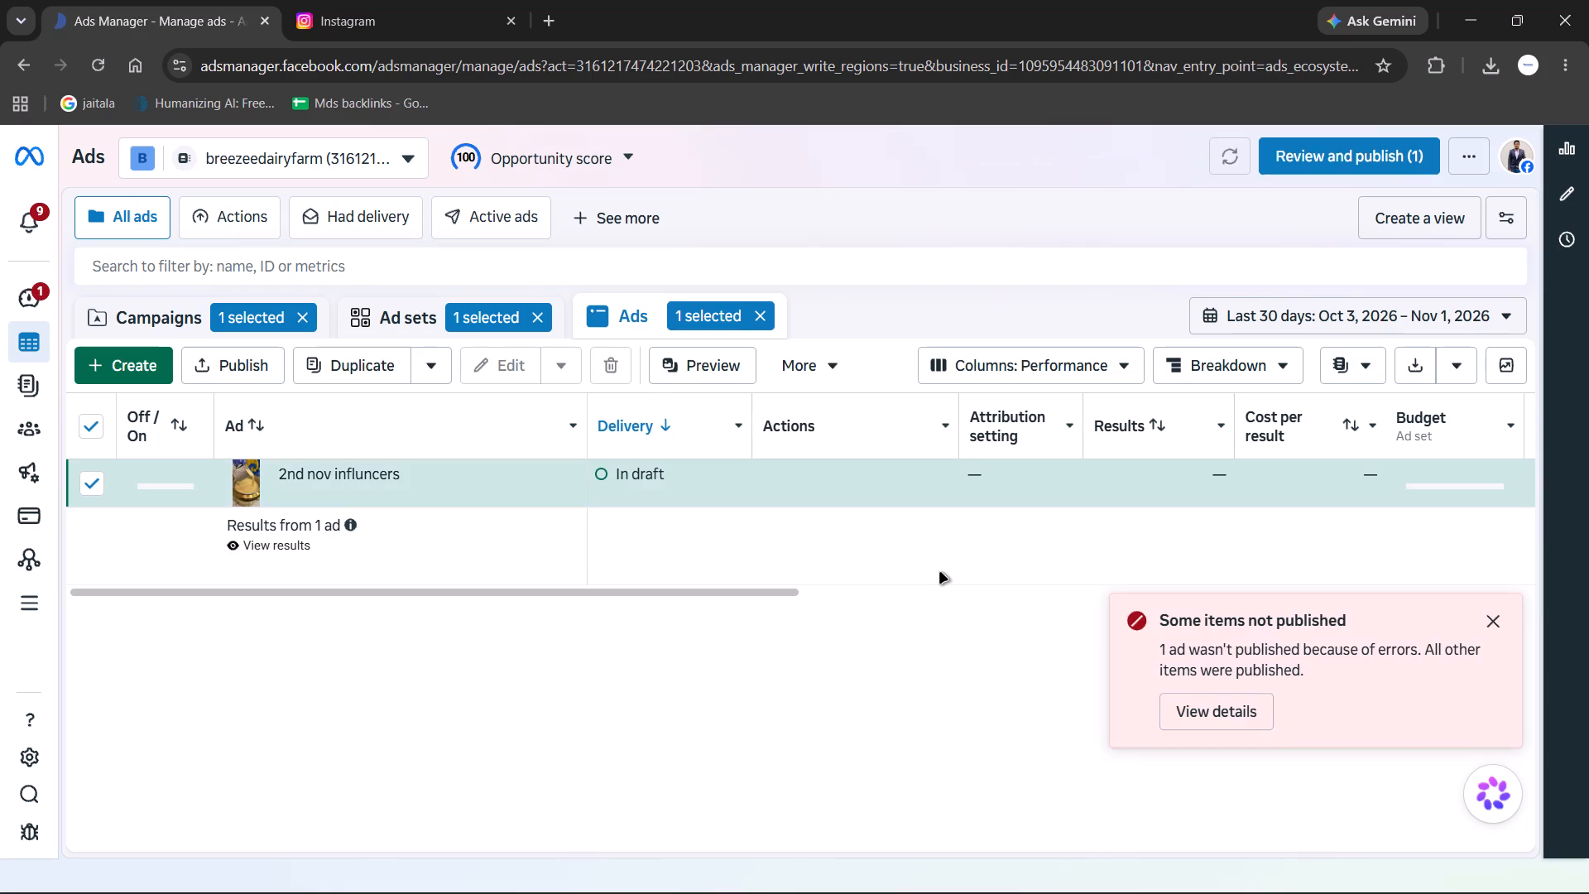
Open the publishing details, go to the 2nd nov influncers ad's error and examine the ad's setup and creative settings.
left_click(1236, 716)
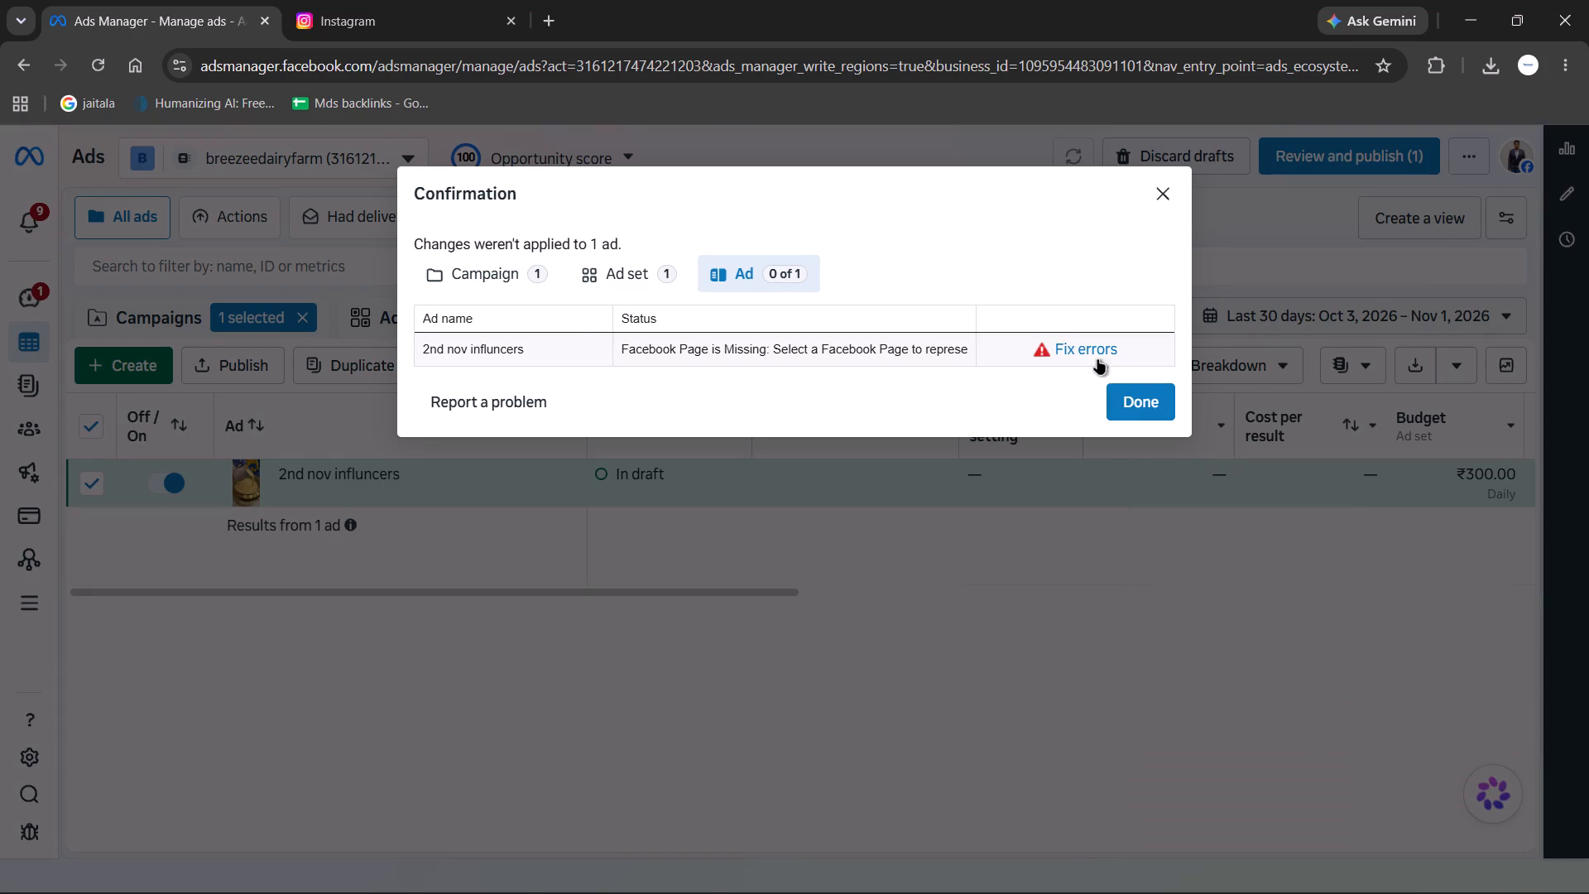
left_click(1092, 350)
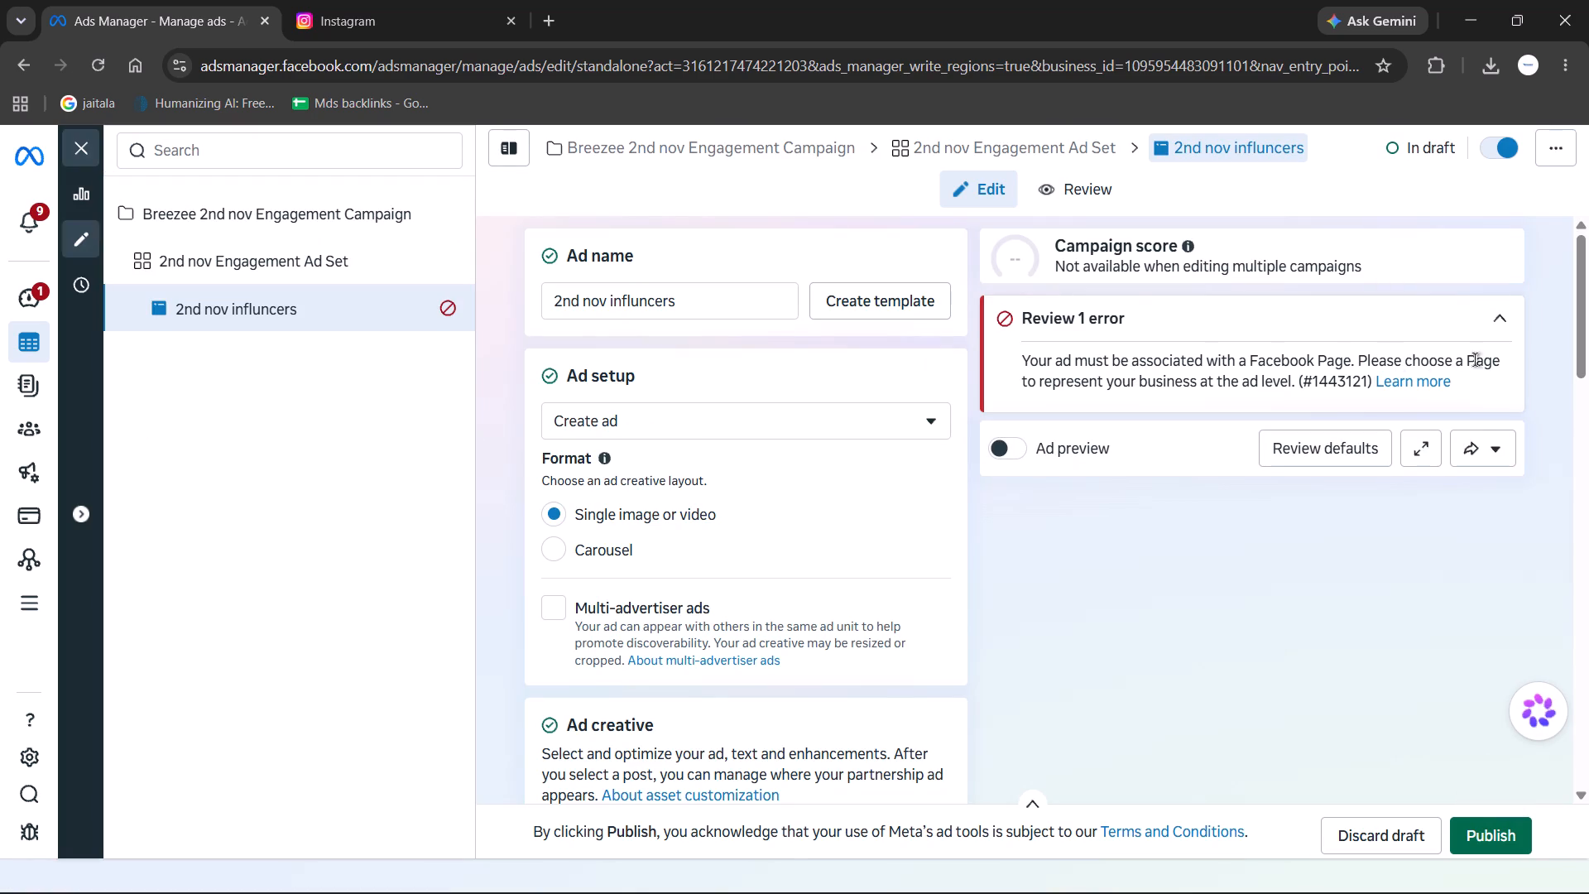
scroll(727, 409, "up", 4)
scroll(727, 410, "down", 10)
scroll(727, 410, "up", 7)
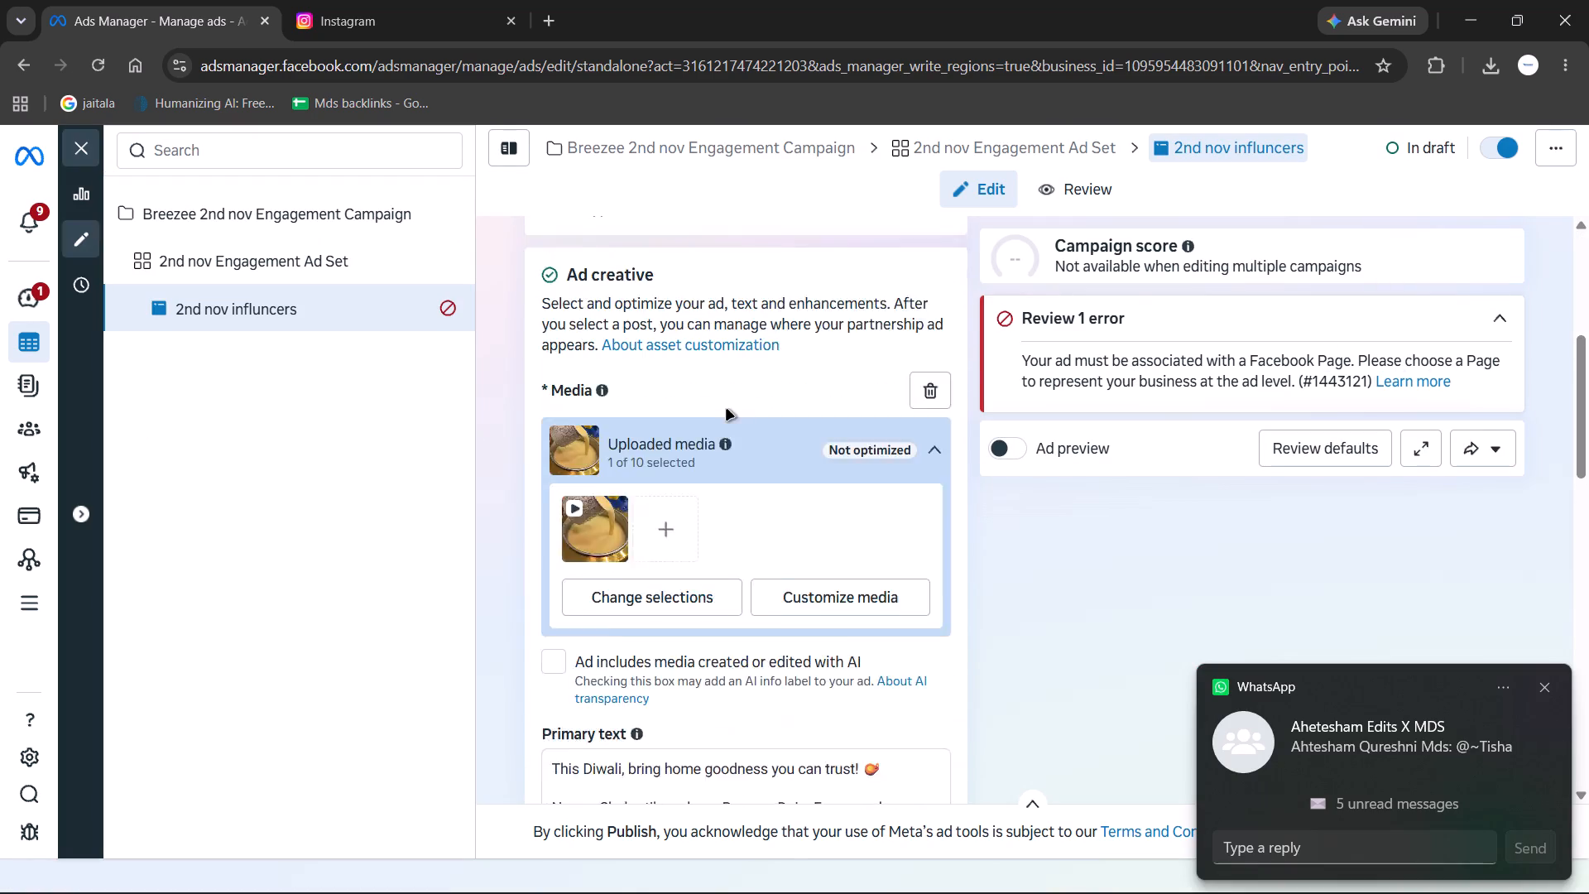
scroll(727, 410, "up", 4)
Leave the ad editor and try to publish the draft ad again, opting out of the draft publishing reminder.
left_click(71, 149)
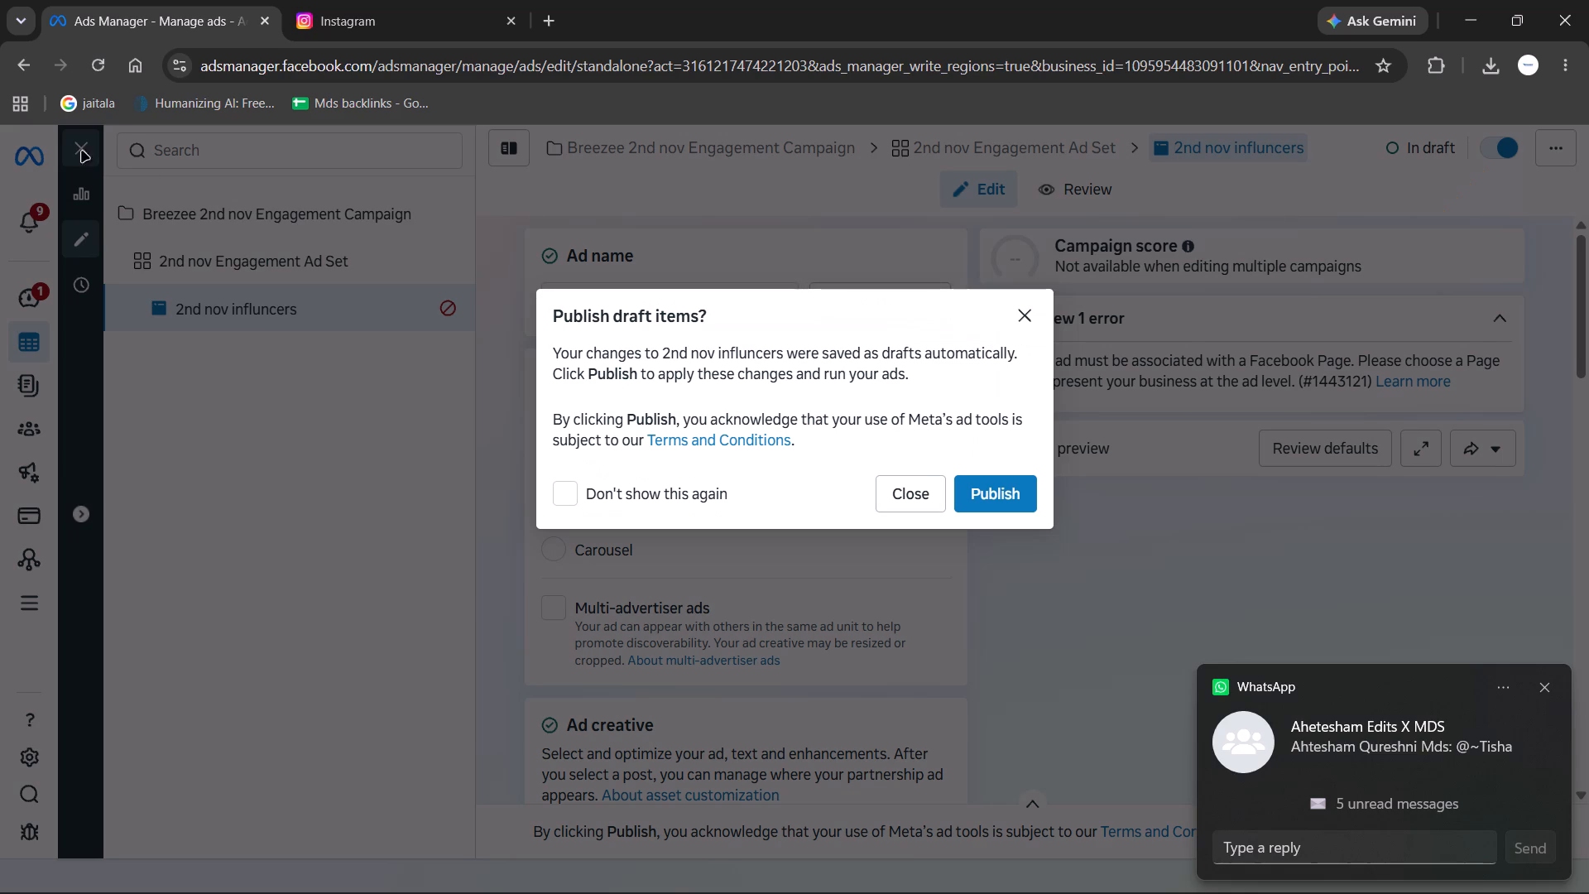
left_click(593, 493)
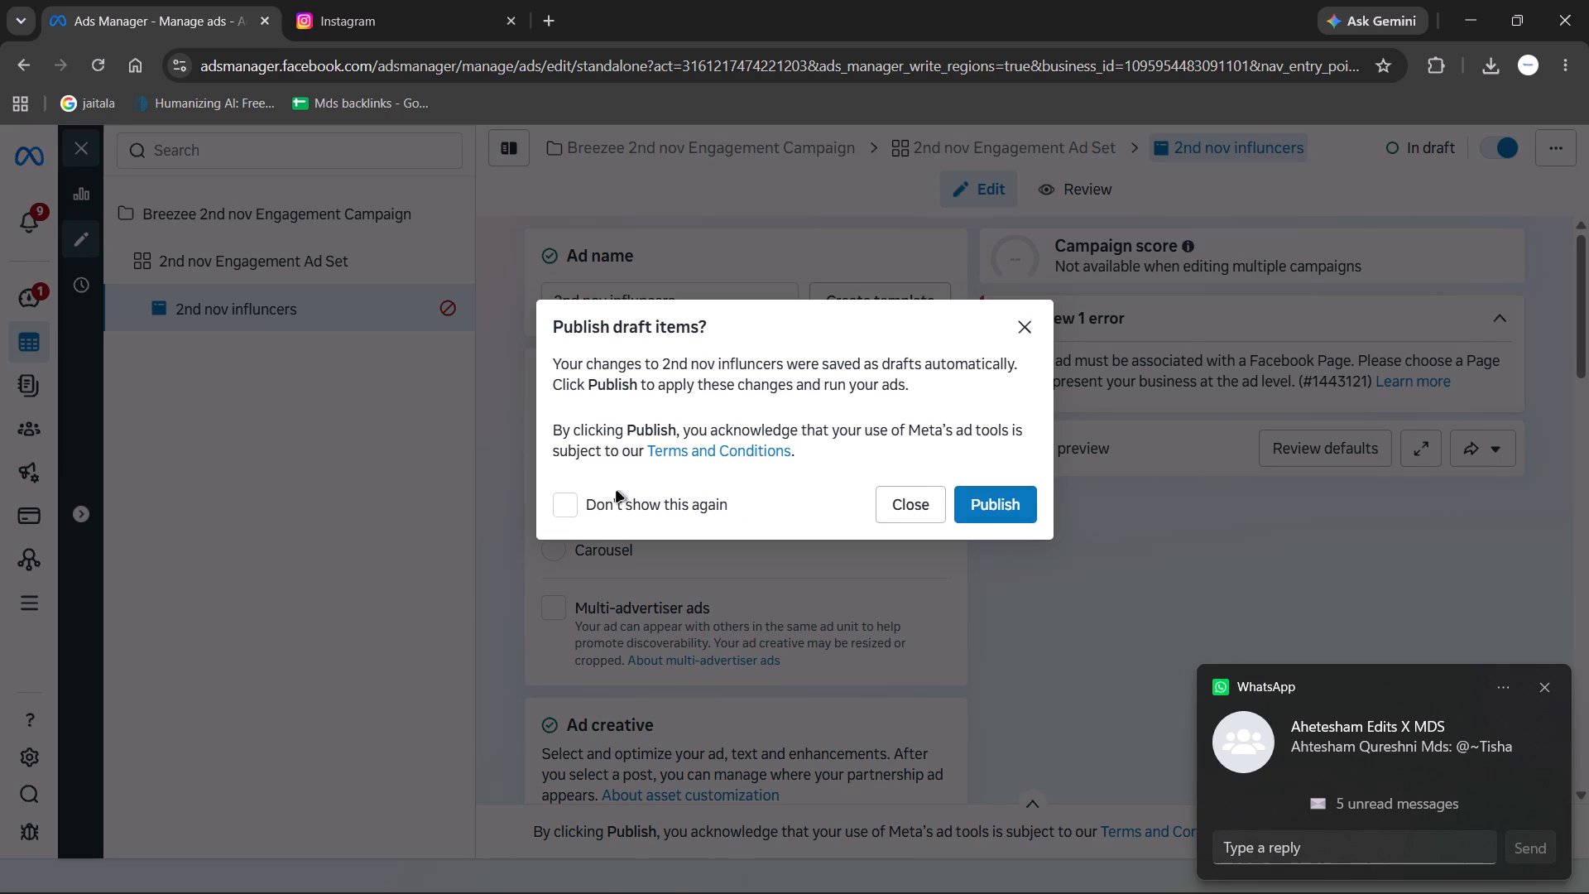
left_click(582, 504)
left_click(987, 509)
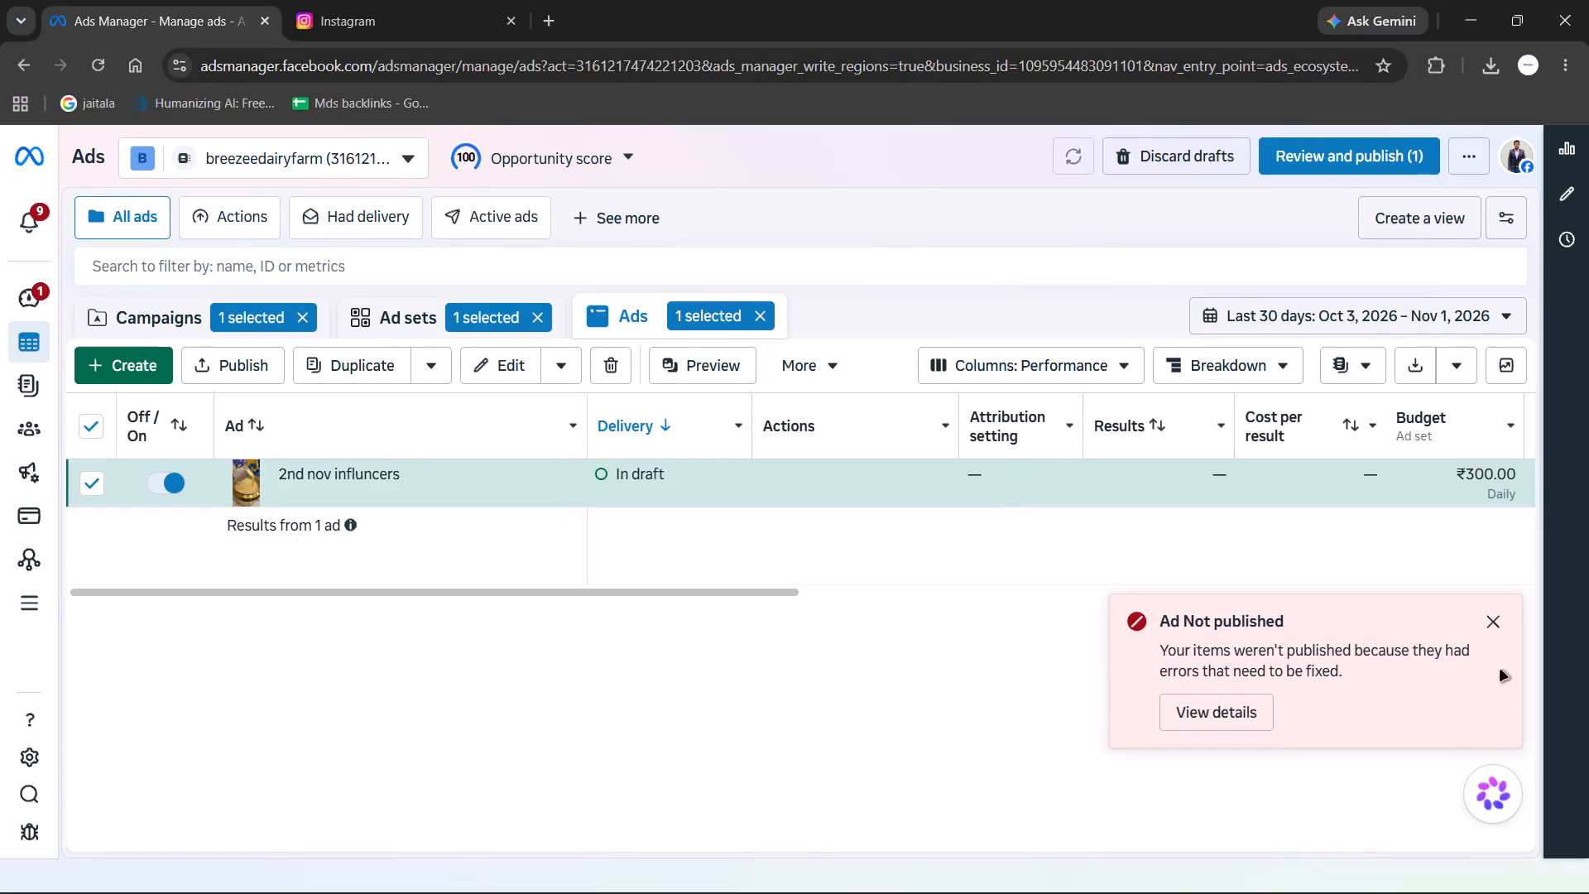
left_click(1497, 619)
Clear the campaign, ad set and ad selections and look over the account's unfiltered campaigns, ad sets and ads.
left_click(136, 330)
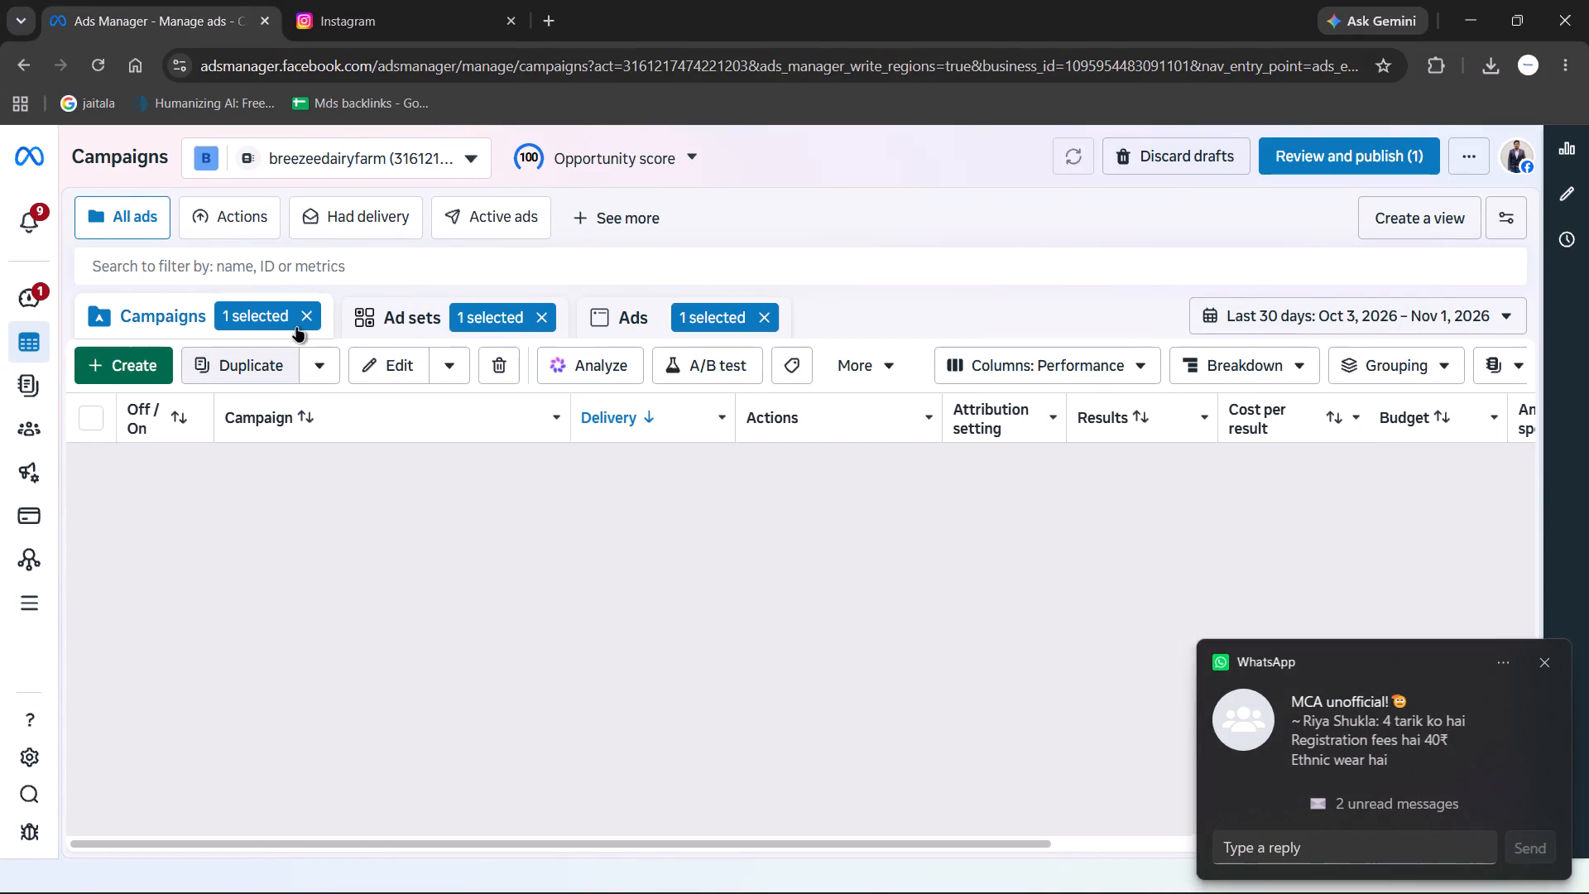
left_click(304, 317)
left_click(496, 316)
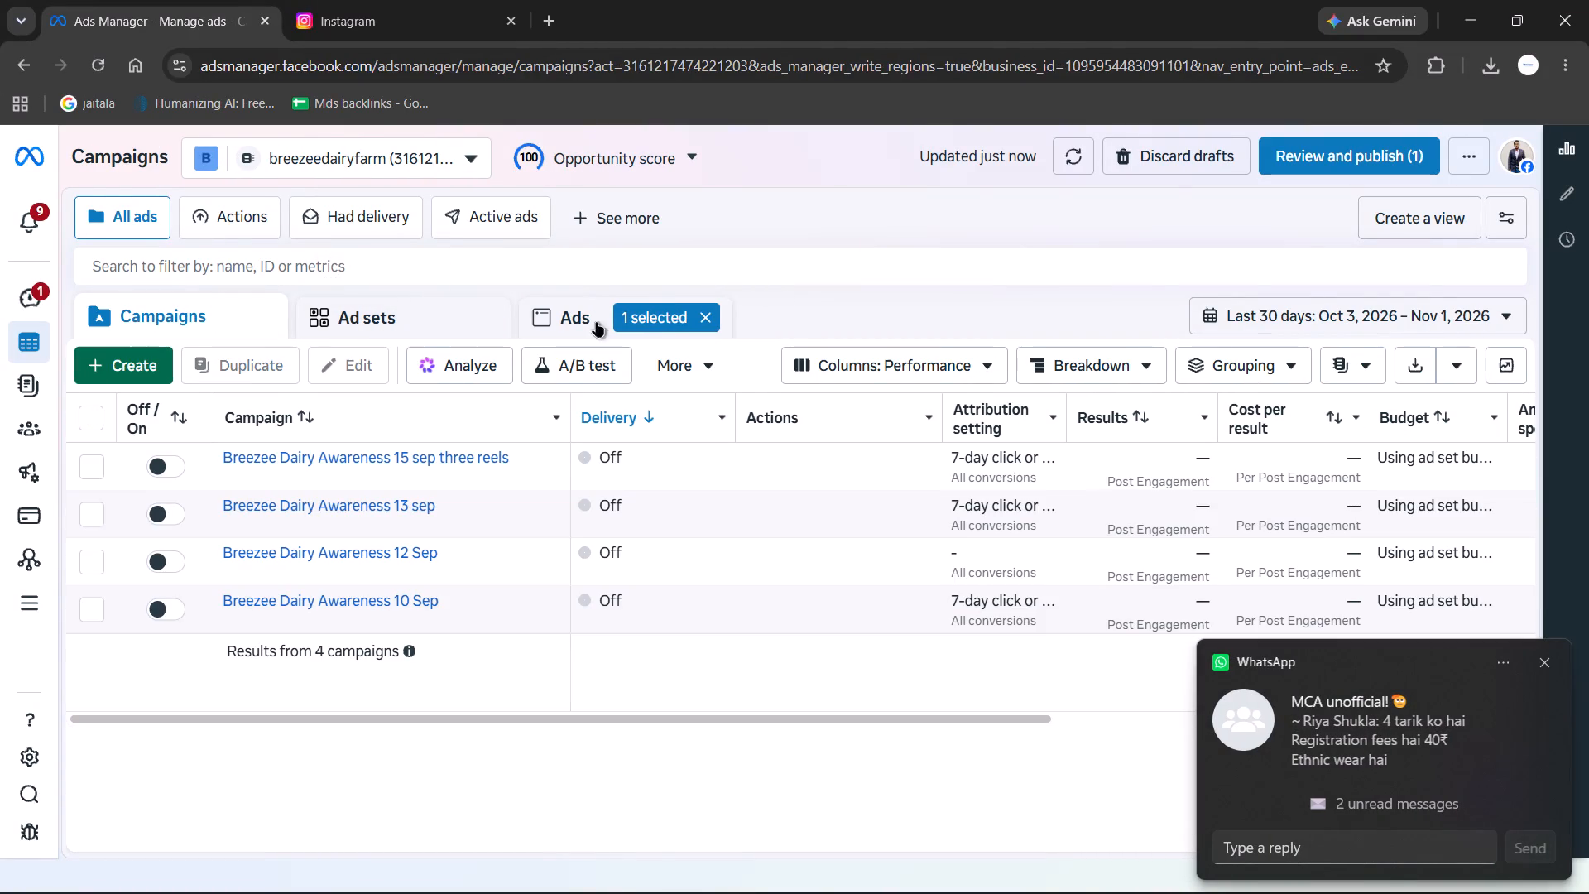
left_click(696, 309)
left_click(638, 320)
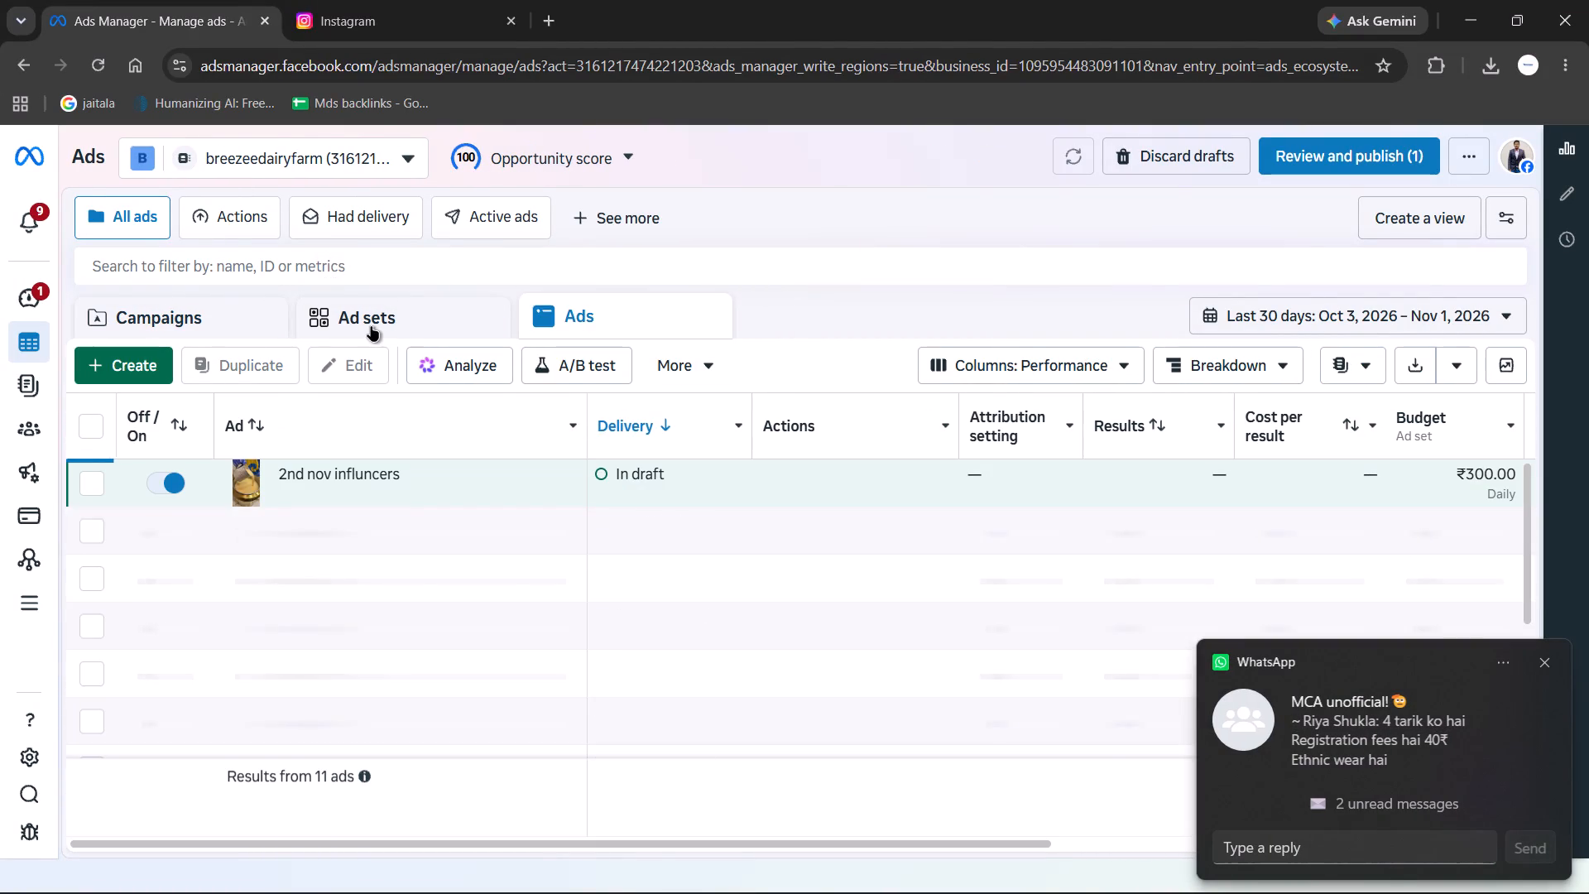
left_click(371, 326)
left_click(576, 314)
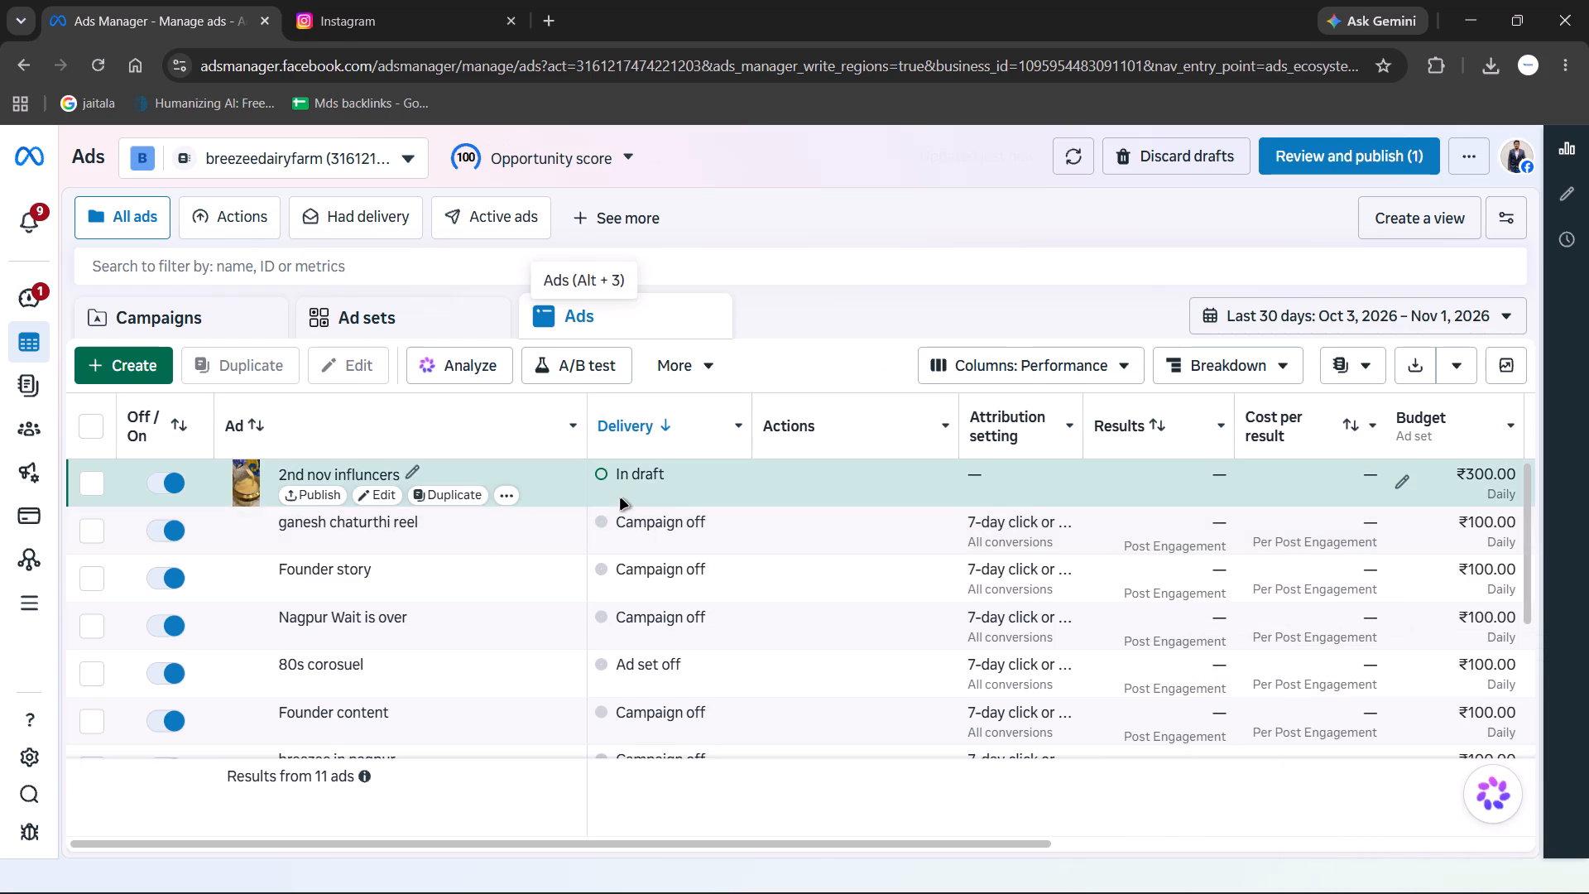
Look through the breezeedairyfarm account's list of ads and open its list of campaigns.
scroll(622, 501, "down", 8)
scroll(622, 501, "up", 14)
left_click(192, 311)
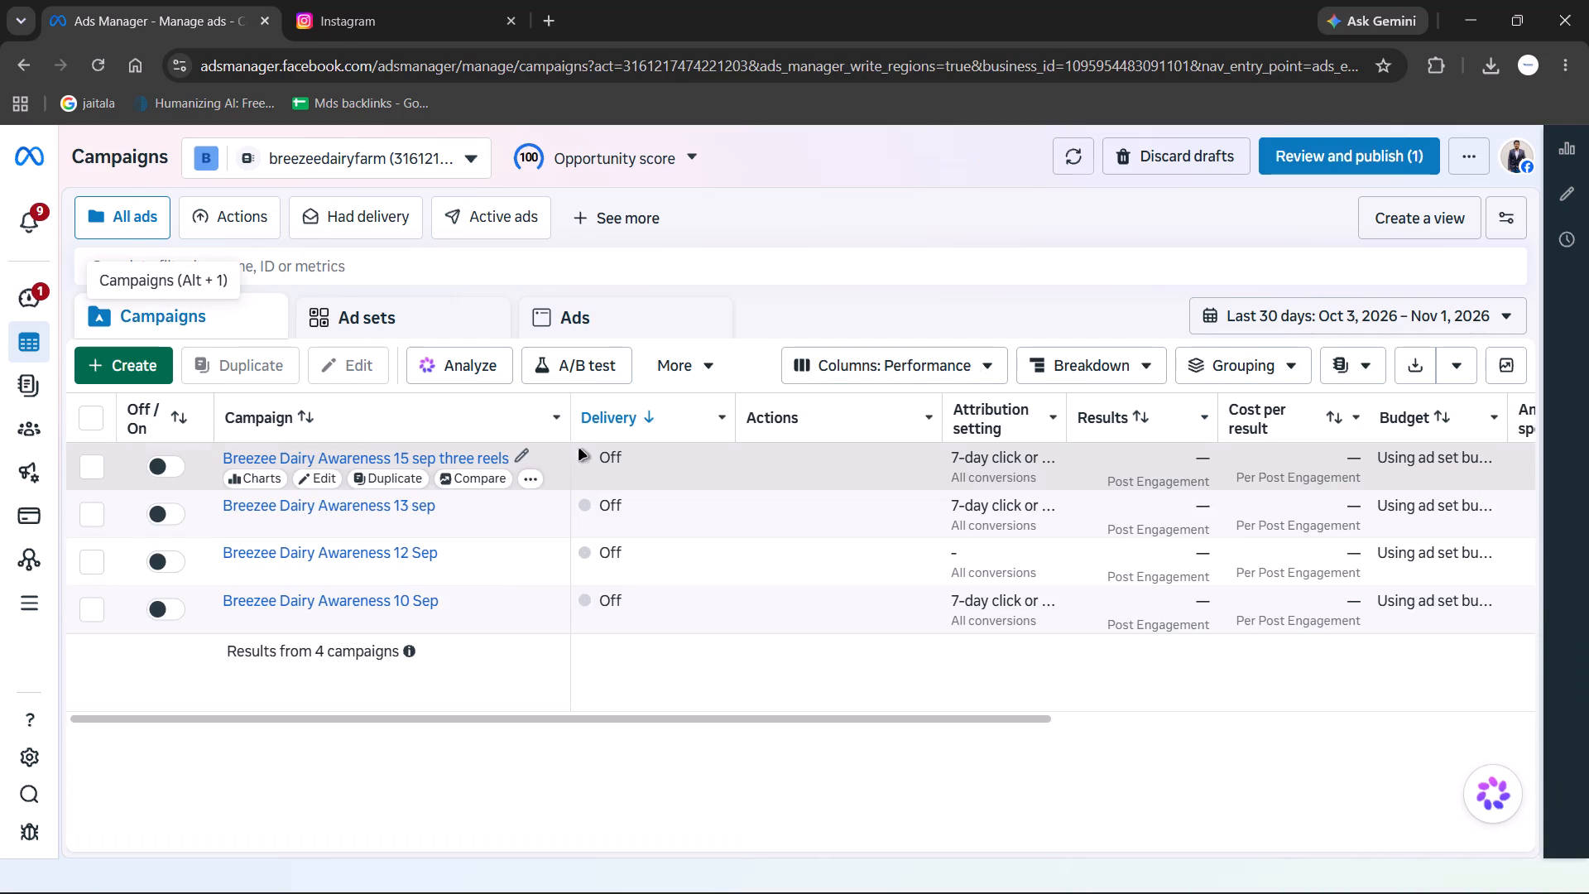